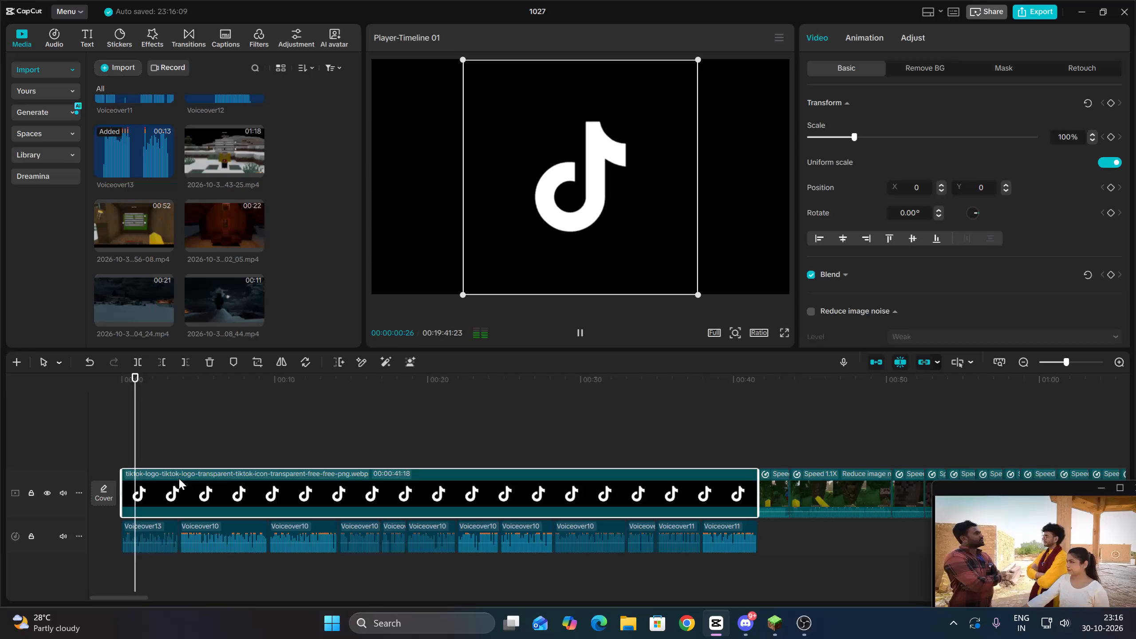
# Place the clip 2026-10-30T23_02_05.mp4 at the timeline start, on a new track above the TikTok logo image.
pyautogui.click(150, 443)
pyautogui.press('Up')
pyautogui.click(221, 222)
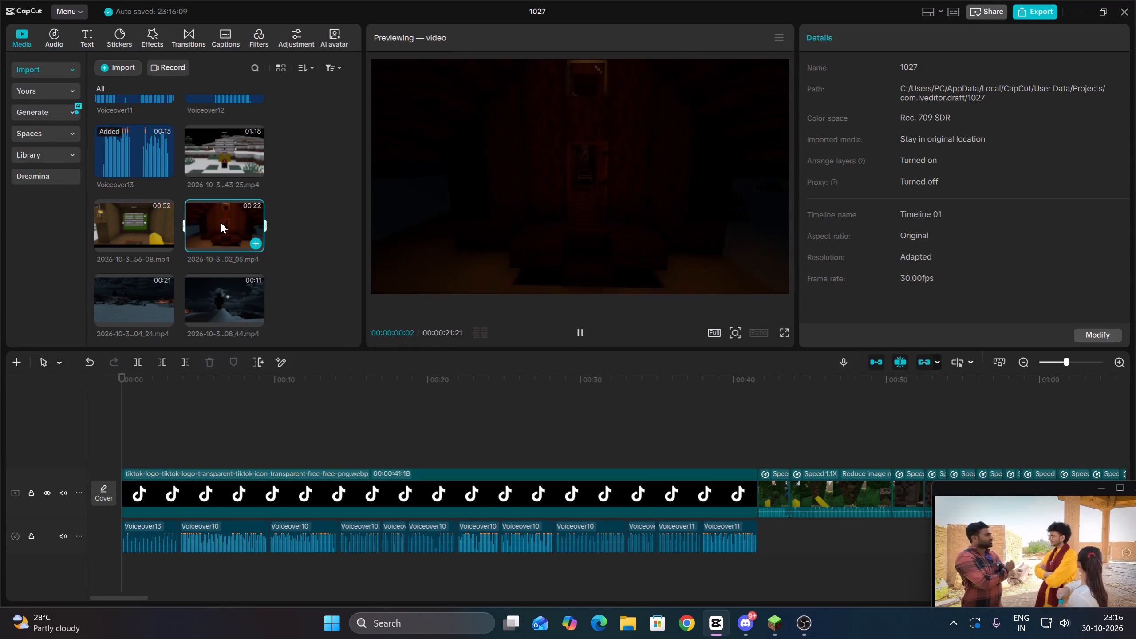
pyautogui.moveTo(221, 222); pyautogui.dragTo(114, 449)
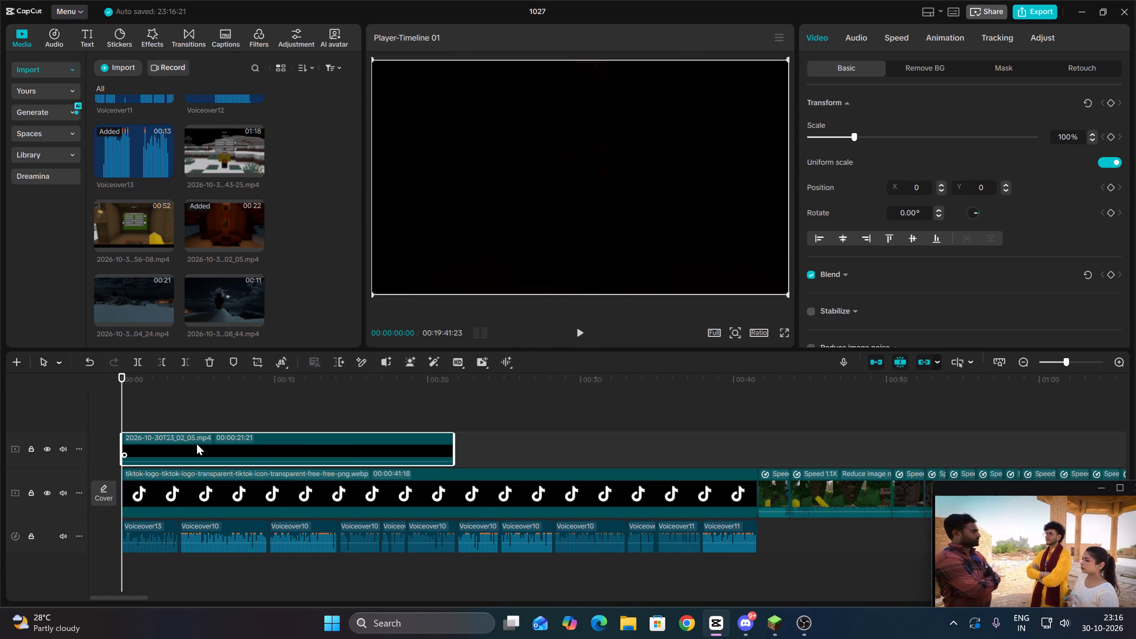
# Split the house clip on the upper track at about 00:00:00:28, just before the player enters the doorway.
pyautogui.press('space')
pyautogui.press('space')
pyautogui.press('Up')
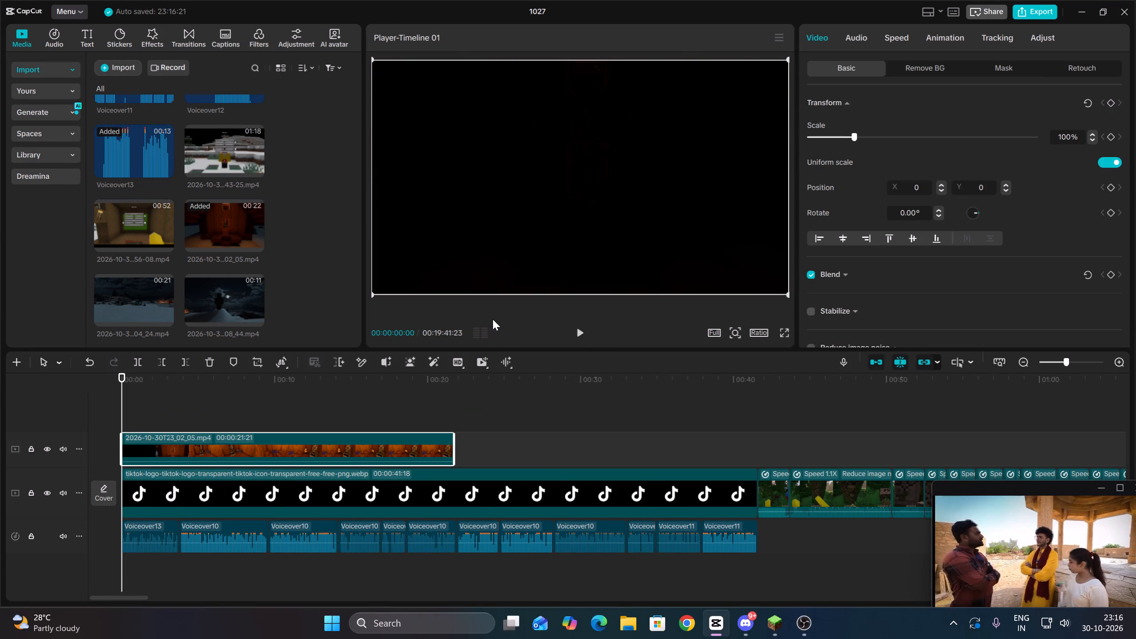
pyautogui.press('space')
pyautogui.press('space')
pyautogui.press('space')
pyautogui.press('space')
pyautogui.click(137, 362)
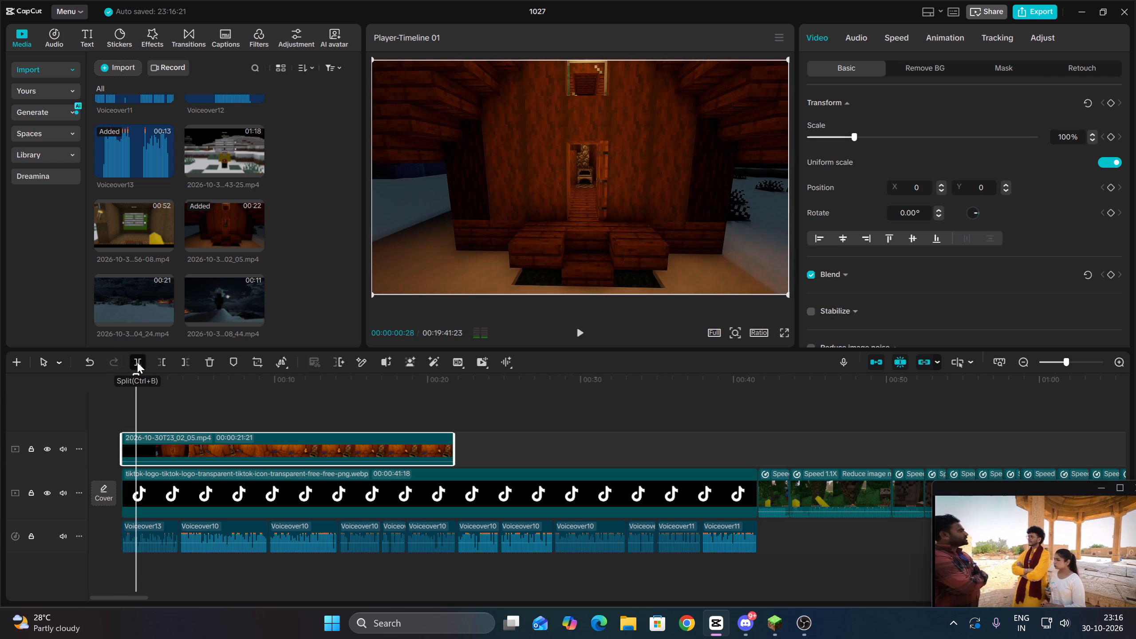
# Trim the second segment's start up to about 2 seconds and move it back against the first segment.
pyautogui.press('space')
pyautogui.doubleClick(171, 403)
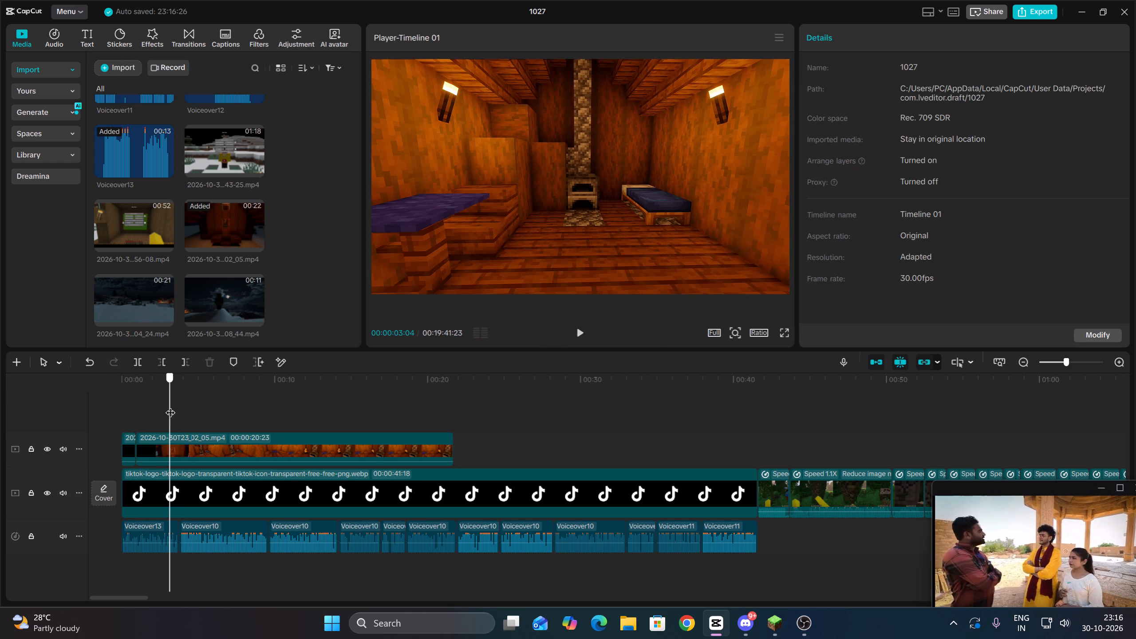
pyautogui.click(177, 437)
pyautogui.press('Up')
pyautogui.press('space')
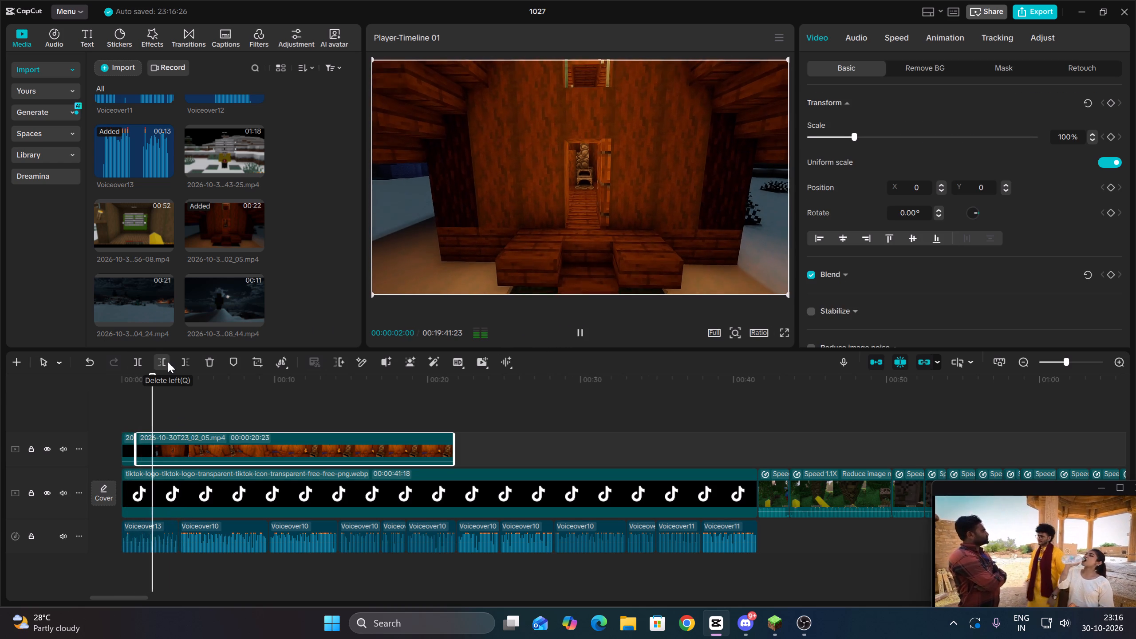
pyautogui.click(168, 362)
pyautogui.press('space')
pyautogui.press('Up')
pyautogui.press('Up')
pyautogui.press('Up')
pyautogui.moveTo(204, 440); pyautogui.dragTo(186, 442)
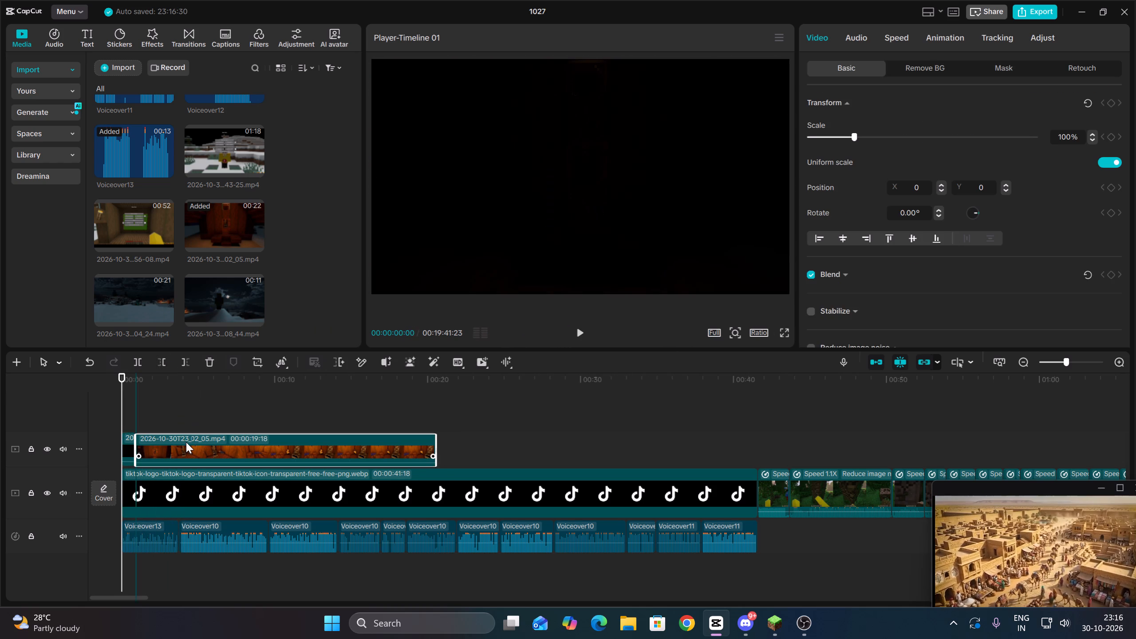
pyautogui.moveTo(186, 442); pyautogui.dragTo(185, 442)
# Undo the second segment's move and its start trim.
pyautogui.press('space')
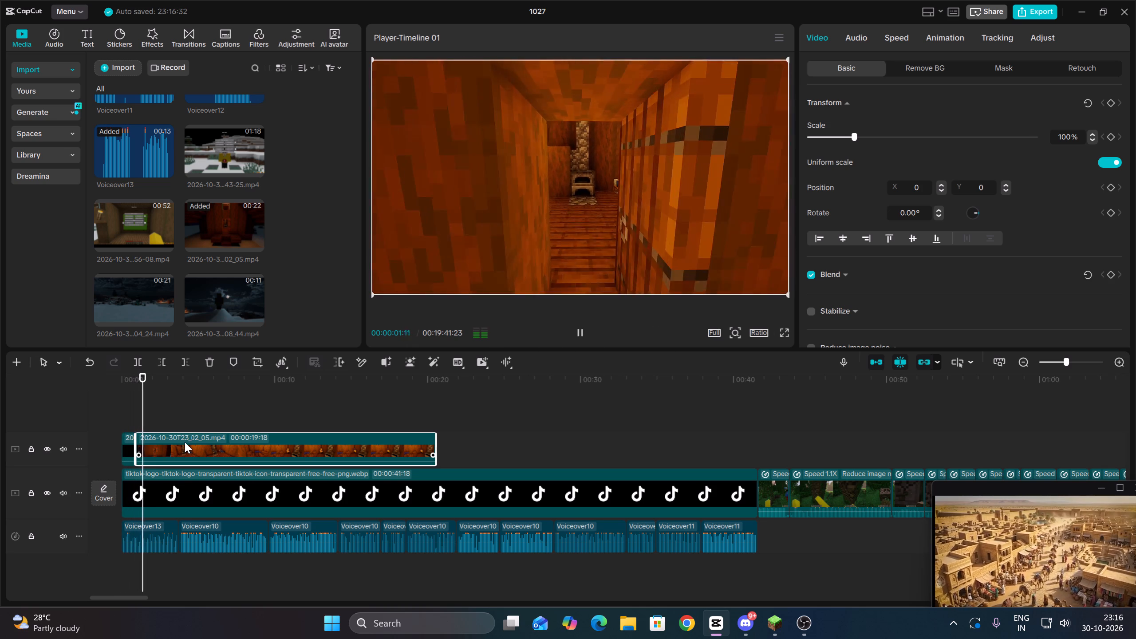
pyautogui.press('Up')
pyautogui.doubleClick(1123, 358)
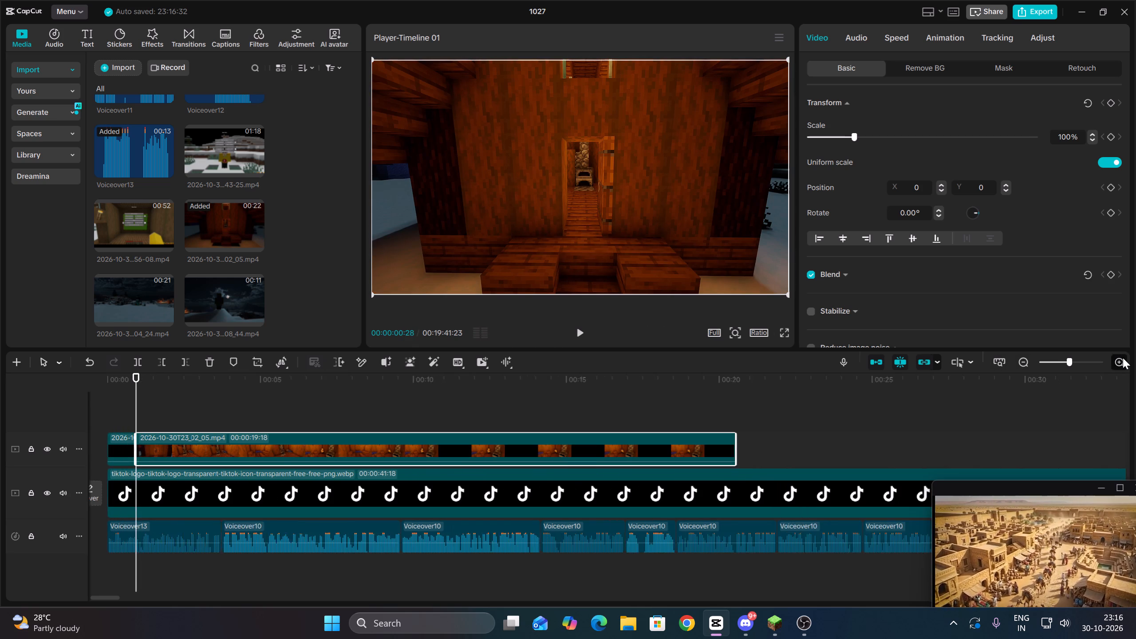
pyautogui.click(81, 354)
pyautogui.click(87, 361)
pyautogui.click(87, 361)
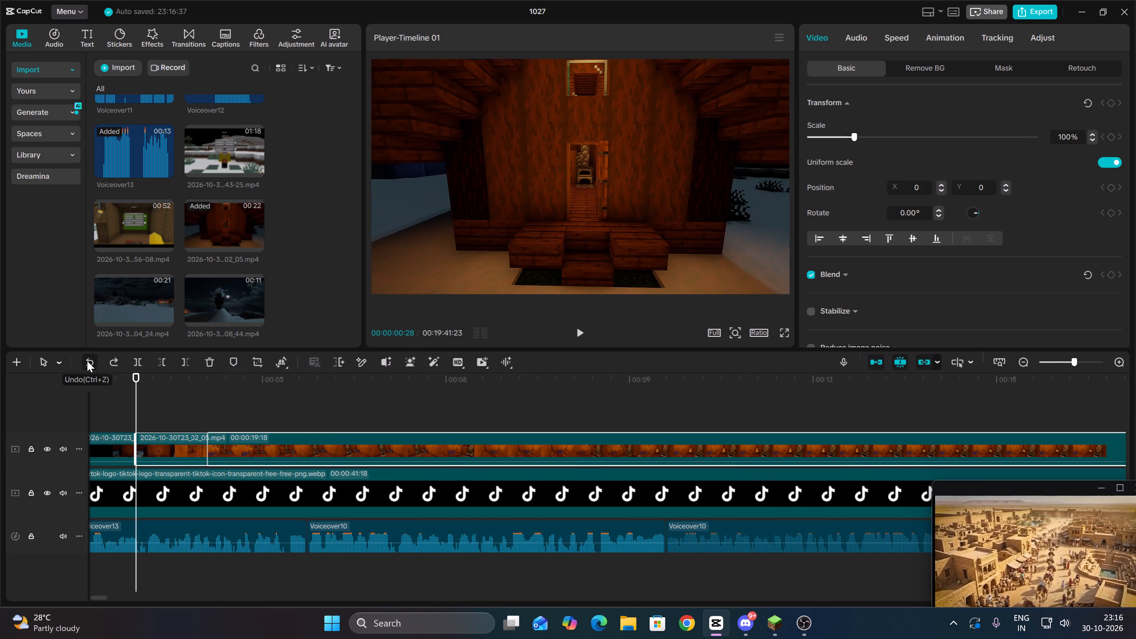
# Trim the second segment's start up to 00:00:01:23 and move it back against the first segment.
pyautogui.moveTo(136, 414); pyautogui.dragTo(158, 413)
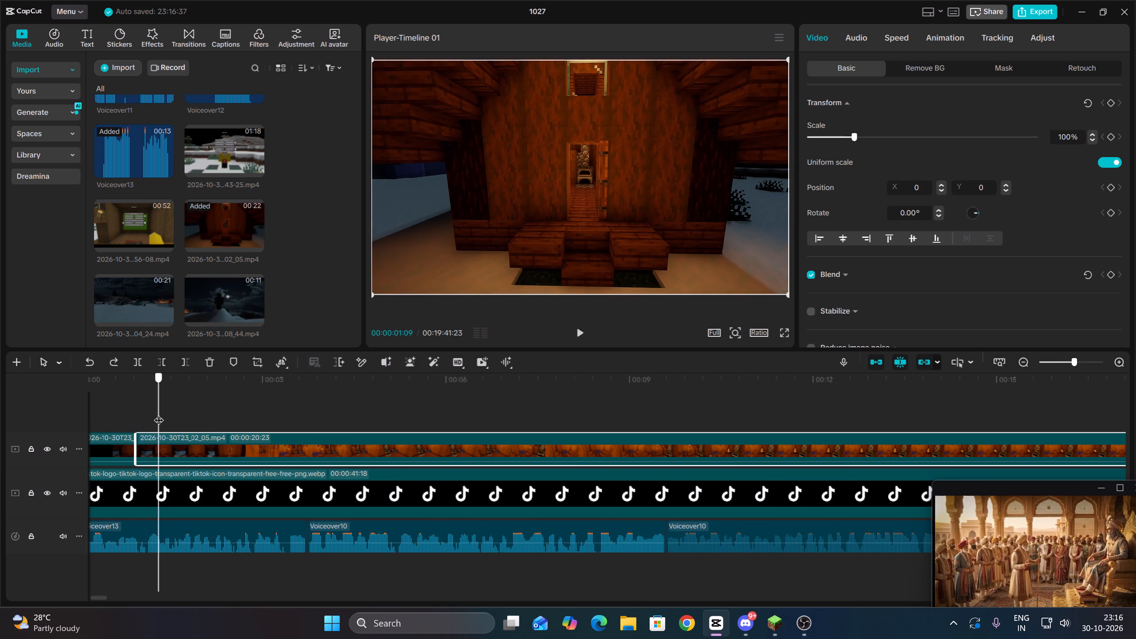
pyautogui.moveTo(158, 413); pyautogui.dragTo(182, 412)
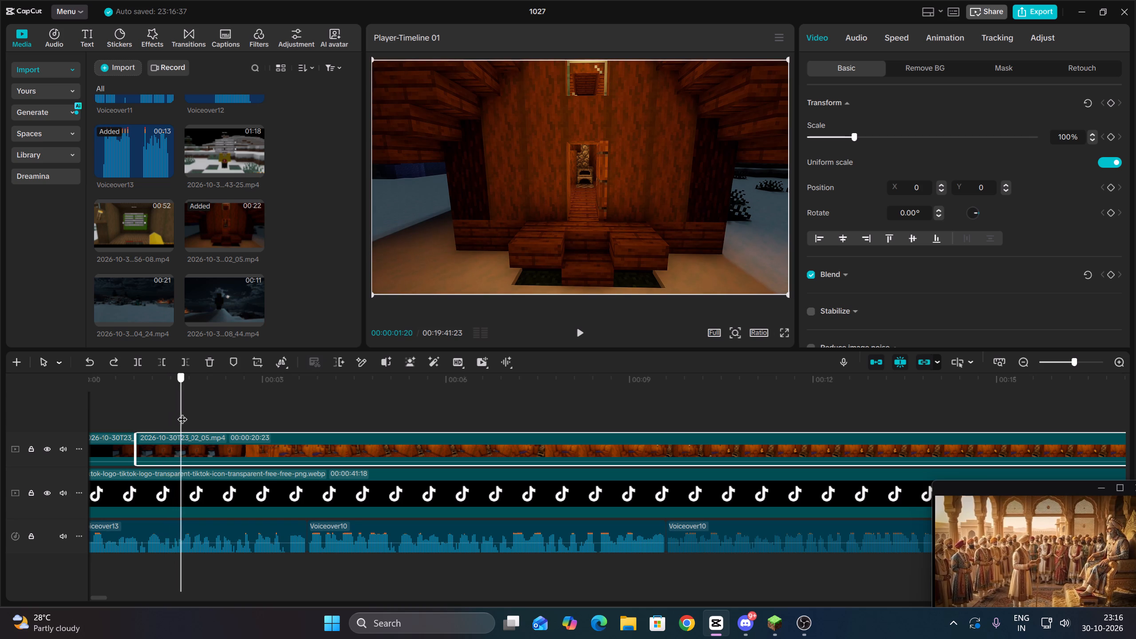
pyautogui.moveTo(182, 412); pyautogui.dragTo(188, 412)
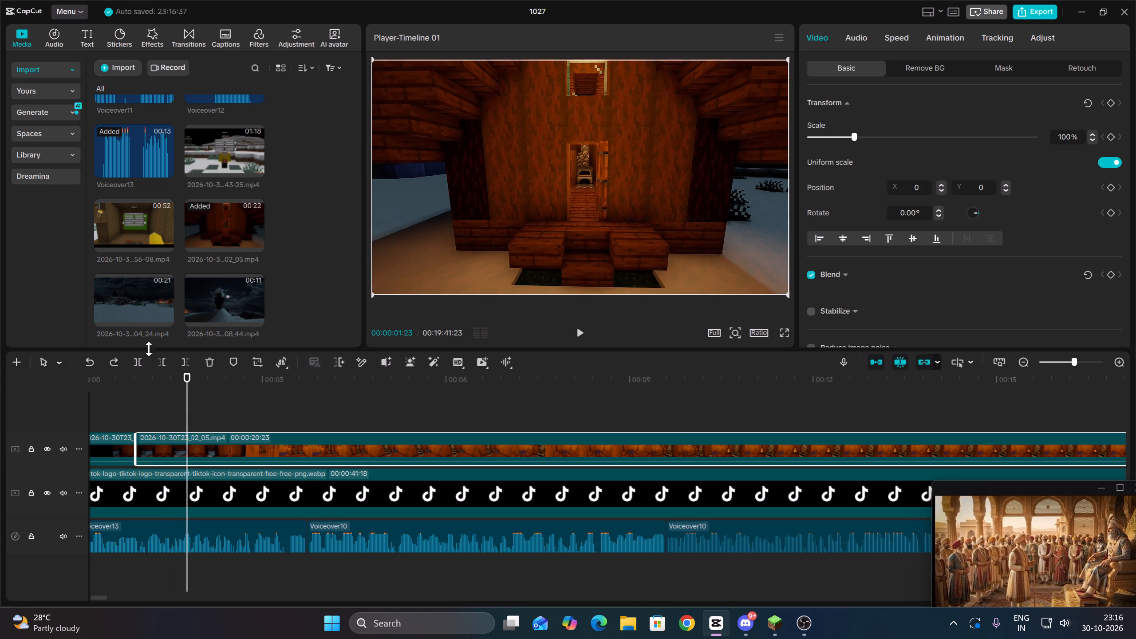
pyautogui.click(159, 364)
pyautogui.moveTo(242, 446); pyautogui.dragTo(190, 446)
pyautogui.press('Up')
pyautogui.press('Up')
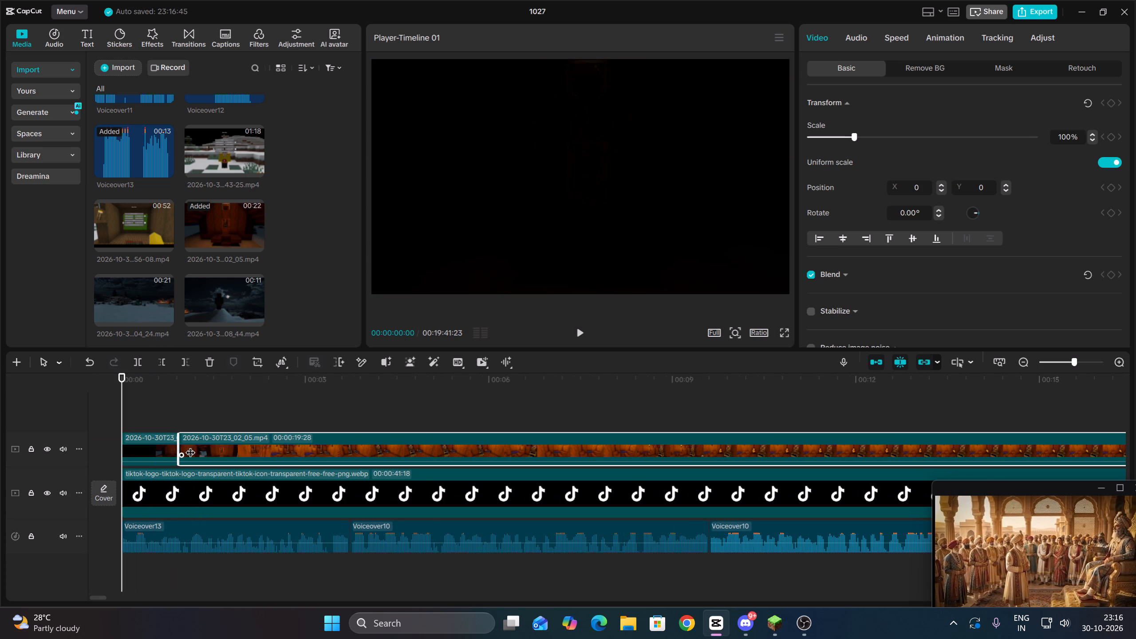
# Split the second segment at about 00:00:02:14, where the view is inside the house.
pyautogui.click(154, 444)
pyautogui.press('Down')
pyautogui.press('Up')
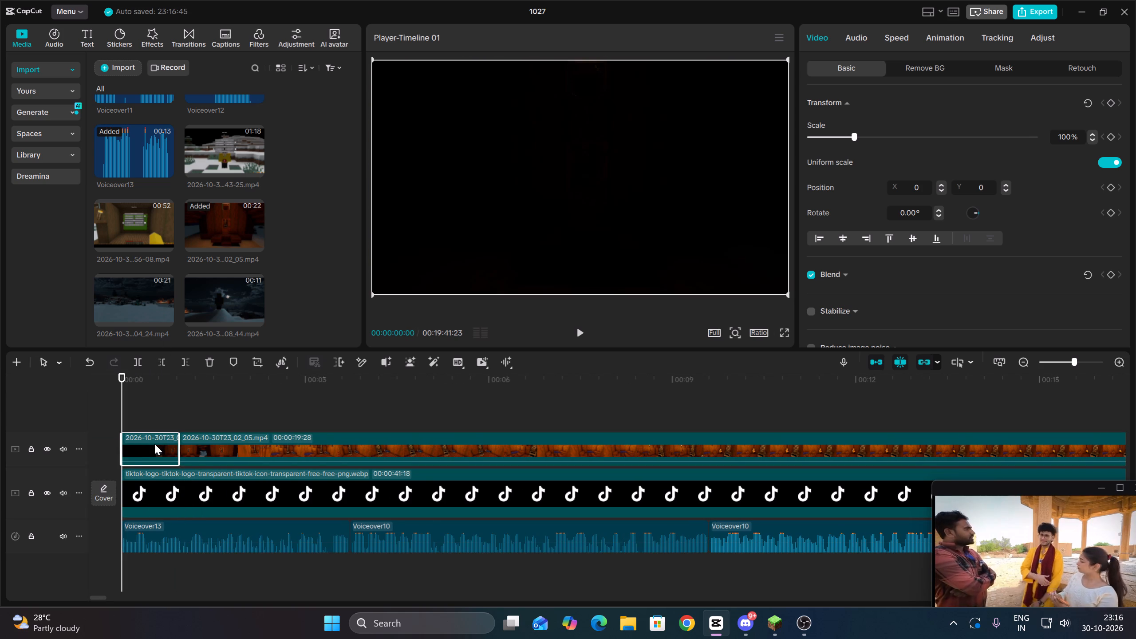
pyautogui.press('space')
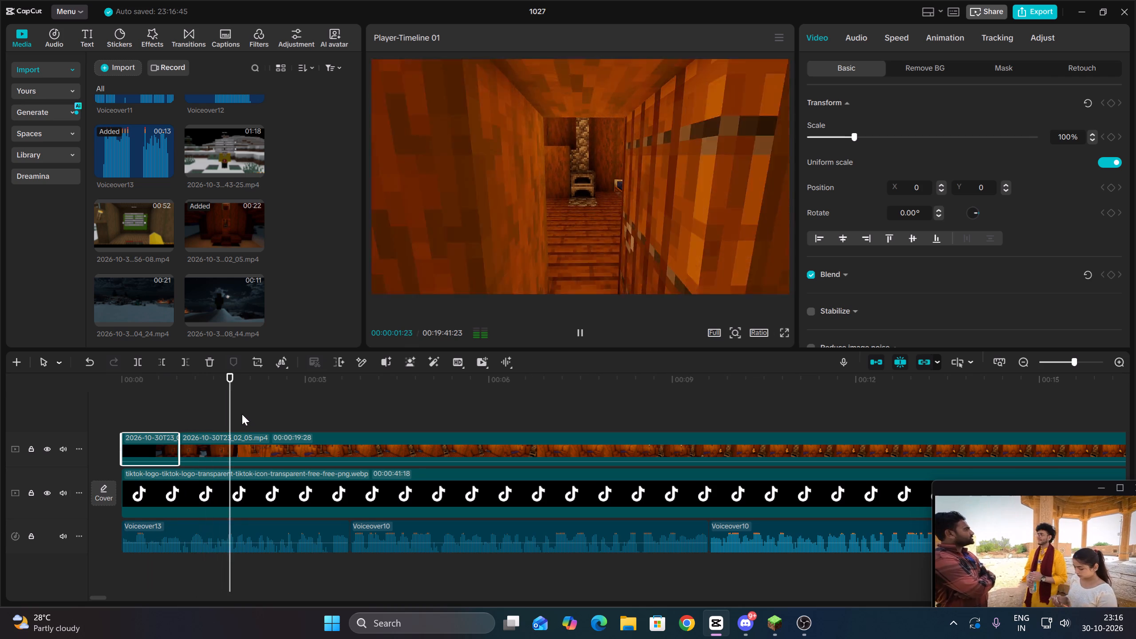
pyautogui.press('space')
pyautogui.click(242, 447)
pyautogui.press('space')
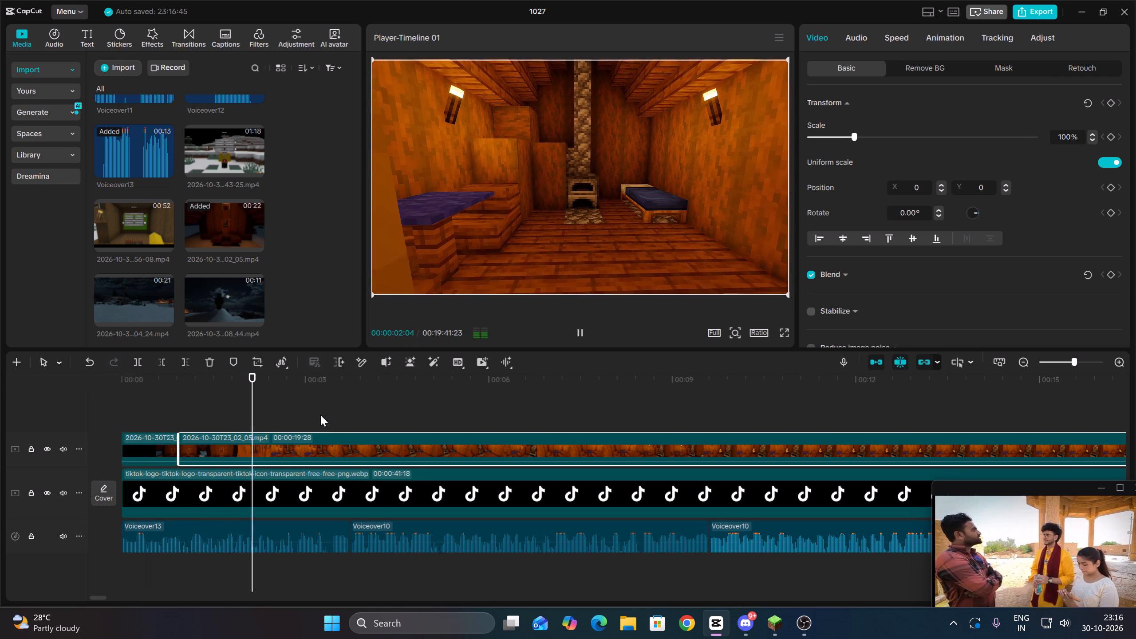
pyautogui.press('space')
pyautogui.click(141, 359)
# Play through the footage around the latest split and check where the interior shot should begin.
pyautogui.press('space')
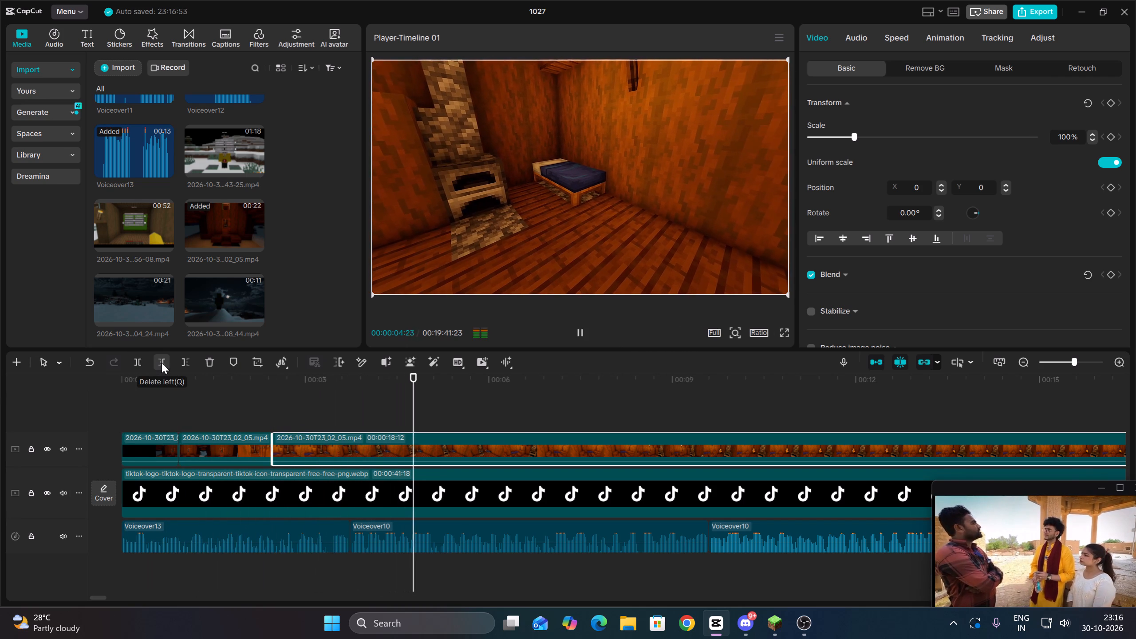
pyautogui.press('Up')
pyautogui.press('Up')
pyautogui.press('space')
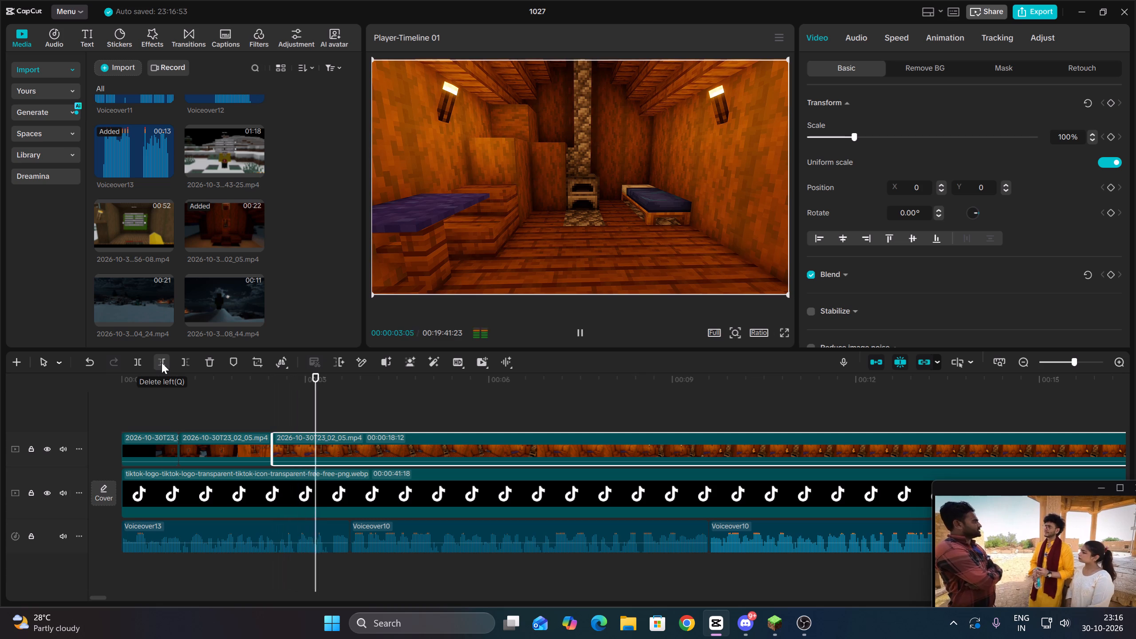
pyautogui.press('space')
pyautogui.press('Up')
pyautogui.press('space')
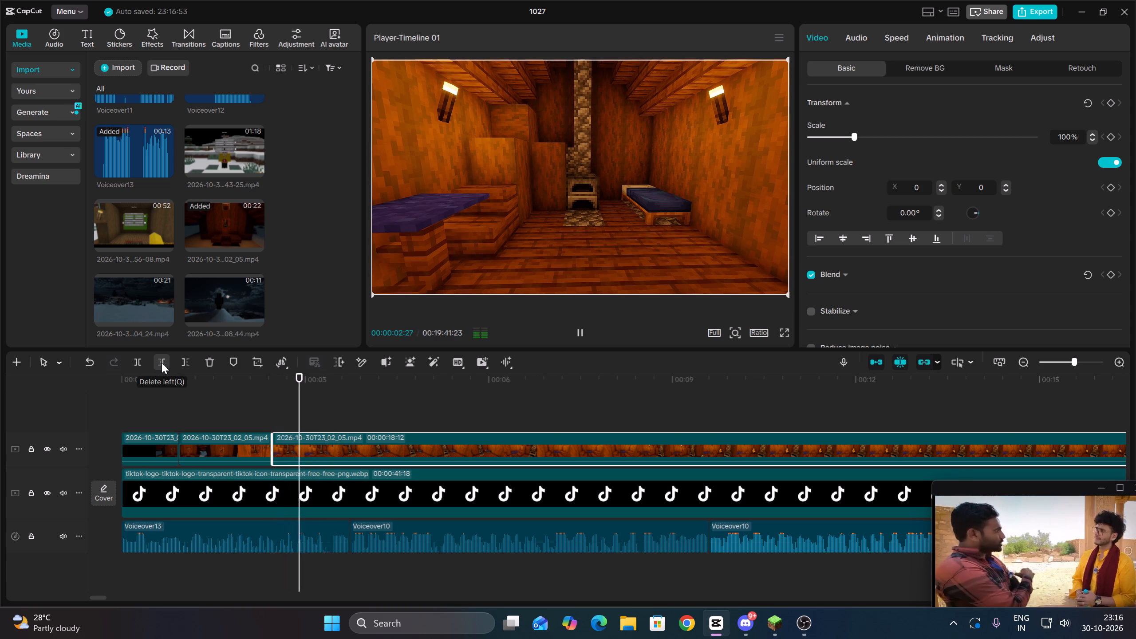
pyautogui.press('space')
pyautogui.press('Up')
pyautogui.press('space')
pyautogui.press('space')
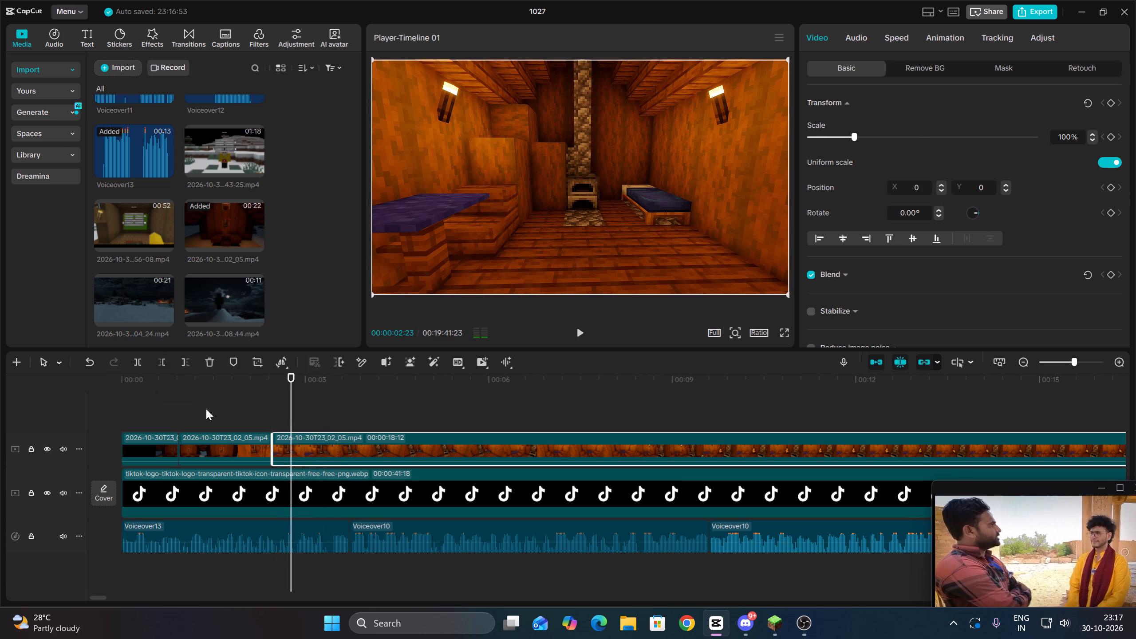
pyautogui.moveTo(206, 409); pyautogui.dragTo(202, 418)
pyautogui.click(162, 417)
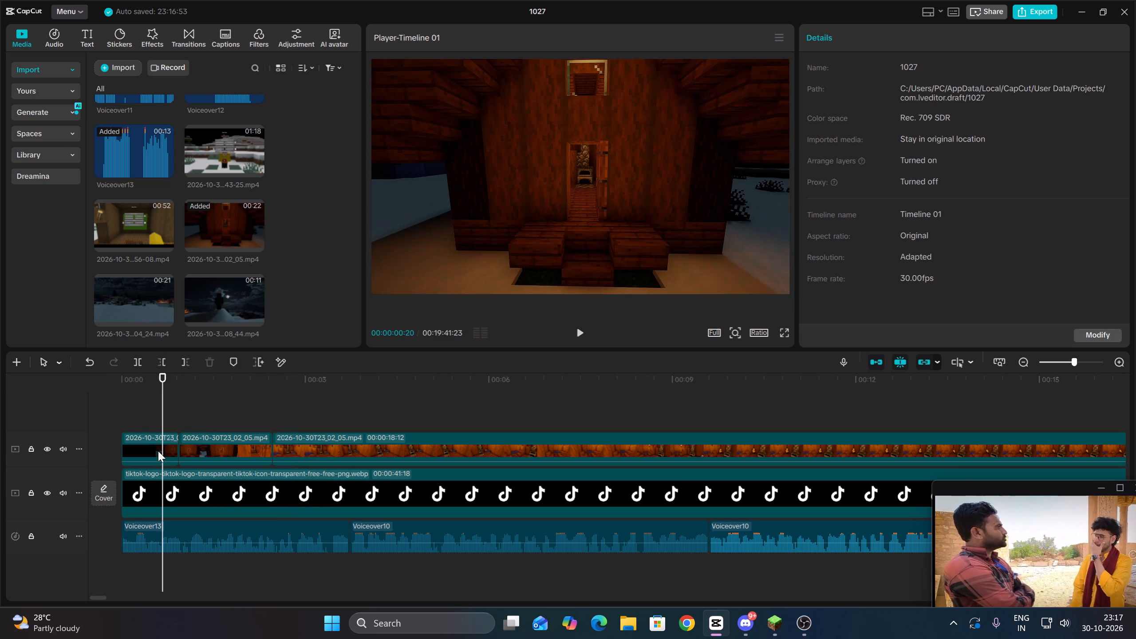
# Delete the two short opening segments and move the remaining house footage to the timeline start.
pyautogui.click(158, 452)
pyautogui.press('Up')
pyautogui.press('space')
pyautogui.press('space')
pyautogui.press('Up')
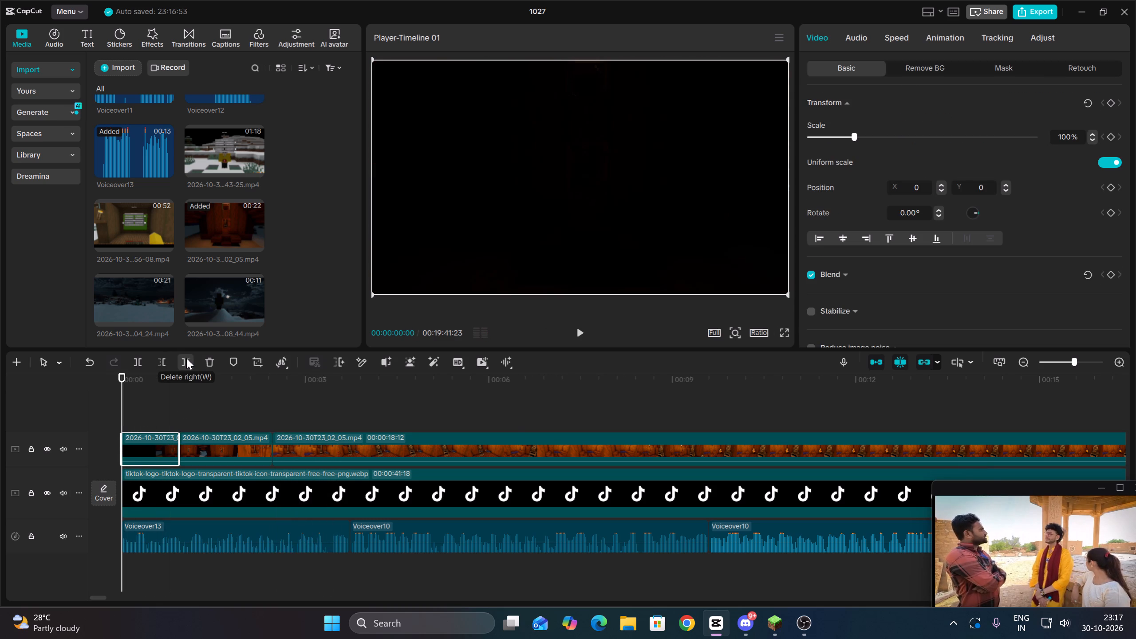
pyautogui.press('Delete')
pyautogui.moveTo(216, 415); pyautogui.dragTo(232, 450)
pyautogui.press('Delete')
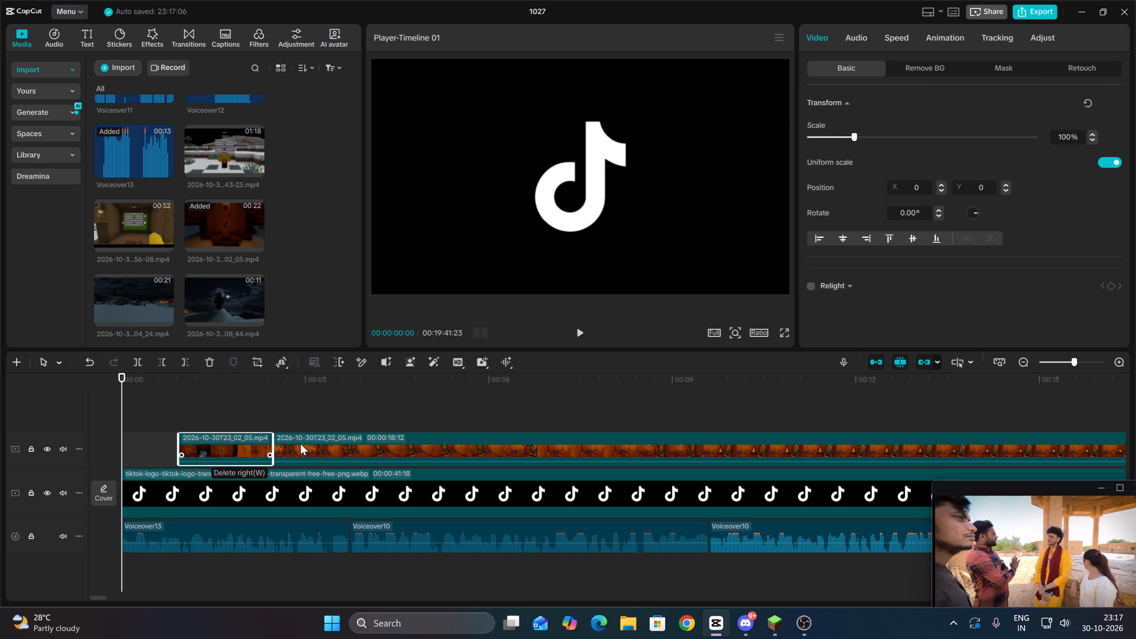
pyautogui.moveTo(305, 445); pyautogui.dragTo(143, 452)
pyautogui.press('space')
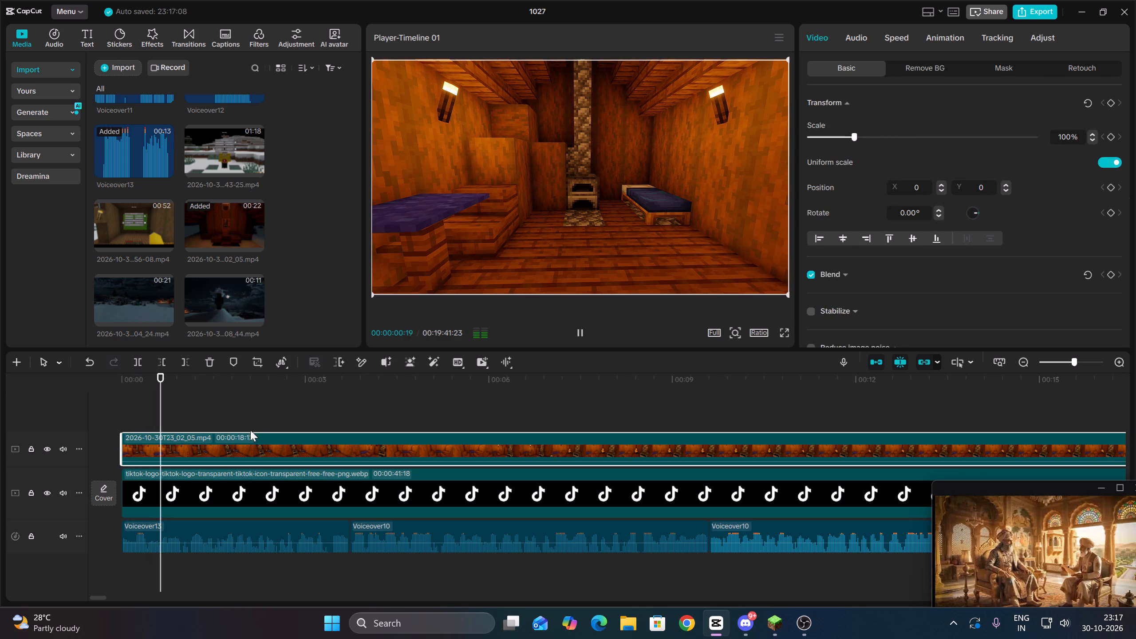
pyautogui.press('space')
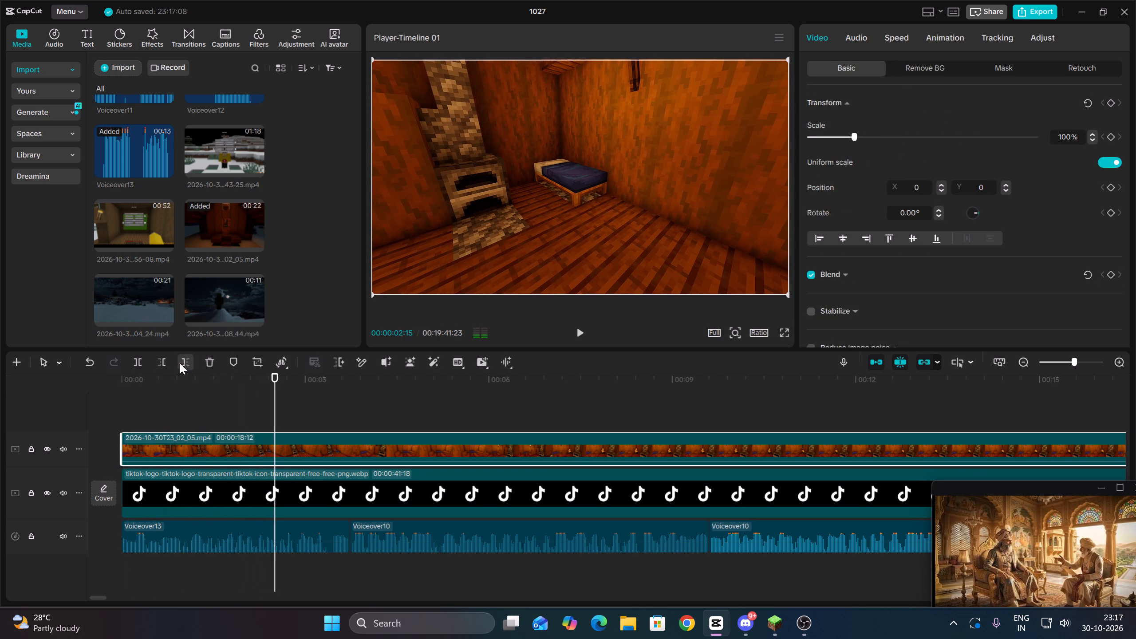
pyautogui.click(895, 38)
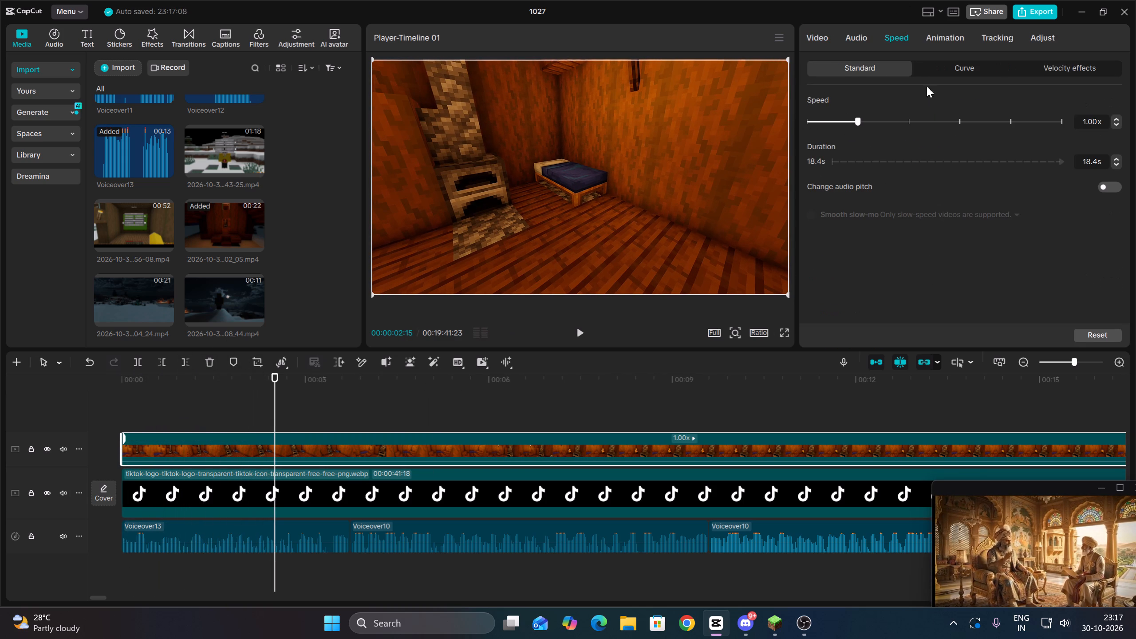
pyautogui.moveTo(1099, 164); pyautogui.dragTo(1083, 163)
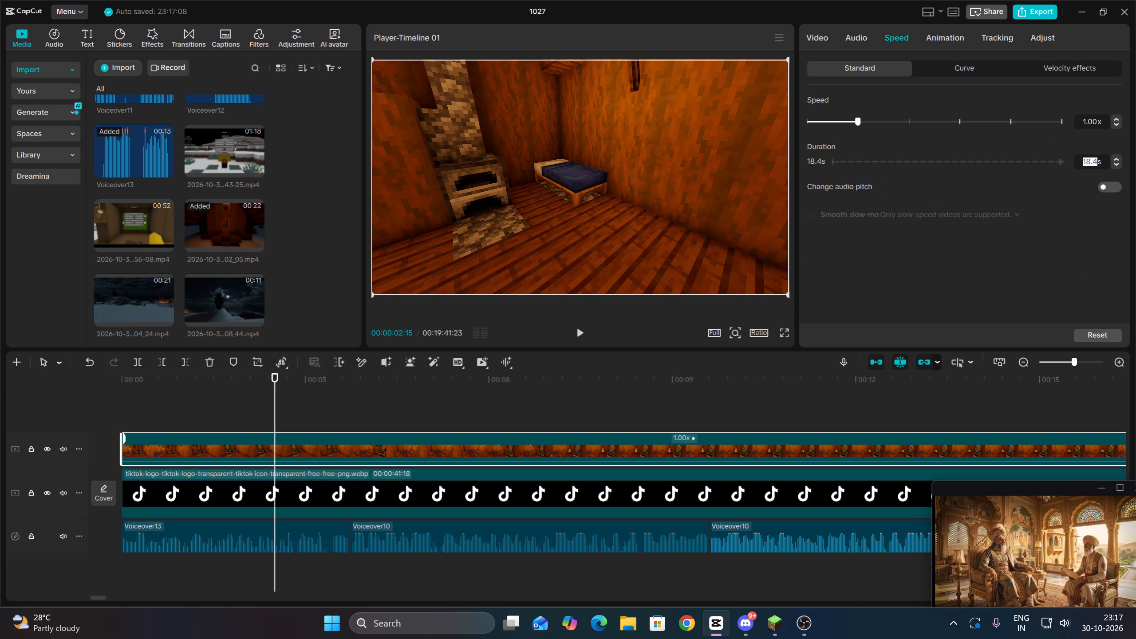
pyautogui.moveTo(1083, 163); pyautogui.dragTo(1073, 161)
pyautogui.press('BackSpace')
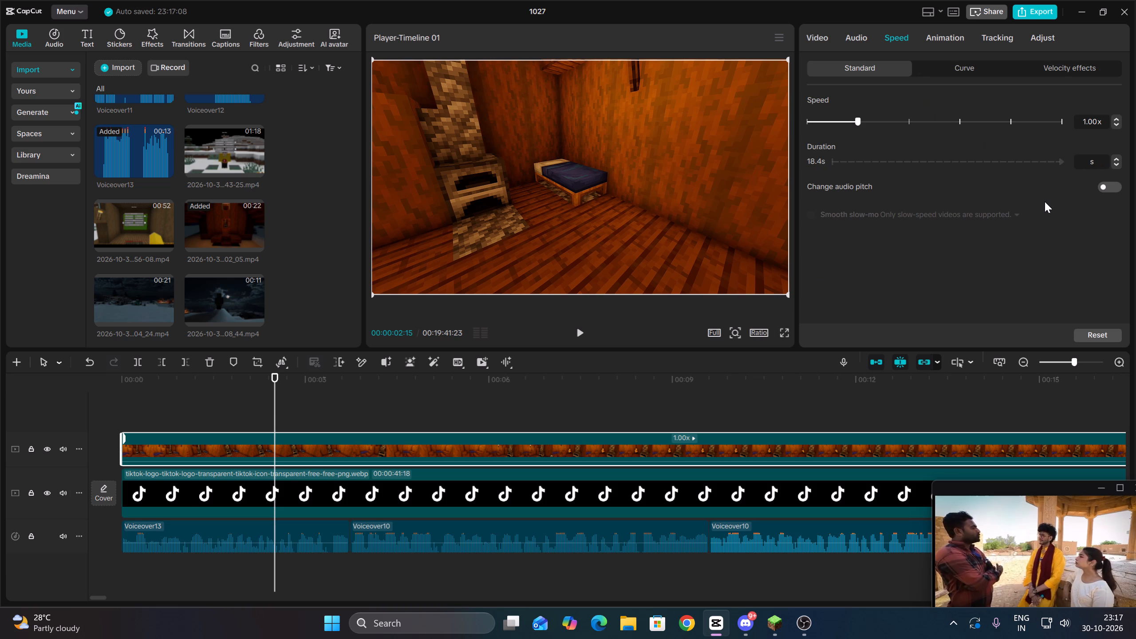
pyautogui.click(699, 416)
# Split the house clip at 00:00:06:03, once the view has turned back towards the furnace.
pyautogui.moveTo(699, 416); pyautogui.dragTo(722, 417)
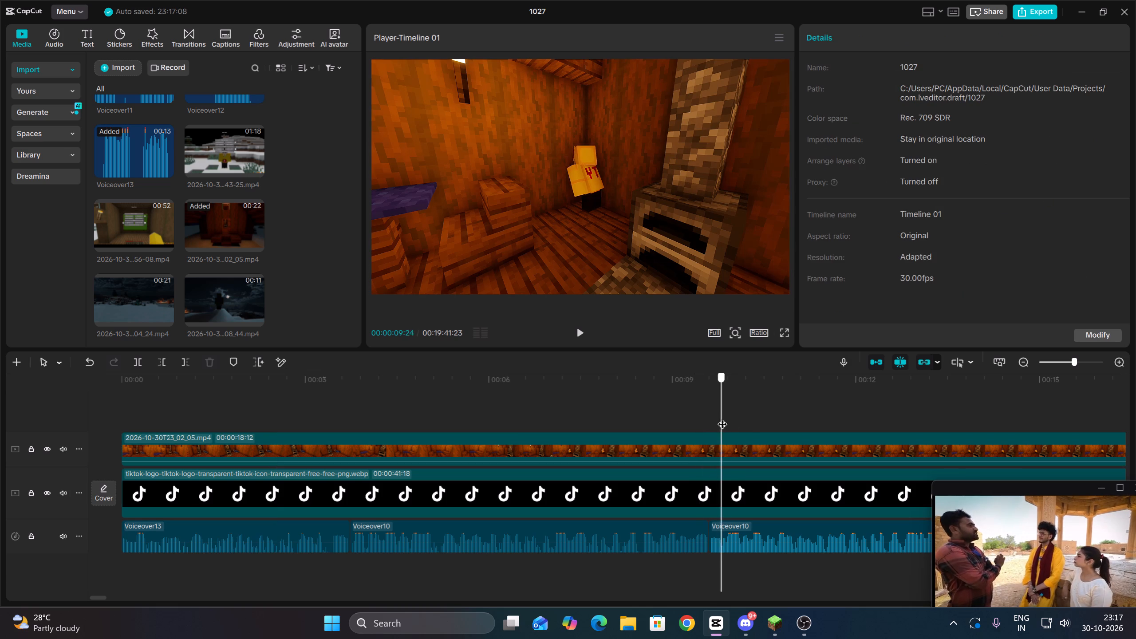
pyautogui.moveTo(722, 417); pyautogui.dragTo(749, 423)
pyautogui.click(746, 450)
pyautogui.press('Up')
pyautogui.press('Up')
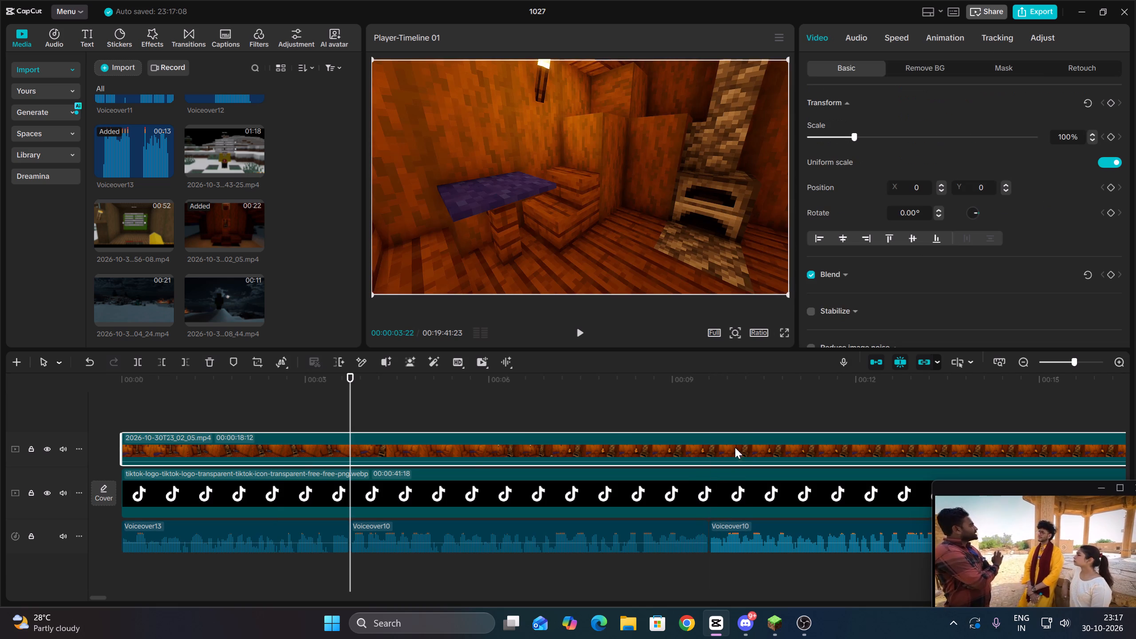
pyautogui.press('space')
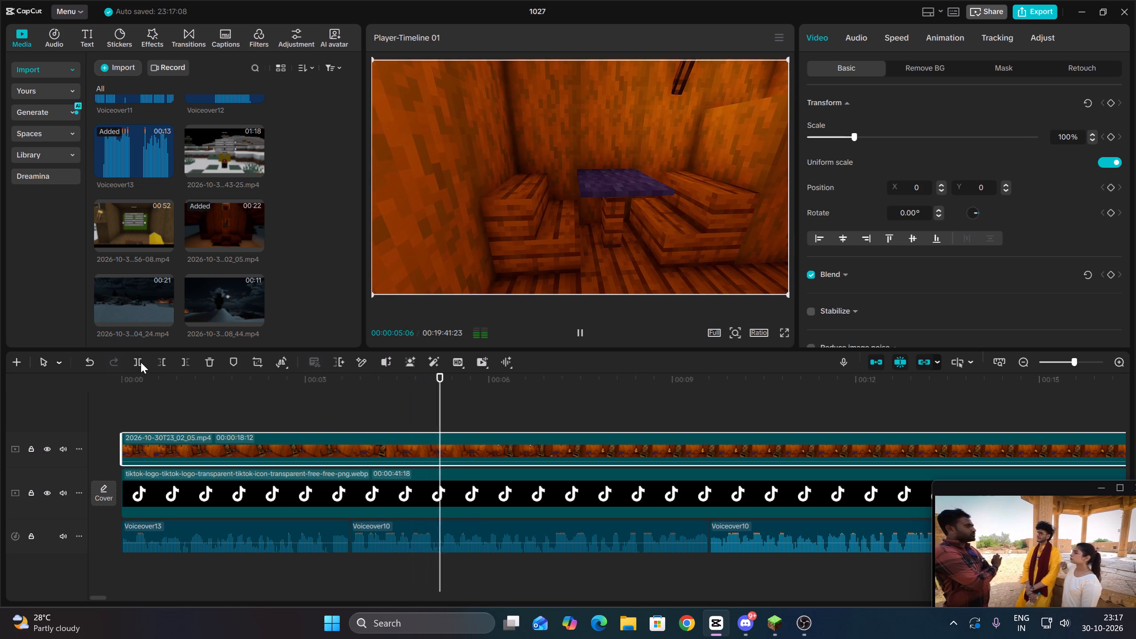
pyautogui.press('space')
pyautogui.click(141, 362)
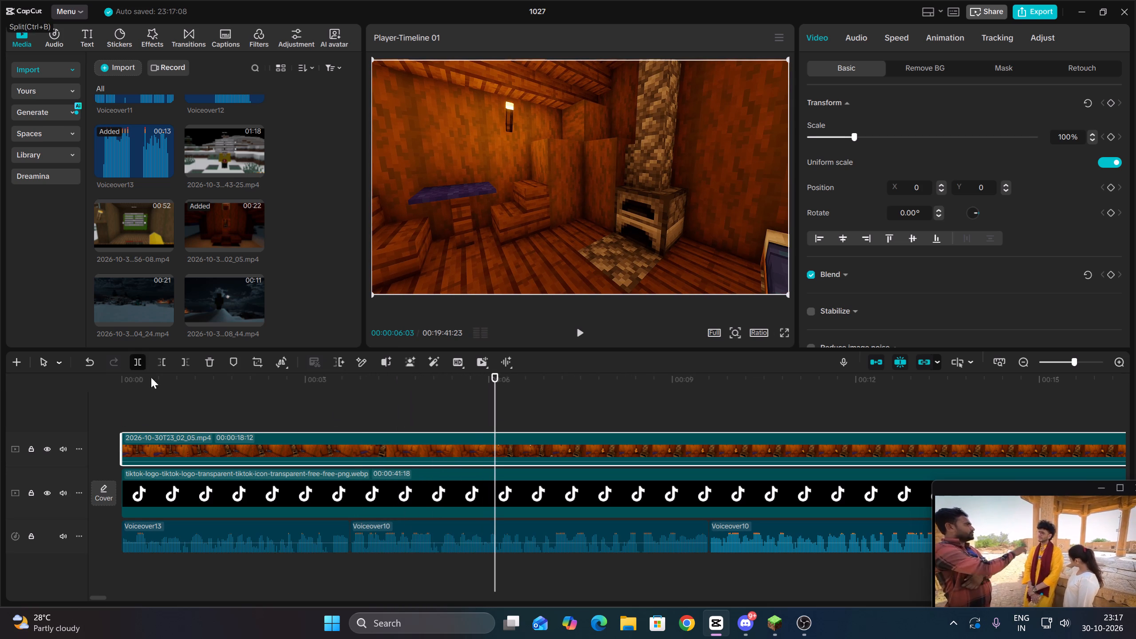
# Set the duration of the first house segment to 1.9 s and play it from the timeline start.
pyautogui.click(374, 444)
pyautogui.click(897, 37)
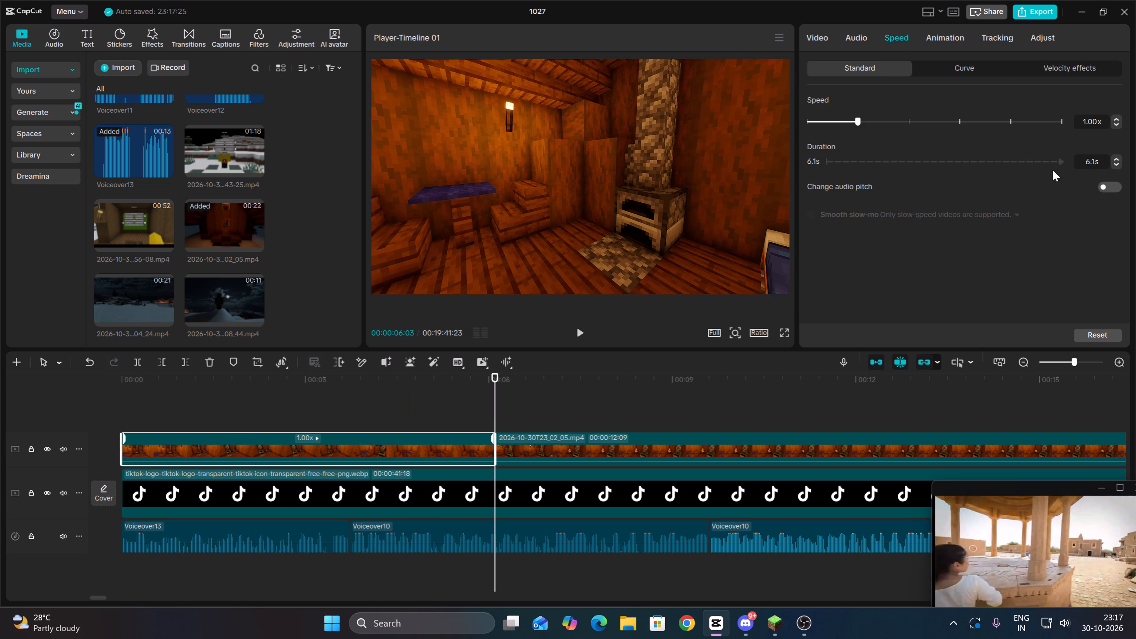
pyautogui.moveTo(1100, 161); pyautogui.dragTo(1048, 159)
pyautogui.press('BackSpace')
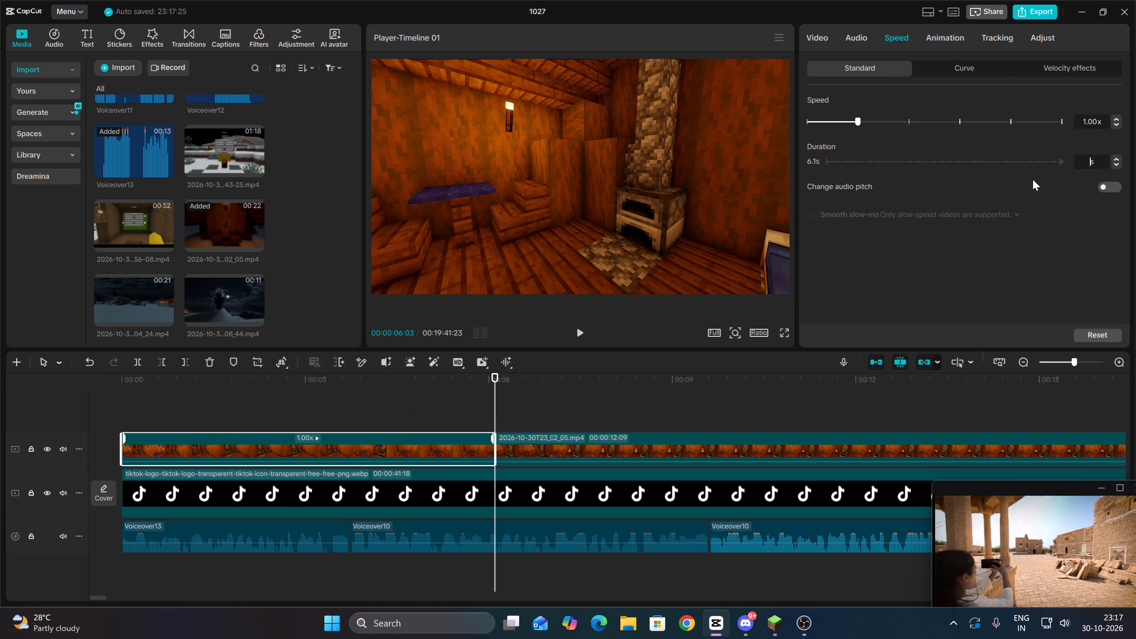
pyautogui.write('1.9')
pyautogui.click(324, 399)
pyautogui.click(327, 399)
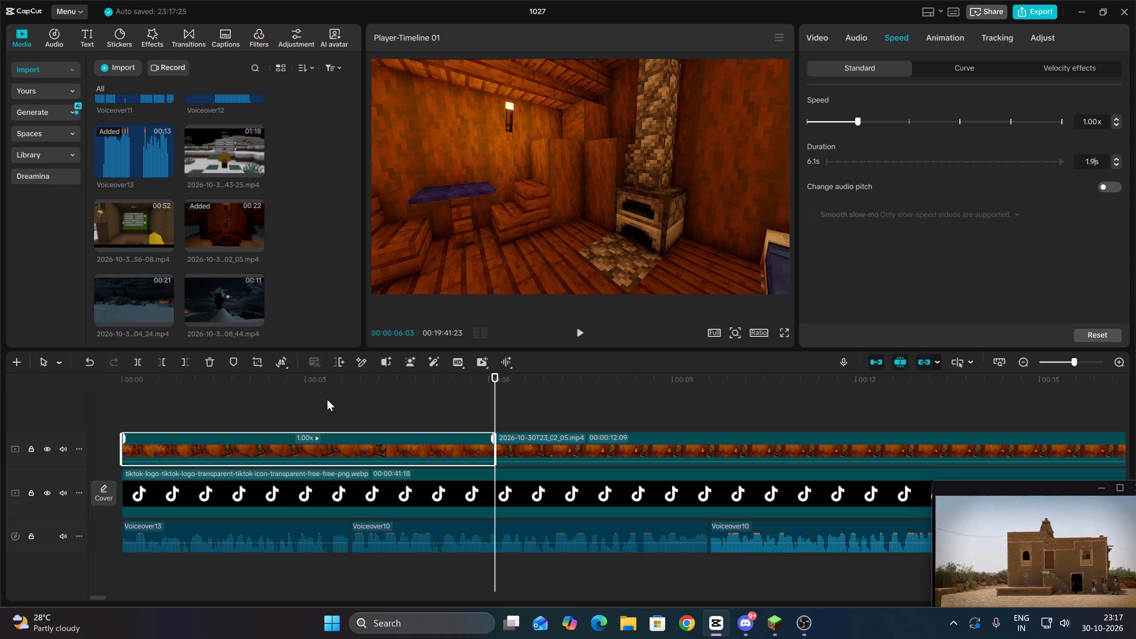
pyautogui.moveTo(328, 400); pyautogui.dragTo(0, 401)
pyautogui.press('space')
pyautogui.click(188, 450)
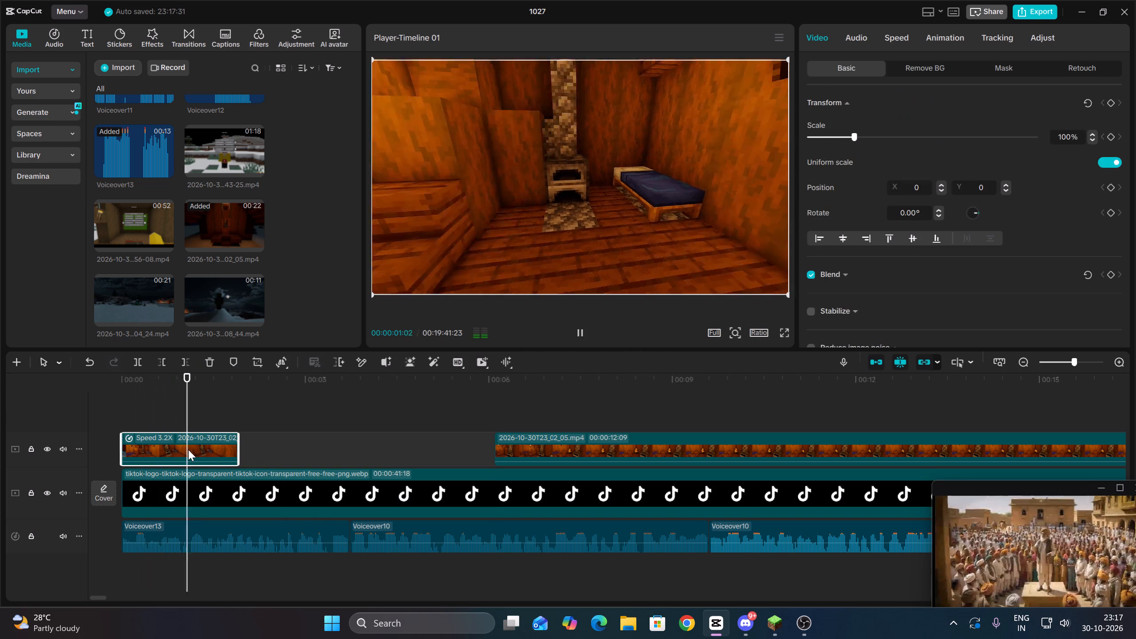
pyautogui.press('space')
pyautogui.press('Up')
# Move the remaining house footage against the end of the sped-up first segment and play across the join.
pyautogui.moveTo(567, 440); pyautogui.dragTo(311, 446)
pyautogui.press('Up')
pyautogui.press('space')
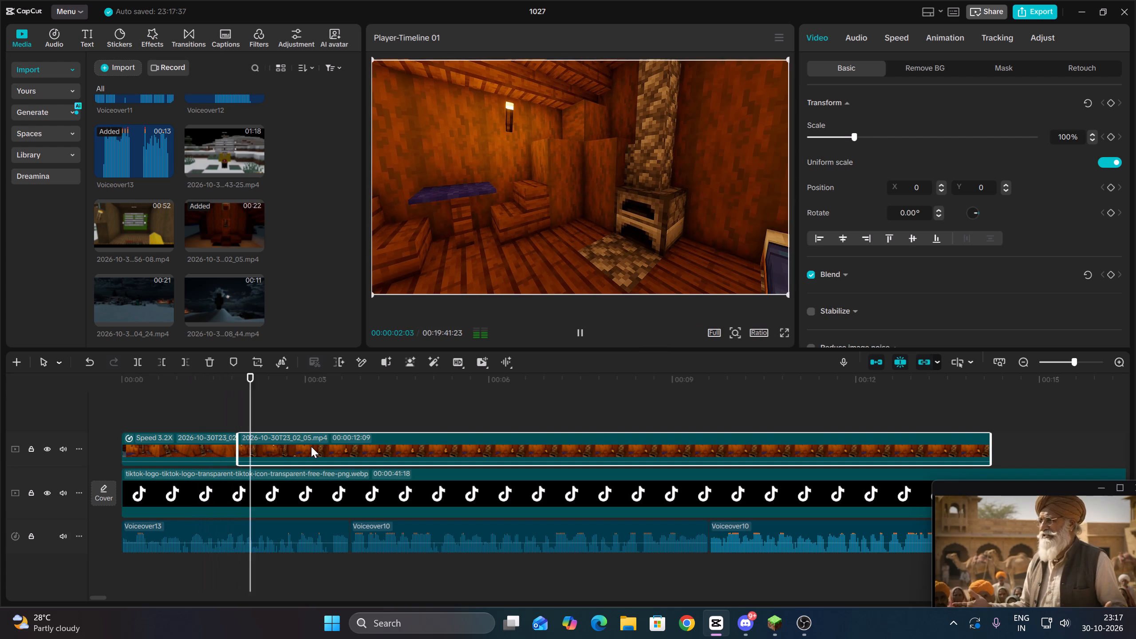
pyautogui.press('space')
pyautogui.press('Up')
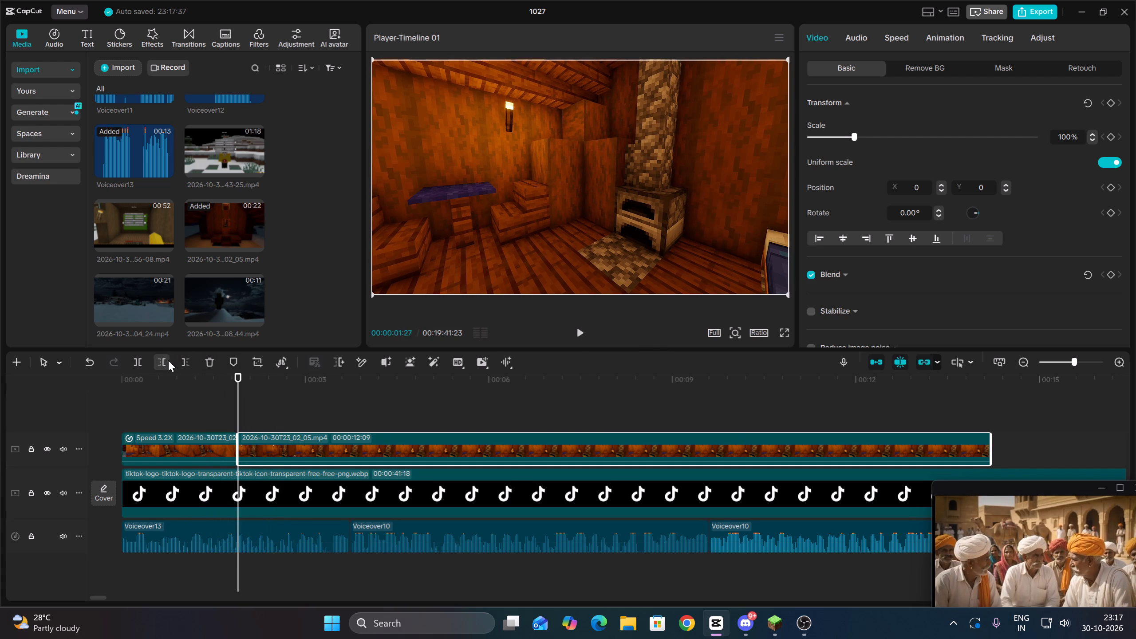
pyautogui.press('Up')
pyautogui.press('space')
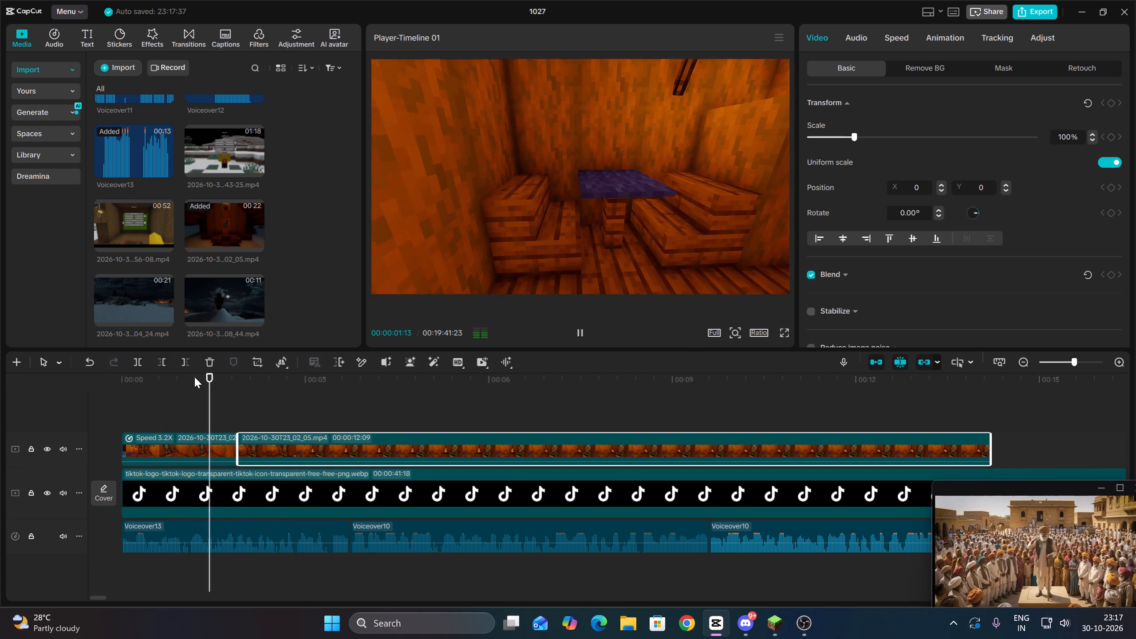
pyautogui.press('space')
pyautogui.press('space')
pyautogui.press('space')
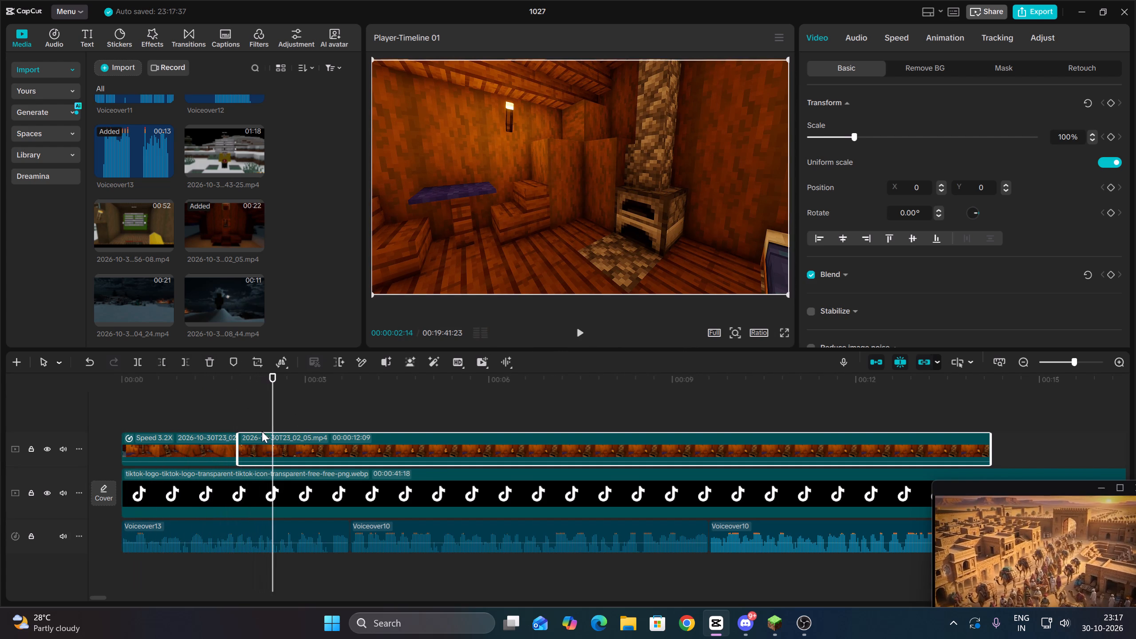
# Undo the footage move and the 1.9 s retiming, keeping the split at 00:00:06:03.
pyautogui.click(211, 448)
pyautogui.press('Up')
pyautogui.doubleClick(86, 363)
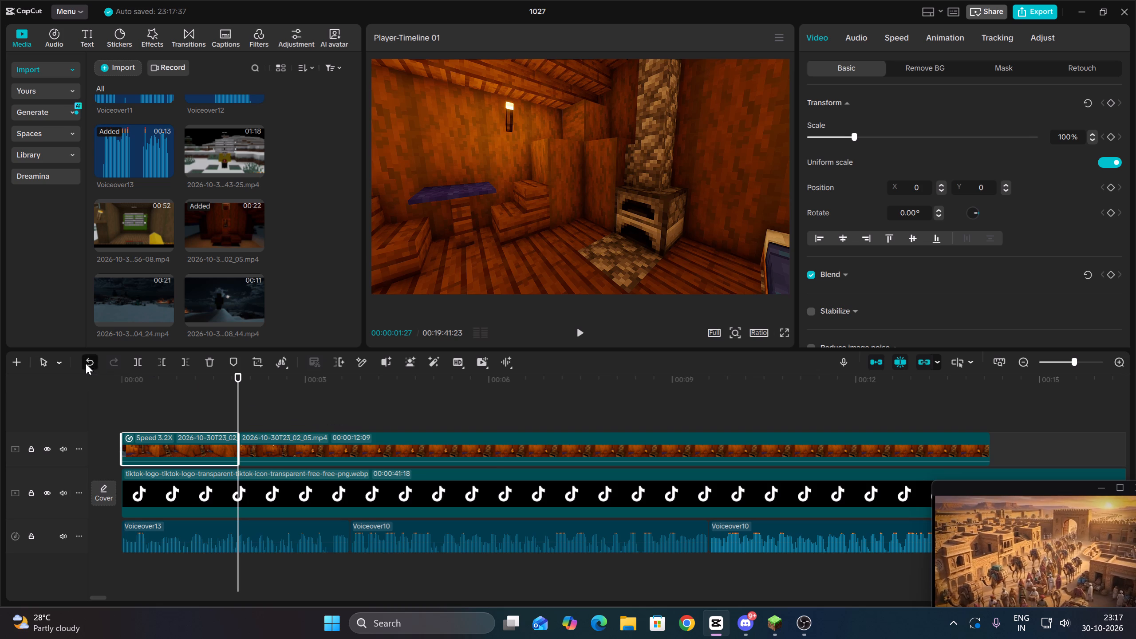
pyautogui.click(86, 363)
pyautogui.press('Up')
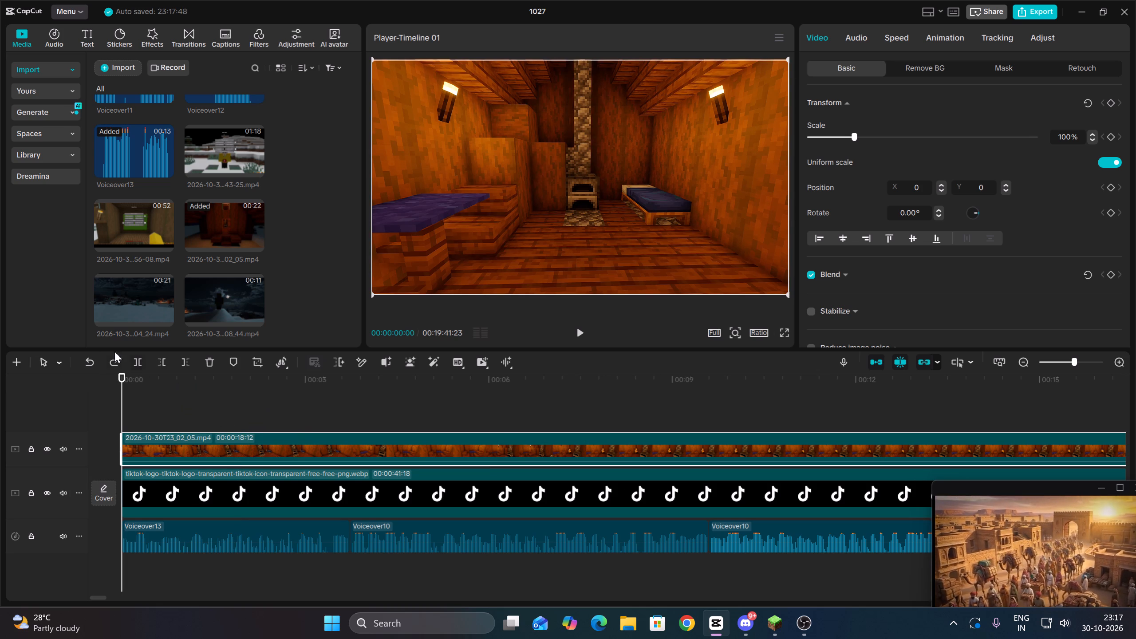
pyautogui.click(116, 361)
# Trim about 18 frames off the beginning of the first house segment and move it to the timeline start.
pyautogui.press('space')
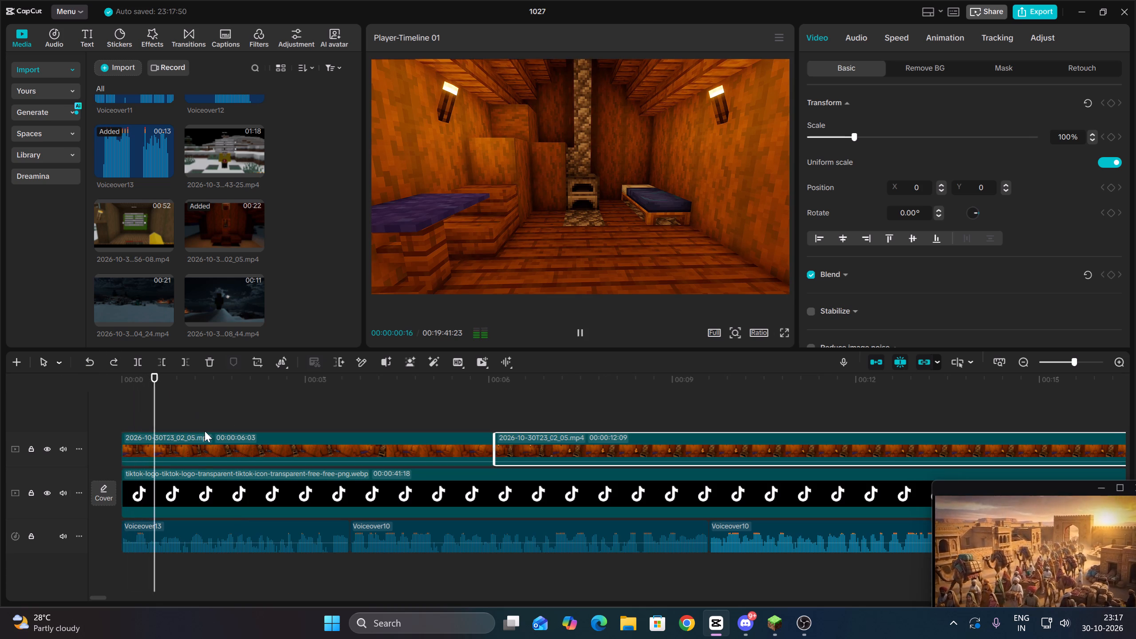
pyautogui.press('space')
pyautogui.click(204, 449)
pyautogui.click(162, 358)
pyautogui.press('space')
pyautogui.press('space')
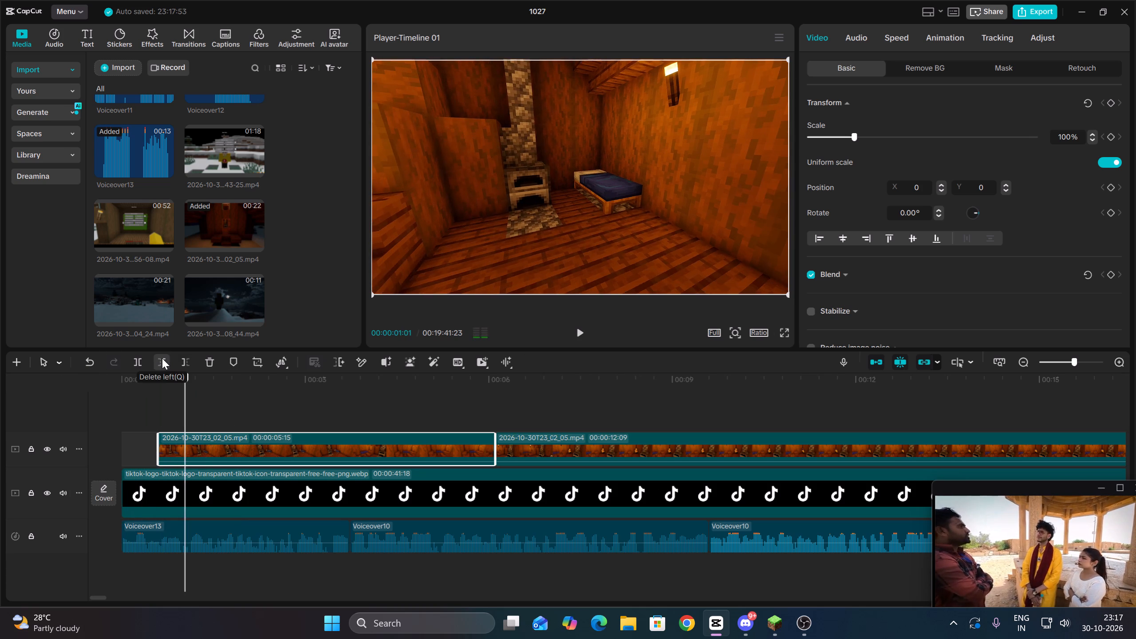
pyautogui.press('Up')
pyautogui.moveTo(197, 451); pyautogui.dragTo(143, 458)
pyautogui.press('Up')
# Split the first house segment at 00:00:01:08, where the view faces the furnace and bed.
pyautogui.press('space')
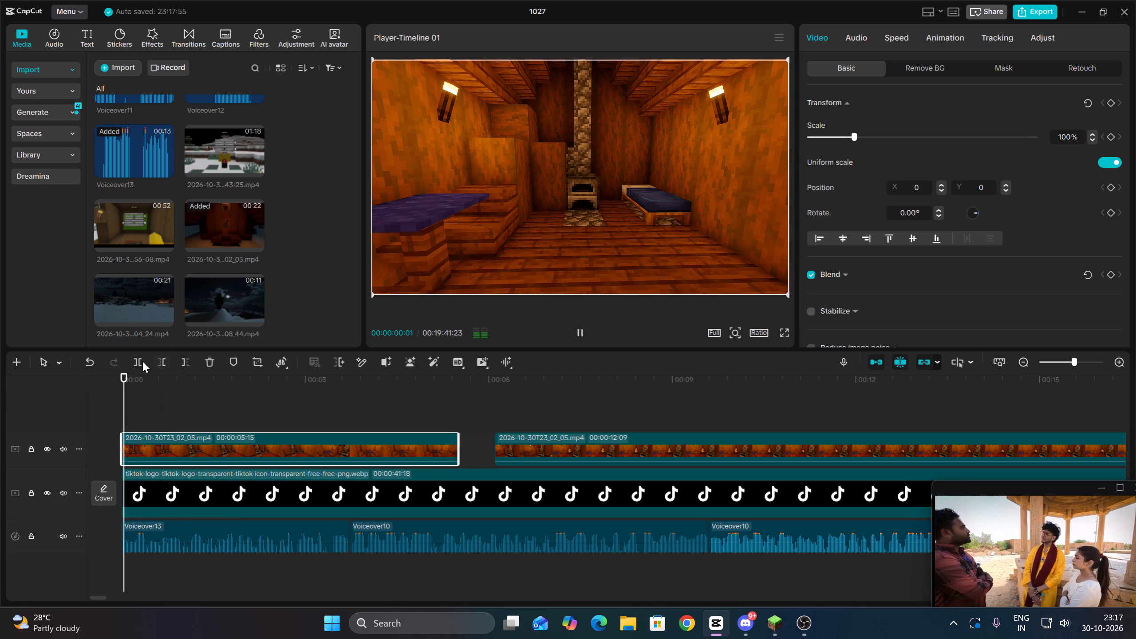
pyautogui.press('space')
pyautogui.click(140, 361)
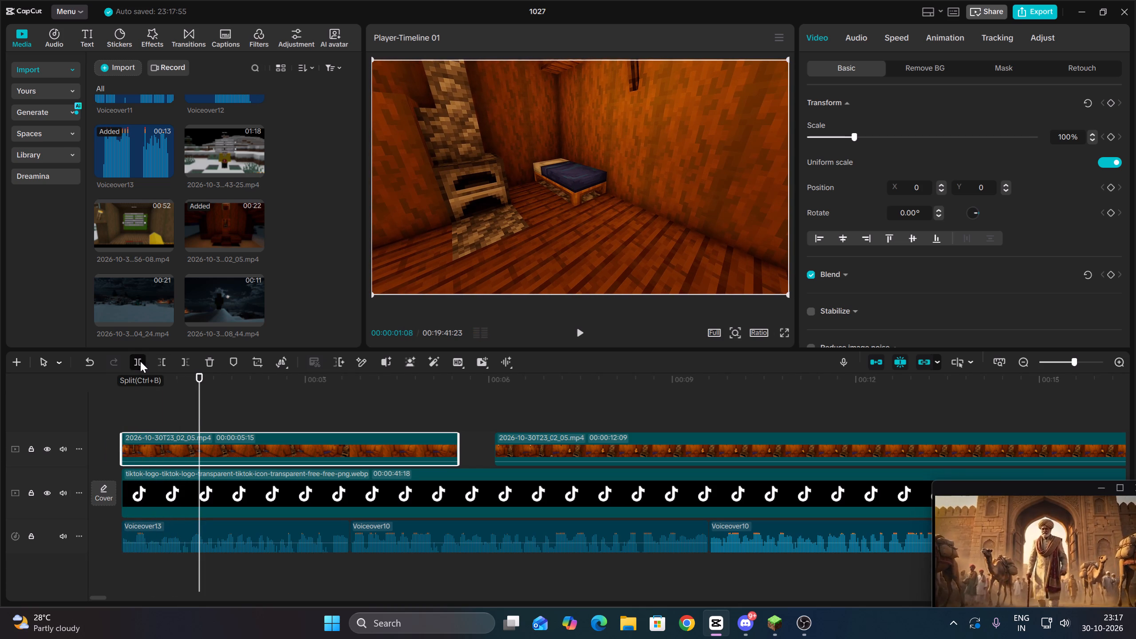
# Trim the beginning of the second house segment up to 00:00:01:28 and close the gap to the first segment.
pyautogui.press('space')
pyautogui.press('space')
pyautogui.press('space')
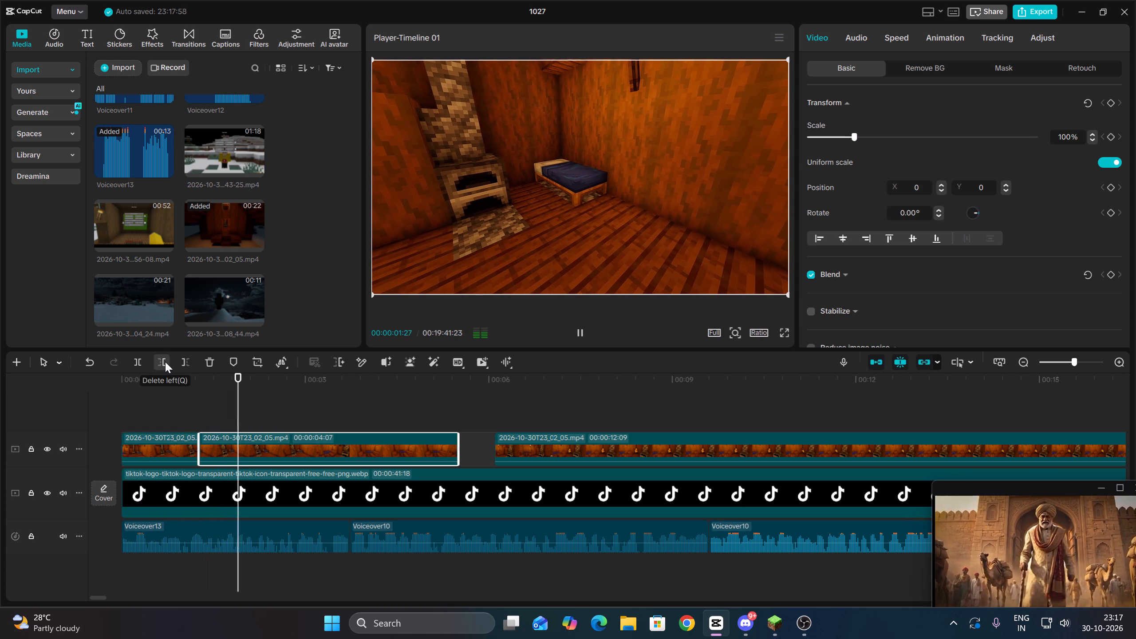
pyautogui.press('space')
pyautogui.click(161, 362)
pyautogui.press('Up')
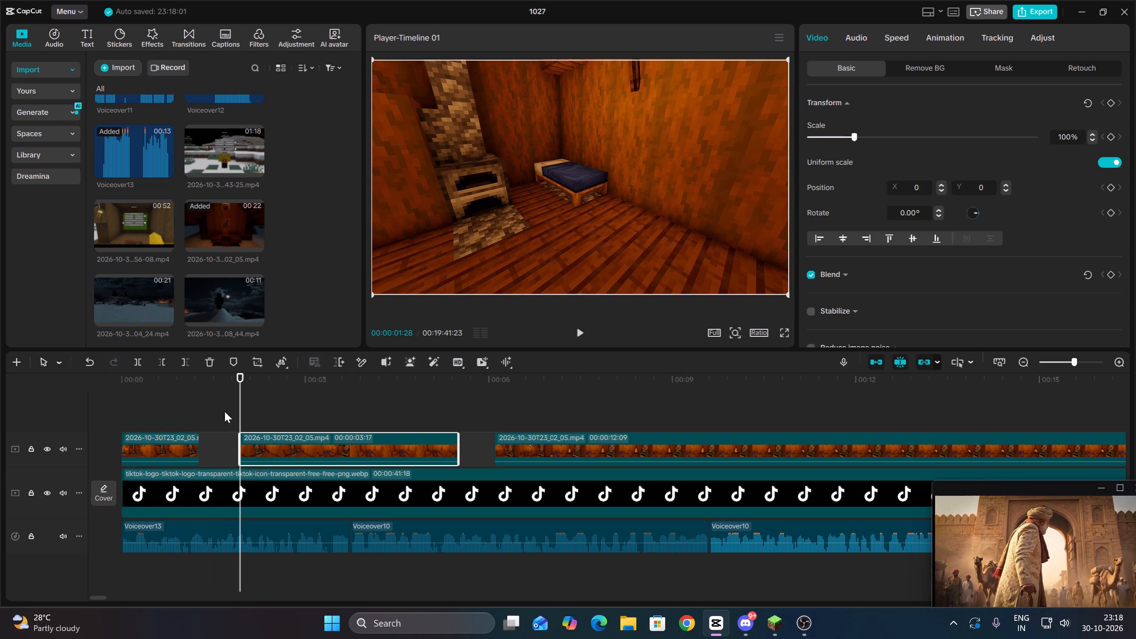
pyautogui.press('Up')
pyautogui.press('space')
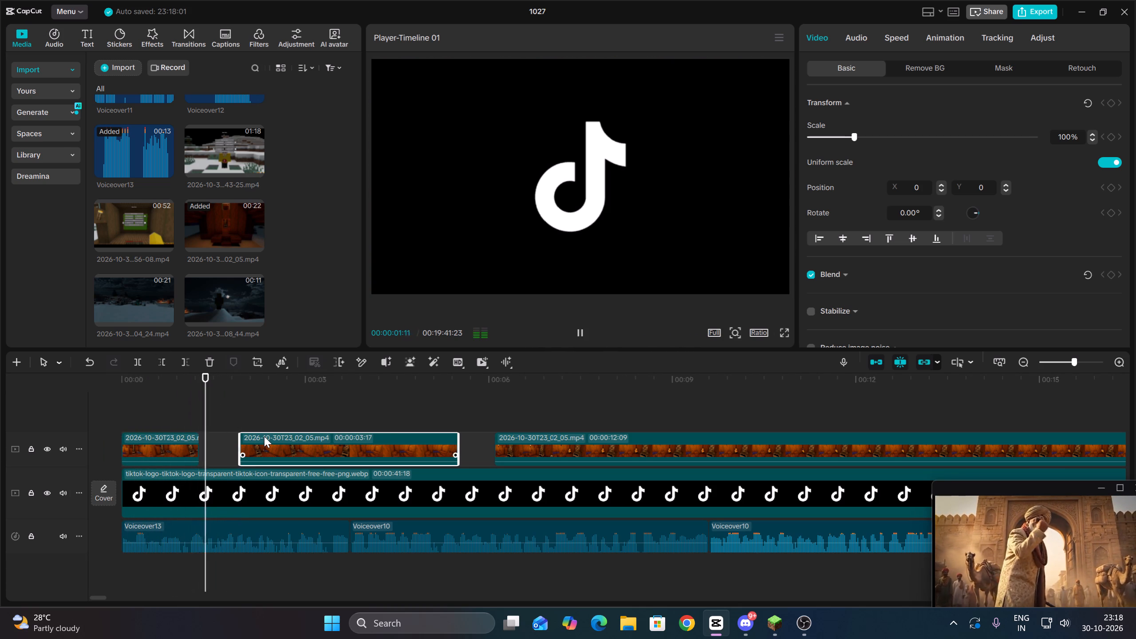
pyautogui.press('Up')
pyautogui.moveTo(264, 436); pyautogui.dragTo(224, 439)
# Play through the second house segment and split it at 00:00:01:20, before the view turns away from the bed.
pyautogui.press('space')
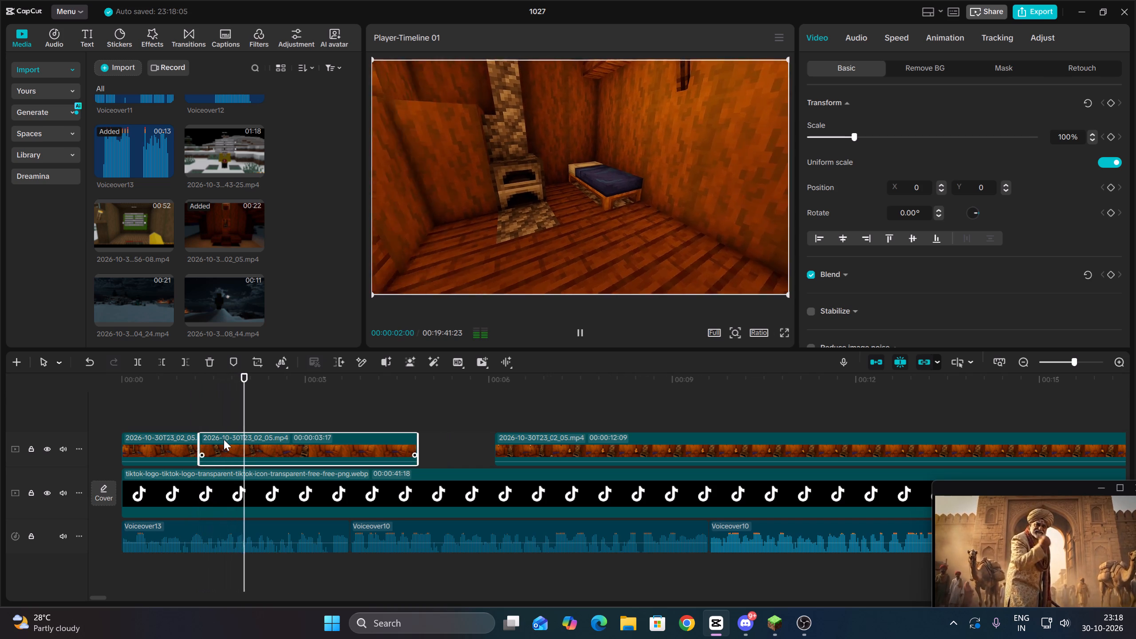
pyautogui.press('space')
pyautogui.press('space')
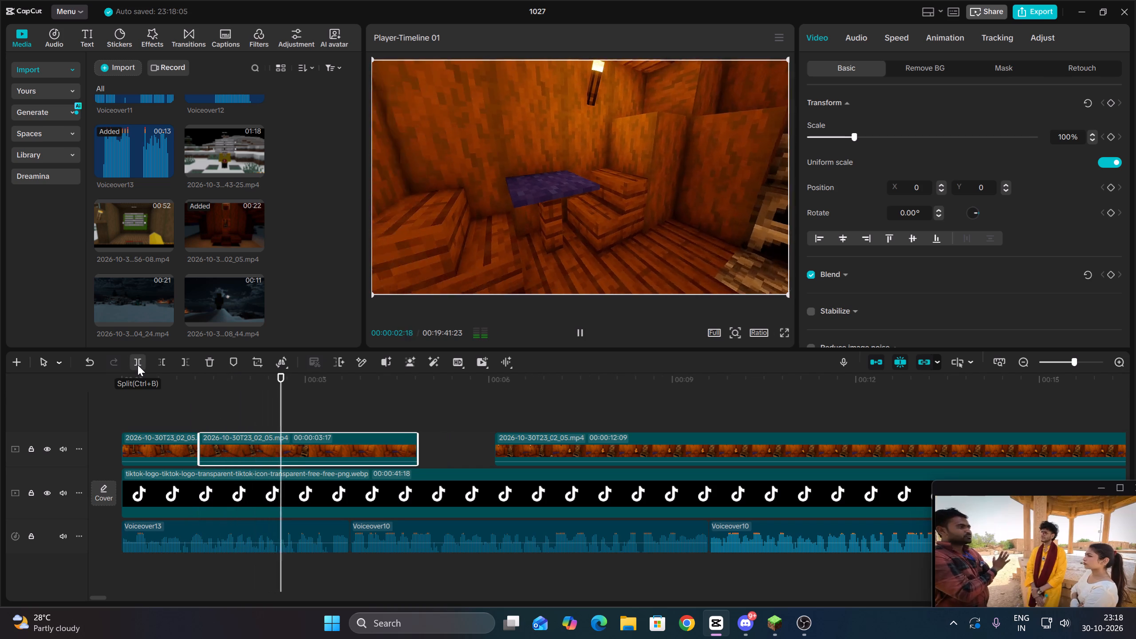
pyautogui.press('space')
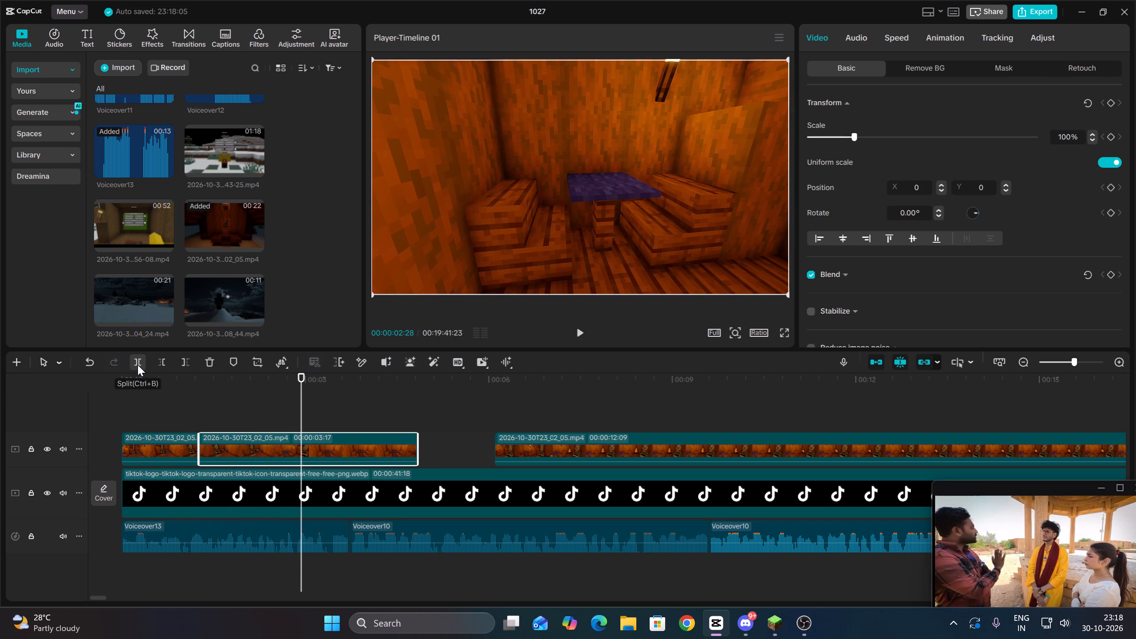
pyautogui.press('Up')
pyautogui.press('space')
pyautogui.press('space')
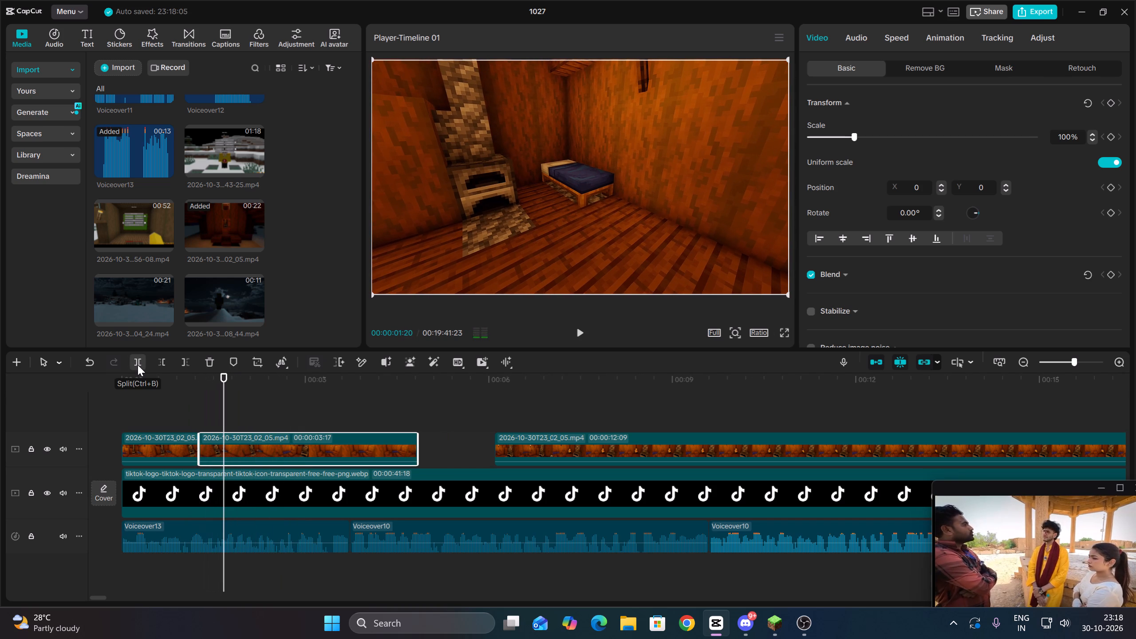
pyautogui.click(138, 365)
# Split the house segment at 00:00:02:27, once the view has turned to the purple table.
pyautogui.press('space')
pyautogui.press('space')
pyautogui.press('space')
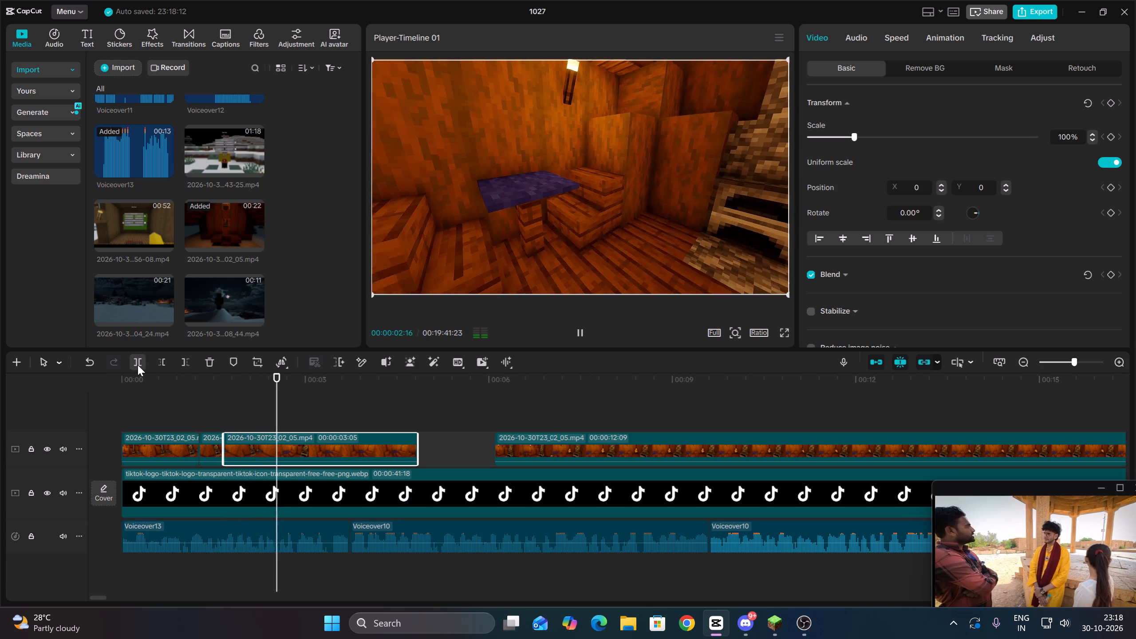
pyautogui.press('space')
pyautogui.click(138, 365)
# Set the speed of the segment between 00:00:01:20 and 00:00:02:27 to 2.00x.
pyautogui.click(257, 445)
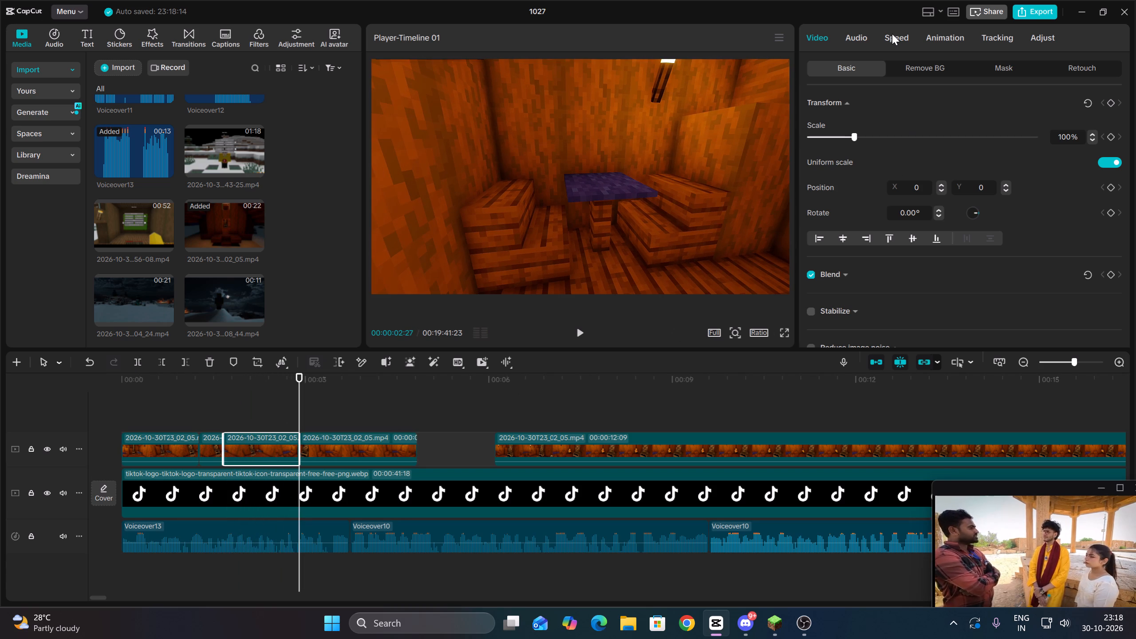
pyautogui.click(893, 33)
pyautogui.click(911, 122)
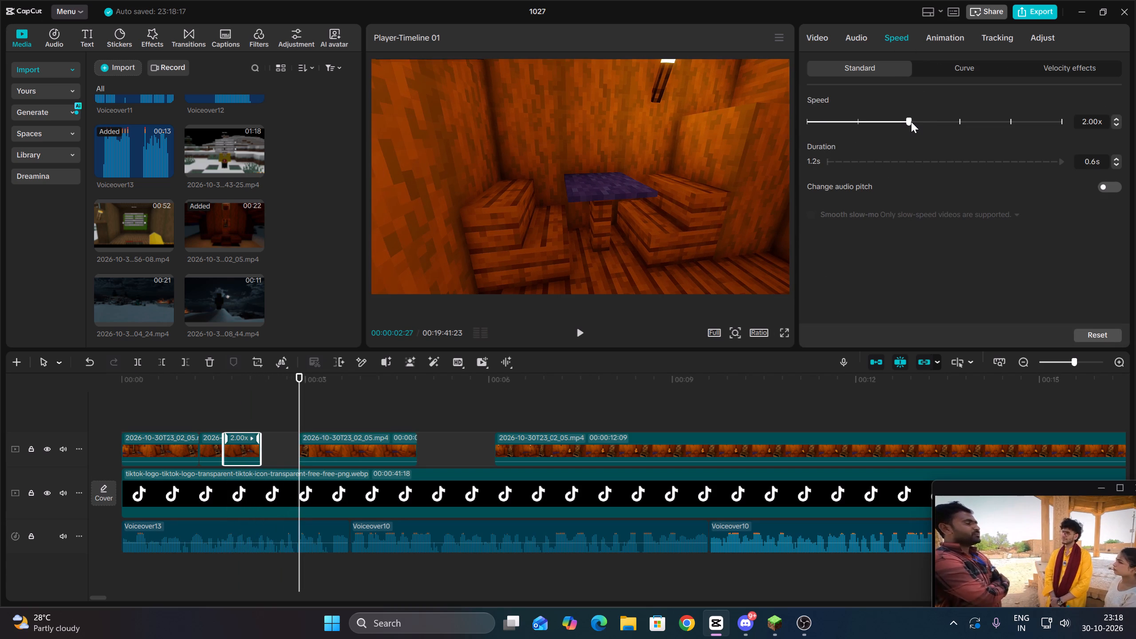
# Move the table segment back against the end of the 2.00x segment to close the gap.
pyautogui.press('Up')
pyautogui.press('Up')
pyautogui.press('space')
pyautogui.press('space')
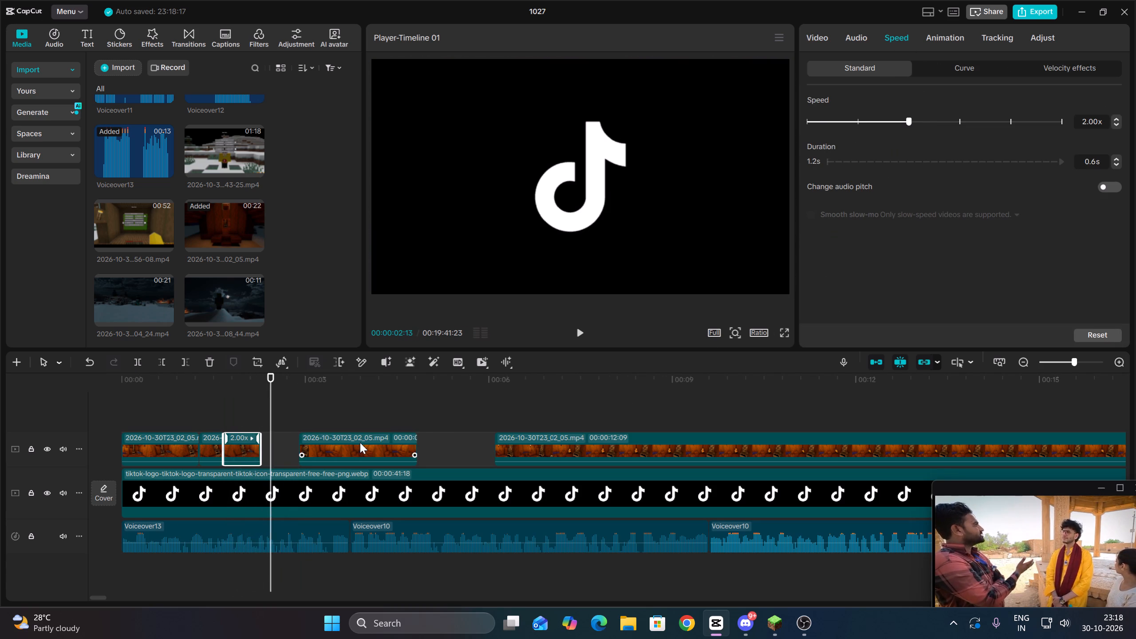
pyautogui.press('Up')
pyautogui.moveTo(356, 442); pyautogui.dragTo(314, 446)
# Play back the joined opening house segments and check their pacing against the voiceover.
pyautogui.press('Up')
pyautogui.press('Up')
pyautogui.press('Up')
pyautogui.press('space')
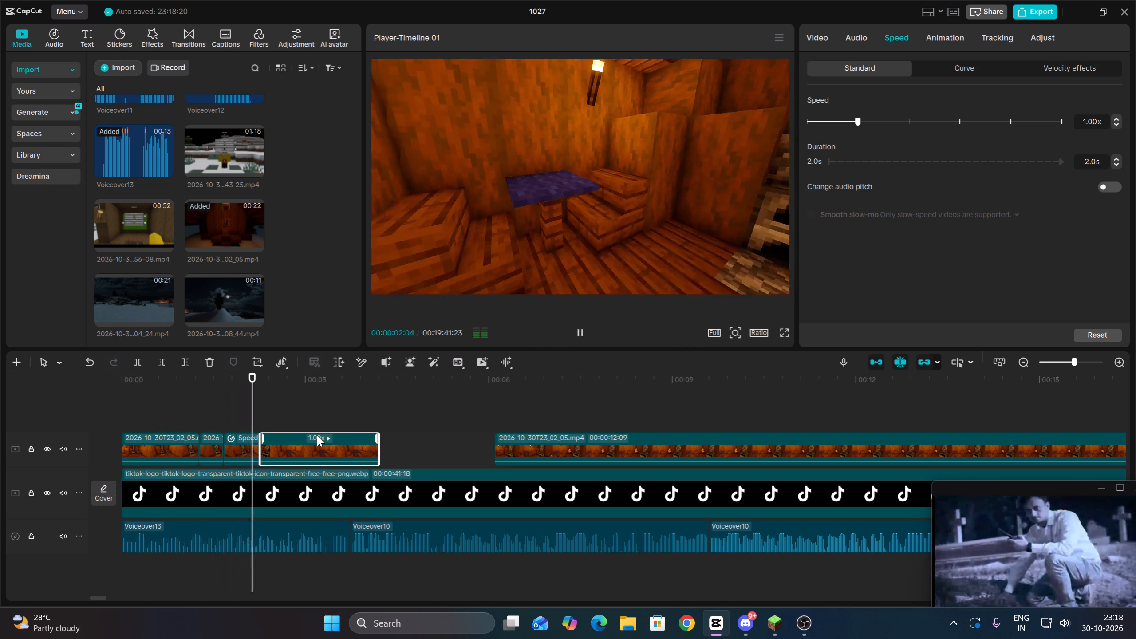
pyautogui.press('space')
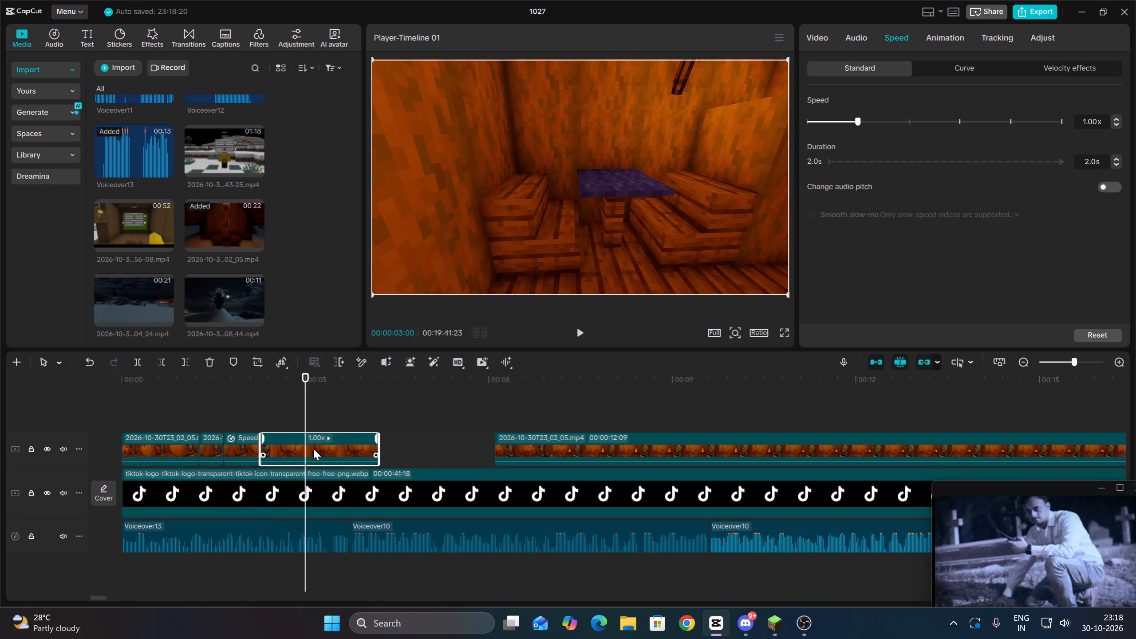
pyautogui.press('Up')
pyautogui.press('space')
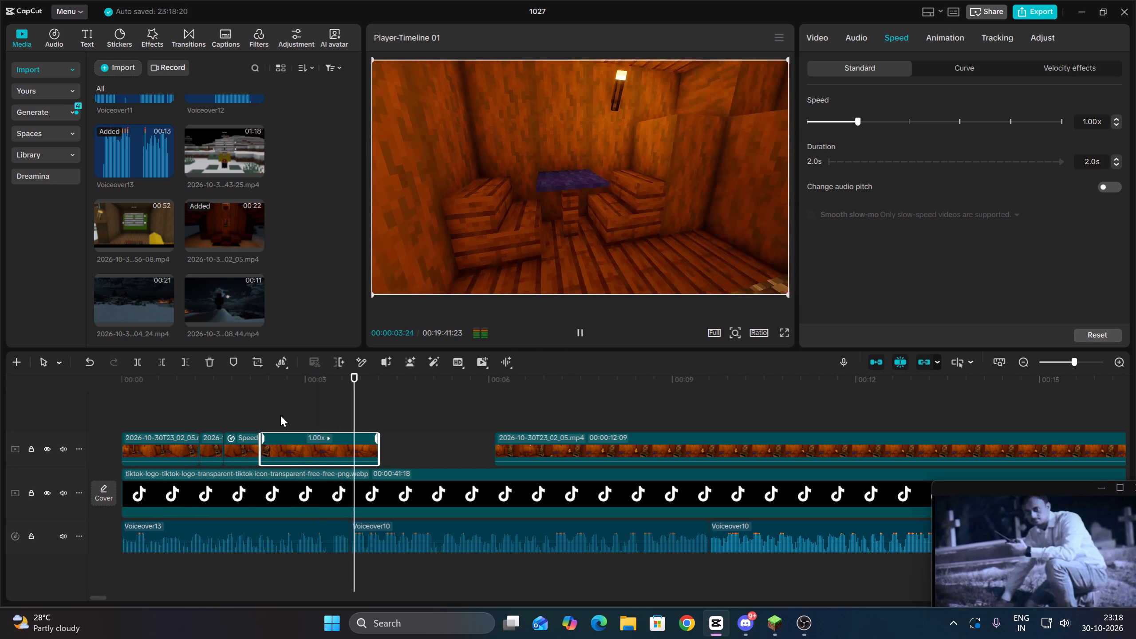
pyautogui.click(277, 414)
pyautogui.press('Up')
# Select the table segment following the 2.00x segment and delete its part after 00:00:02:25.
pyautogui.click(291, 454)
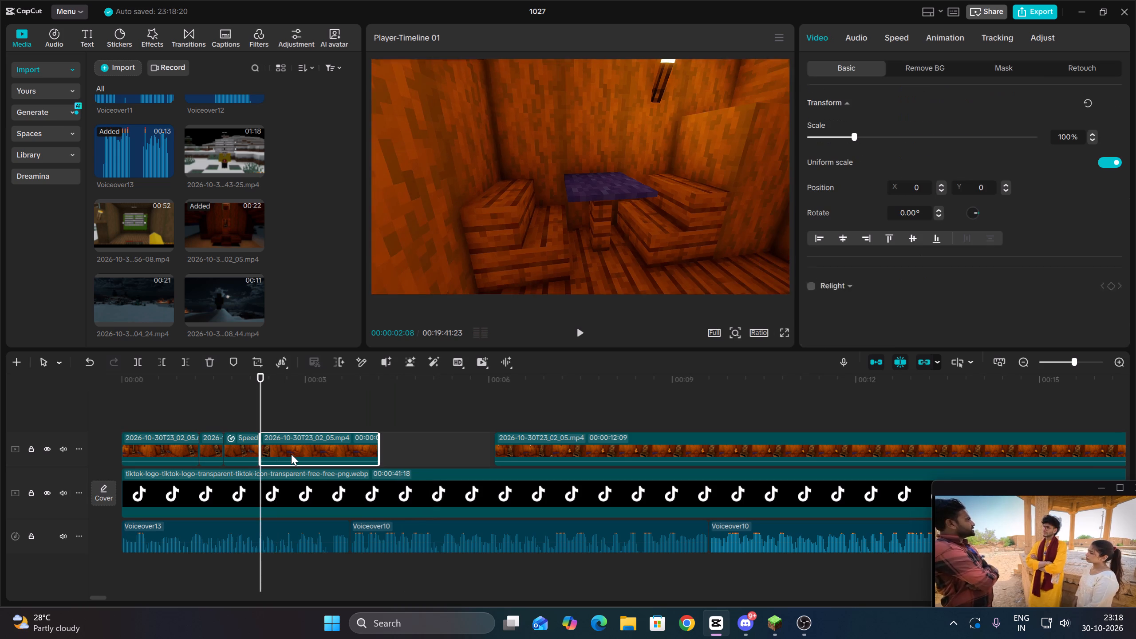
pyautogui.press('space')
pyautogui.press('space')
pyautogui.press('Up')
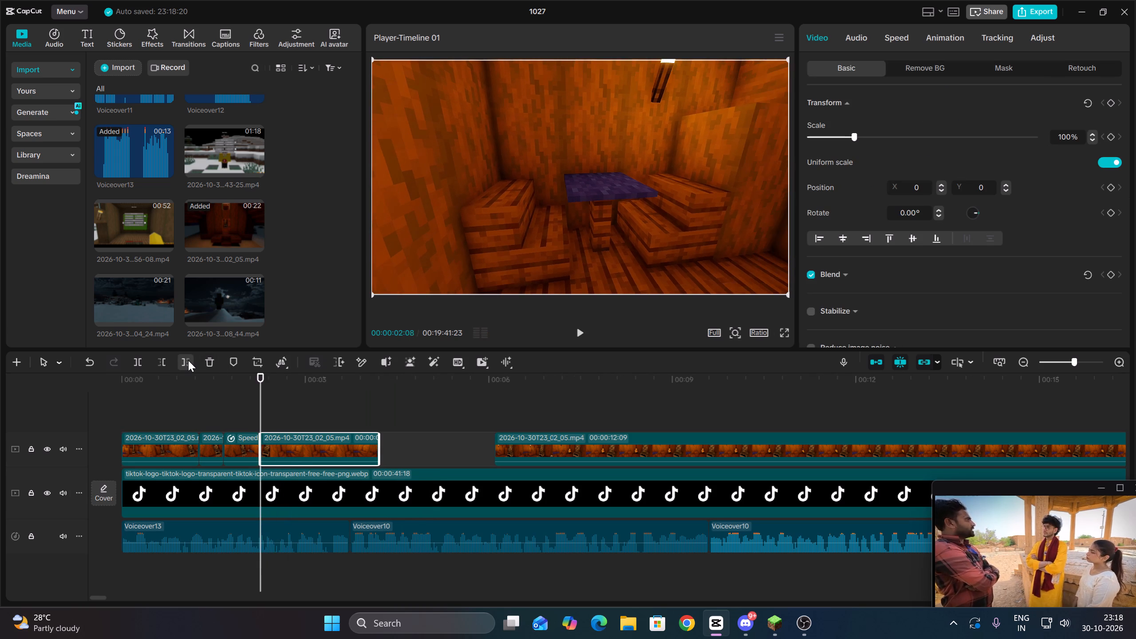
pyautogui.press('space')
pyautogui.press('space')
pyautogui.press('Up')
pyautogui.press('Up')
pyautogui.press('space')
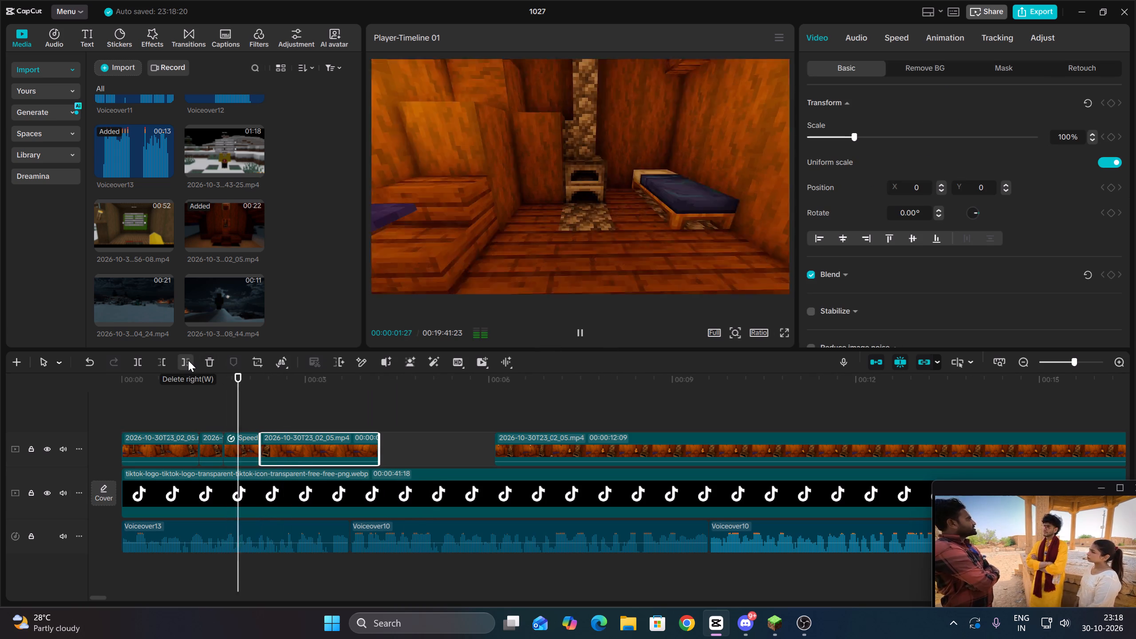
pyautogui.press('space')
pyautogui.click(188, 360)
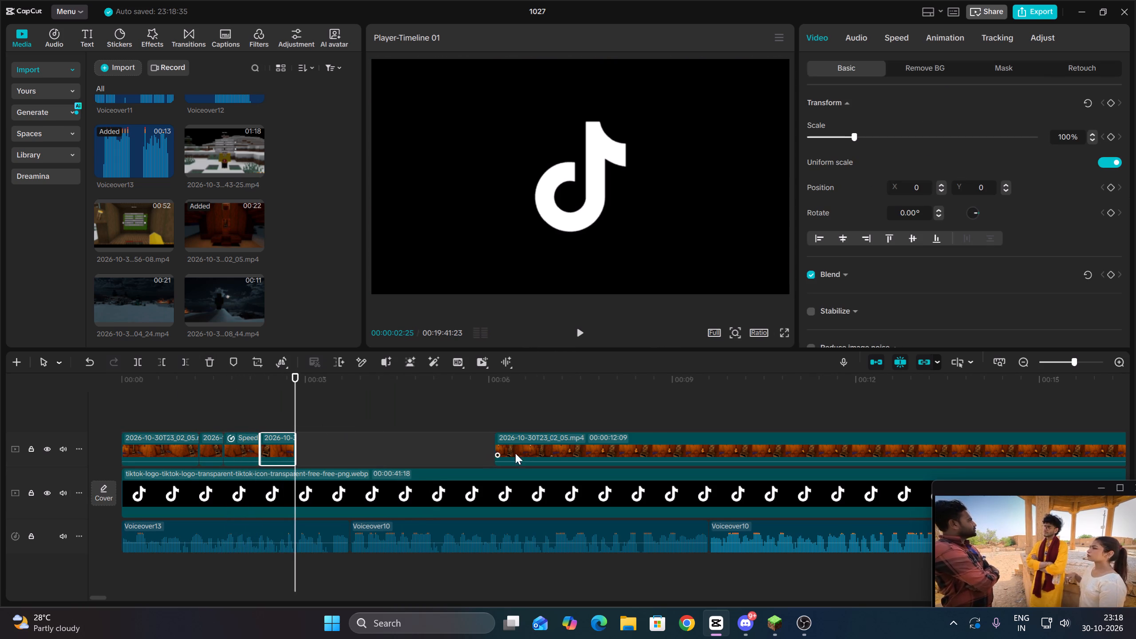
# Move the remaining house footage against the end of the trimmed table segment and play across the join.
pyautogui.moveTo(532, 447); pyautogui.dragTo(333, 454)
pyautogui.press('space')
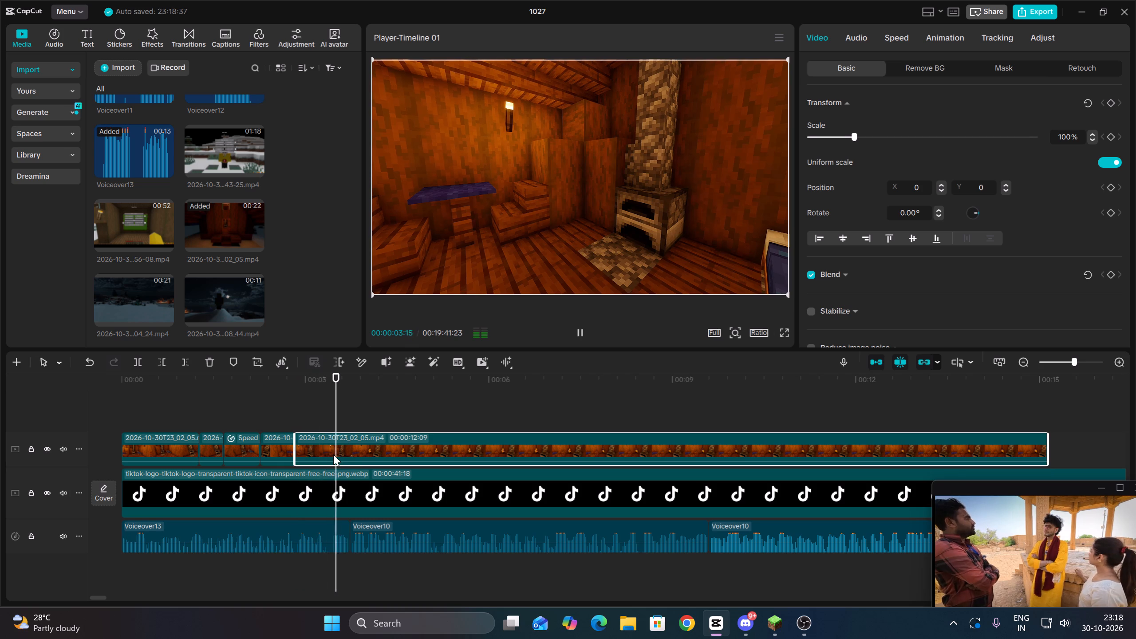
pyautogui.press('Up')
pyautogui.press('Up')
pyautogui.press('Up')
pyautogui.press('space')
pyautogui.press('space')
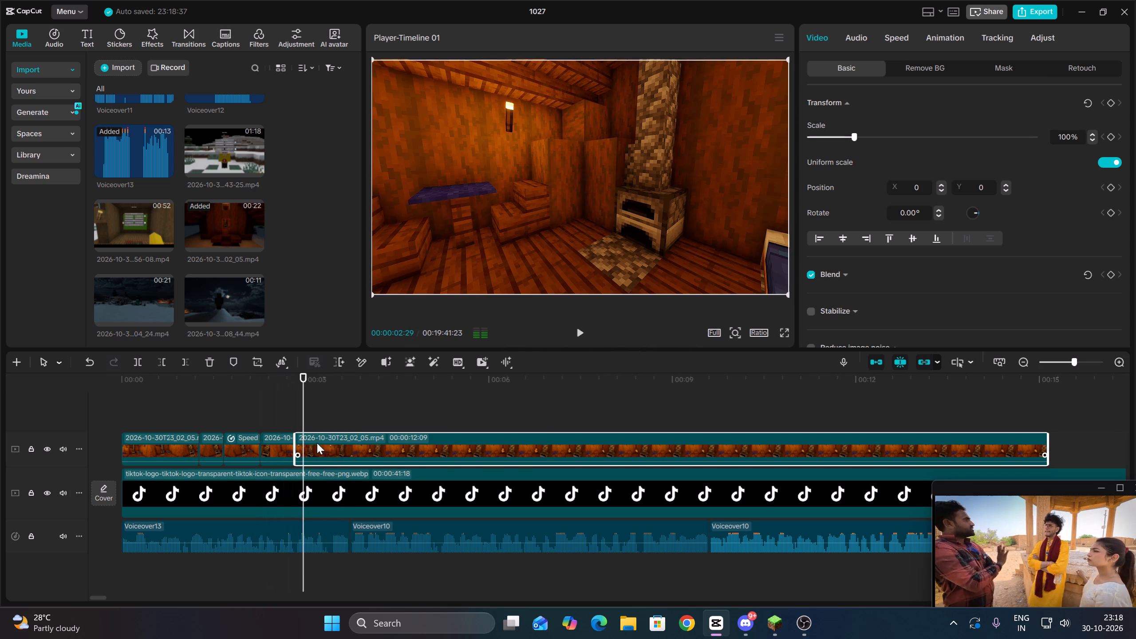
# Move the remaining house footage onto a new track above, starting at about 6.5 s, clear of the opening segments.
pyautogui.moveTo(319, 442); pyautogui.dragTo(554, 430)
pyautogui.moveTo(567, 434); pyautogui.dragTo(549, 440)
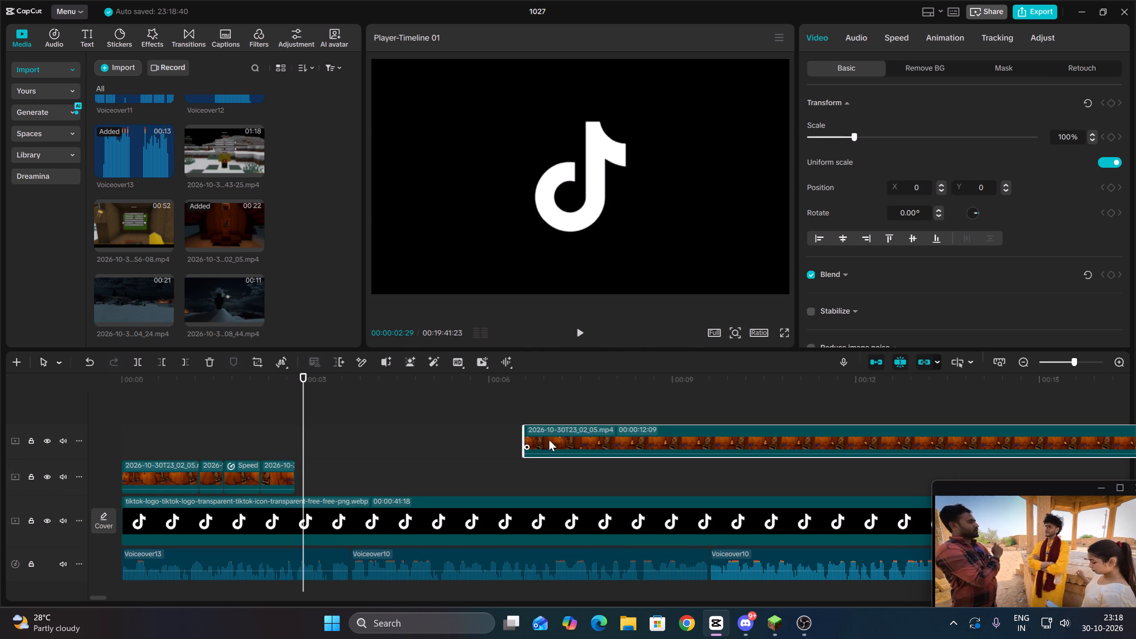
# Move the remaining house footage back onto the opening segments' track, against the end of the table segment, and play across the join.
pyautogui.moveTo(549, 440); pyautogui.dragTo(331, 480)
pyautogui.press('Up')
pyautogui.press('space')
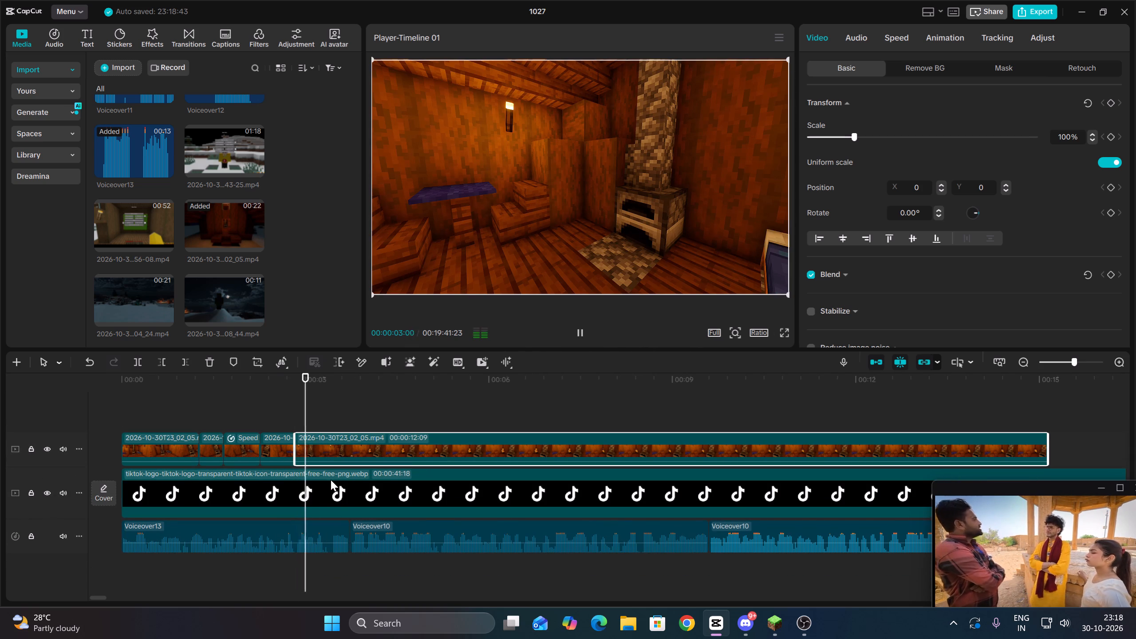
pyautogui.press('space')
pyautogui.press('Up')
pyautogui.press('space')
pyautogui.press('space')
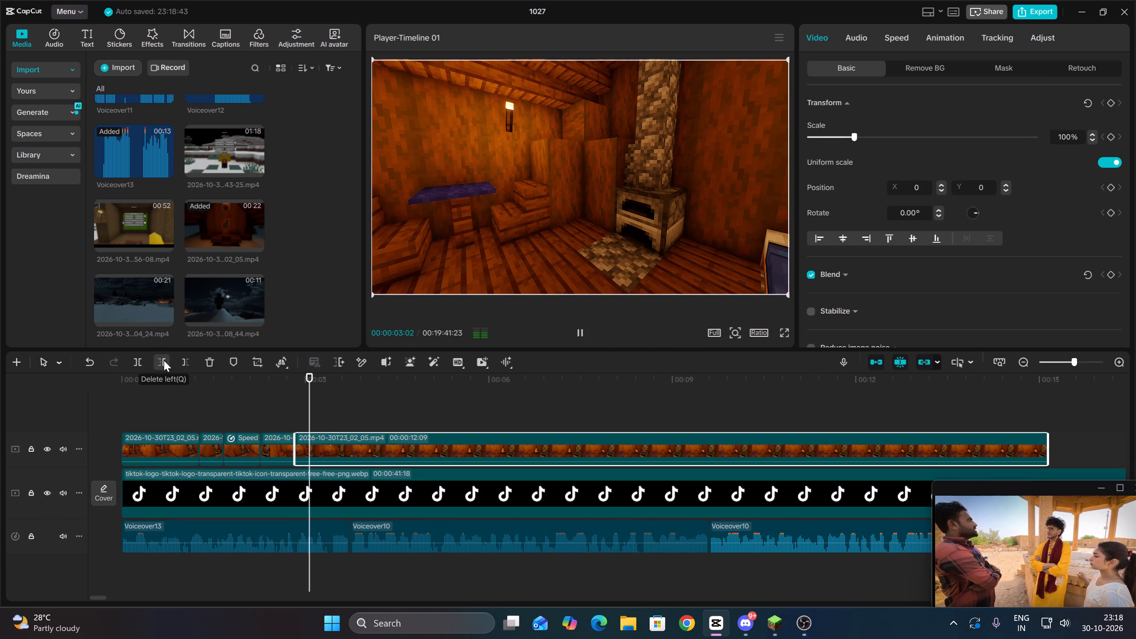
# Delete the remaining house footage's part before 00:00:03:18 and move the clip against the end of the table segment.
pyautogui.click(164, 360)
pyautogui.press('space')
pyautogui.press('space')
pyautogui.click(164, 360)
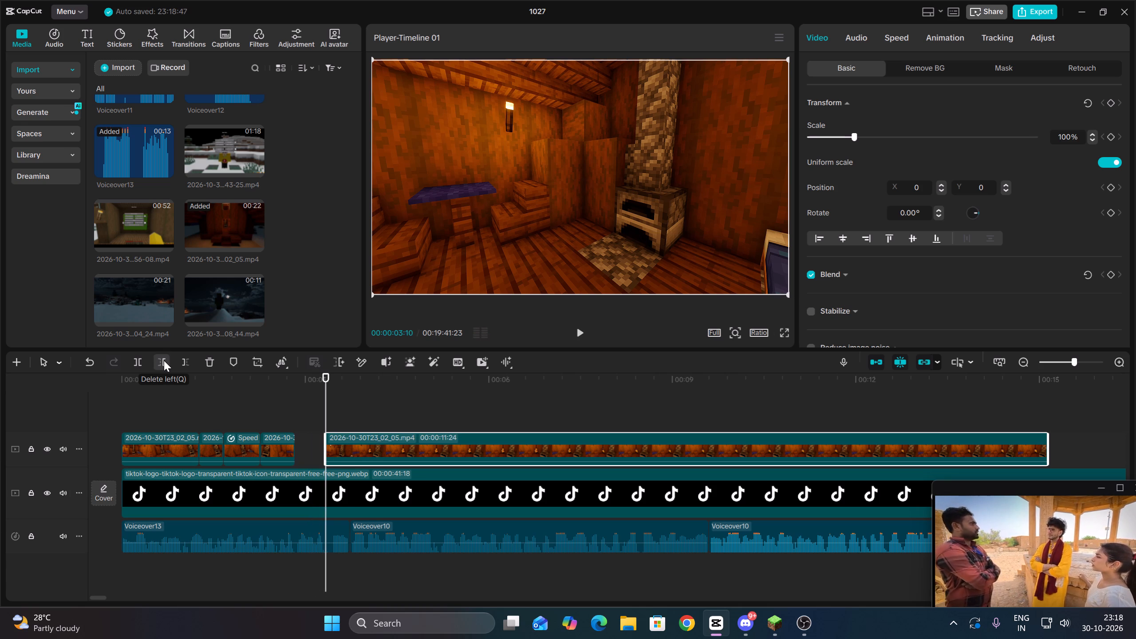
pyautogui.press('space')
pyautogui.press('space')
pyautogui.click(164, 360)
pyautogui.click(87, 364)
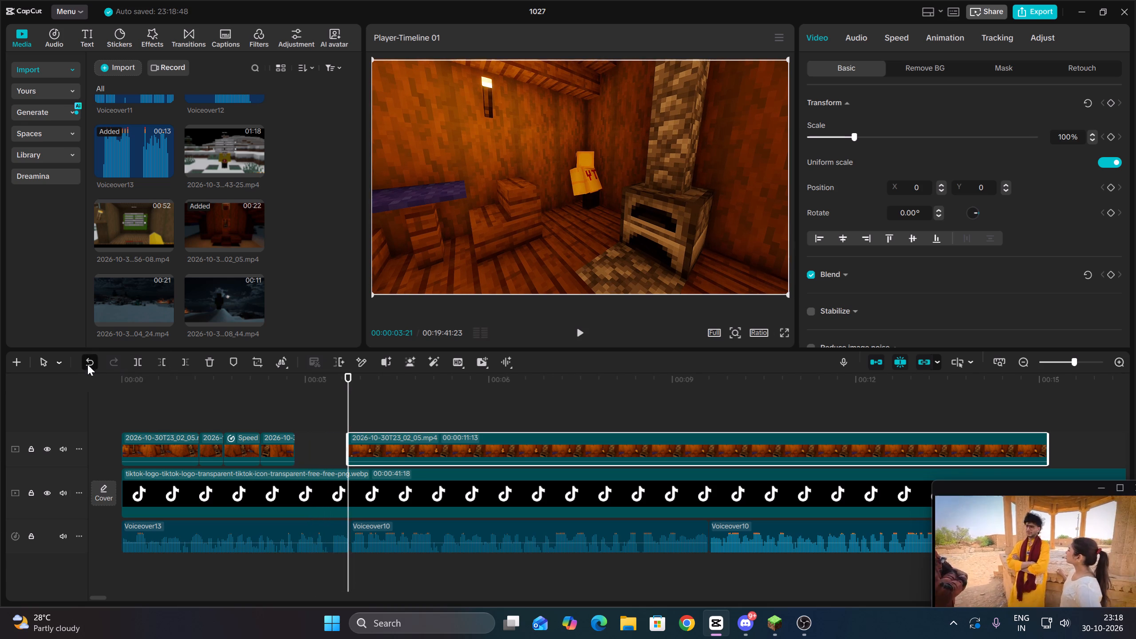
pyautogui.doubleClick(342, 414)
pyautogui.moveTo(362, 415); pyautogui.dragTo(380, 439)
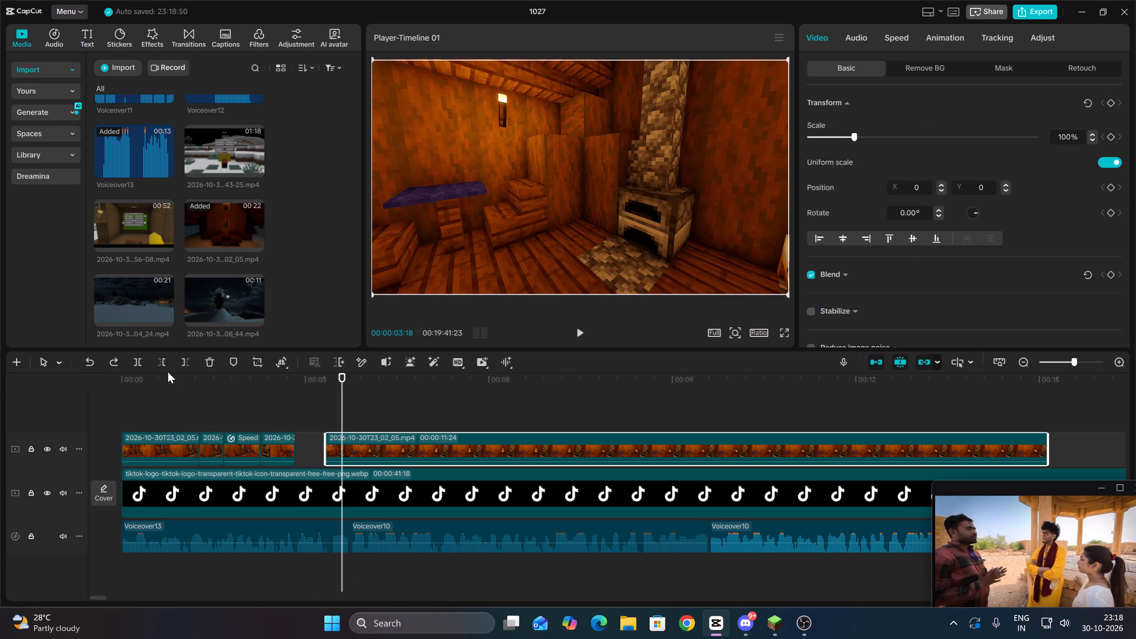
pyautogui.click(166, 361)
pyautogui.moveTo(405, 438); pyautogui.dragTo(359, 443)
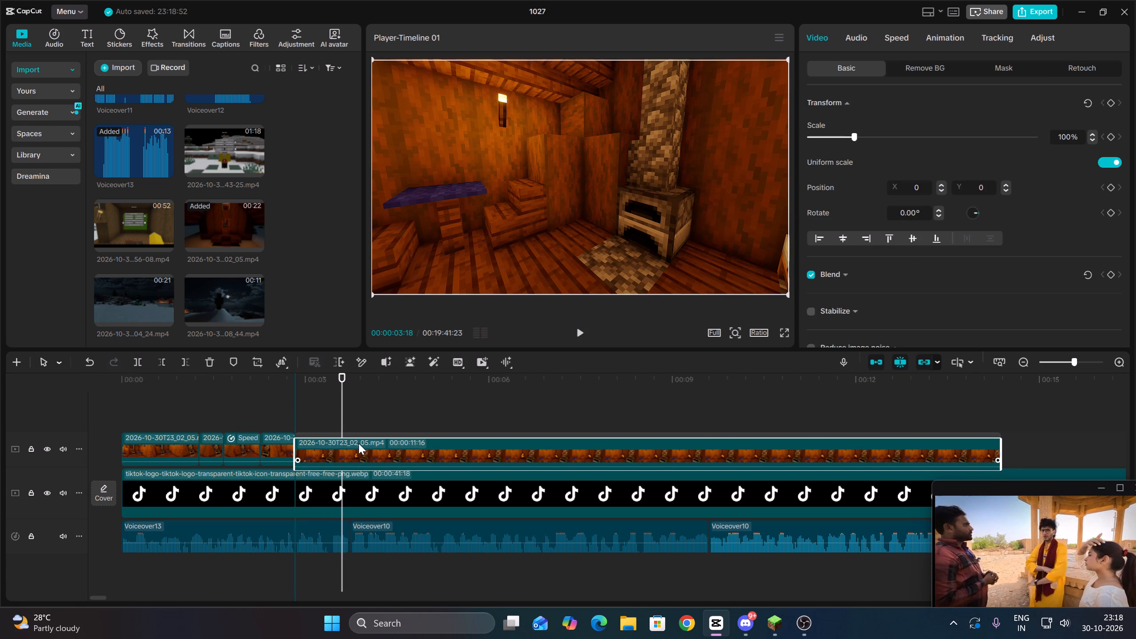
# Check the joined footage against the voiceover and split the remaining house clip at 00:00:03:13.
pyautogui.press('Up')
pyautogui.press('Up')
pyautogui.press('Down')
pyautogui.press('space')
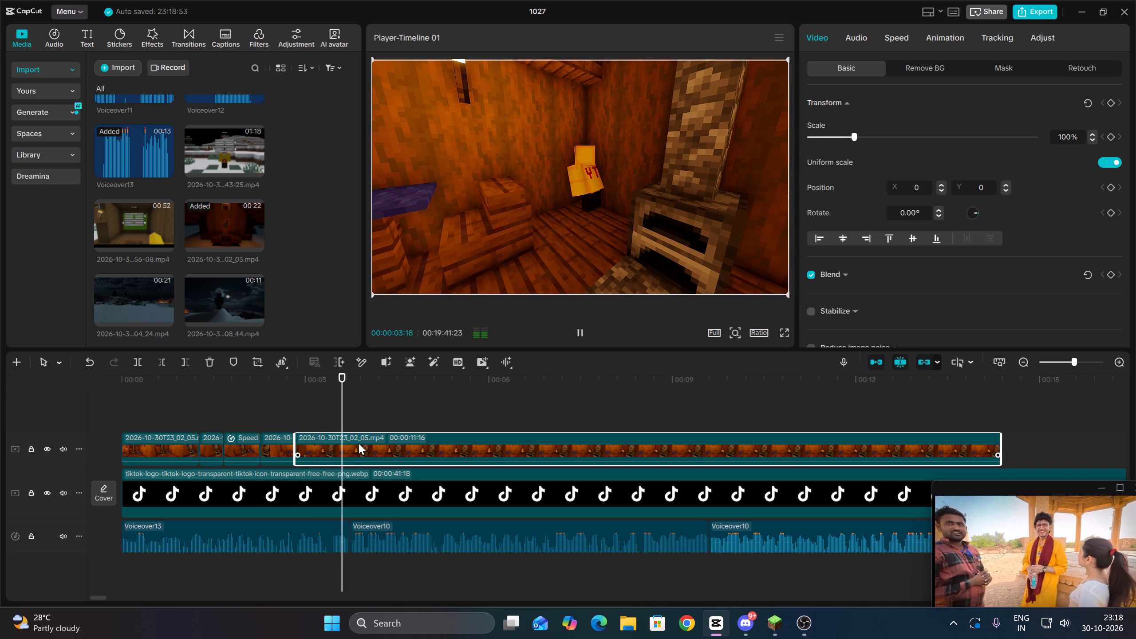
pyautogui.press('space')
pyautogui.press('space')
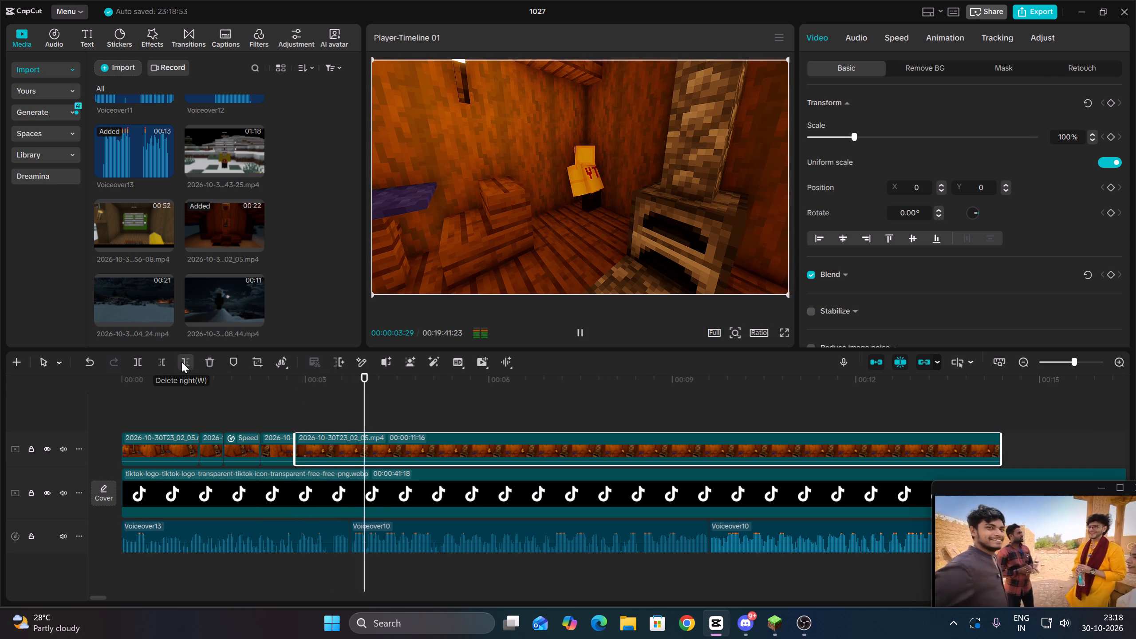
pyautogui.press('space')
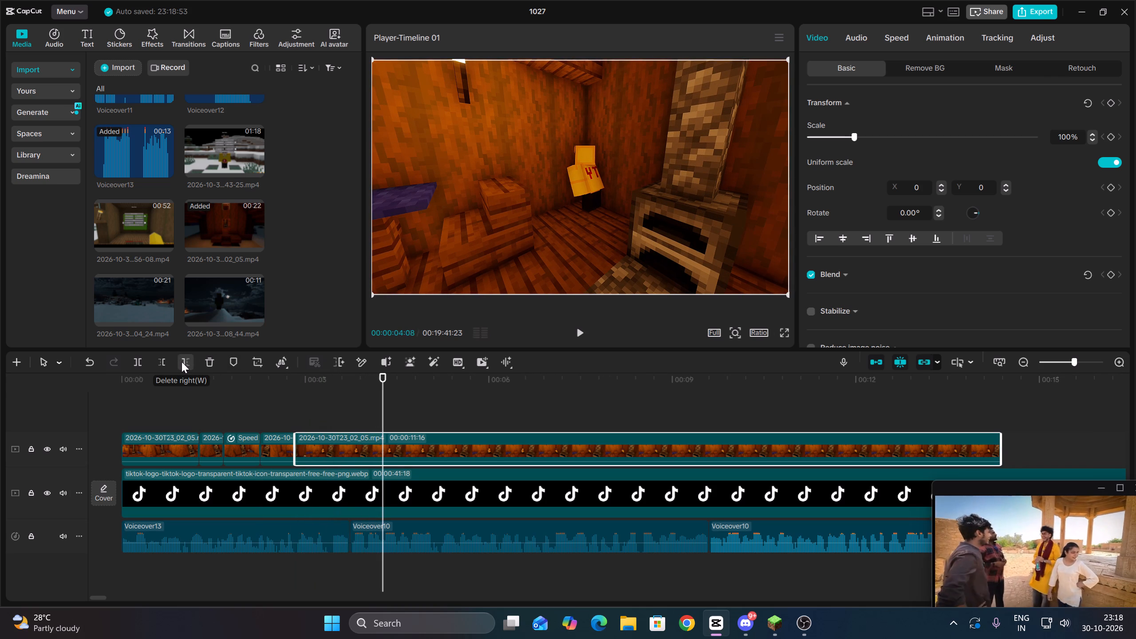
pyautogui.press('space')
pyautogui.press('space')
pyautogui.press('Up')
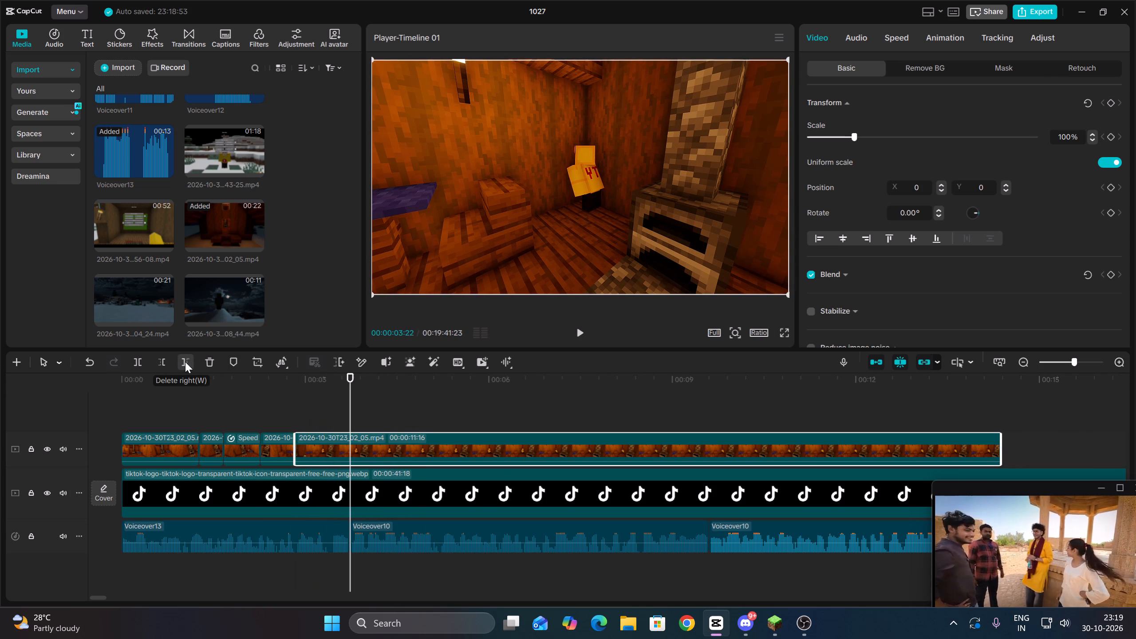
pyautogui.press('Up')
pyautogui.press('space')
pyautogui.press('space')
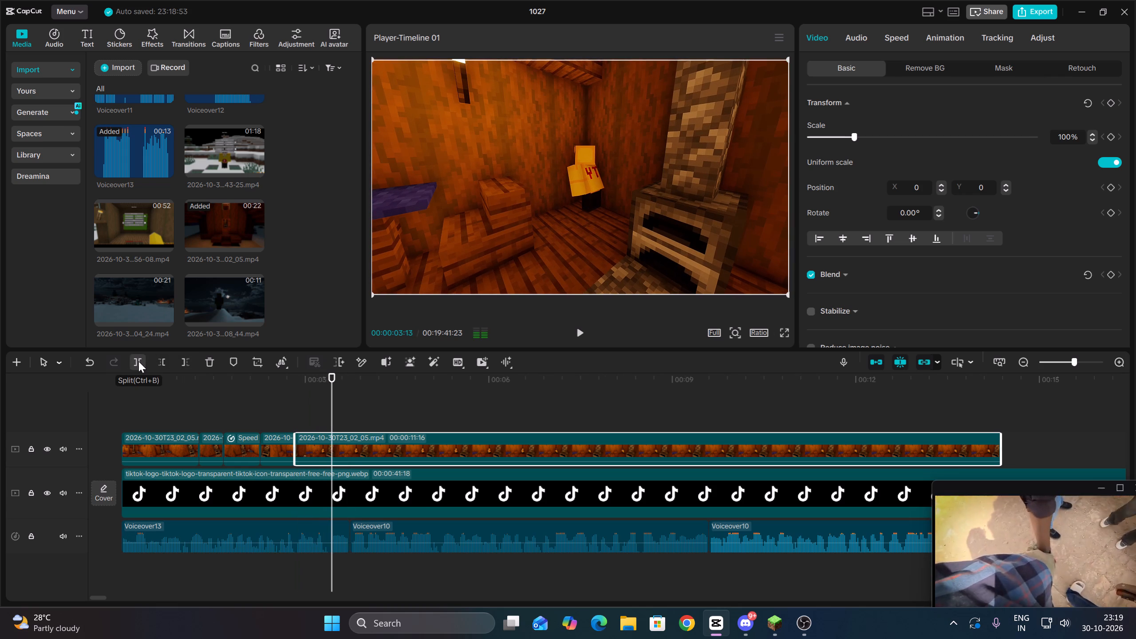
pyautogui.click(138, 361)
# Delete the part of the last house clip before 00:00:05:29 and move the rest against the preceding segment.
pyautogui.press('space')
pyautogui.click(389, 389)
pyautogui.moveTo(389, 389); pyautogui.dragTo(430, 391)
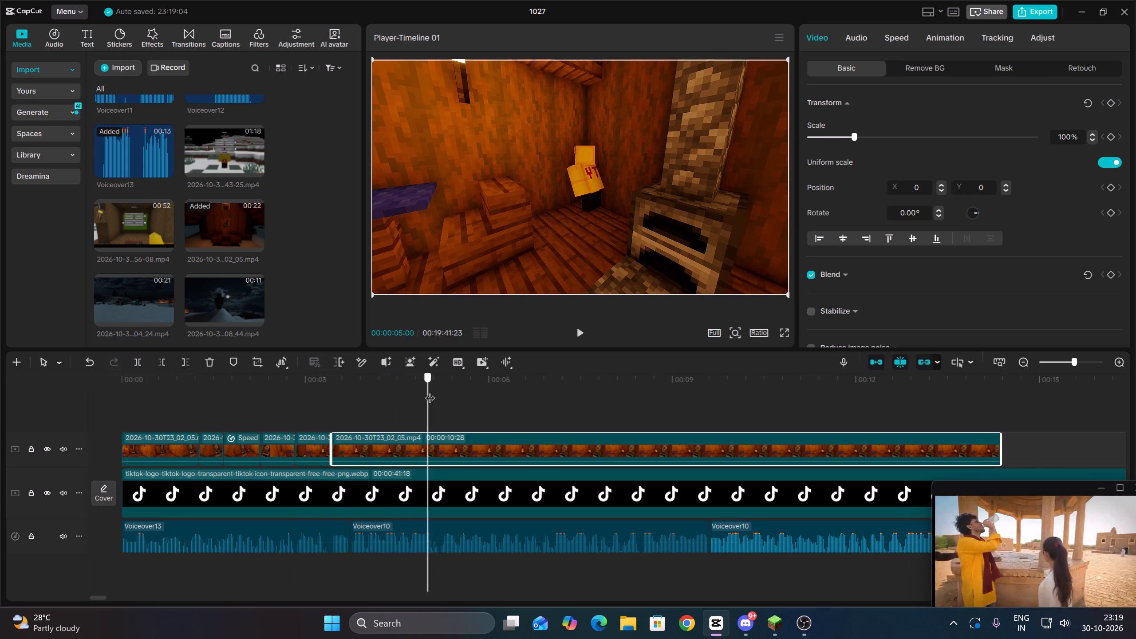
pyautogui.moveTo(430, 391); pyautogui.dragTo(487, 392)
pyautogui.click(160, 363)
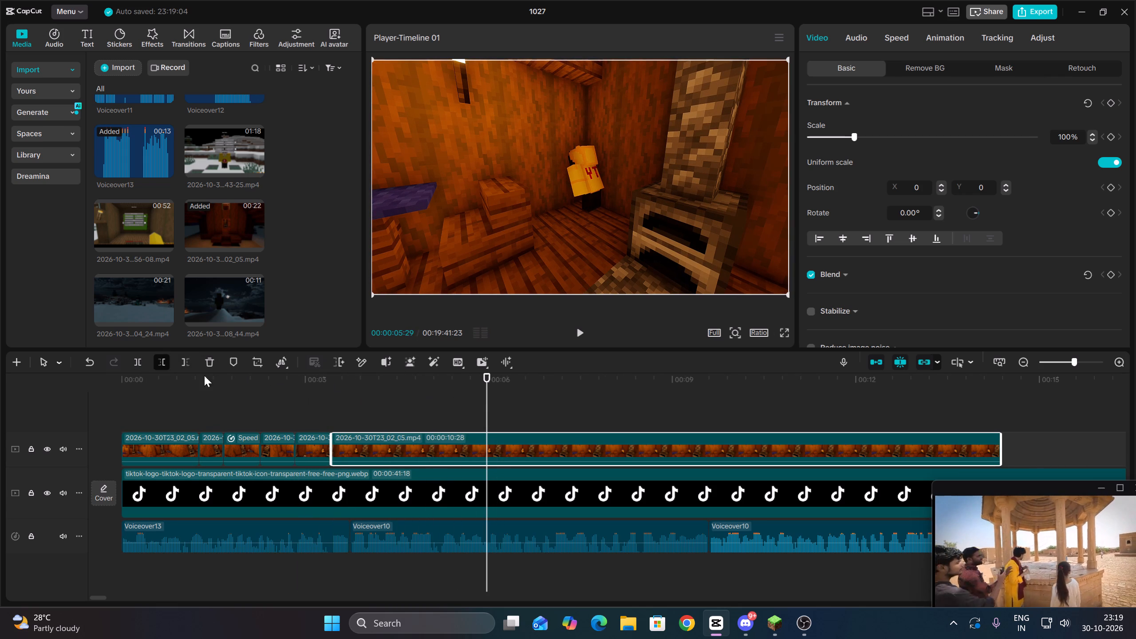
pyautogui.moveTo(565, 441); pyautogui.dragTo(411, 450)
# Play the sequence from its beginning and delete the first house segment's part before 00:00:00:08.
pyautogui.click(278, 414)
pyautogui.moveTo(277, 414); pyautogui.dragTo(59, 408)
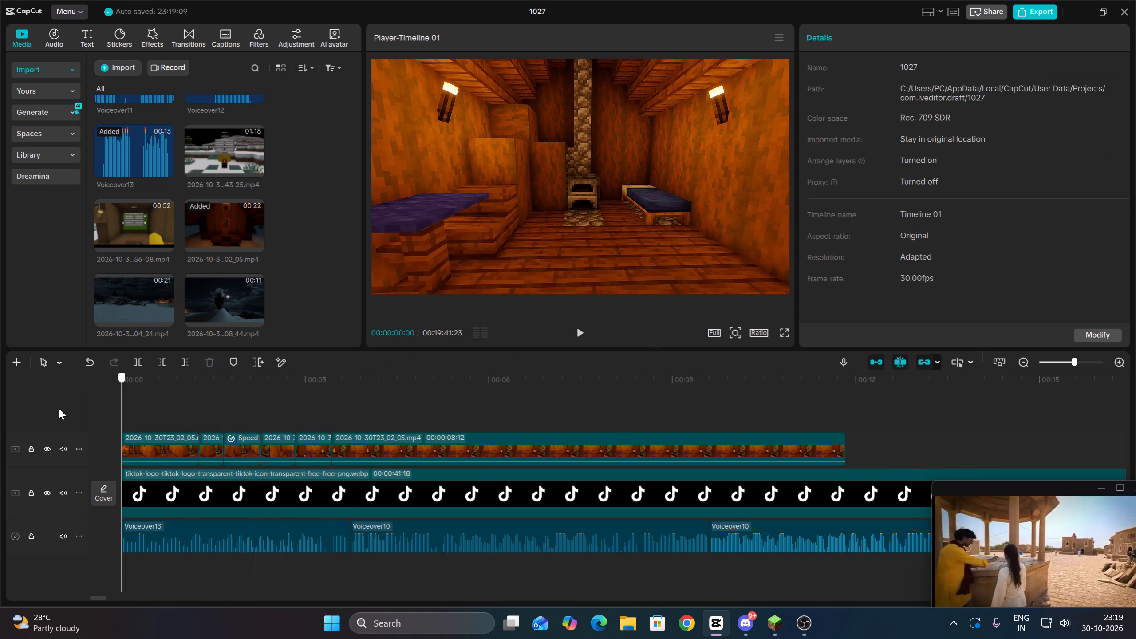
pyautogui.moveTo(59, 408); pyautogui.dragTo(59, 408)
pyautogui.press('space')
pyautogui.press('space')
pyautogui.click(161, 450)
pyautogui.press('Up')
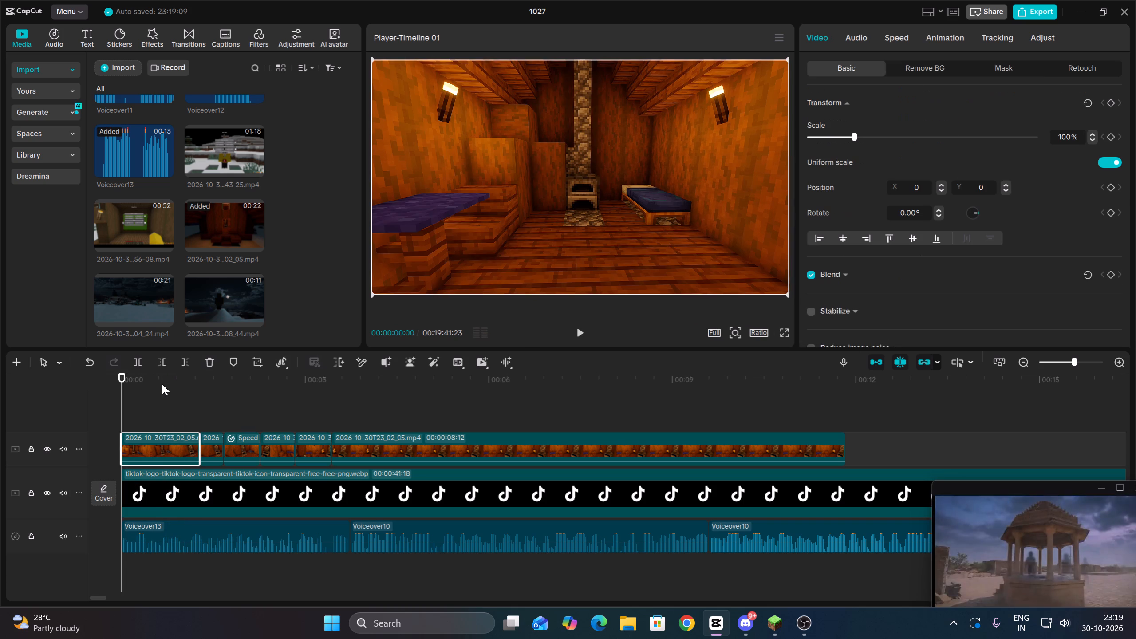
pyautogui.press('space')
pyautogui.press('space')
pyautogui.click(162, 361)
pyautogui.press('space')
pyautogui.press('Up')
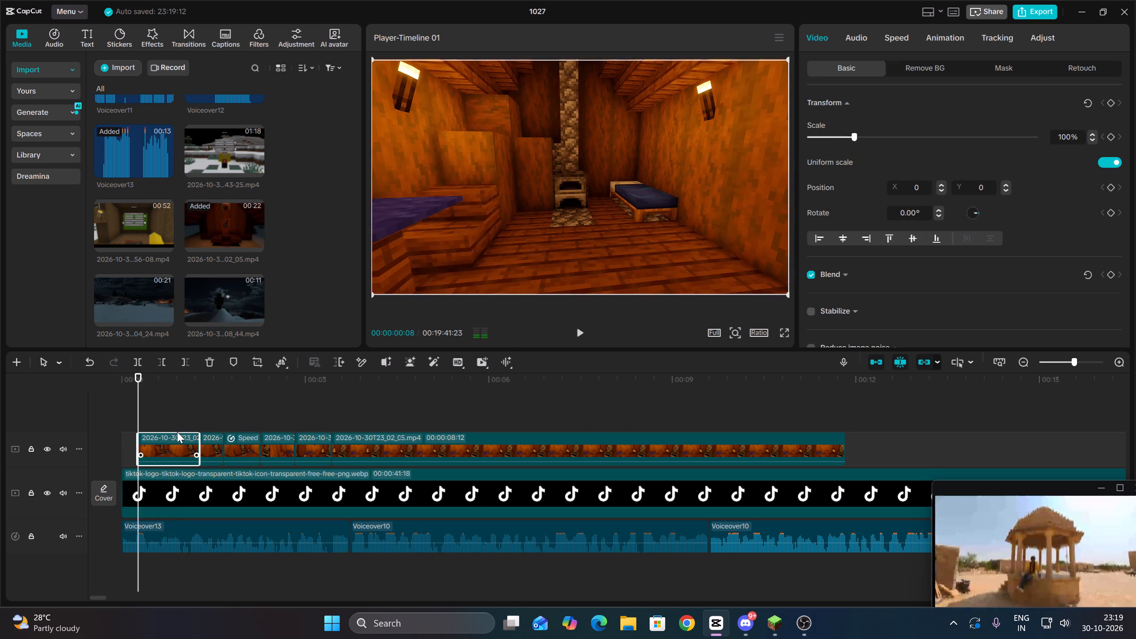
pyautogui.press('Up')
# Move all the house segments together to 00:00:00:00 and play them back against the voiceover.
pyautogui.moveTo(156, 401); pyautogui.dragTo(389, 436)
pyautogui.moveTo(383, 438); pyautogui.dragTo(353, 445)
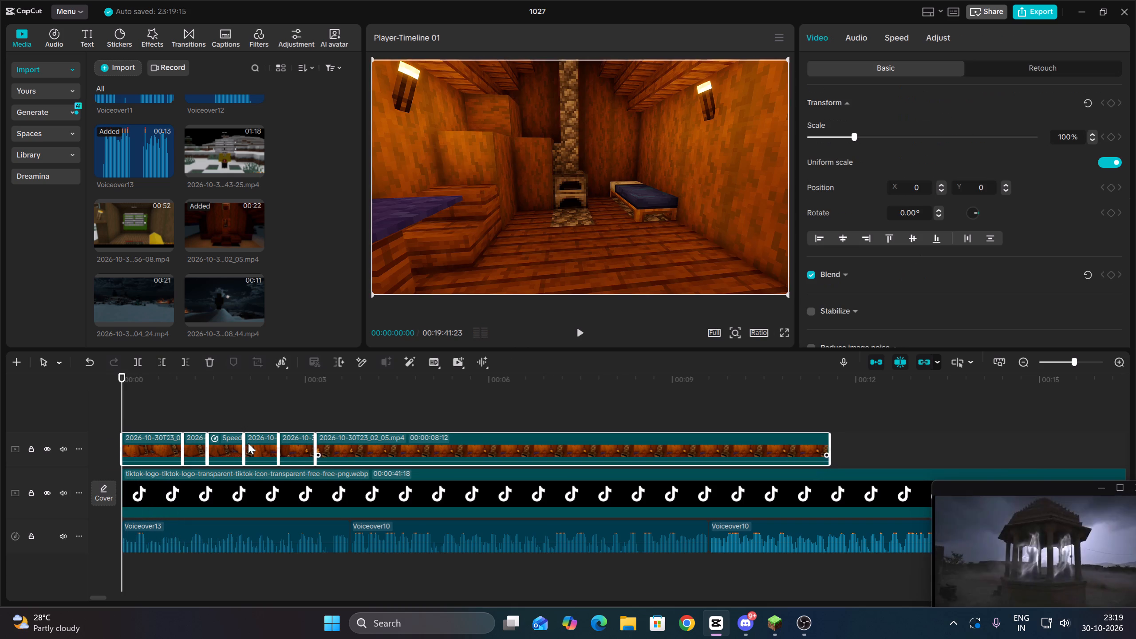
pyautogui.click(162, 403)
pyautogui.press('Up')
pyautogui.click(151, 446)
pyautogui.press('space')
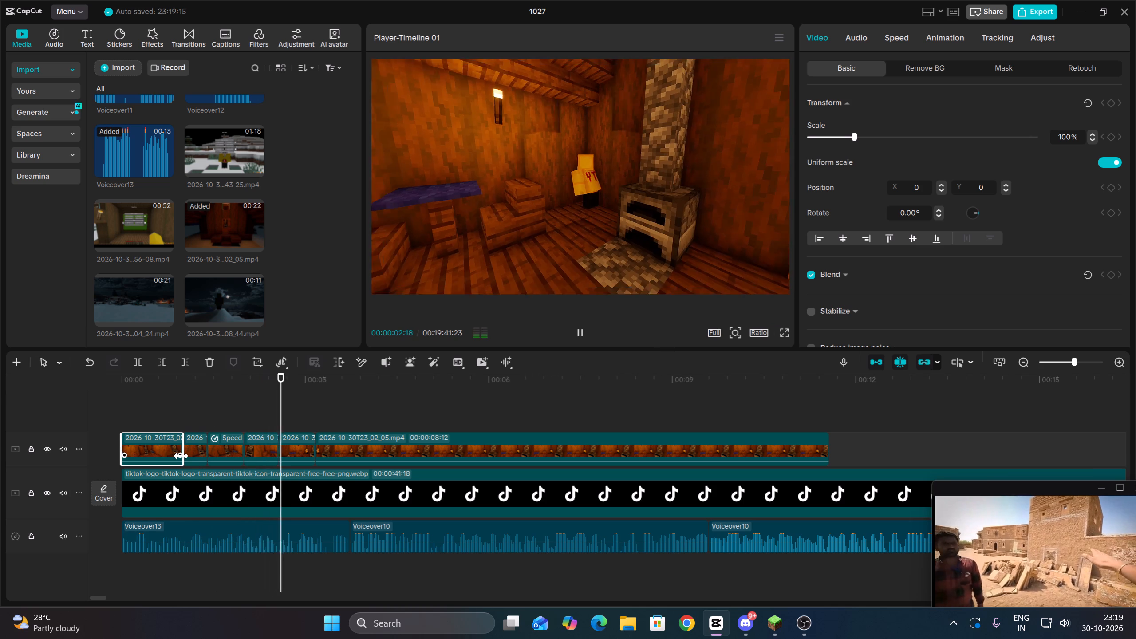
pyautogui.press('space')
pyautogui.press('space')
pyautogui.press('space')
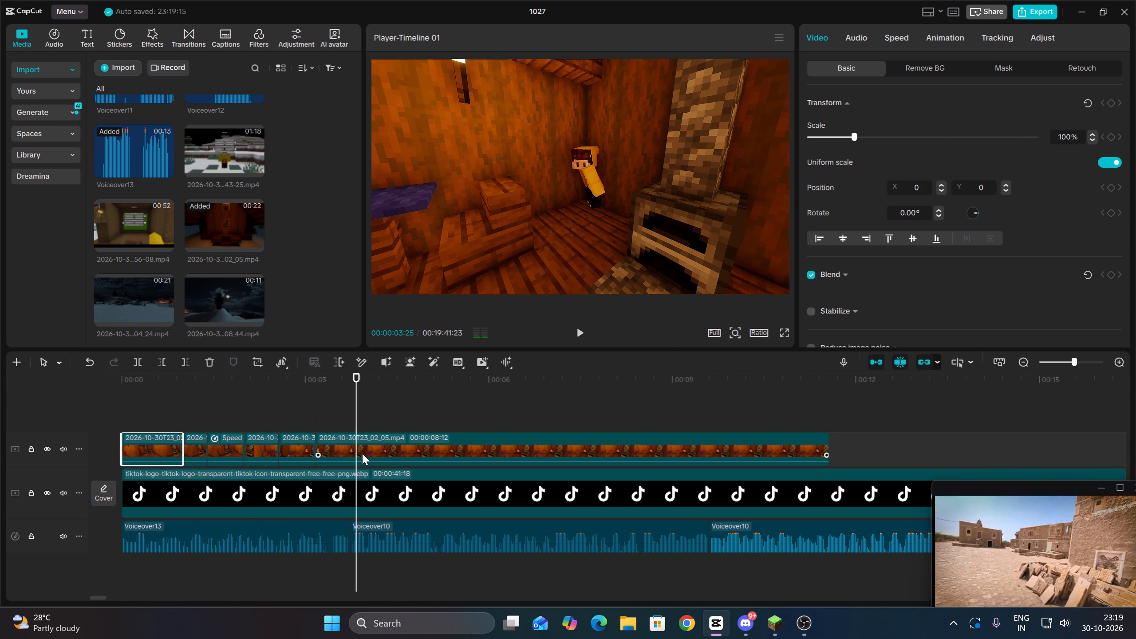
# Select the last house clip, play it against the voiceover and split it at 00:00:04:21.
pyautogui.click(362, 454)
pyautogui.press('Up')
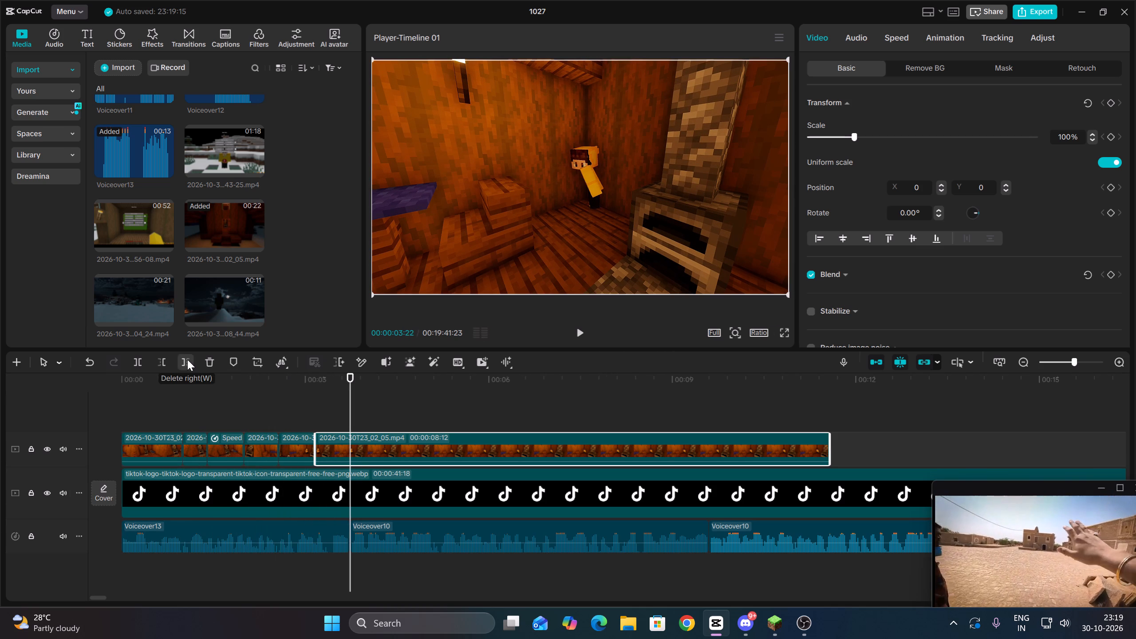
pyautogui.press('space')
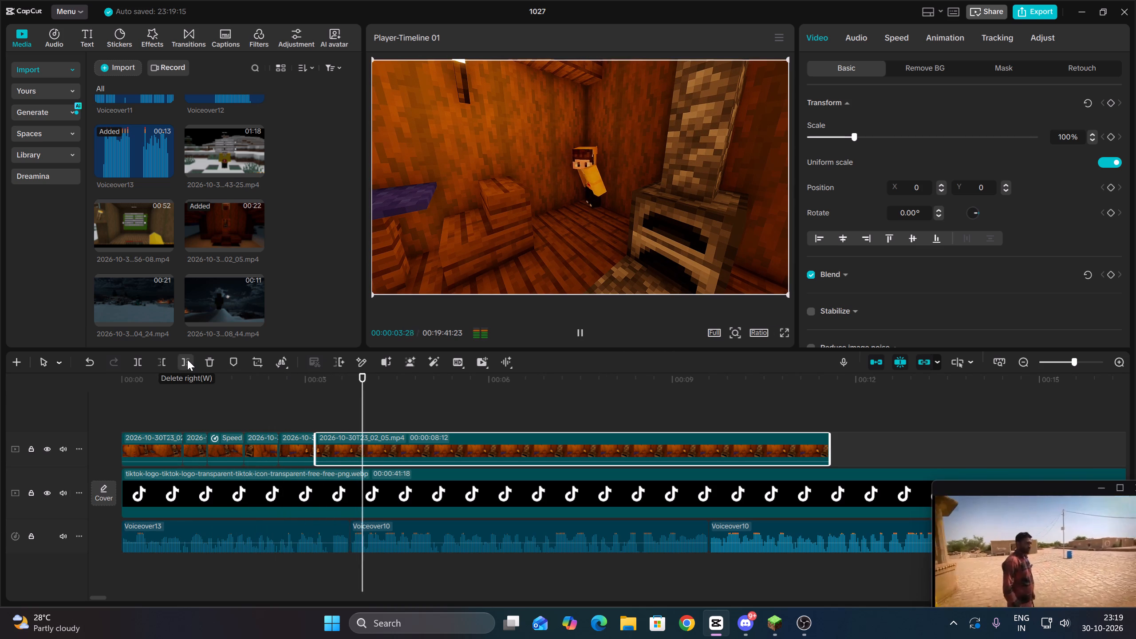
pyautogui.press('space')
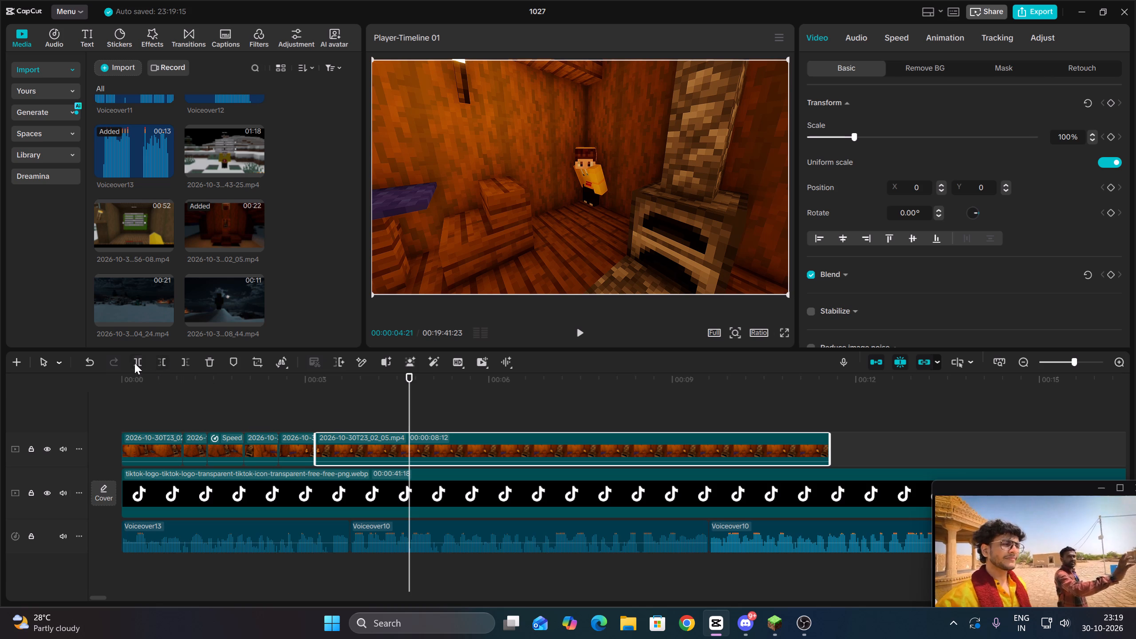
pyautogui.click(134, 363)
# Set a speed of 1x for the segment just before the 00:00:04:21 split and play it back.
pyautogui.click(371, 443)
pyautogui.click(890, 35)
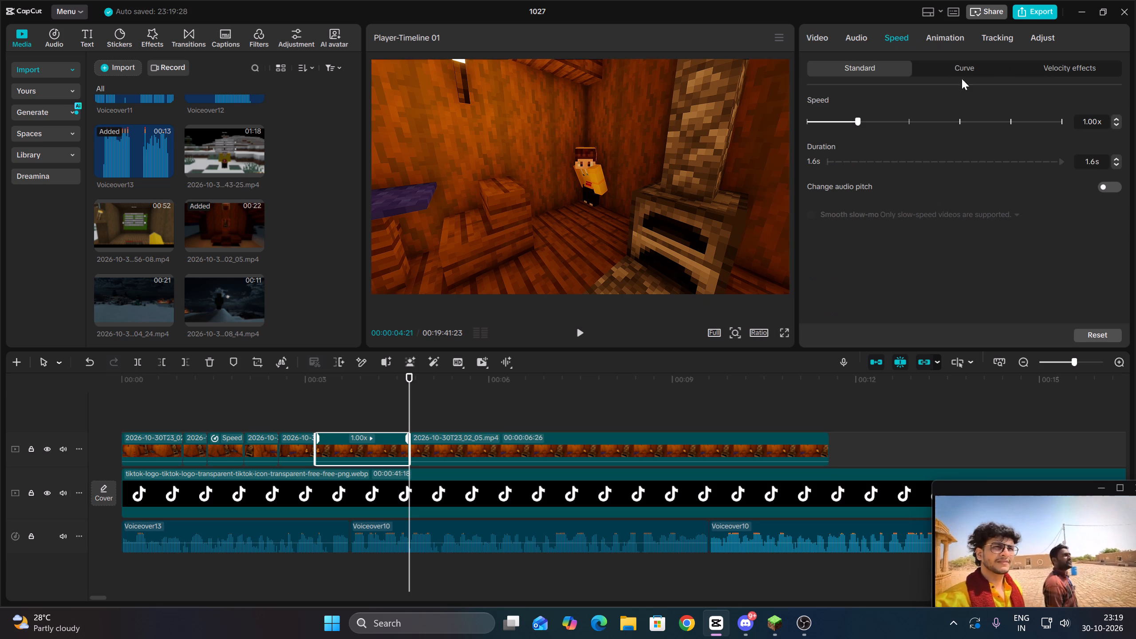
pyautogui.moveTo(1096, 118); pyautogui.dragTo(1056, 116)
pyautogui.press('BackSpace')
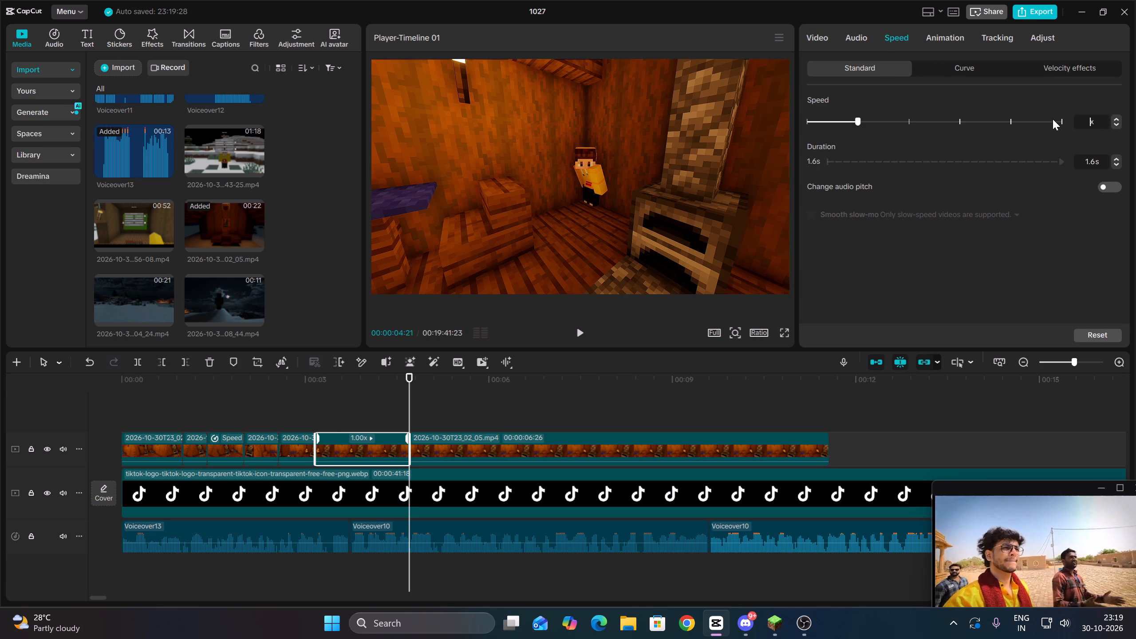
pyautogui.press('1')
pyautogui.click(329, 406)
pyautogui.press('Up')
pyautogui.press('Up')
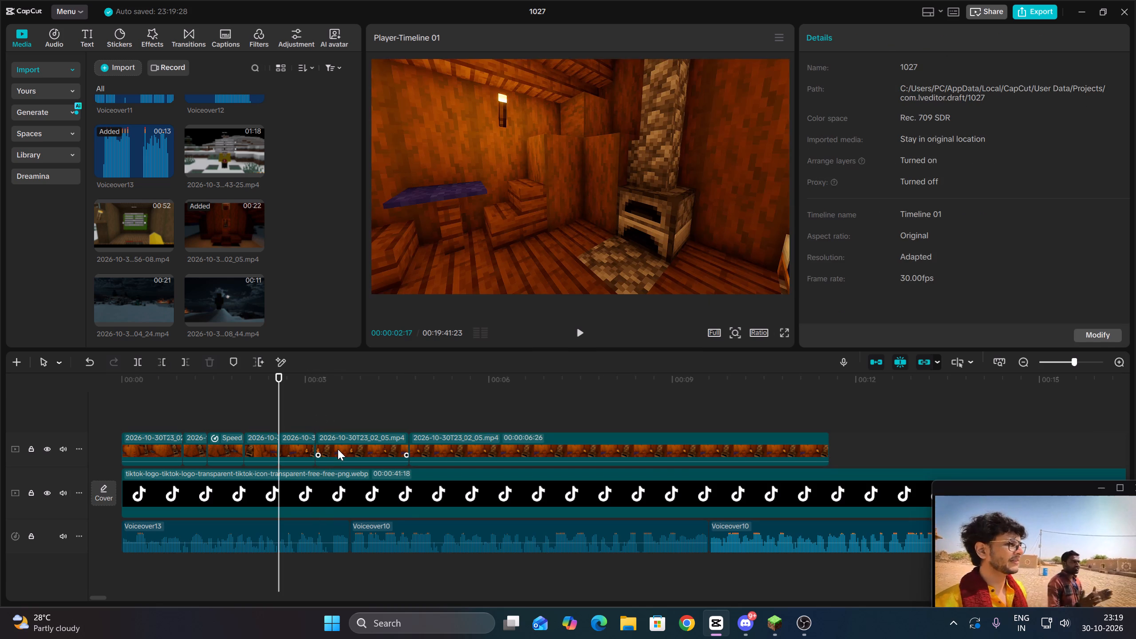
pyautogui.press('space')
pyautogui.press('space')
# Set the duration of the segment just before the 00:00:04:21 split to 0.5 s.
pyautogui.click(338, 449)
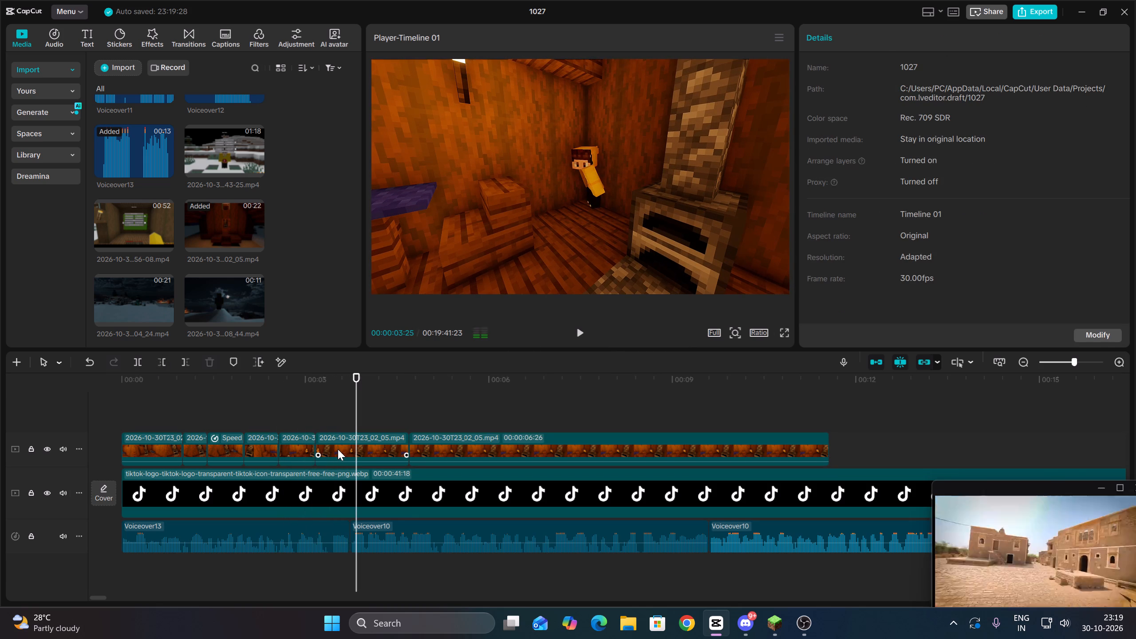
pyautogui.press('Up')
pyautogui.press('Up')
pyautogui.press('Down')
pyautogui.press('Down')
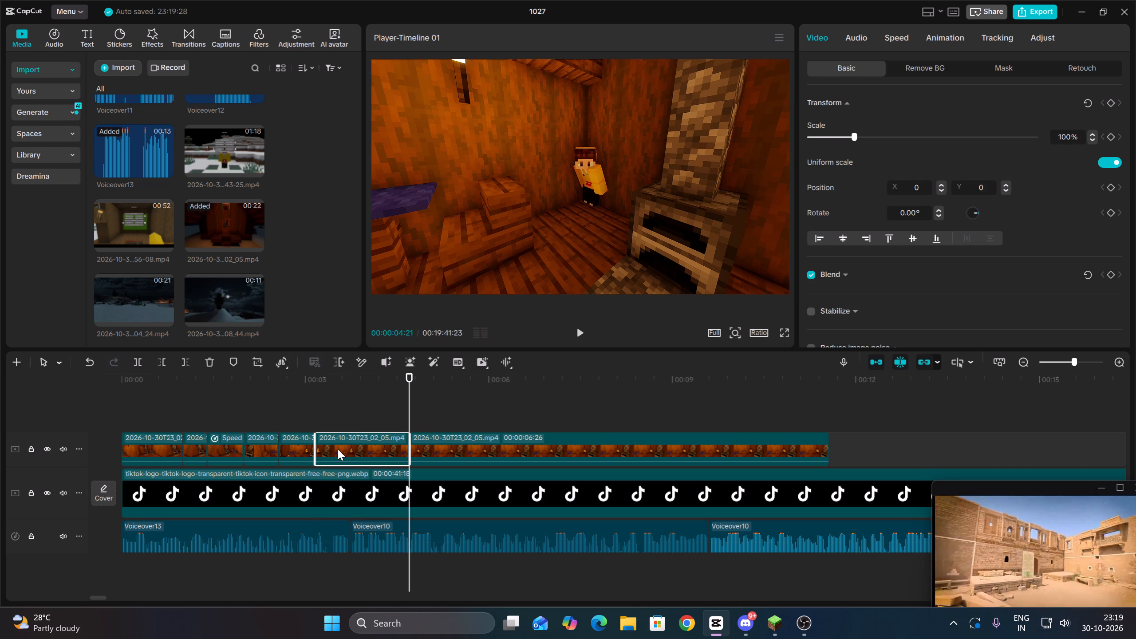
pyautogui.click(871, 35)
pyautogui.click(906, 39)
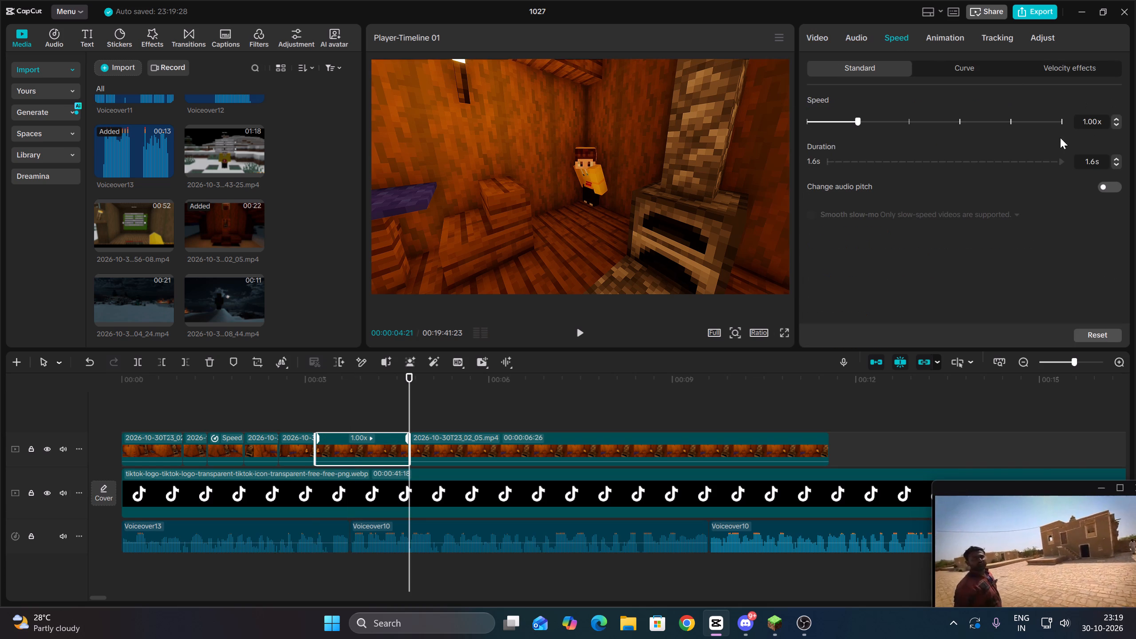
pyautogui.moveTo(1099, 162); pyautogui.dragTo(1072, 161)
pyautogui.press('BackSpace')
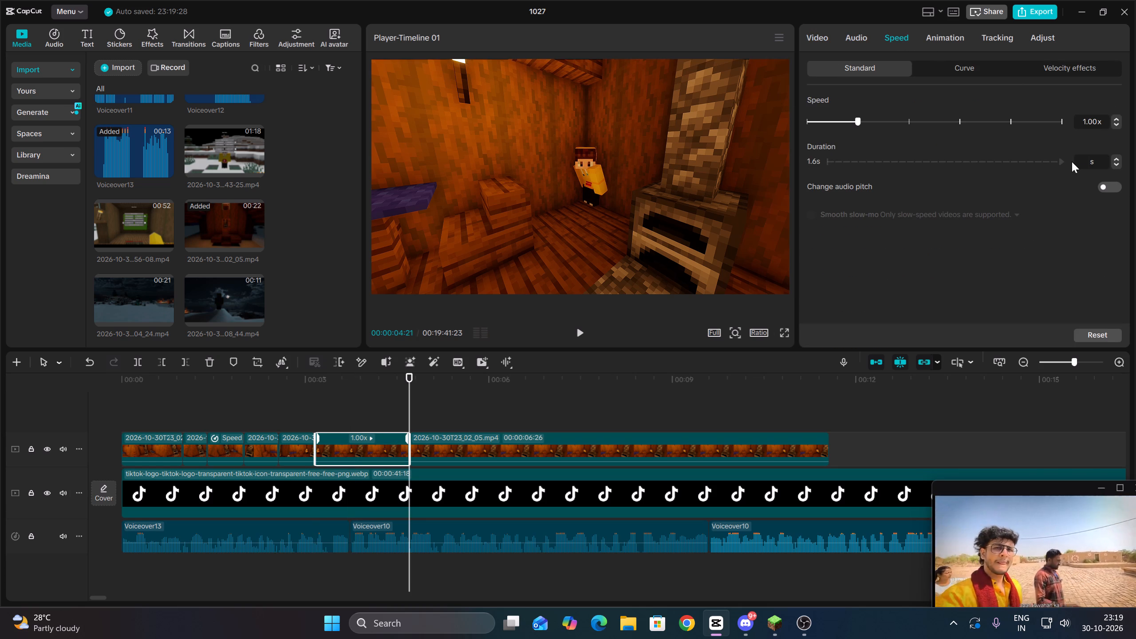
pyautogui.write('0.')
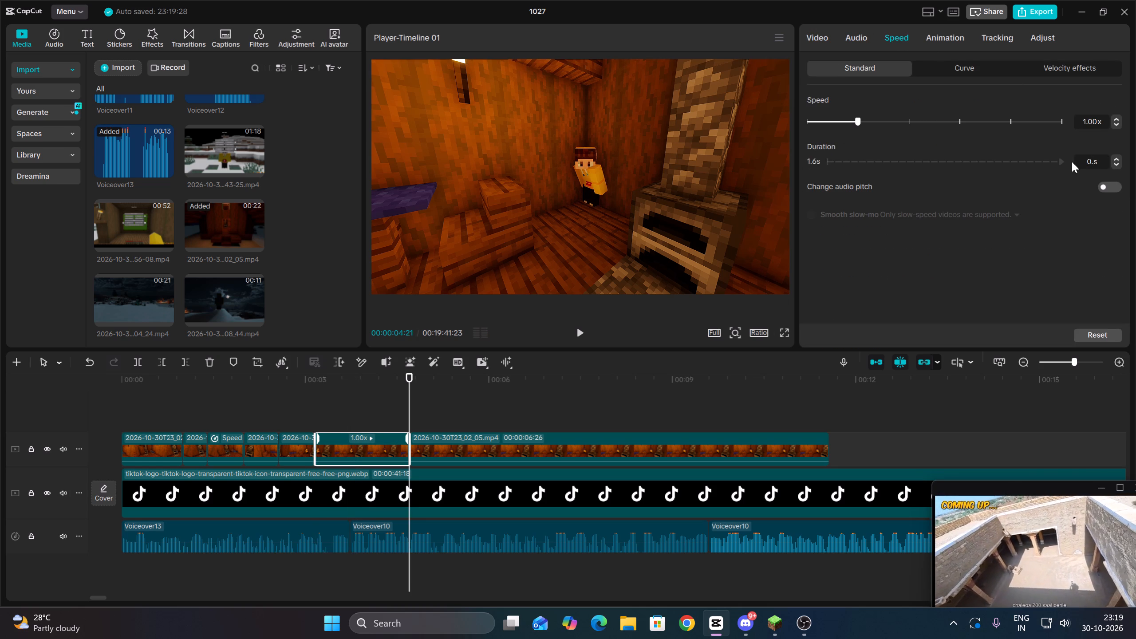
pyautogui.press('5')
# Play the sped-up segment and move the remaining house footage against its end.
pyautogui.click(336, 410)
pyautogui.press('Up')
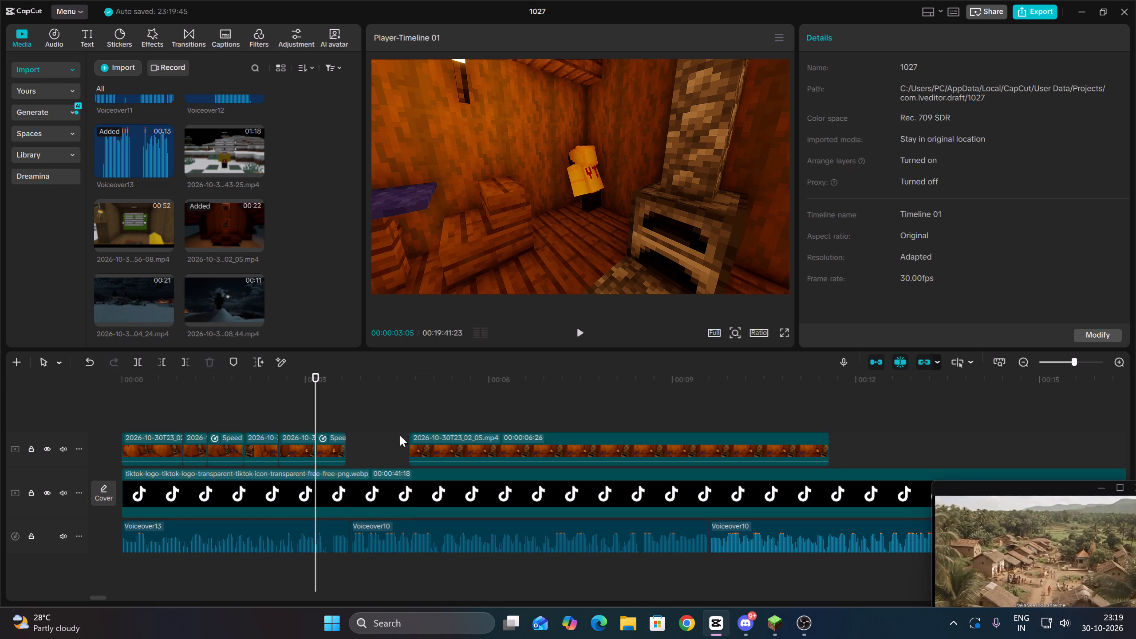
pyautogui.press('space')
pyautogui.press('space')
pyautogui.moveTo(491, 440); pyautogui.dragTo(431, 451)
# Play the remaining house footage against the voiceover and delete its part after 00:00:05:00.
pyautogui.press('Up')
pyautogui.press('space')
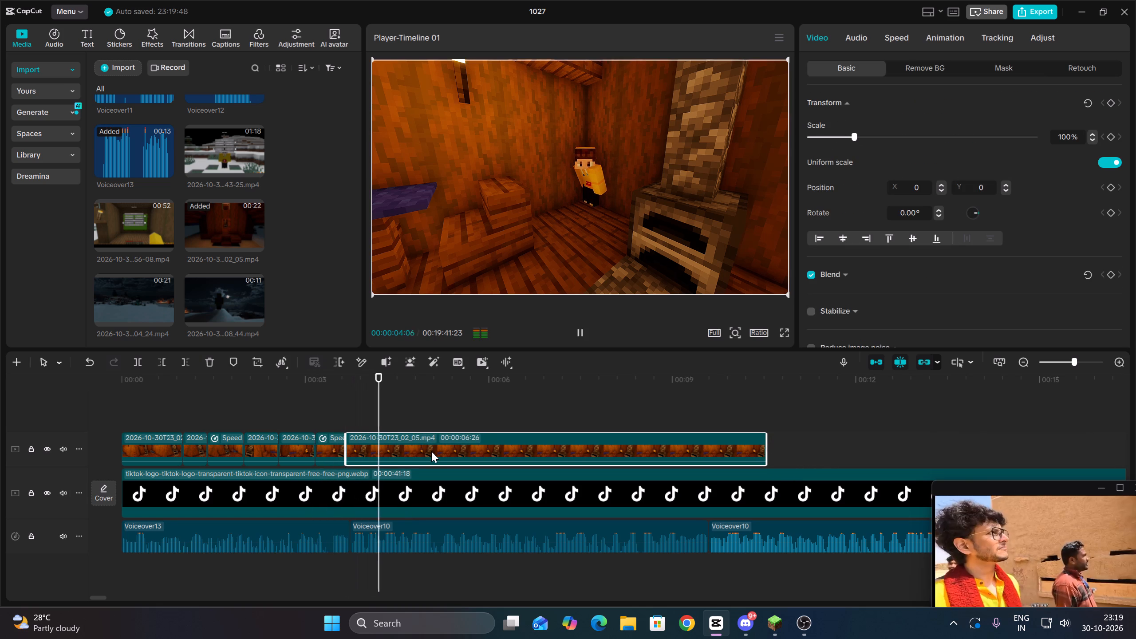
pyautogui.press('space')
pyautogui.press('space')
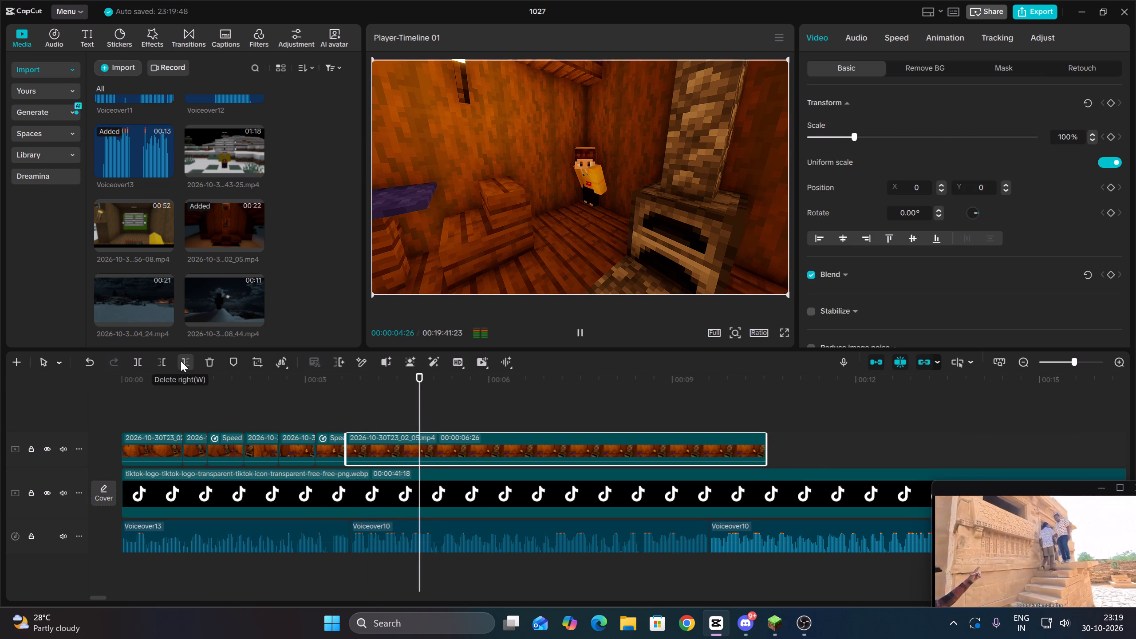
pyautogui.press('space')
pyautogui.click(181, 361)
# Delete the remaining normal-speed house segment that follows the last sped-up segment on the upper track.
pyautogui.click(450, 437)
pyautogui.press('Up')
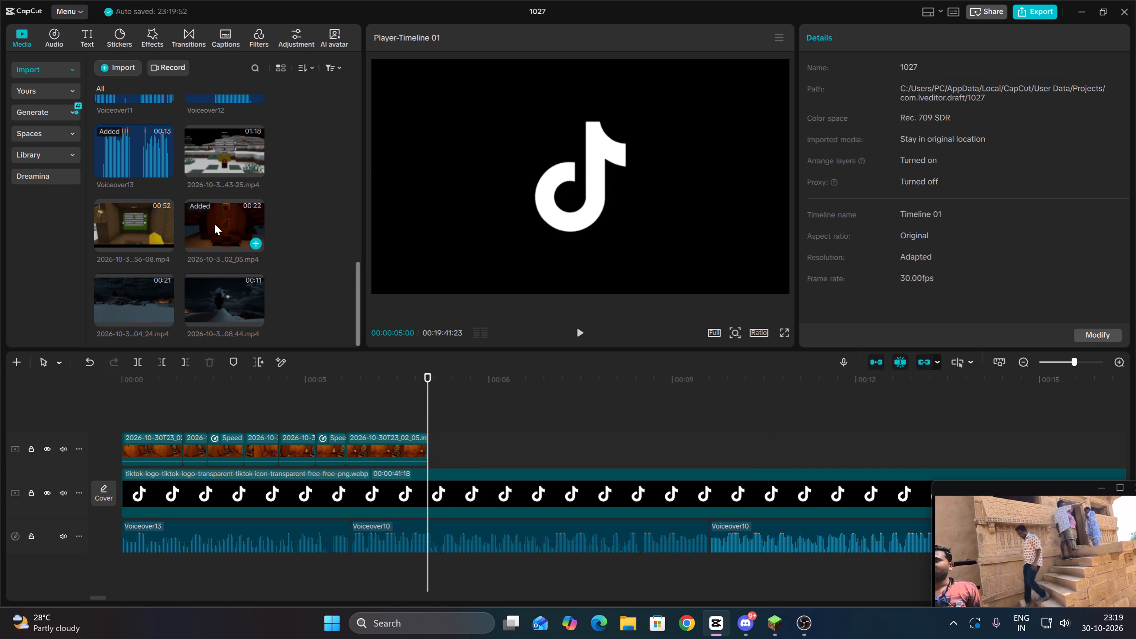
pyautogui.click(390, 435)
pyautogui.press('Up')
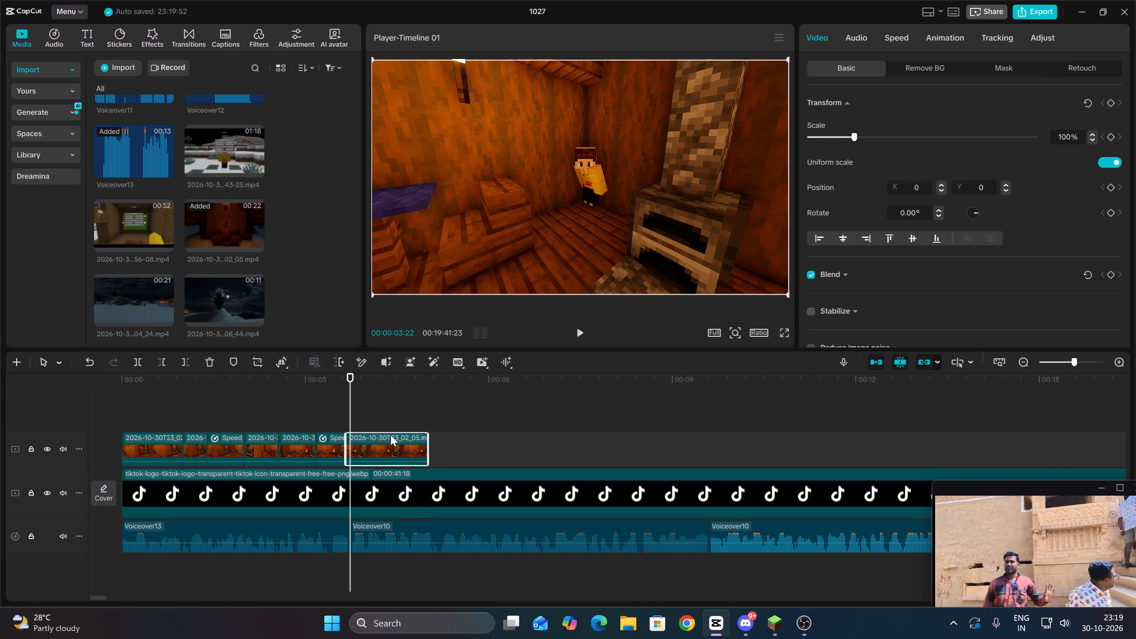
pyautogui.press('Delete')
# Extend the end of the last sped-up house segment to the start of Voiceover10 at 00:00:03:22.
pyautogui.press('Up')
pyautogui.press('Down')
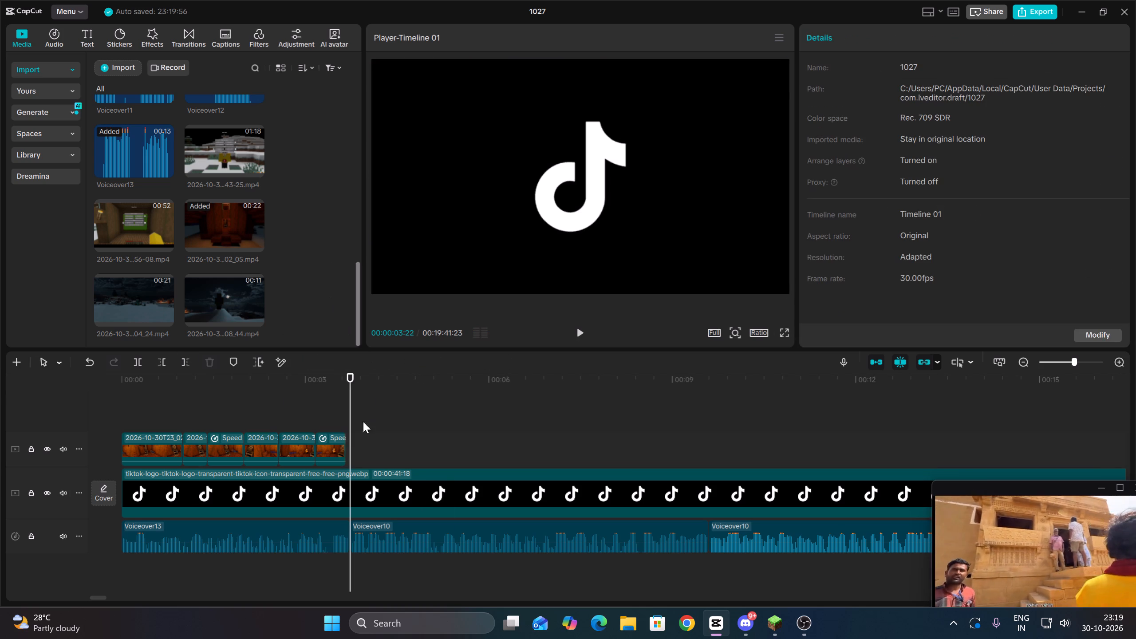
pyautogui.click(328, 444)
pyautogui.click(346, 442)
pyautogui.click(369, 452)
pyautogui.press('Up')
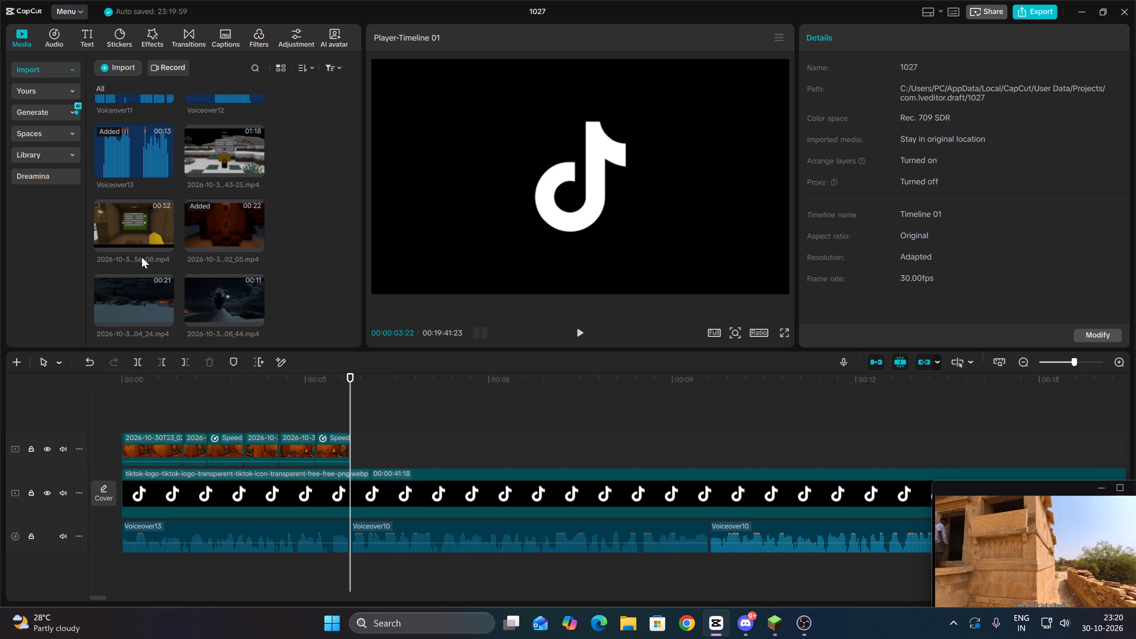
# Preview the unused Minecraft clips and place 2026-10-30T23_04_24.mp4 on the upper track directly after the house segments, at 00:00:03:22.
pyautogui.click(149, 209)
pyautogui.click(213, 156)
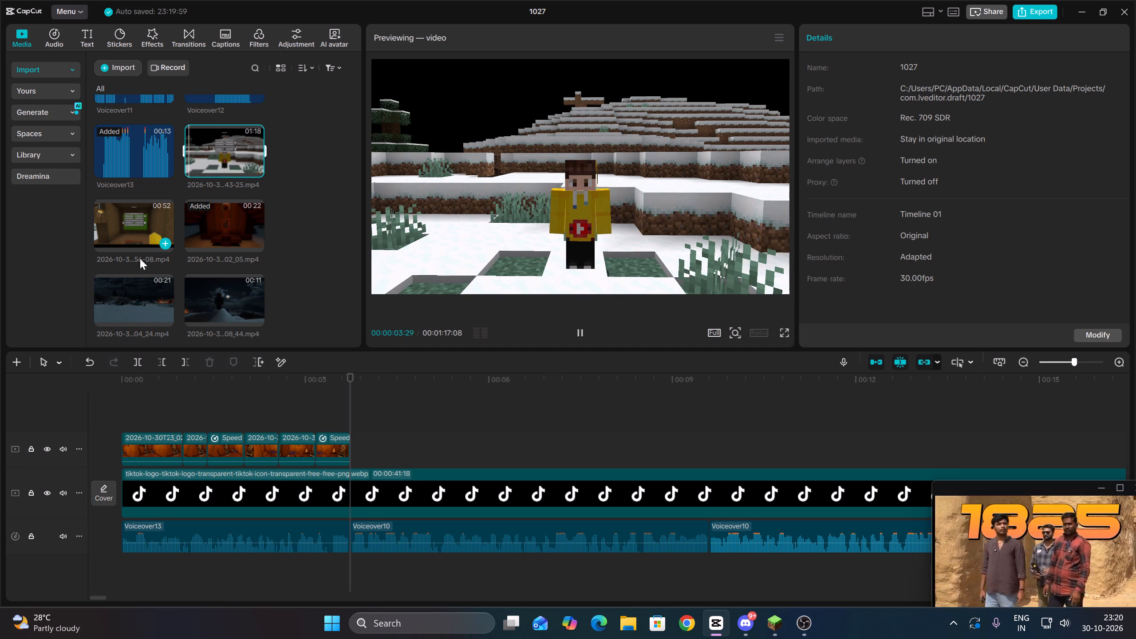
pyautogui.click(137, 296)
pyautogui.click(220, 291)
pyautogui.click(134, 304)
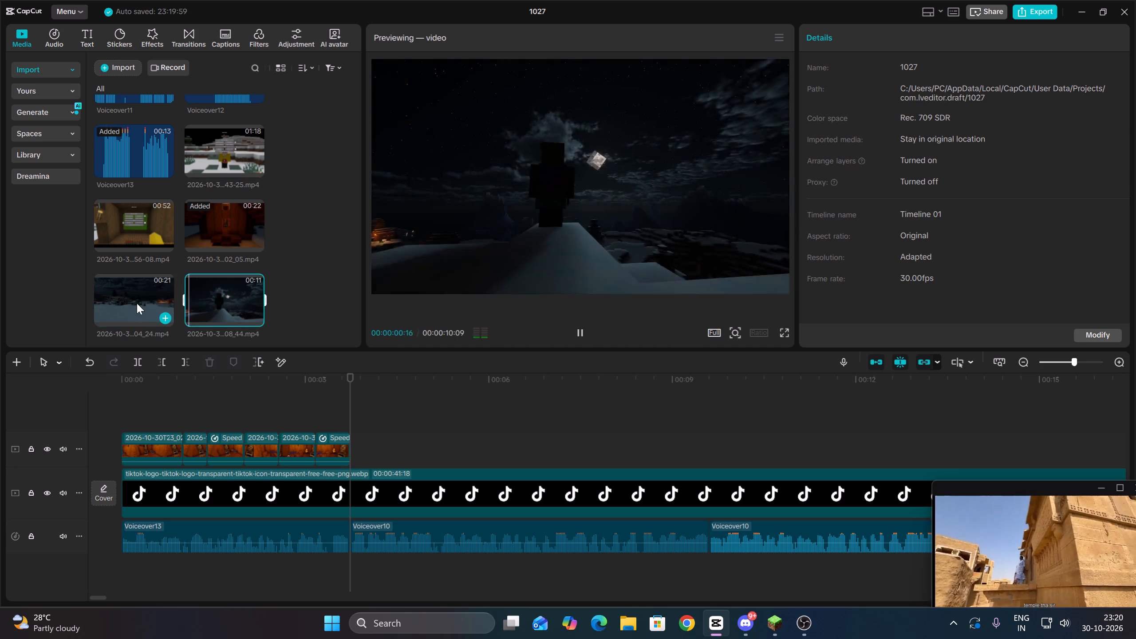
pyautogui.moveTo(137, 298); pyautogui.dragTo(352, 451)
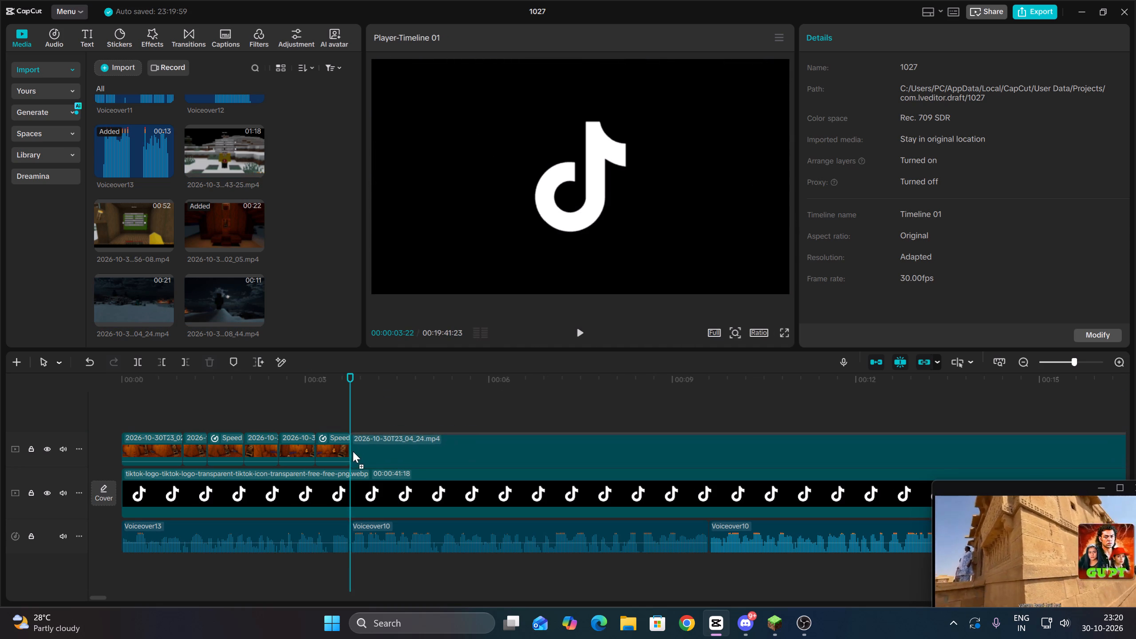
# Split the TikTok logo placeholder at 00:00:03:22 and delete its part before the split.
pyautogui.click(294, 491)
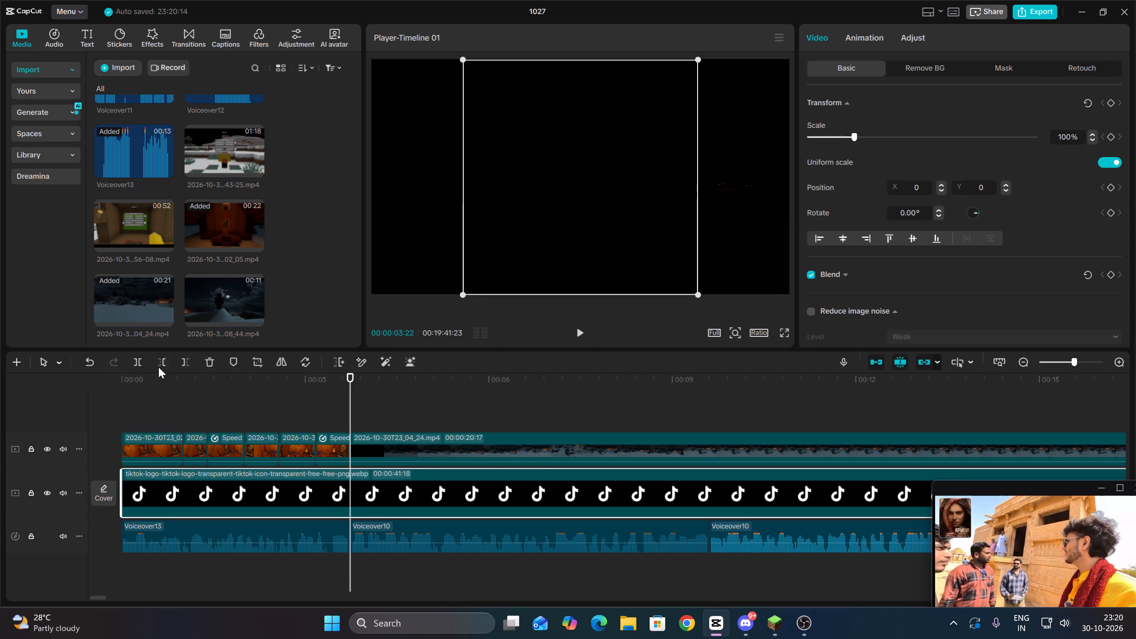
pyautogui.click(128, 356)
pyautogui.click(137, 360)
pyautogui.click(216, 488)
pyautogui.press('Delete')
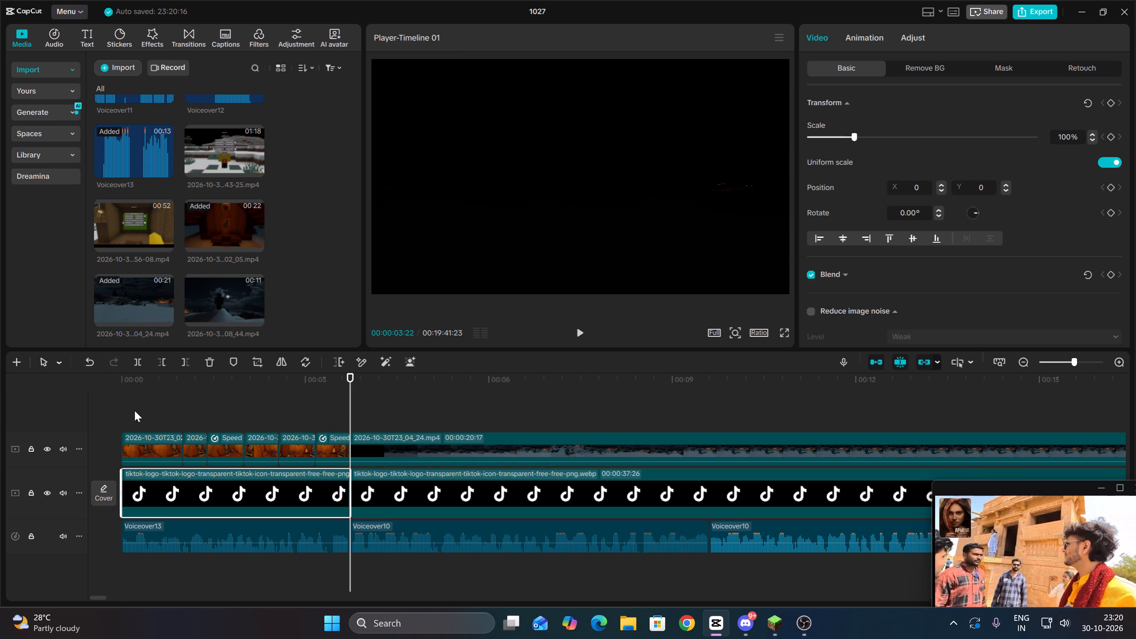
# Move all the house segments together from the upper track into the emptied opening gap of the main track.
pyautogui.moveTo(136, 408); pyautogui.dragTo(335, 440)
pyautogui.moveTo(334, 443); pyautogui.dragTo(310, 473)
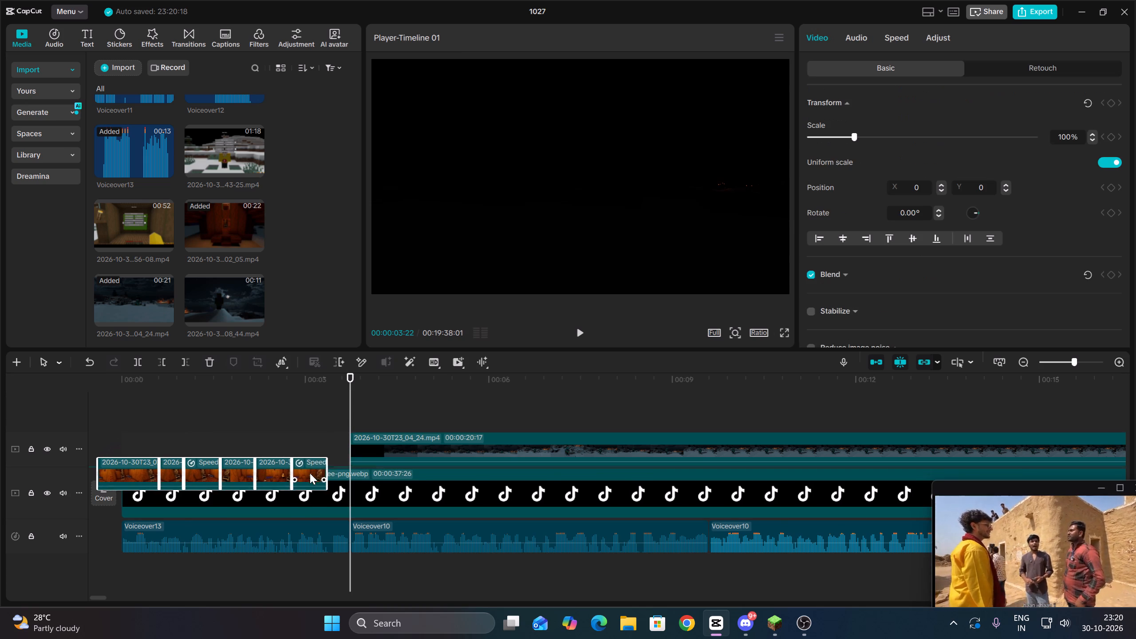
pyautogui.moveTo(310, 473); pyautogui.dragTo(308, 486)
pyautogui.click(384, 424)
# Play the snowy night clip, remove its opening up to 00:00:06:12, and move it back to start at 00:00:03:22.
pyautogui.click(388, 450)
pyautogui.press('Up')
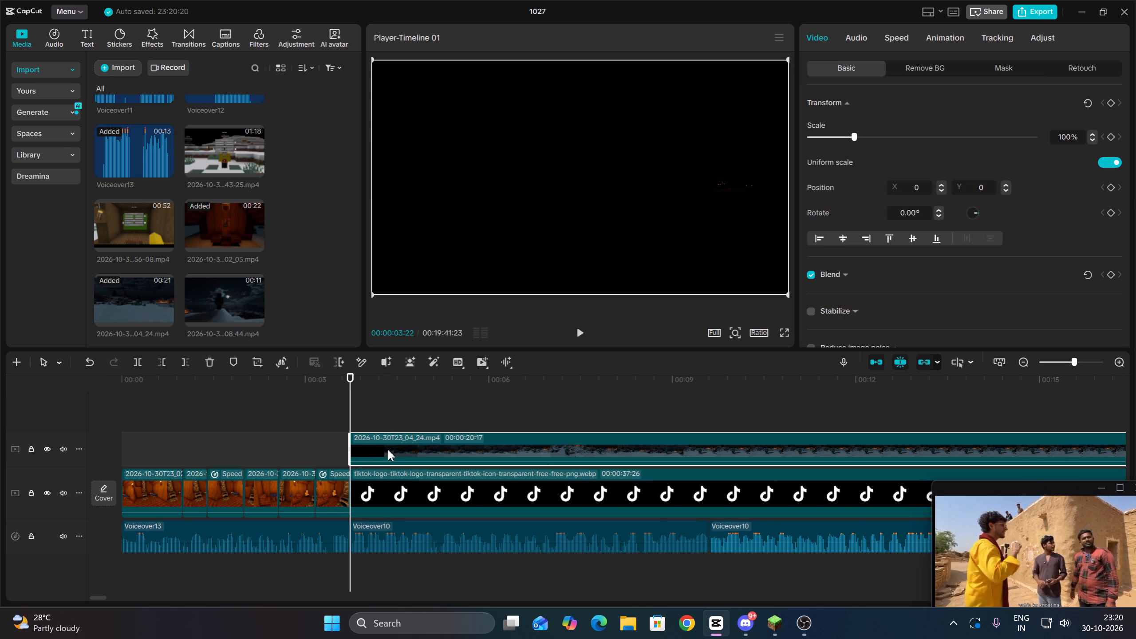
pyautogui.press('space')
pyautogui.press('space')
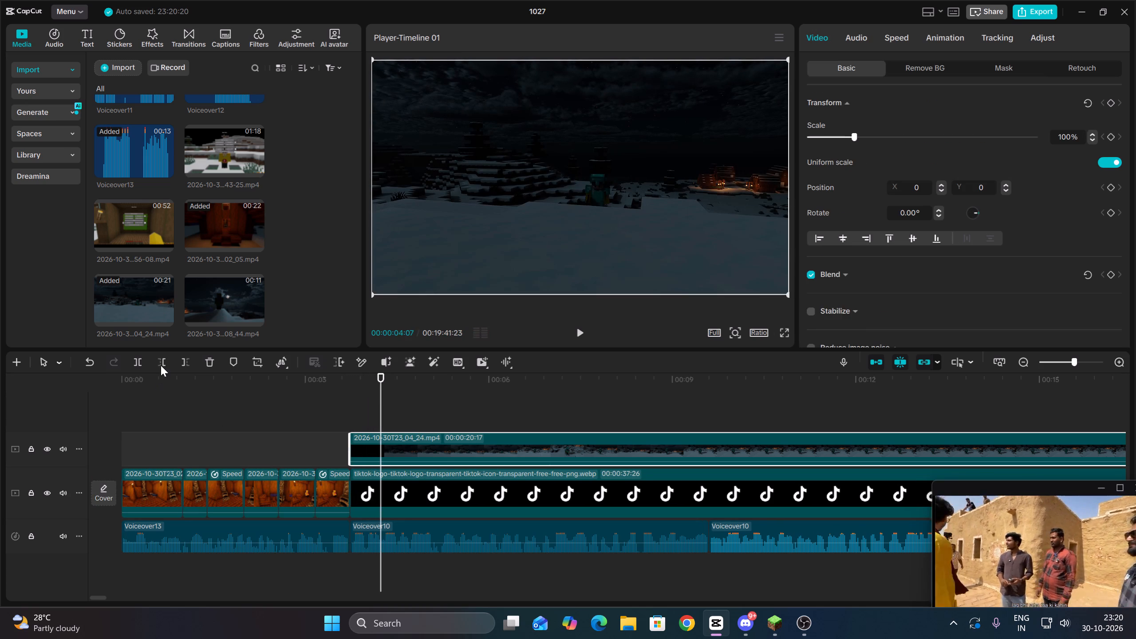
pyautogui.click(162, 361)
pyautogui.press('space')
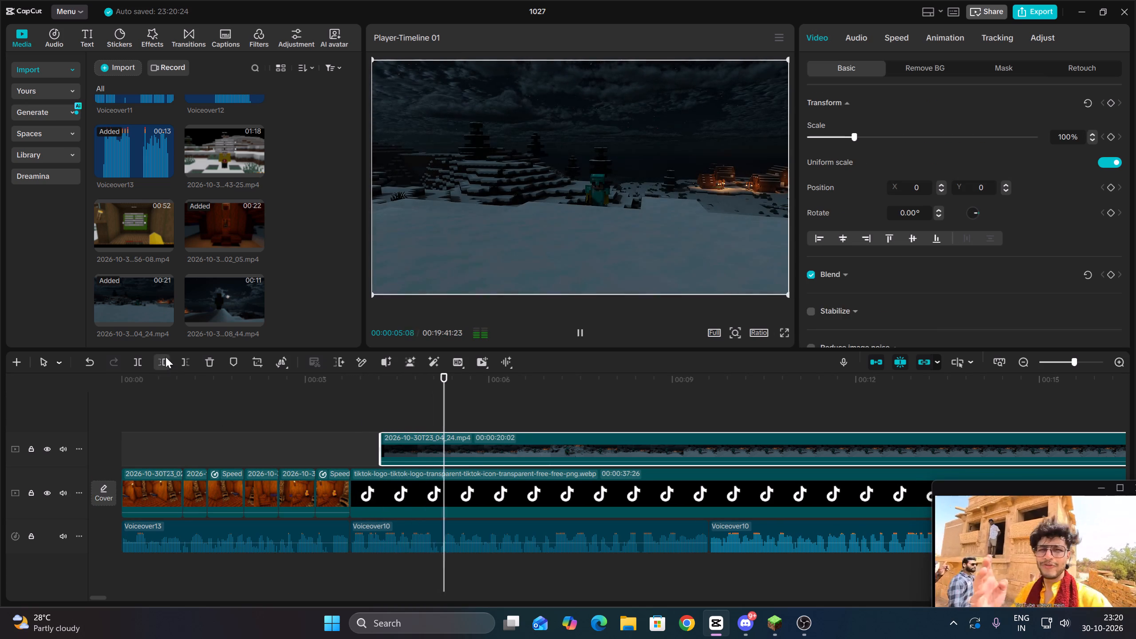
pyautogui.press('space')
pyautogui.click(166, 357)
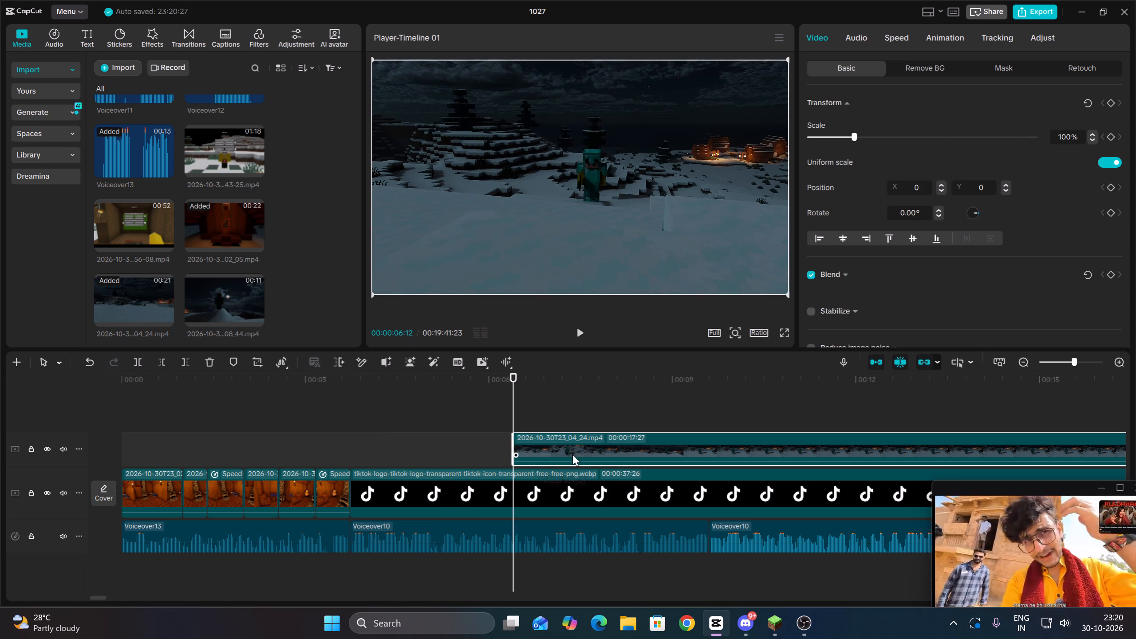
pyautogui.moveTo(586, 450); pyautogui.dragTo(422, 458)
# Replay the snowy night clip, cut off its part before 00:00:04:11, and move it back to start at 00:00:03:22.
pyautogui.press('Up')
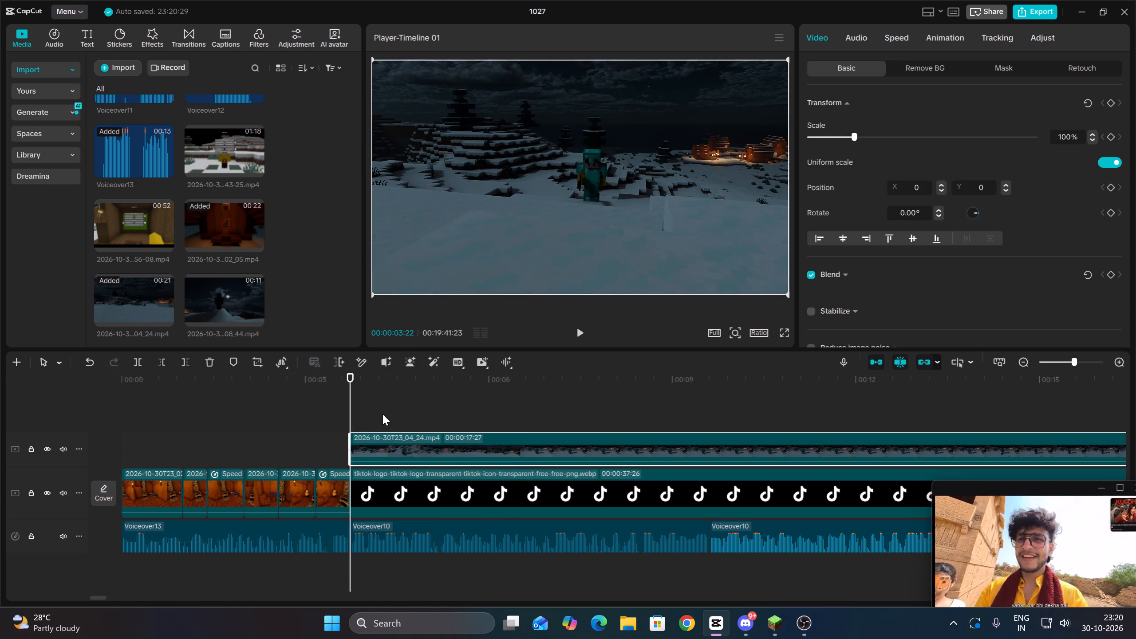
pyautogui.press('space')
pyautogui.press('space')
pyautogui.press('Up')
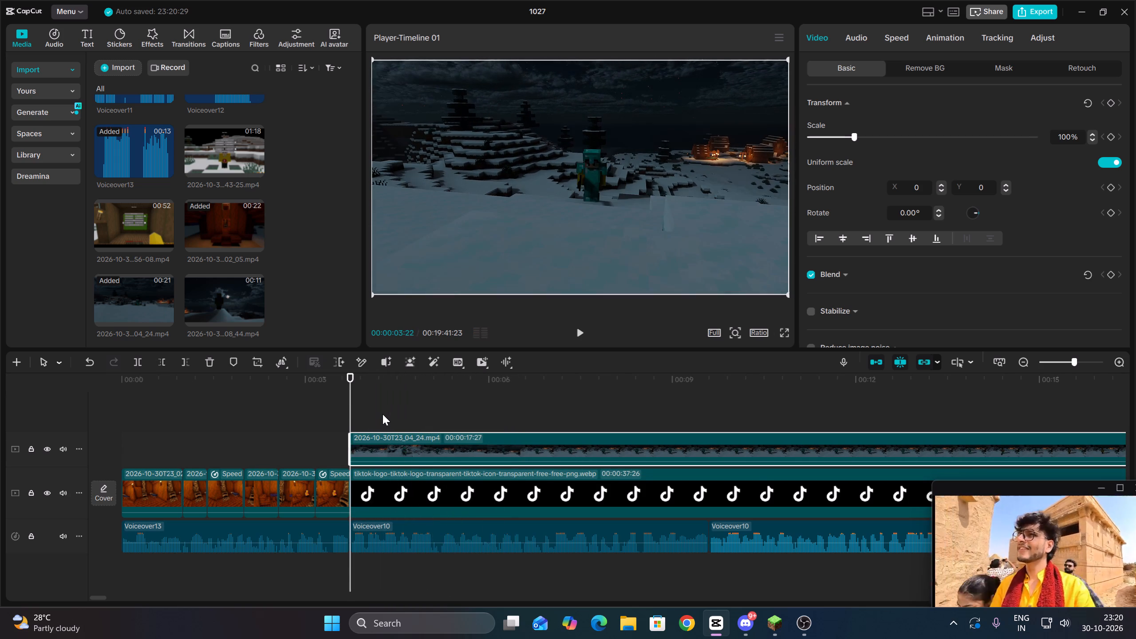
pyautogui.press('space')
pyautogui.press('space')
pyautogui.click(161, 365)
pyautogui.moveTo(443, 430); pyautogui.dragTo(403, 438)
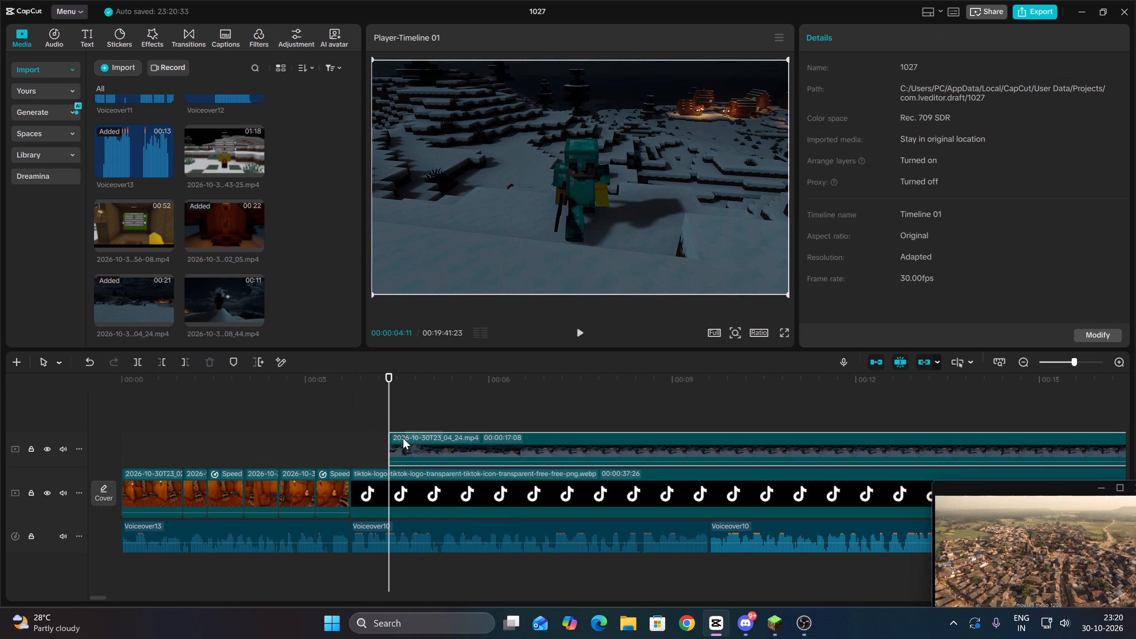
pyautogui.moveTo(403, 438); pyautogui.dragTo(397, 438)
pyautogui.moveTo(420, 438); pyautogui.dragTo(384, 441)
# Play the snowy night clip against the voiceover and split it at 00:00:07:24.
pyautogui.press('Up')
pyautogui.press('space')
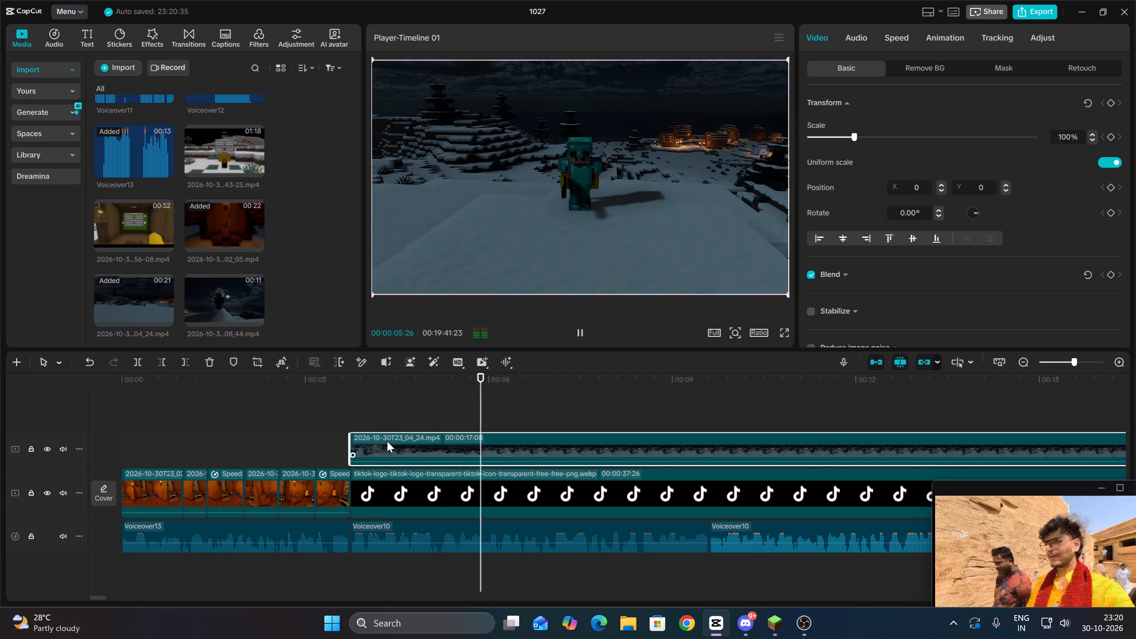
pyautogui.press('space')
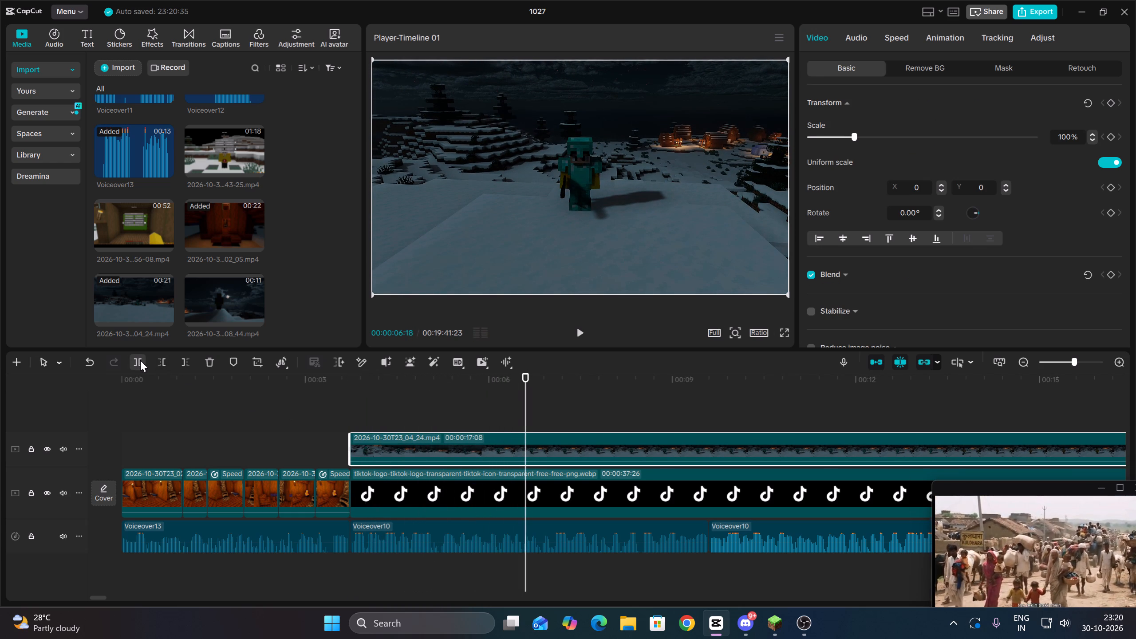
pyautogui.press('space')
pyautogui.press('space')
pyautogui.click(140, 360)
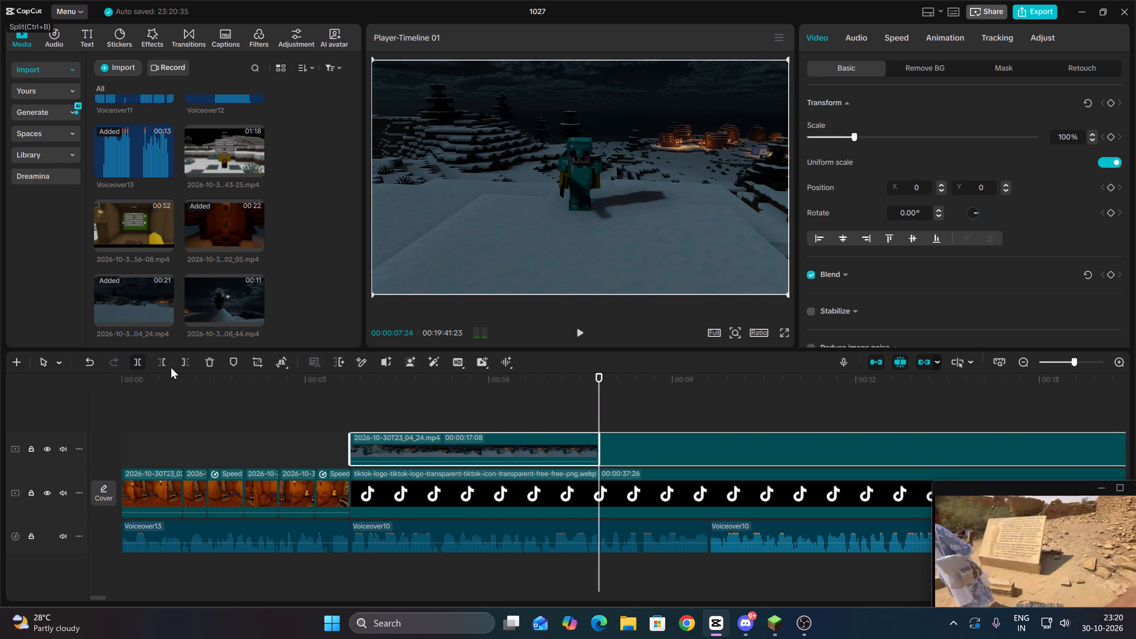
# Delete the second night segment's part before 00:00:10:13 and move the rest against the first segment's end at 00:00:07:24.
pyautogui.click(647, 392)
pyautogui.moveTo(647, 392); pyautogui.dragTo(938, 380)
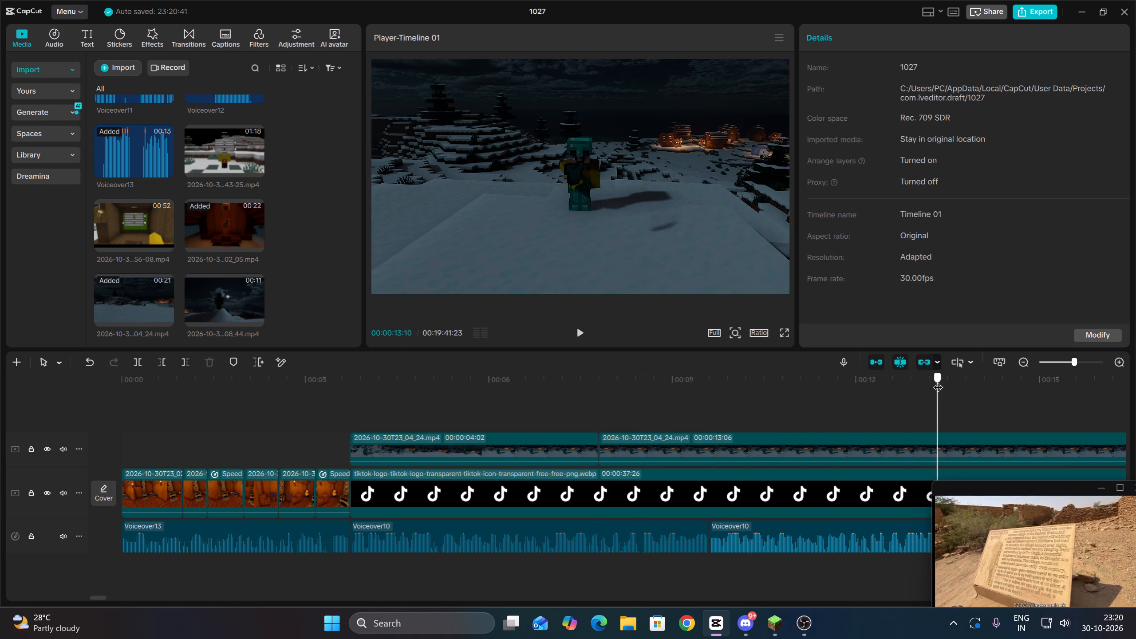
pyautogui.moveTo(938, 380); pyautogui.dragTo(760, 387)
pyautogui.click(767, 439)
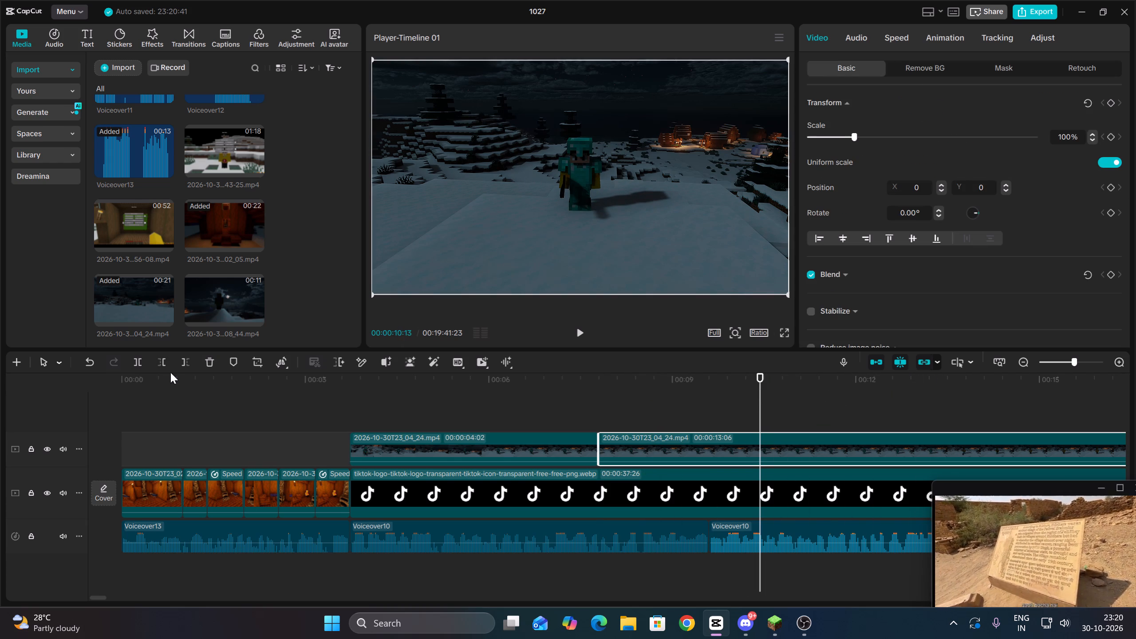
pyautogui.click(164, 363)
pyautogui.moveTo(801, 442); pyautogui.dragTo(637, 450)
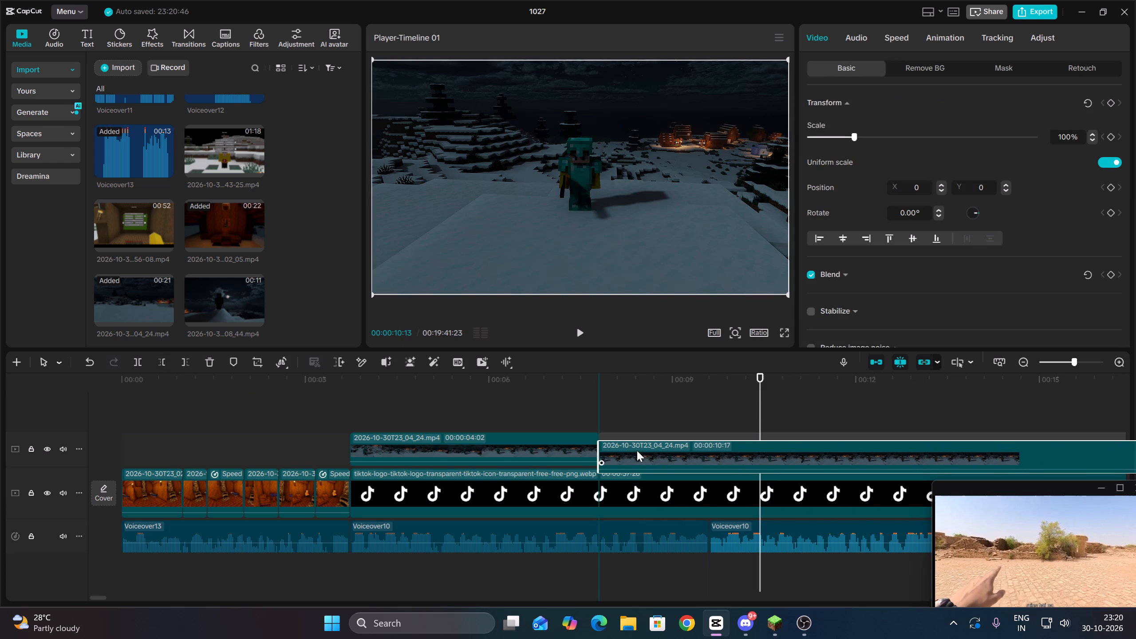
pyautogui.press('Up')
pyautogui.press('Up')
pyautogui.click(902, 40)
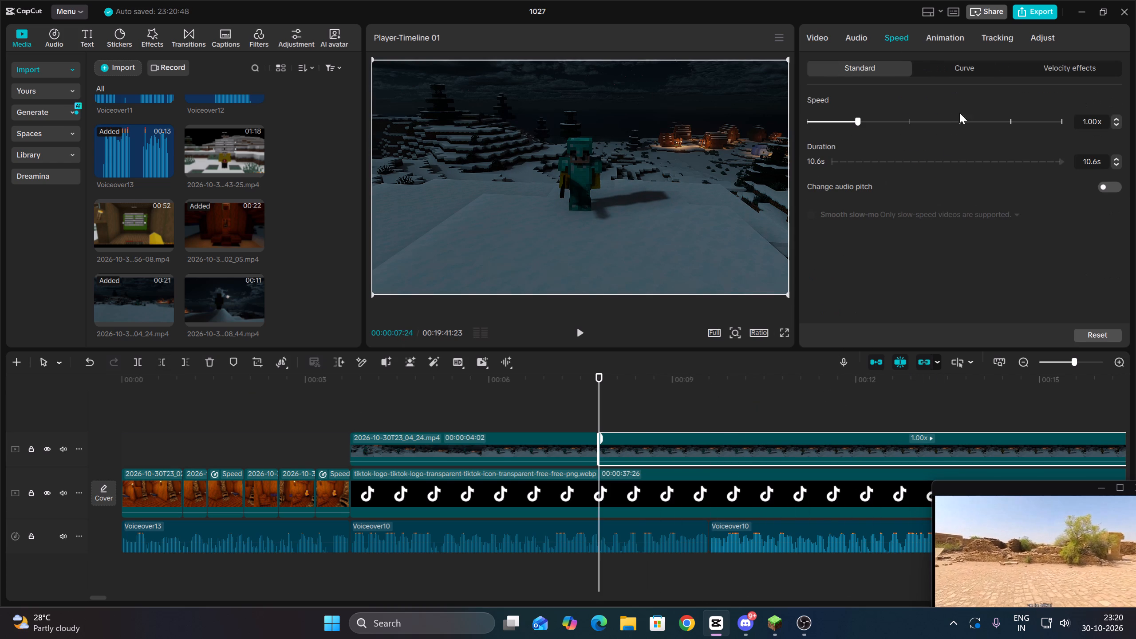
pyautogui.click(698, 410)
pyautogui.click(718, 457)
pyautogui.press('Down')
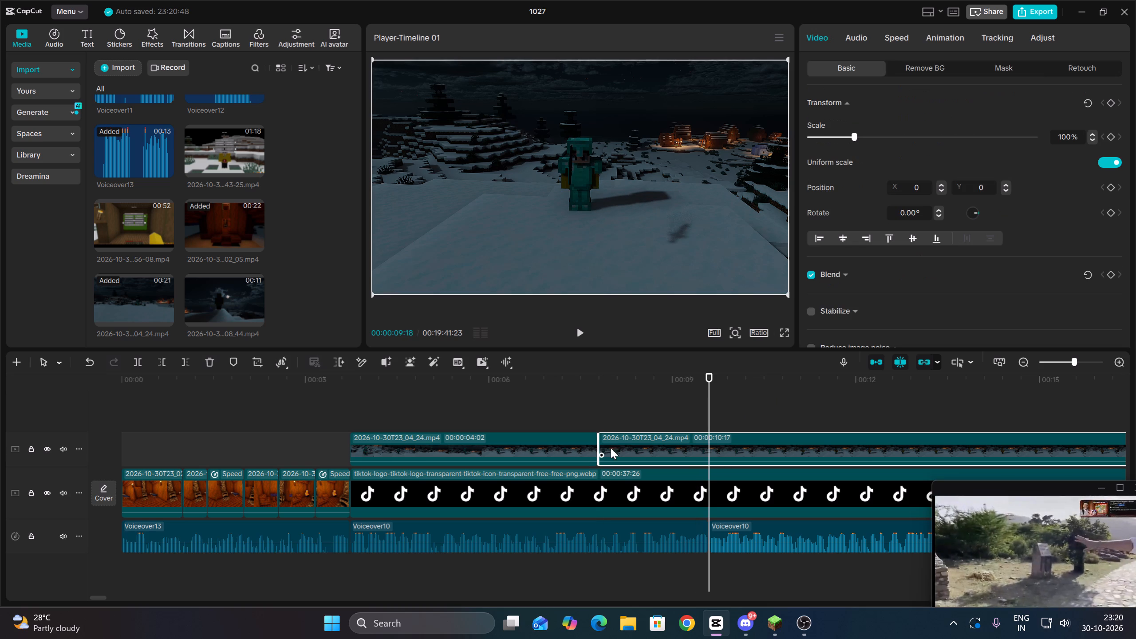
# Scrub and play through the second night segment and split it at 00:00:11:25.
pyautogui.doubleClick(1025, 362)
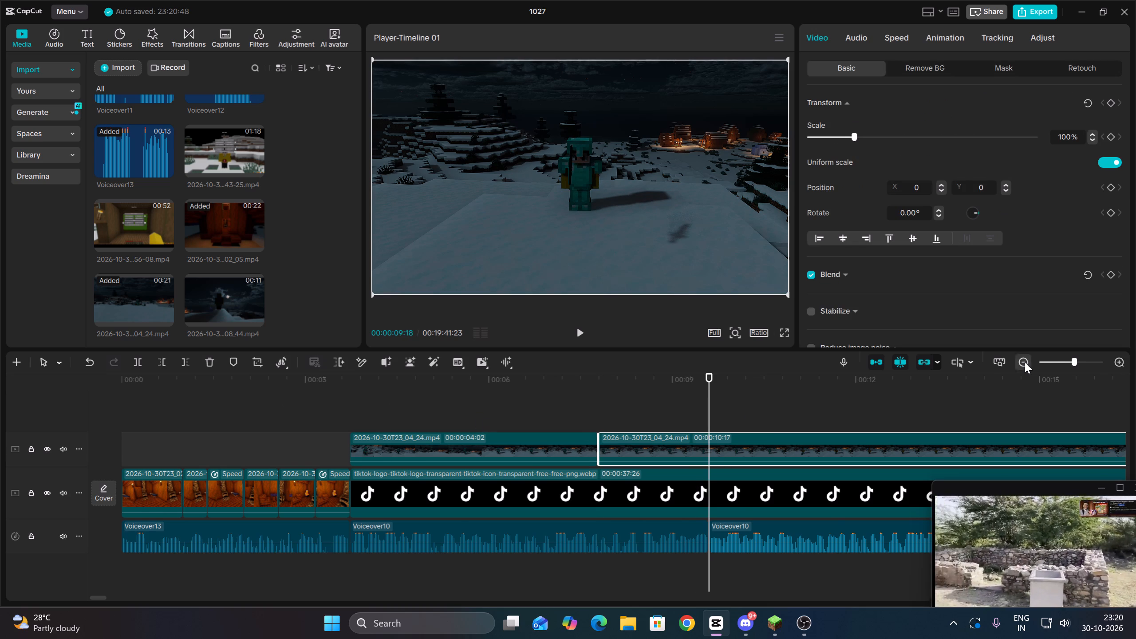
pyautogui.click(366, 408)
pyautogui.moveTo(366, 408); pyautogui.dragTo(352, 410)
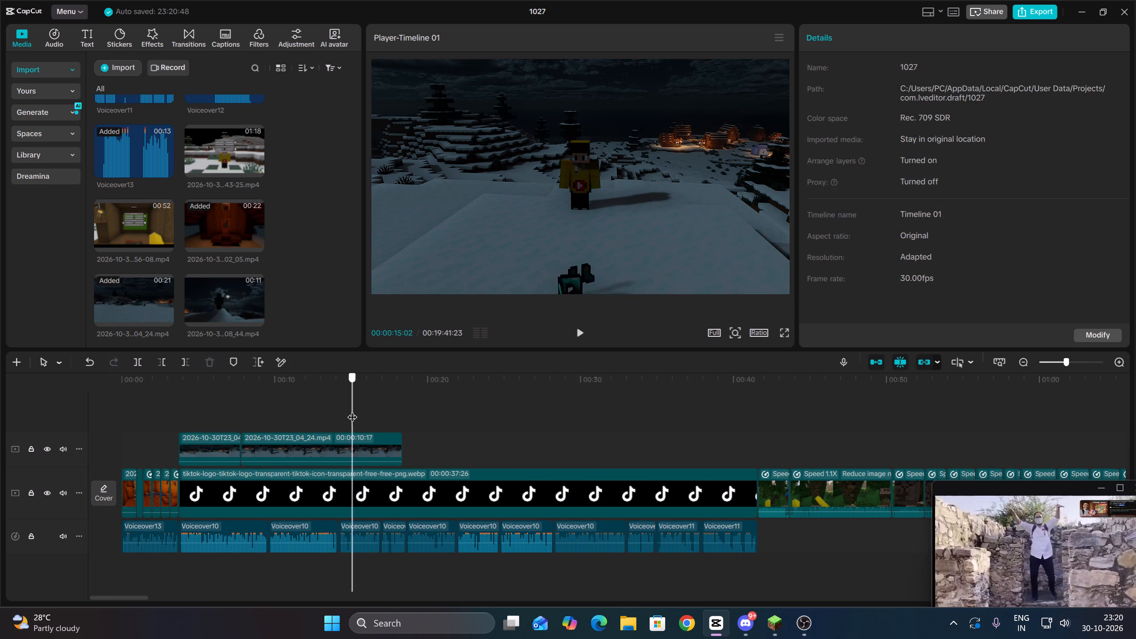
pyautogui.moveTo(352, 410); pyautogui.dragTo(296, 412)
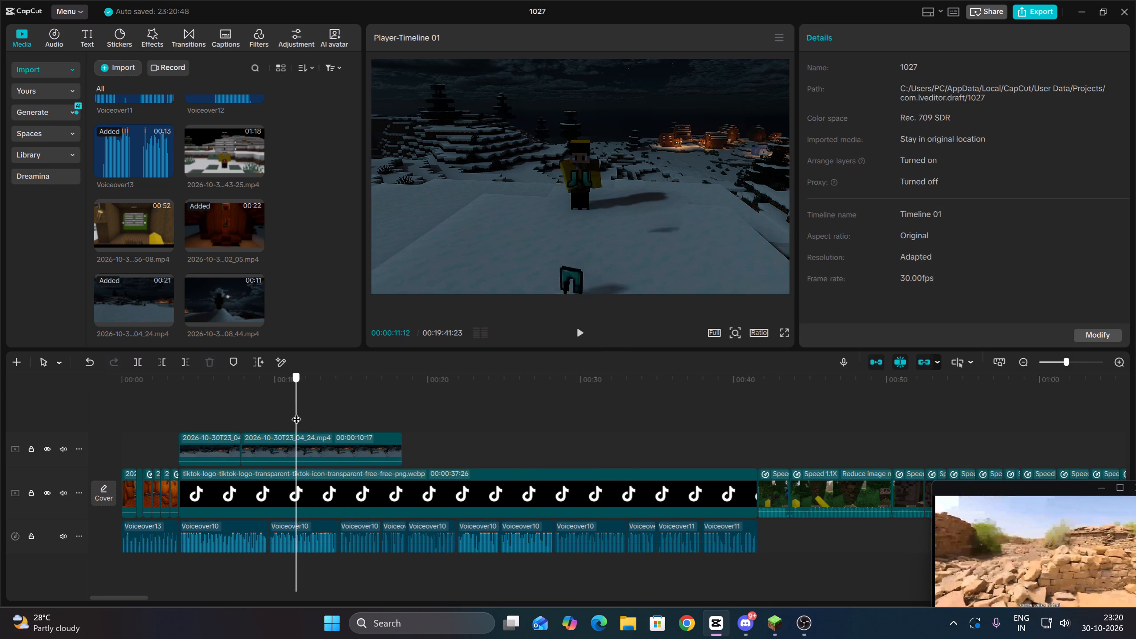
pyautogui.moveTo(296, 412); pyautogui.dragTo(295, 415)
pyautogui.click(312, 453)
pyautogui.press('space')
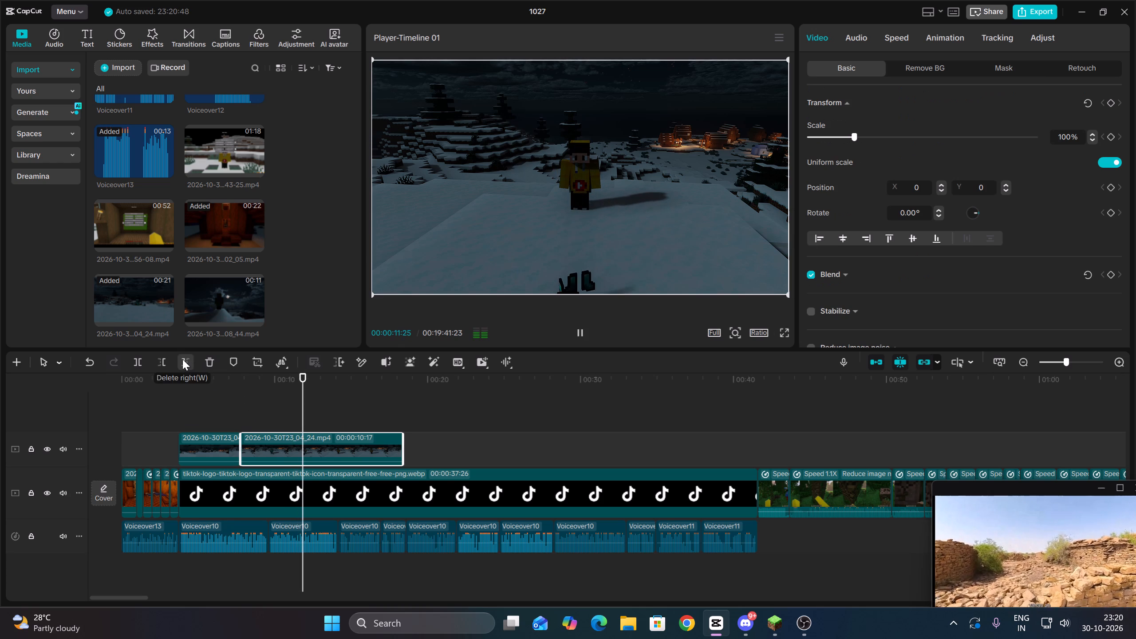
pyautogui.press('space')
pyautogui.click(134, 365)
# Set the duration of the night segment between 00:00:07:24 and 00:00:11:25 to 2 s.
pyautogui.click(269, 445)
pyautogui.press('Up')
pyautogui.press('Up')
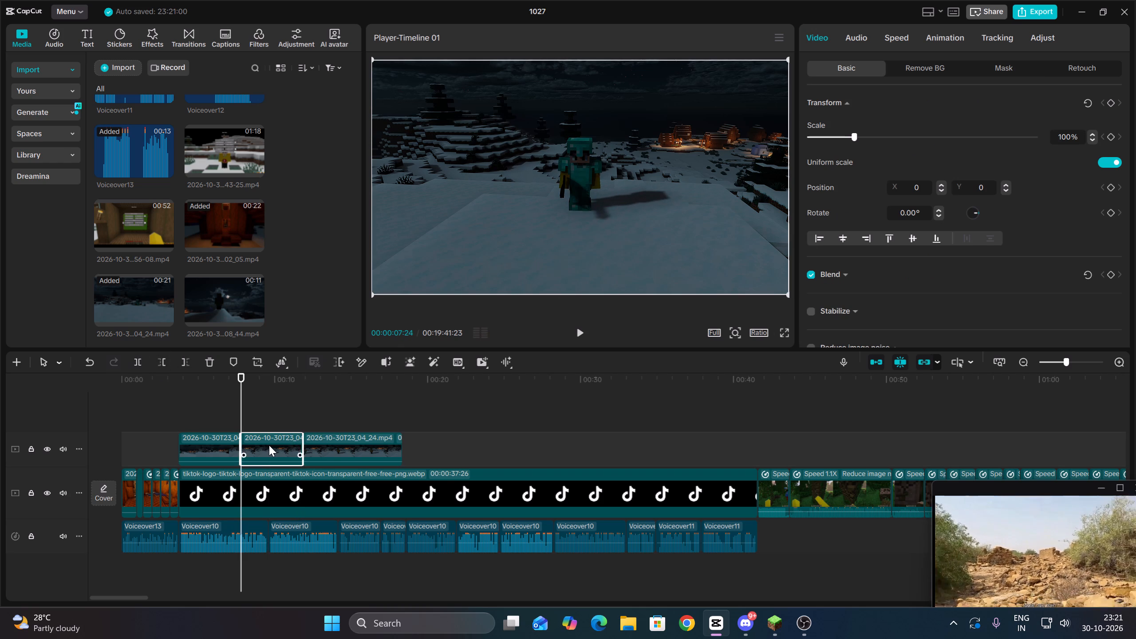
pyautogui.press('Down')
pyautogui.press('Up')
pyautogui.press('Down')
pyautogui.click(905, 38)
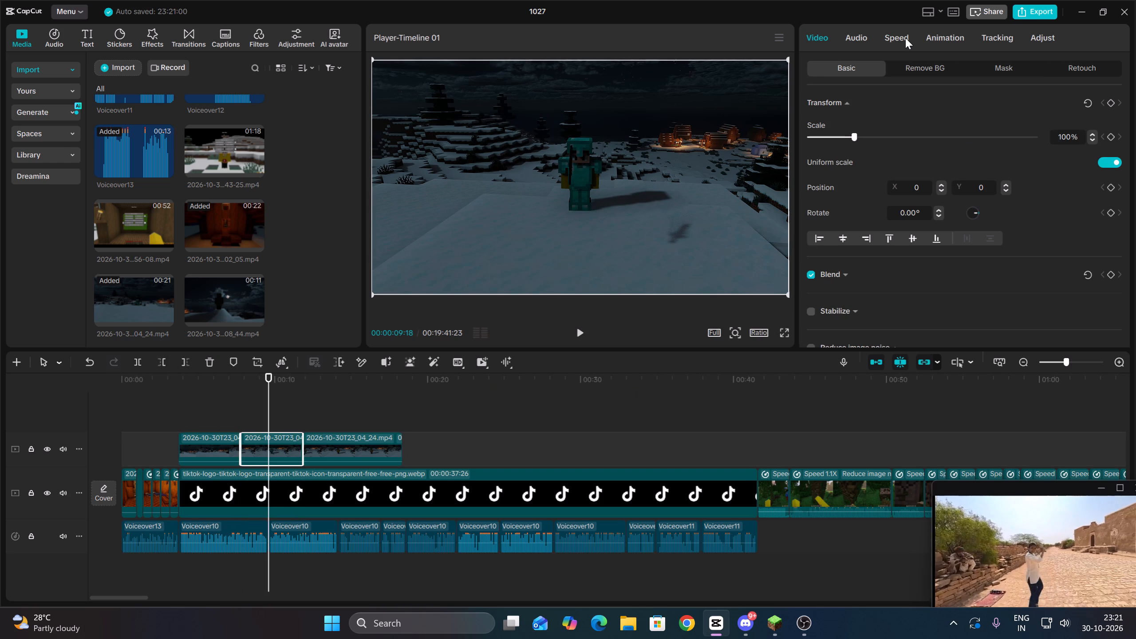
pyautogui.moveTo(1097, 163); pyautogui.dragTo(1070, 158)
pyautogui.press('BackSpace')
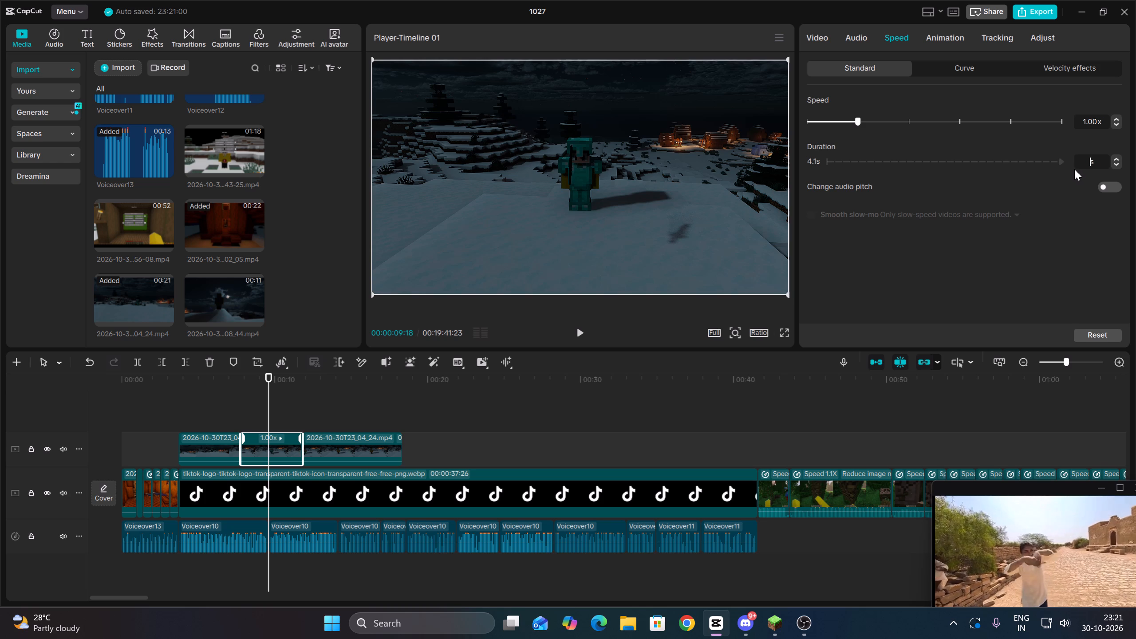
pyautogui.press('2')
pyautogui.click(245, 429)
# Play the sped-up and first snowy night segments against the voiceover and delete the first segment's part after 00:00:06:06.
pyautogui.press('Up')
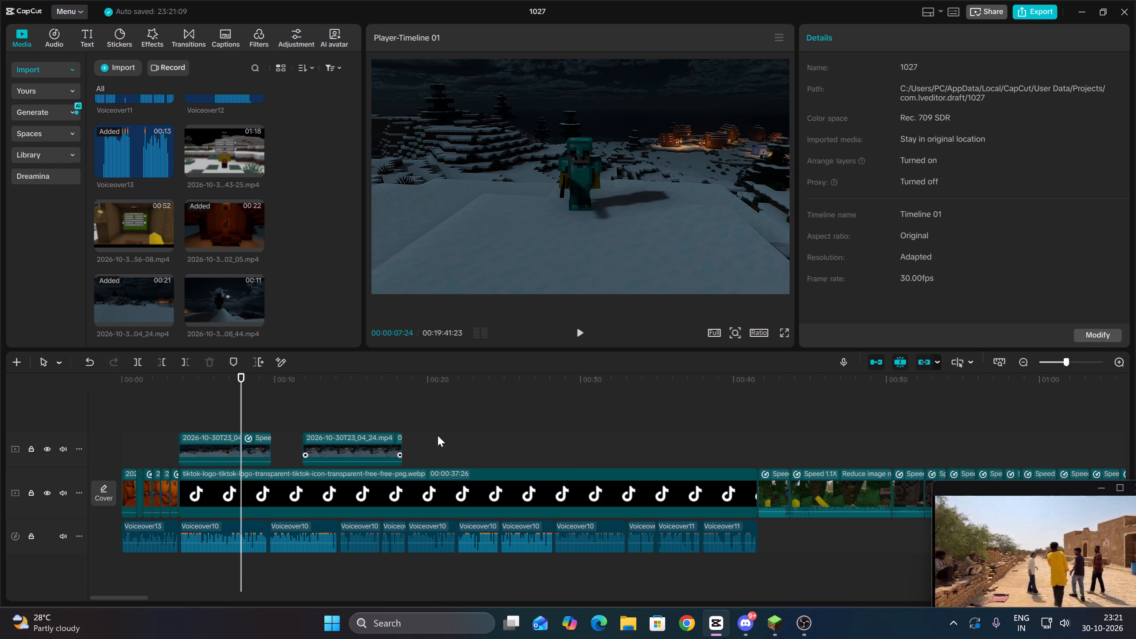
pyautogui.tripleClick(1124, 364)
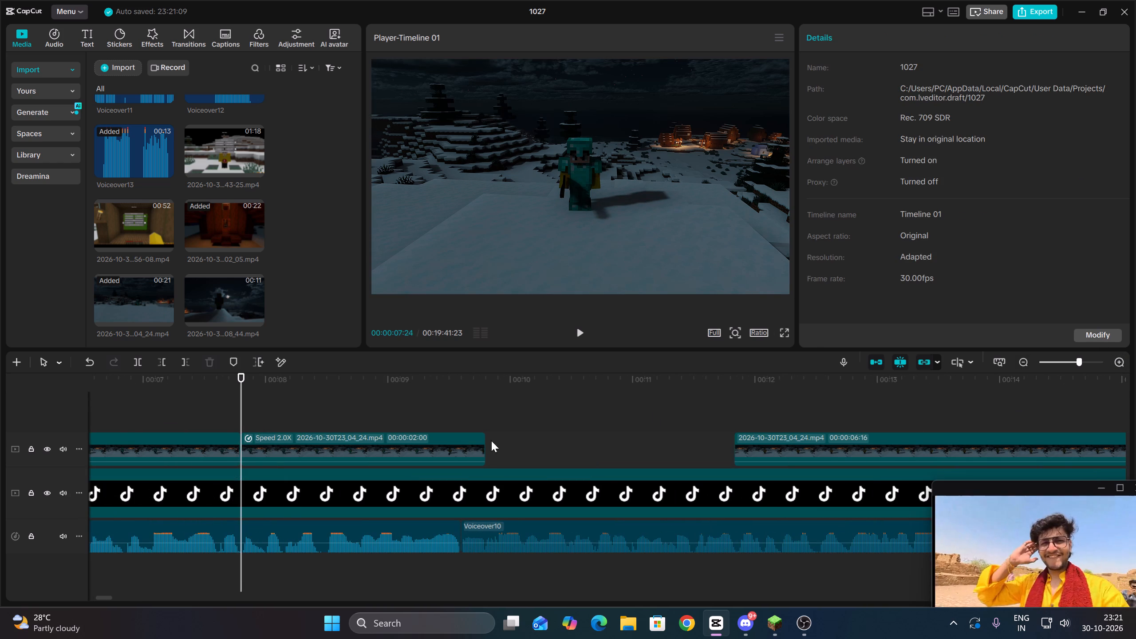
pyautogui.press('space')
pyautogui.click(448, 445)
pyautogui.press('space')
pyautogui.press('space')
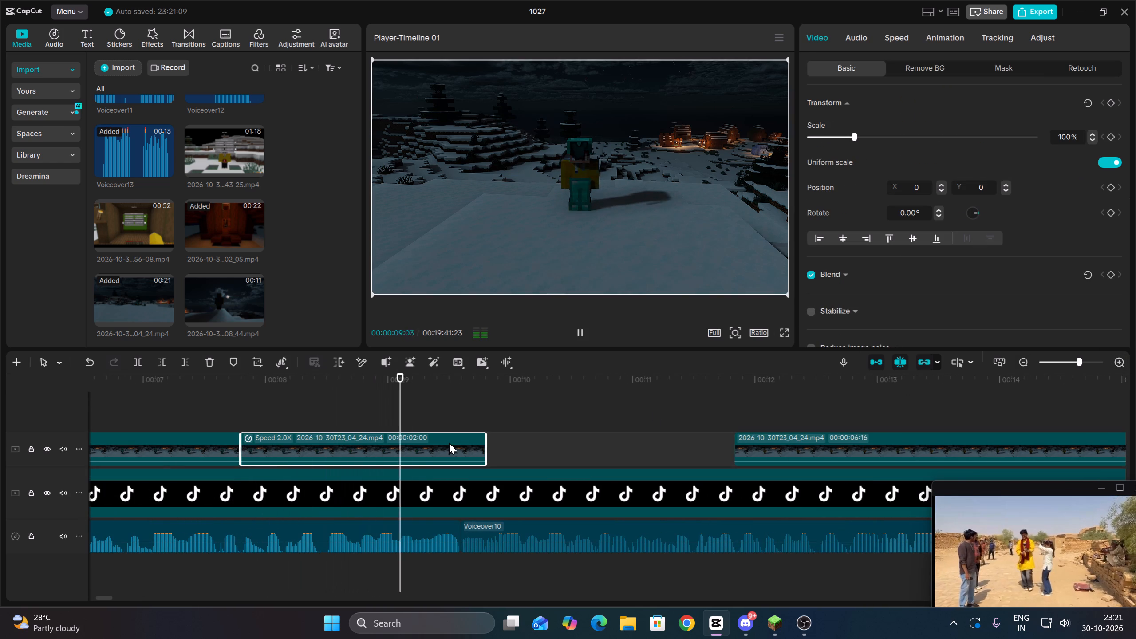
pyautogui.press('Up')
pyautogui.press('Up')
pyautogui.press('space')
pyautogui.click(730, 444)
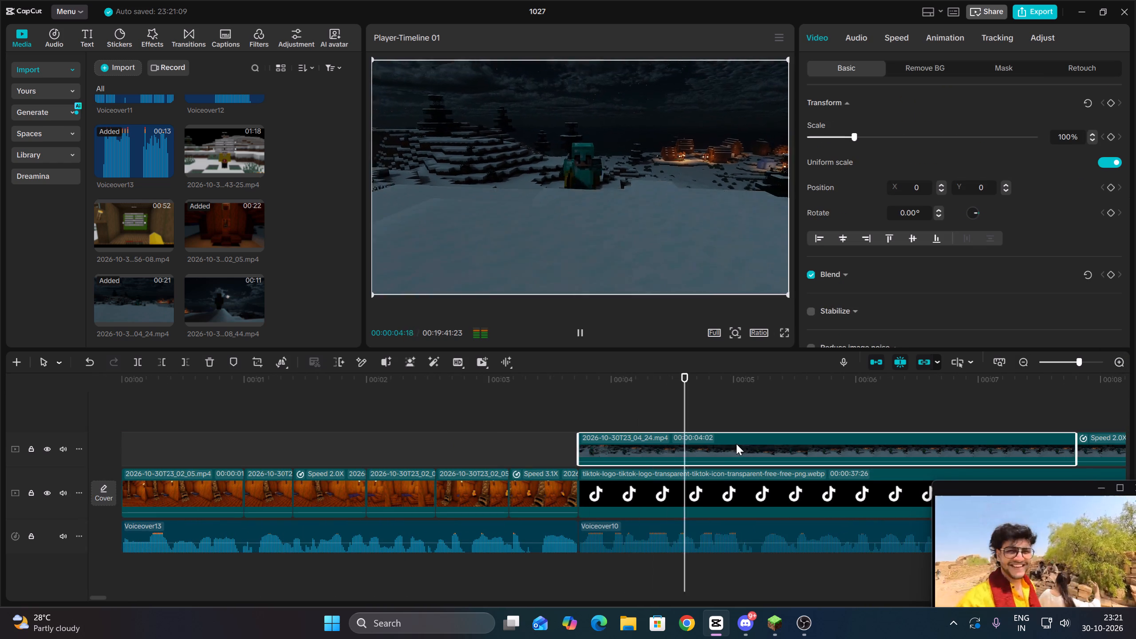
pyautogui.press('space')
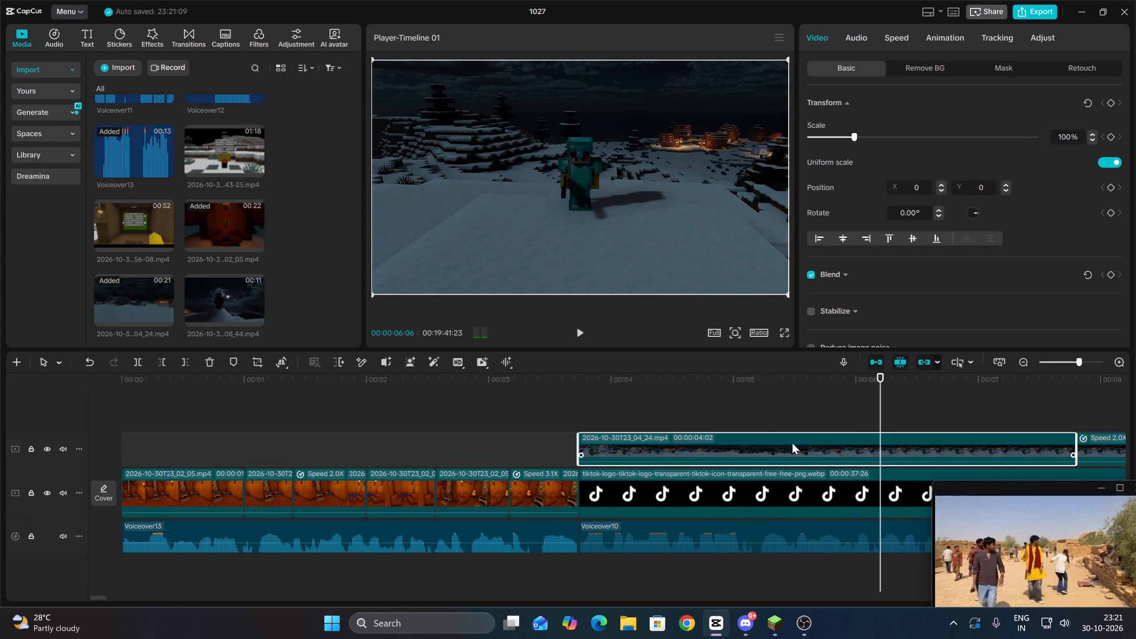
pyautogui.click(1020, 360)
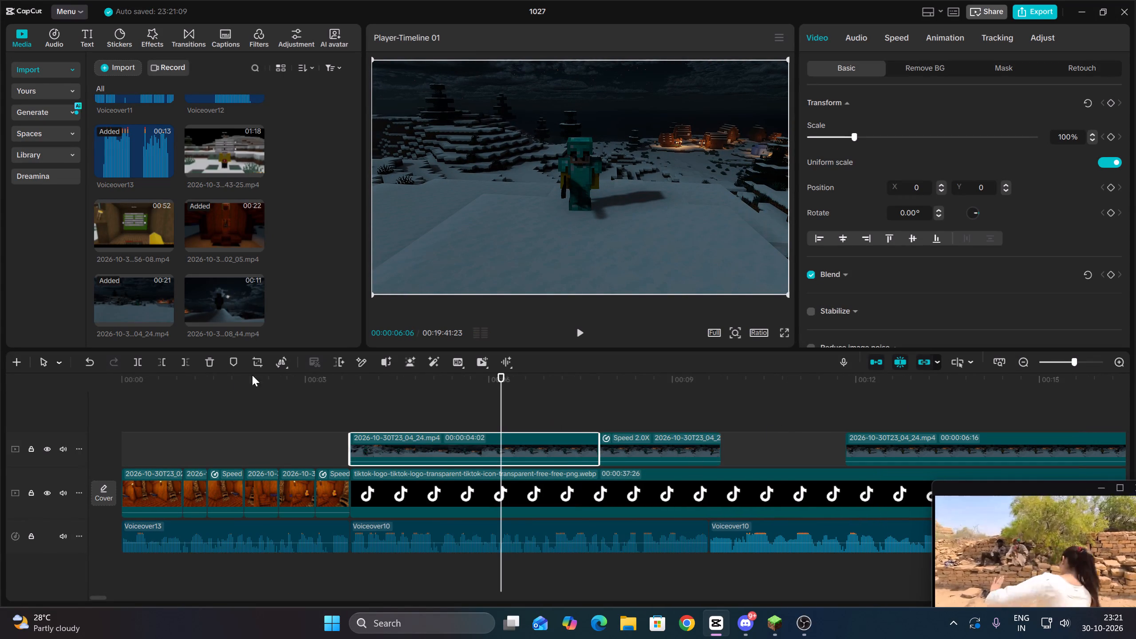
pyautogui.click(188, 361)
# Close the gaps by moving the 2.0x night segment to 00:00:06:06 and the last night segment directly behind it.
pyautogui.moveTo(670, 436); pyautogui.dragTo(669, 436)
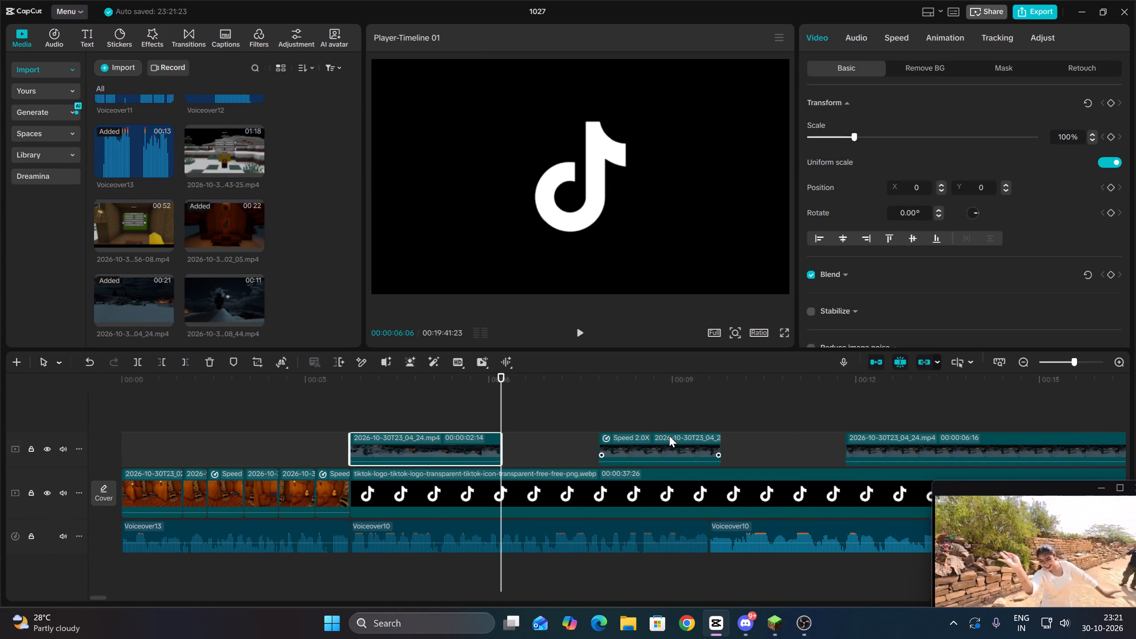
pyautogui.moveTo(669, 436); pyautogui.dragTo(572, 441)
pyautogui.press('space')
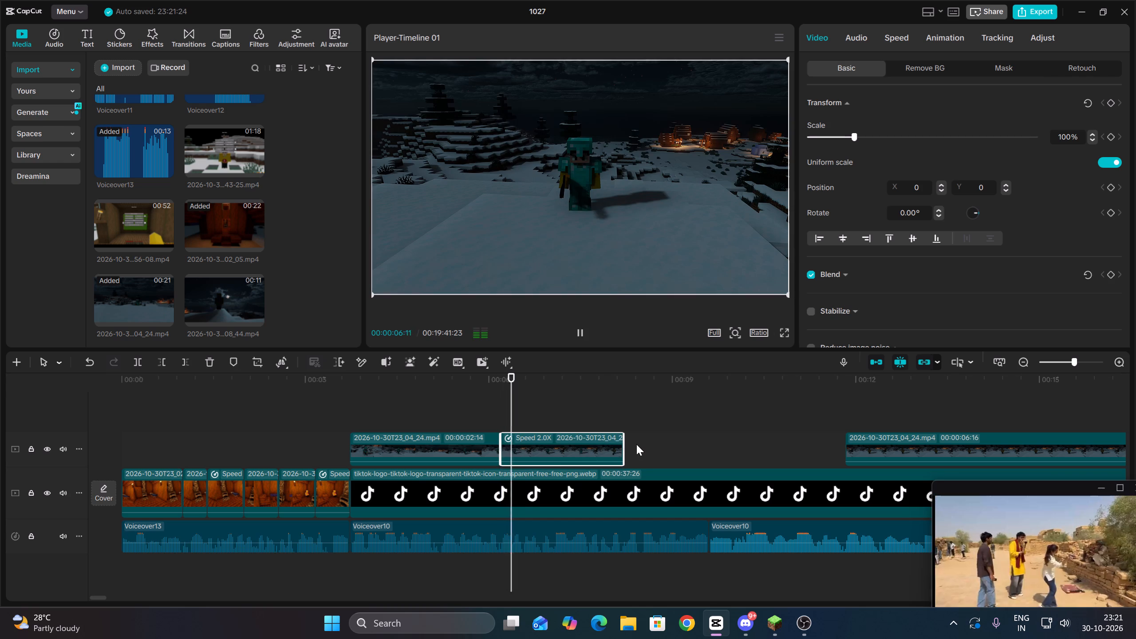
pyautogui.press('space')
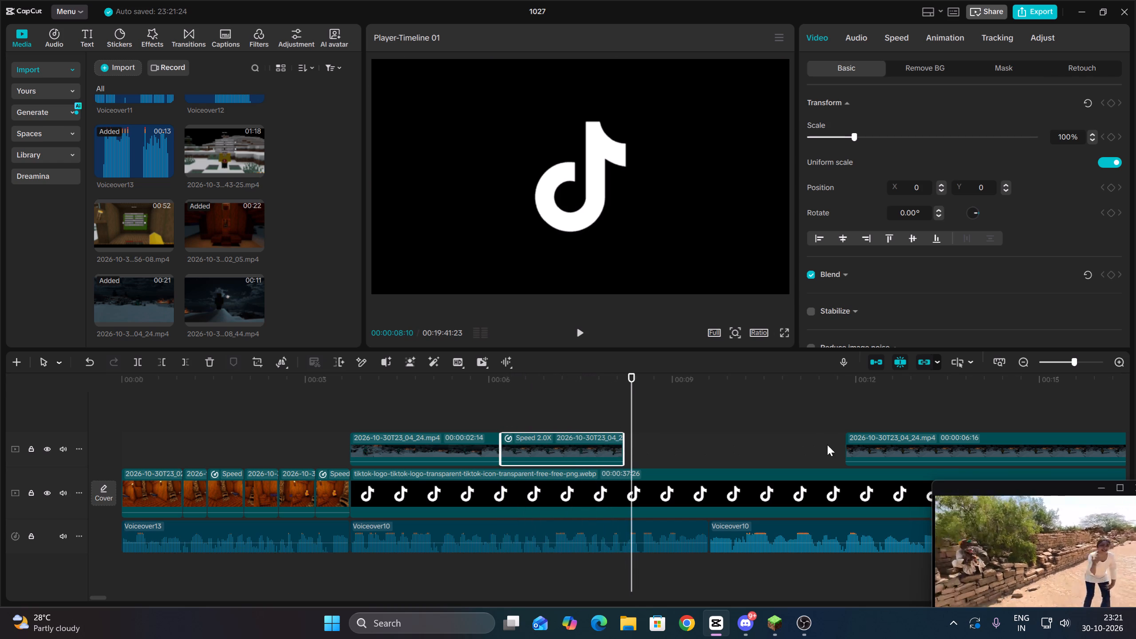
pyautogui.press('Up')
pyautogui.moveTo(891, 444); pyautogui.dragTo(667, 451)
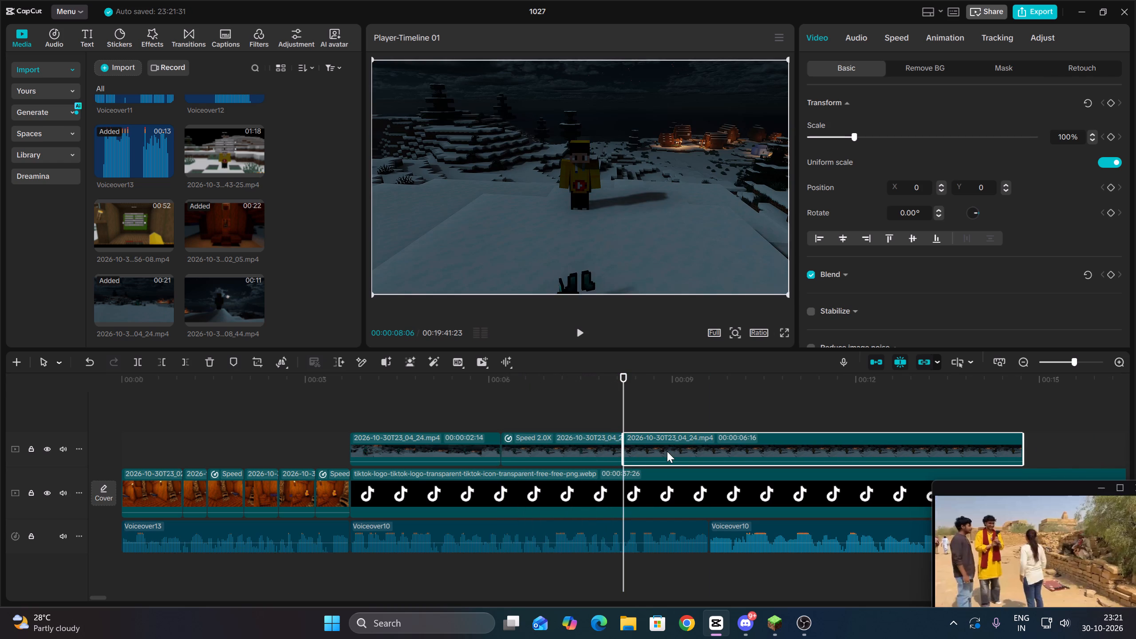
# Play the last night segment against the voiceover and delete its part after 00:00:09:18.
pyautogui.press('space')
pyautogui.press('space')
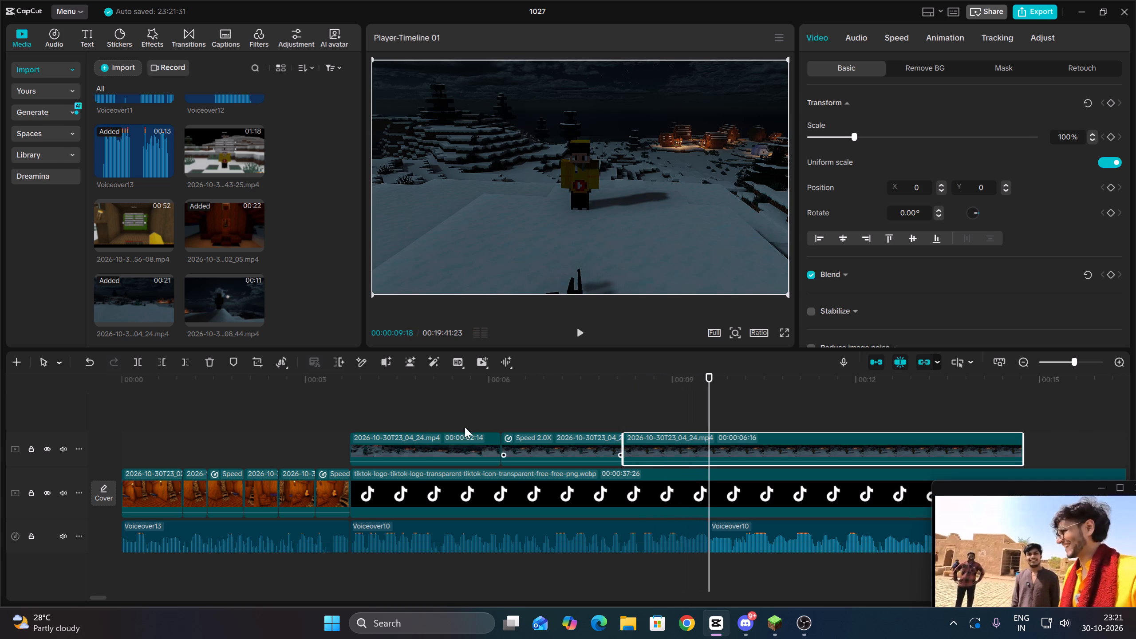
pyautogui.click(179, 359)
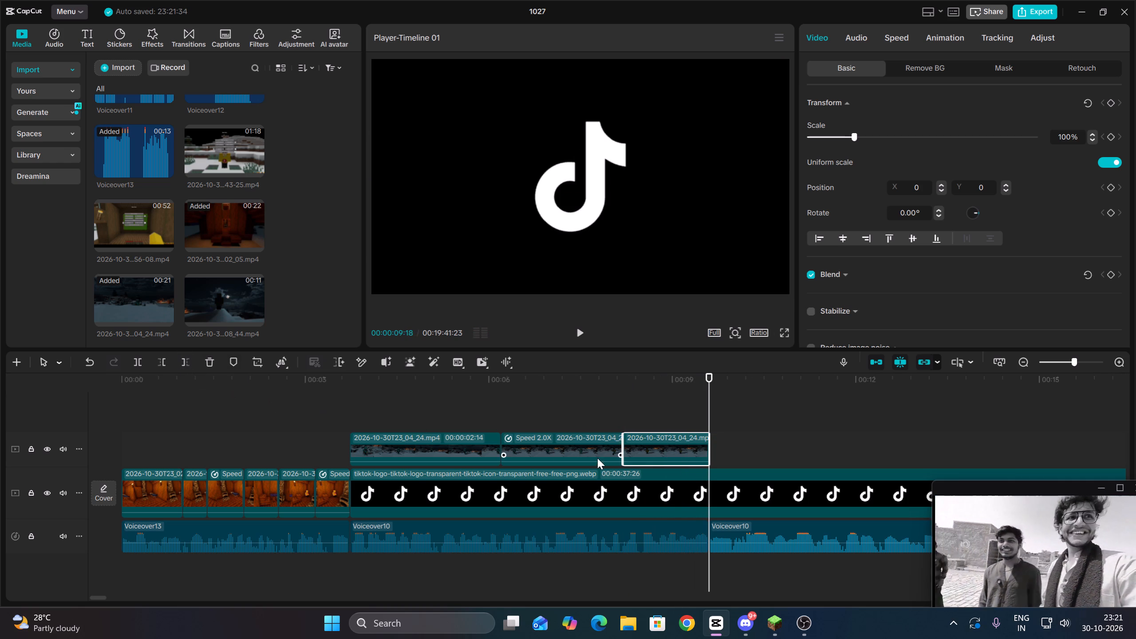
pyautogui.click(734, 445)
pyautogui.press('Up')
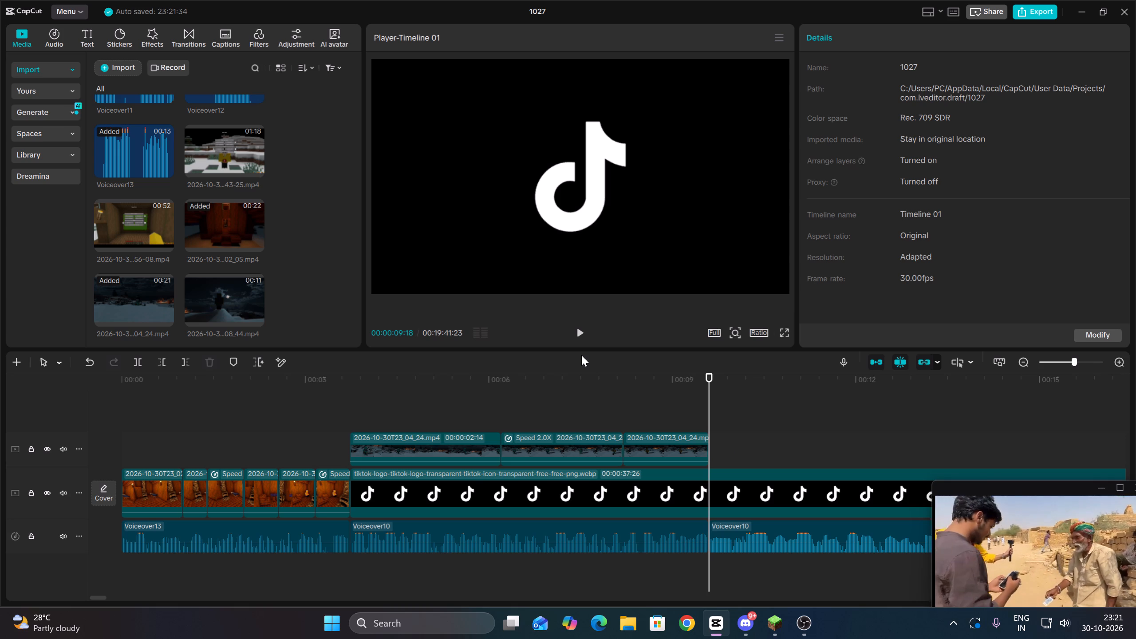
# Listen to the following voiceover and place the 2026-10-30T23_08_44.mp4 clip on the overlay track at 00:00:09:18.
pyautogui.click(579, 323)
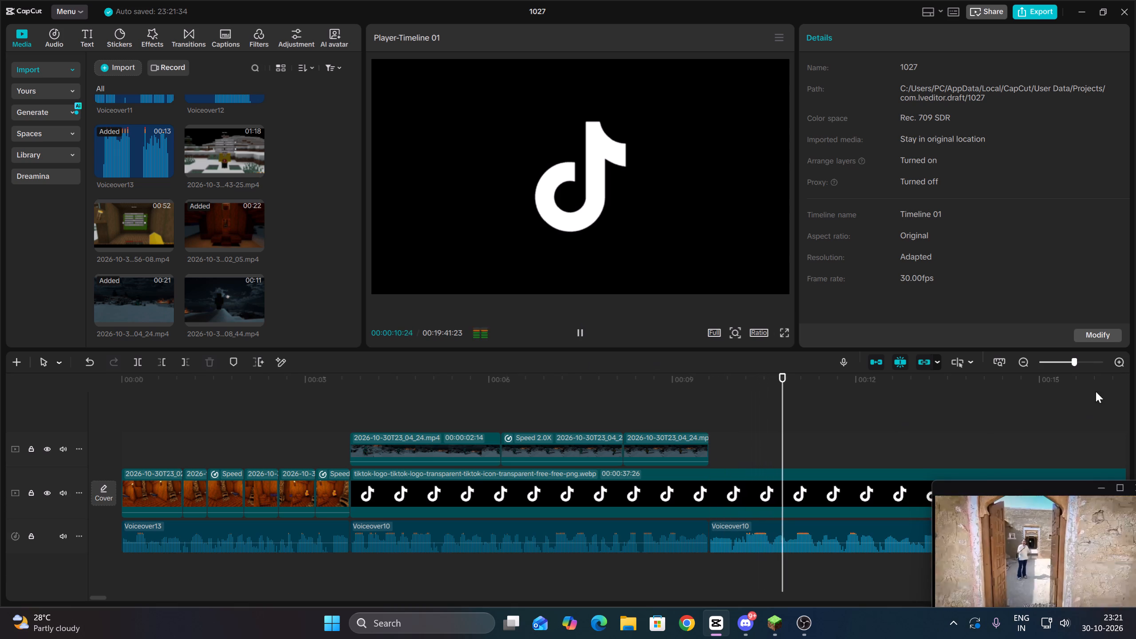
pyautogui.click(1023, 363)
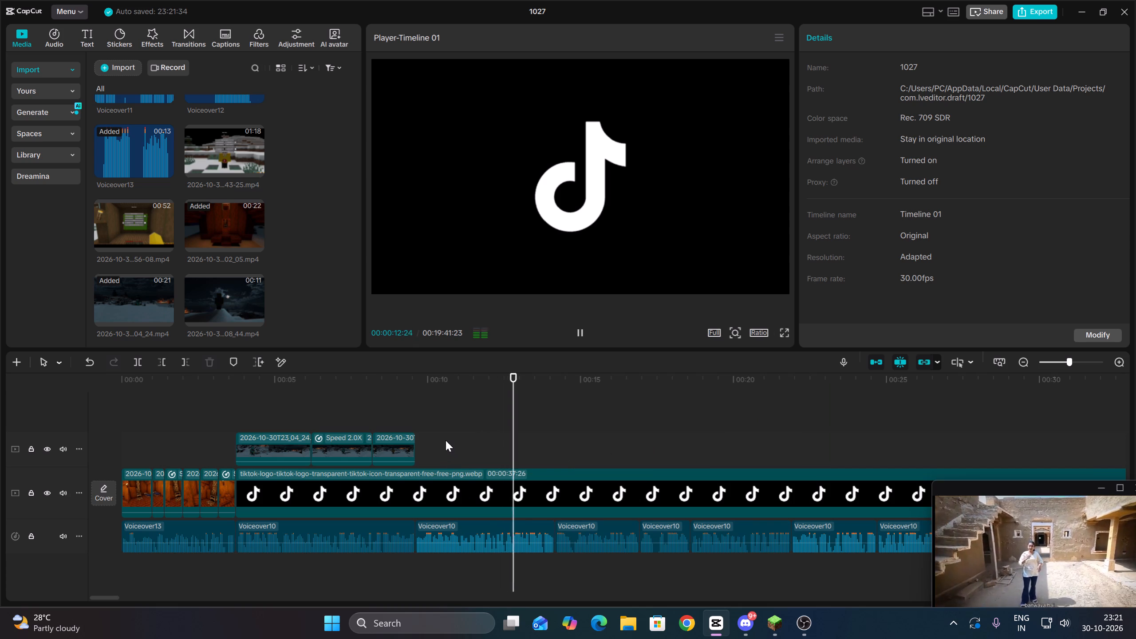
pyautogui.click(446, 439)
pyautogui.press('Up')
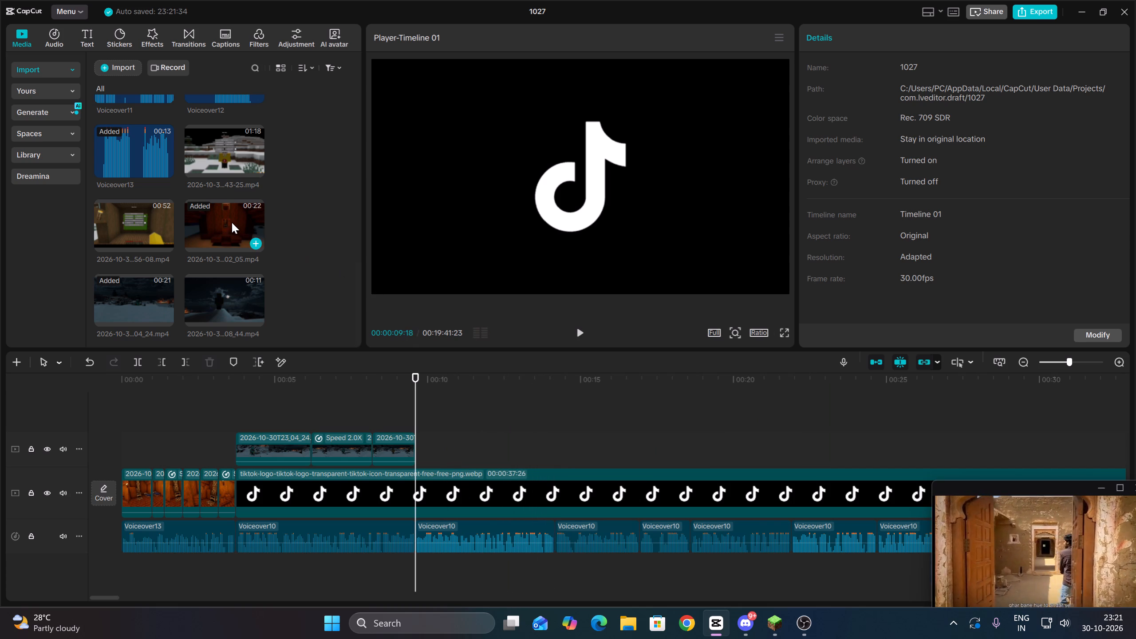
pyautogui.scroll(-3, 232, 222)
pyautogui.moveTo(236, 280); pyautogui.dragTo(423, 441)
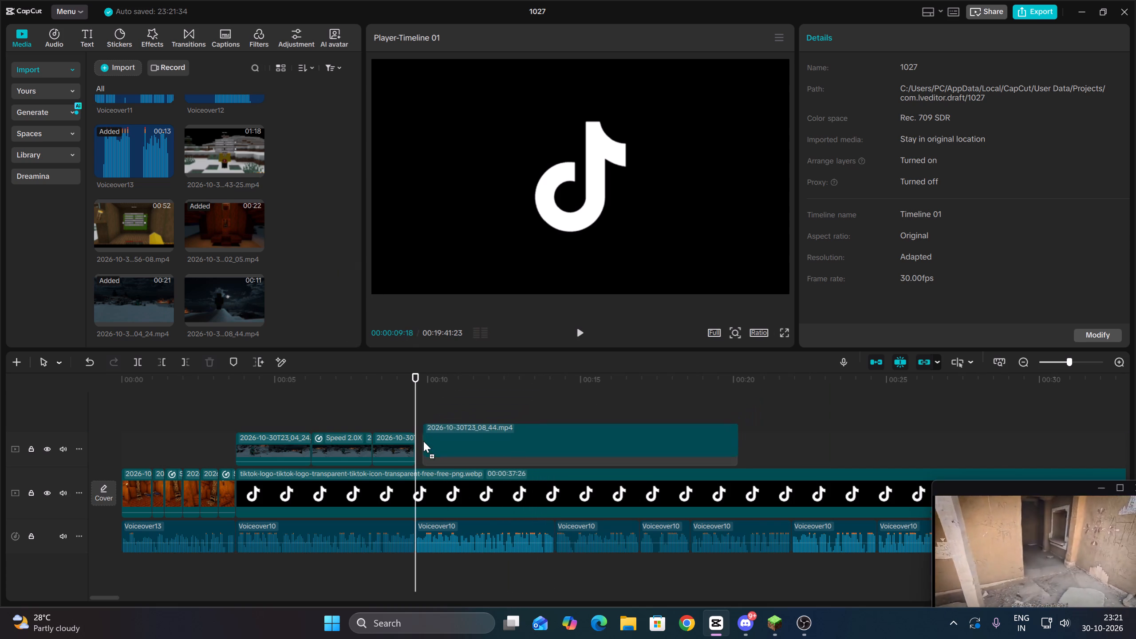
pyautogui.moveTo(423, 441); pyautogui.dragTo(415, 448)
# Split the TikTok logo placeholder at 00:00:09:18, where the moonlit clip starts.
pyautogui.press('space')
pyautogui.click(454, 483)
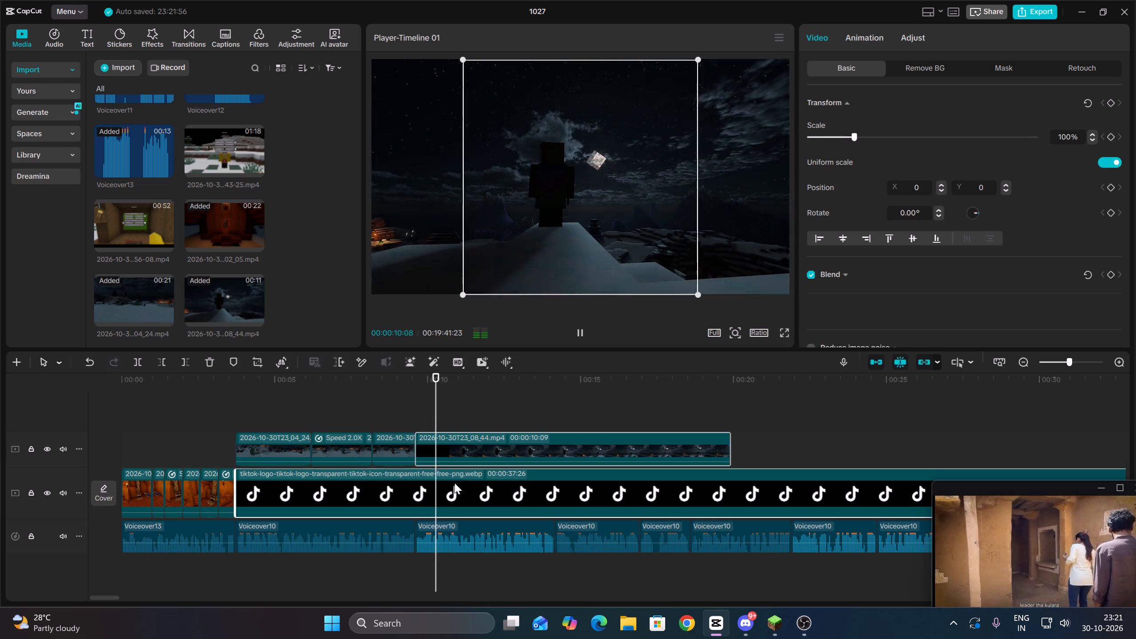
pyautogui.press('Up')
pyautogui.click(137, 362)
# Play the moonlit clip, delete its part before 00:00:11:22 and move the rest back to 00:00:09:18.
pyautogui.press('space')
pyautogui.click(549, 440)
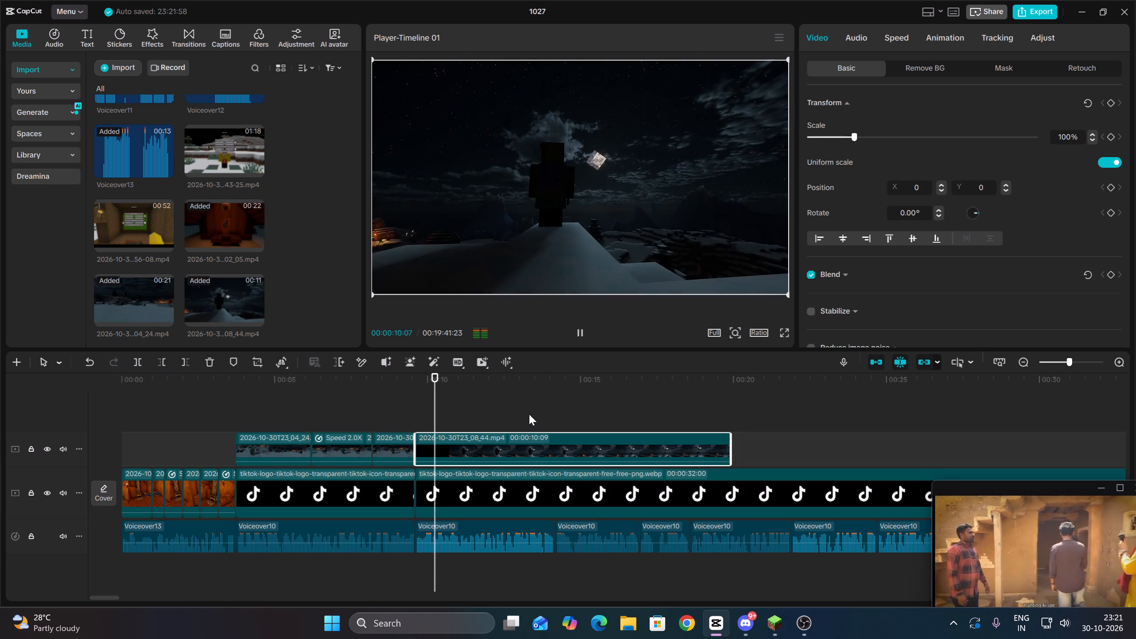
pyautogui.press('space')
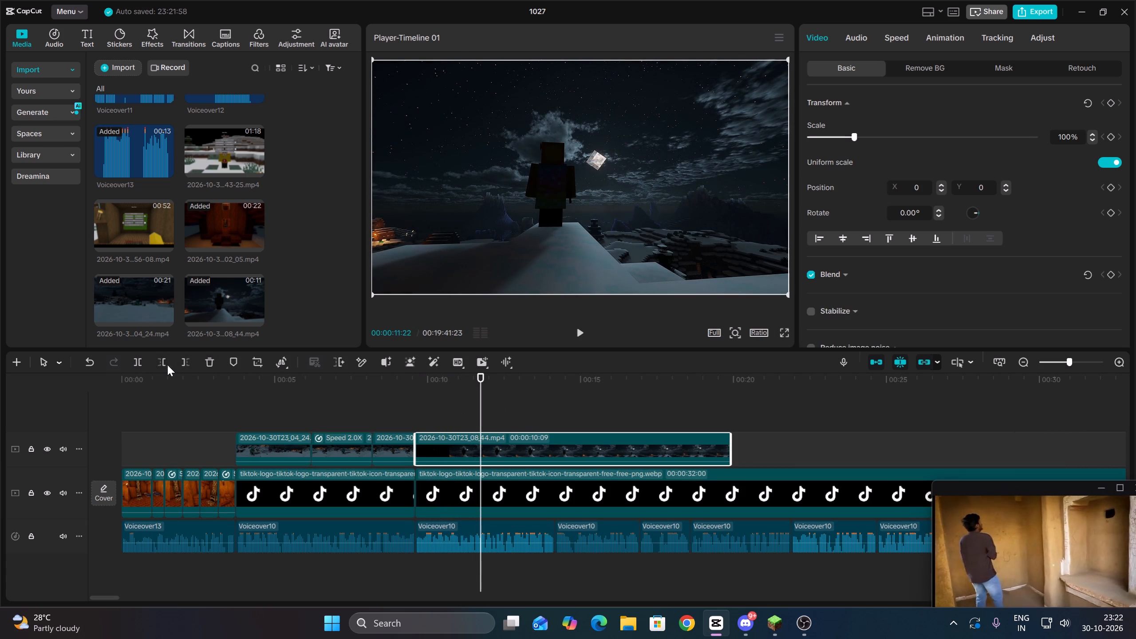
pyautogui.click(165, 364)
pyautogui.moveTo(574, 444); pyautogui.dragTo(509, 452)
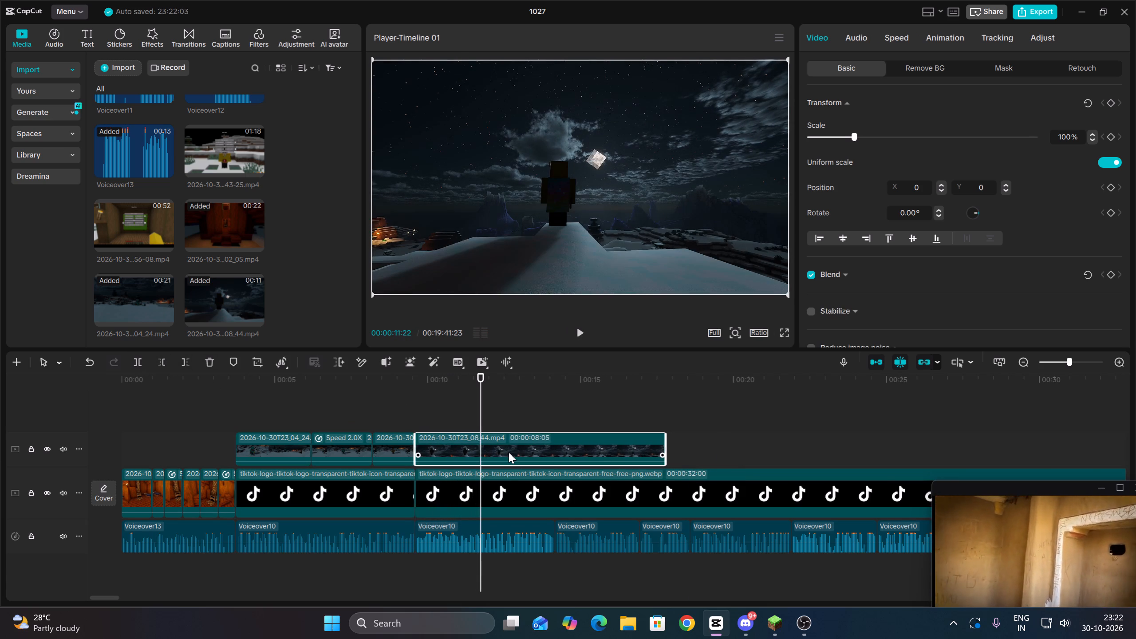
# Replay the moonlit clip's opening, delete its part before 00:00:11:00 and move the rest back to 00:00:09:18.
pyautogui.press('Up')
pyautogui.press('space')
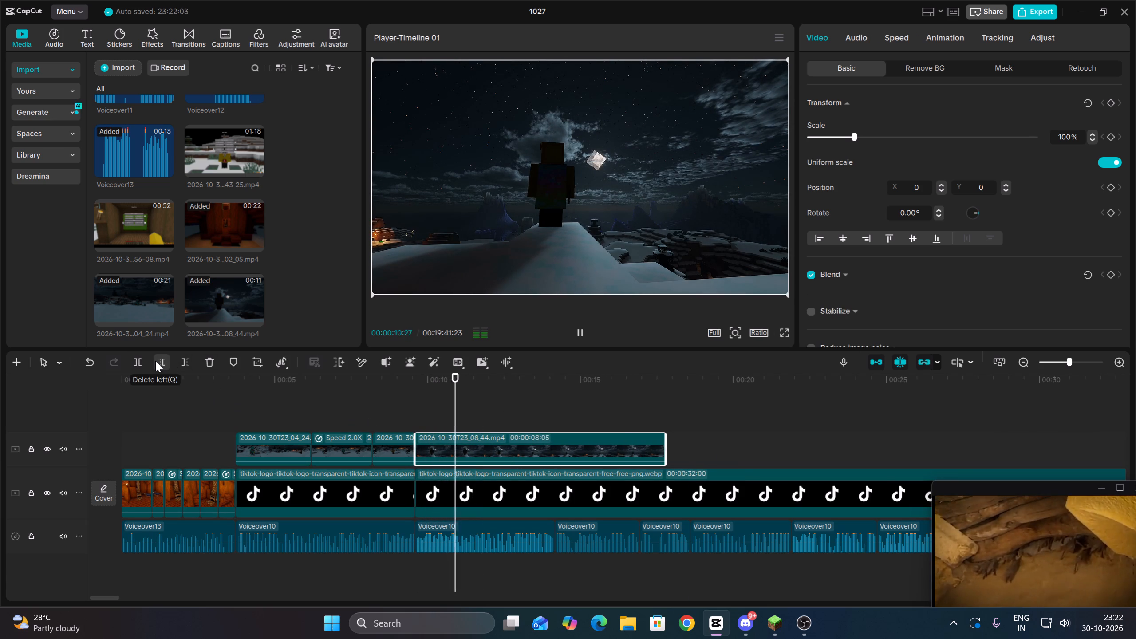
pyautogui.press('space')
pyautogui.press('Up')
pyautogui.press('space')
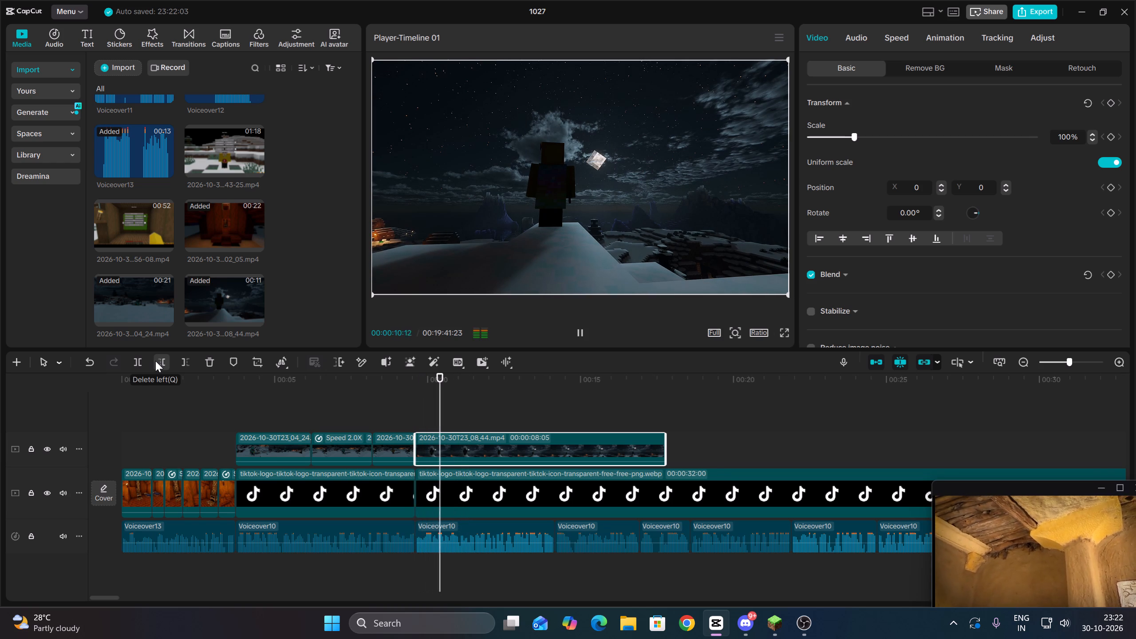
pyautogui.press('space')
pyautogui.press('space')
pyautogui.press('space')
pyautogui.click(155, 361)
pyautogui.moveTo(519, 445); pyautogui.dragTo(484, 451)
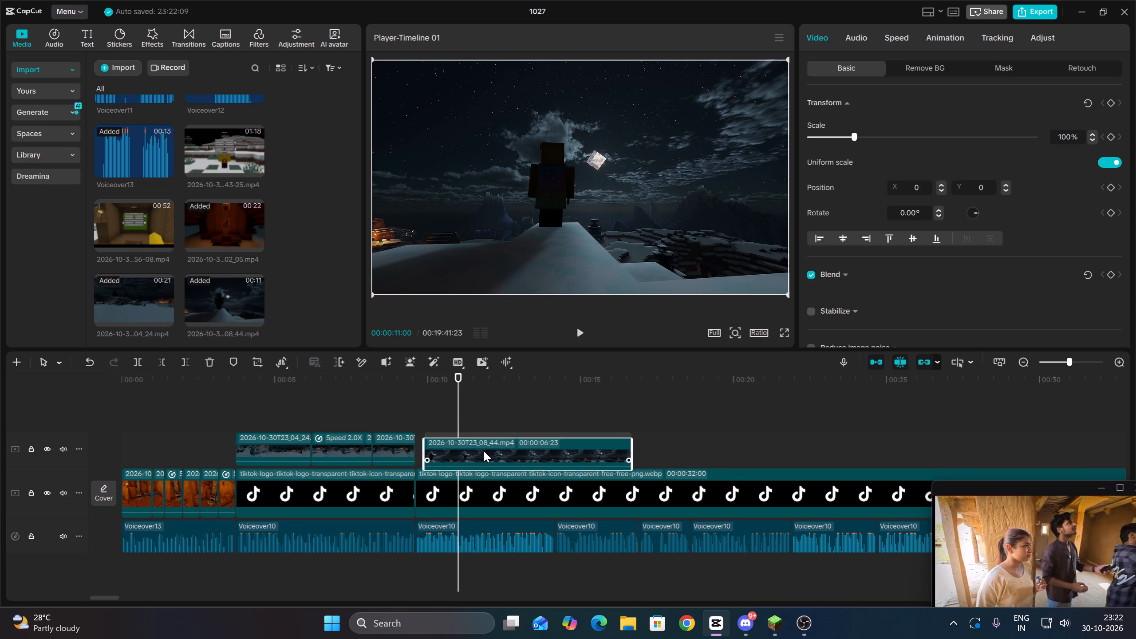
pyautogui.moveTo(484, 451); pyautogui.dragTo(477, 452)
# Play the moonlit clip against the voiceover and delete its part after 00:00:14:05.
pyautogui.press('Up')
pyautogui.press('space')
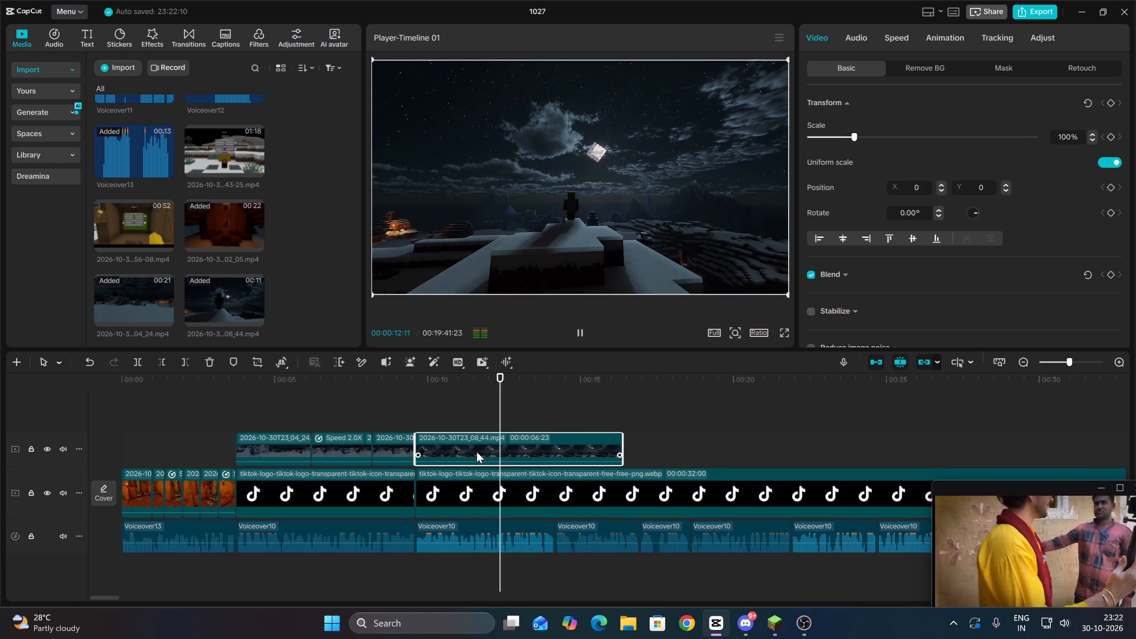
pyautogui.press('space')
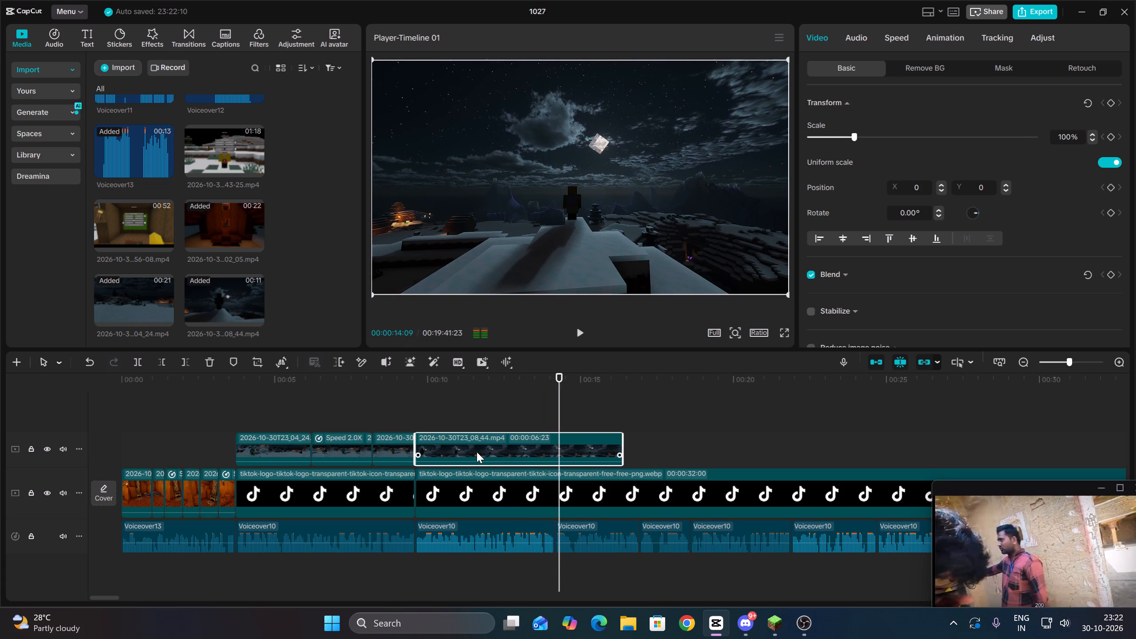
pyautogui.press('Up')
pyautogui.press('space')
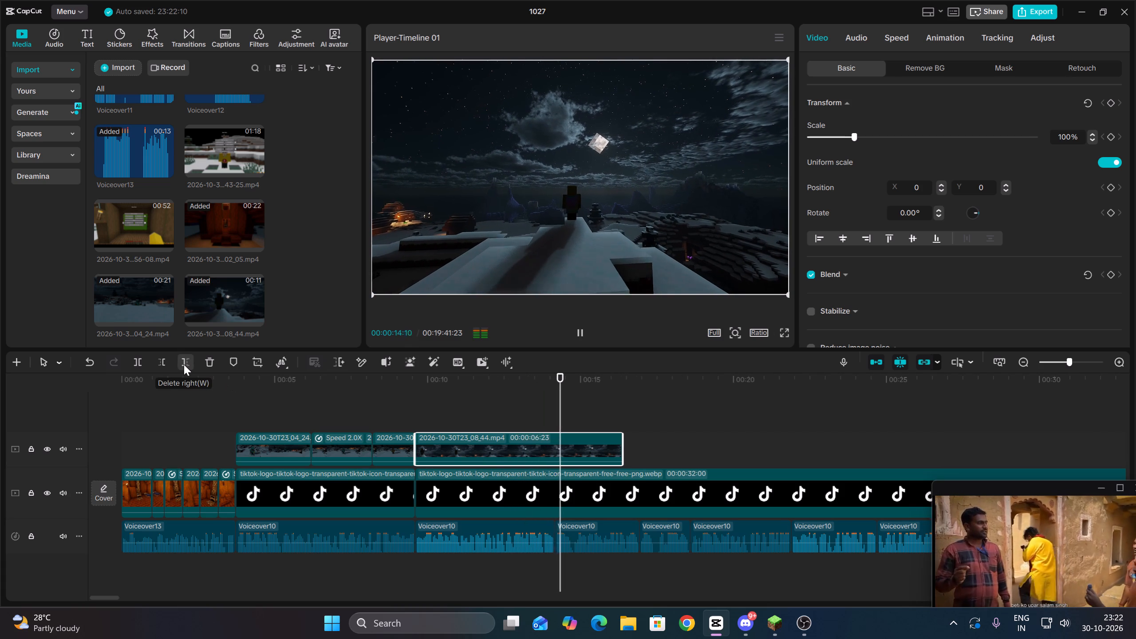
pyautogui.press('Up')
pyautogui.click(184, 364)
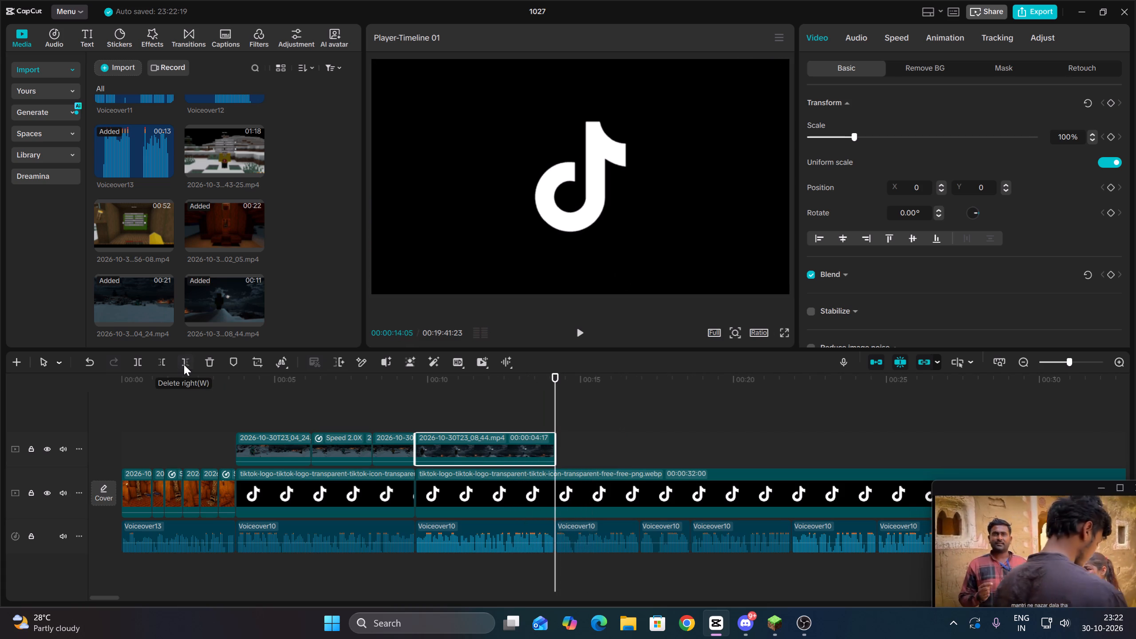
# Split the TikTok placeholder at 00:00:14:05 and replace its part from 00:00:09:18 with the moonlit clip on the main track.
pyautogui.click(522, 486)
pyautogui.click(140, 362)
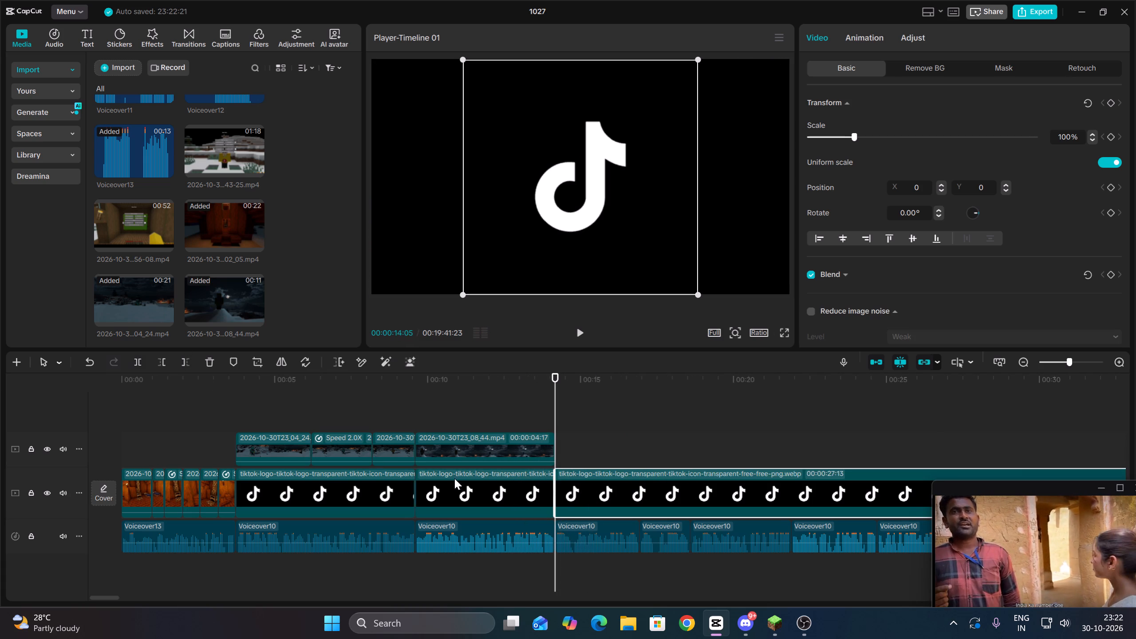
pyautogui.click(469, 496)
pyautogui.press('Delete')
pyautogui.moveTo(460, 441); pyautogui.dragTo(459, 485)
# Replace the TikTok placeholder part before 00:00:09:18 with the three snowy night segments from the overlay track.
pyautogui.click(364, 479)
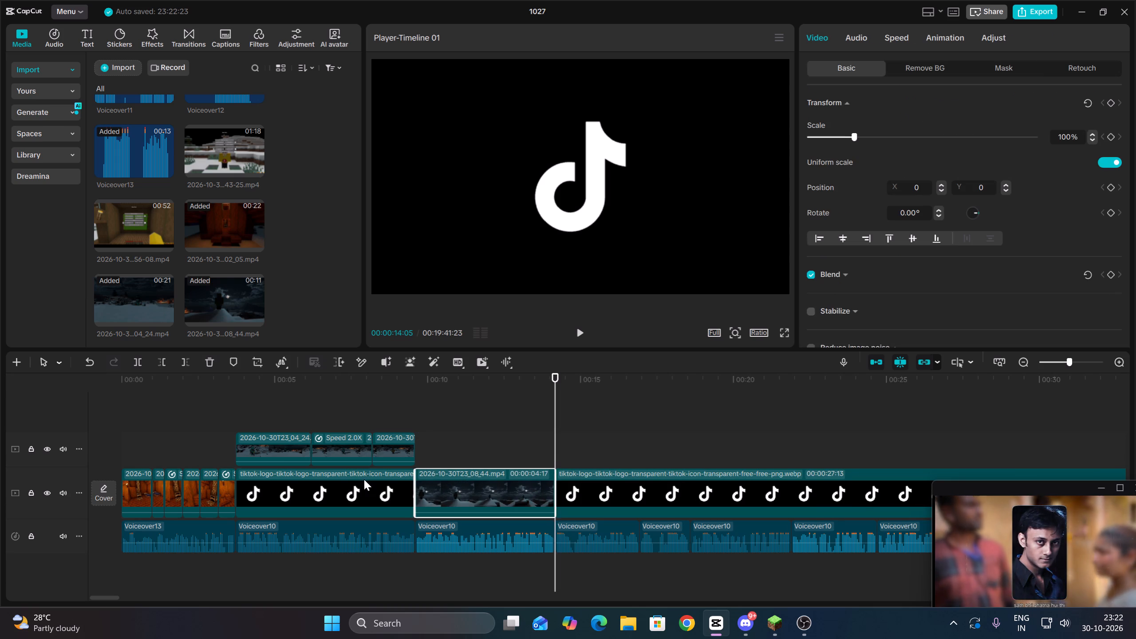
pyautogui.press('Delete')
pyautogui.moveTo(442, 449); pyautogui.dragTo(262, 448)
pyautogui.moveTo(268, 443); pyautogui.dragTo(253, 483)
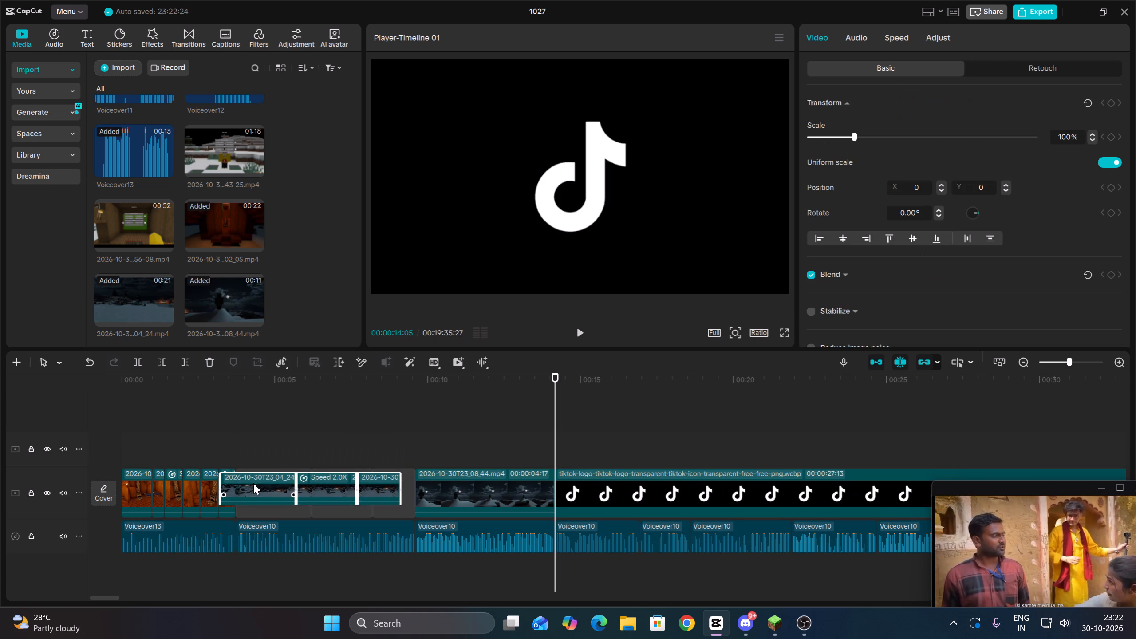
pyautogui.click(295, 440)
pyautogui.moveTo(295, 440); pyautogui.dragTo(481, 460)
# Play from 00:00:09:18 through the moonlit clip into the remaining placeholder to check the footage against the voiceover.
pyautogui.press('Up')
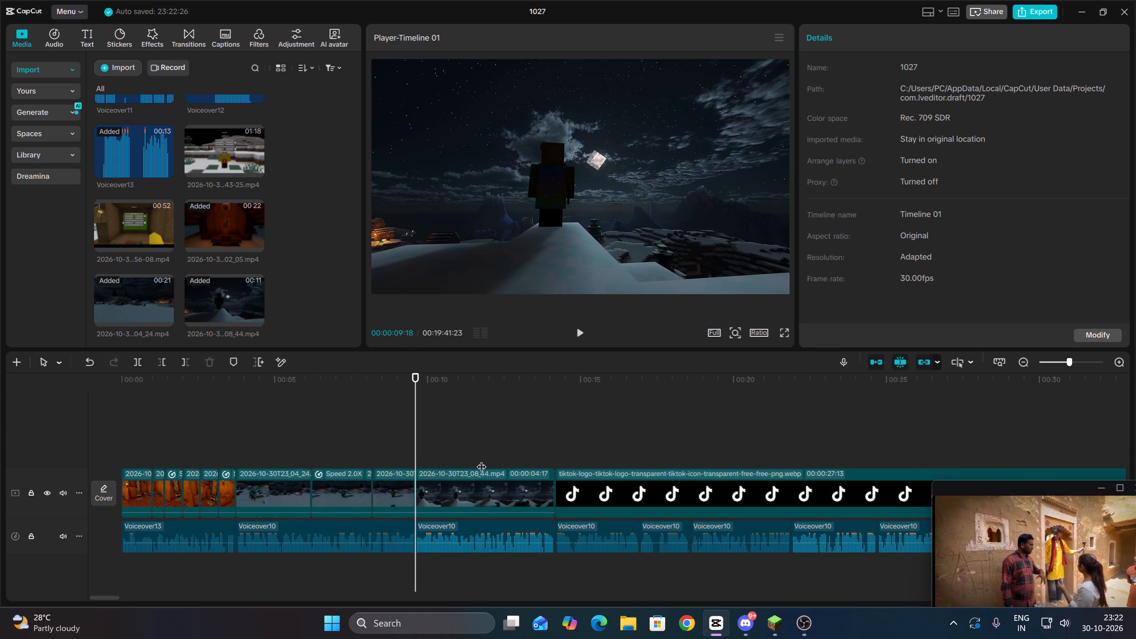
pyautogui.press('space')
pyautogui.click(470, 499)
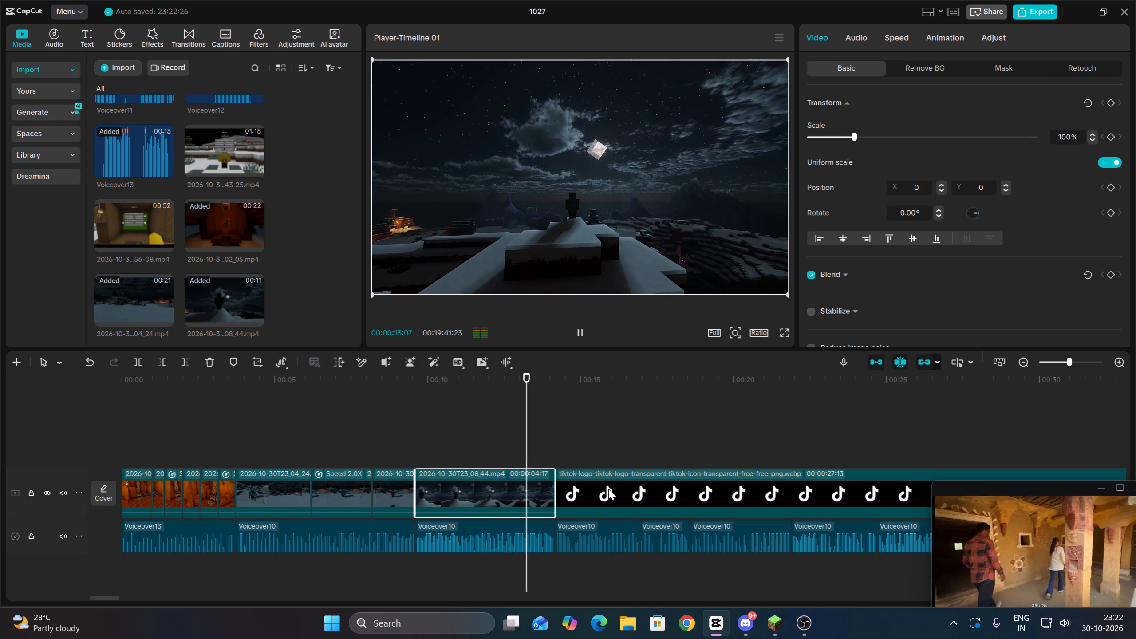
pyautogui.click(634, 484)
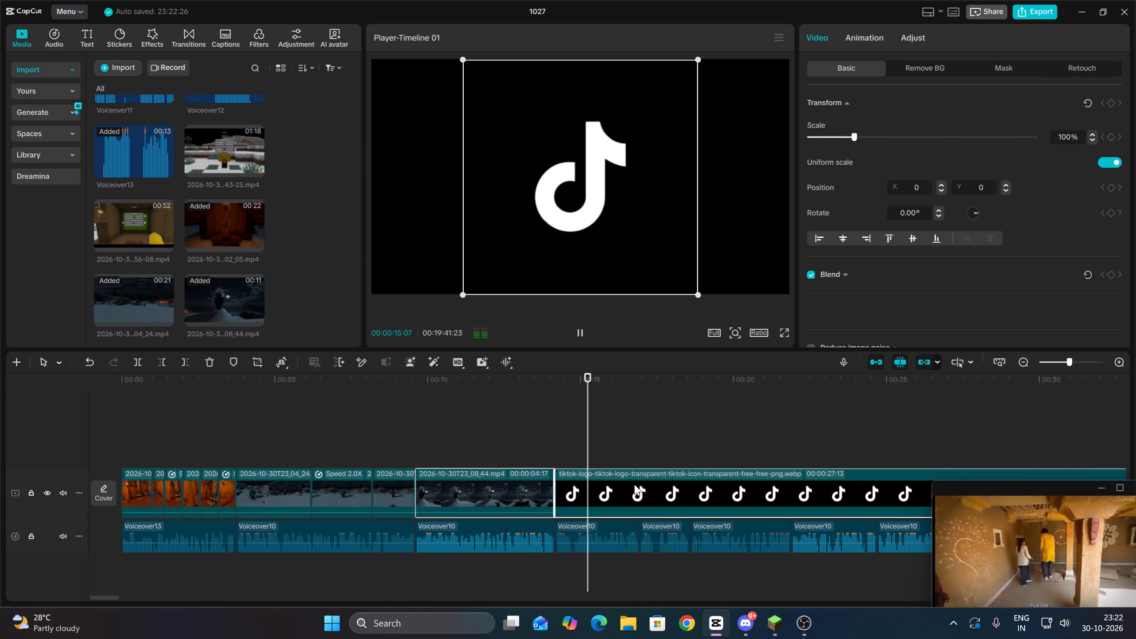
pyautogui.press('space')
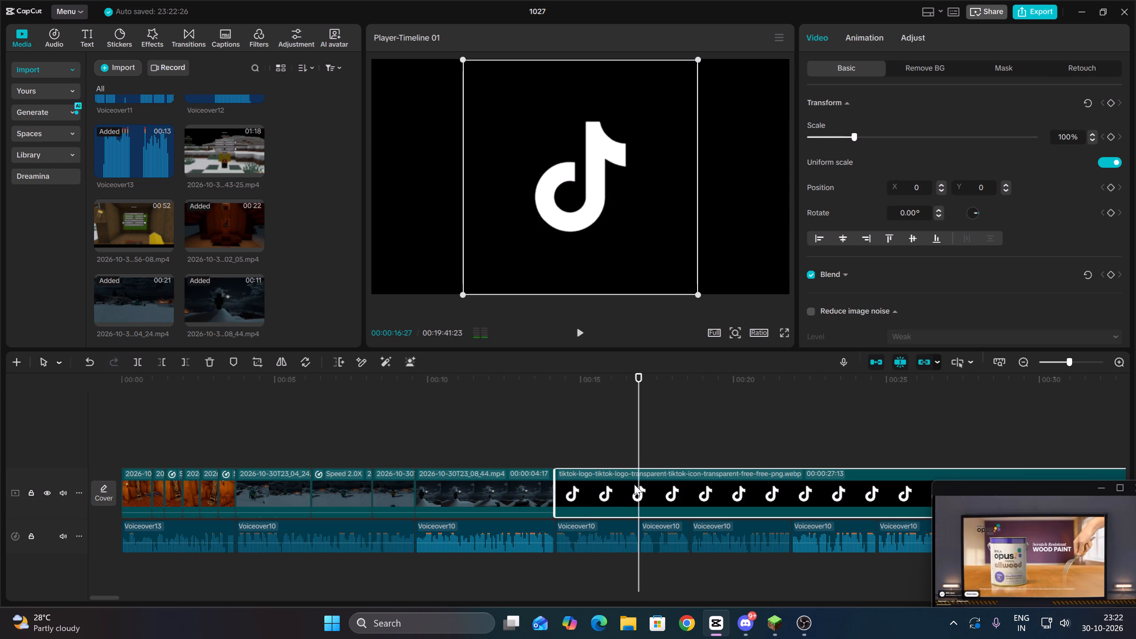
# Split the TikTok placeholder on the main track at 00:00:16:27.
pyautogui.click(146, 360)
pyautogui.click(137, 360)
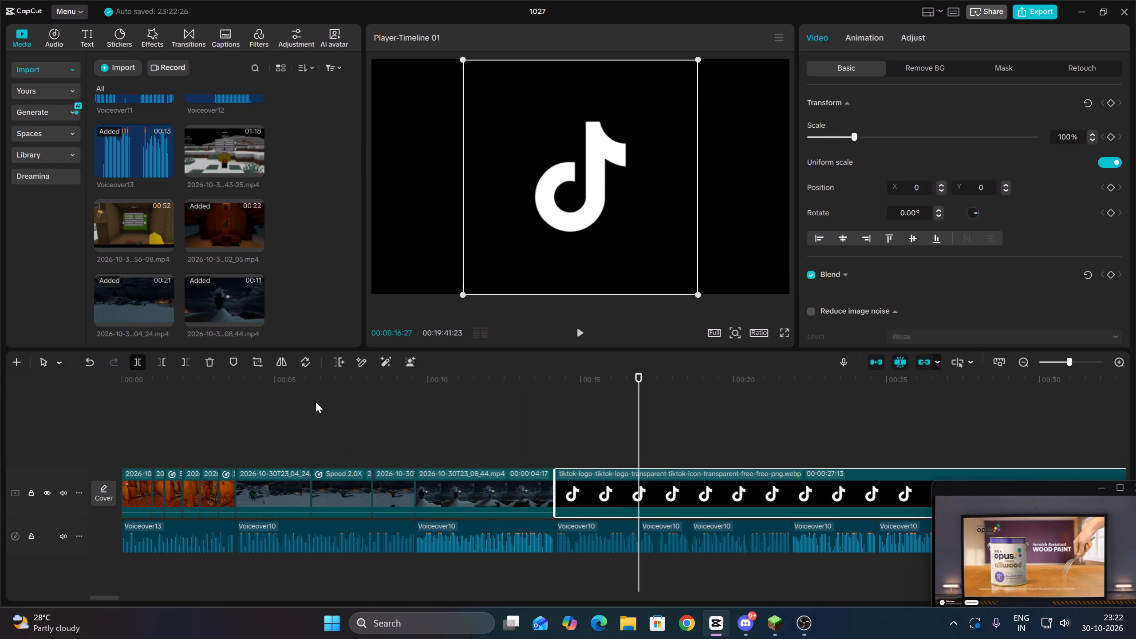
# Replay the placeholder part between 00:00:14:05 and 00:00:16:27 to hear which voiceover line its footage must match.
pyautogui.click(566, 444)
pyautogui.press('Up')
pyautogui.click(569, 484)
pyautogui.press('space')
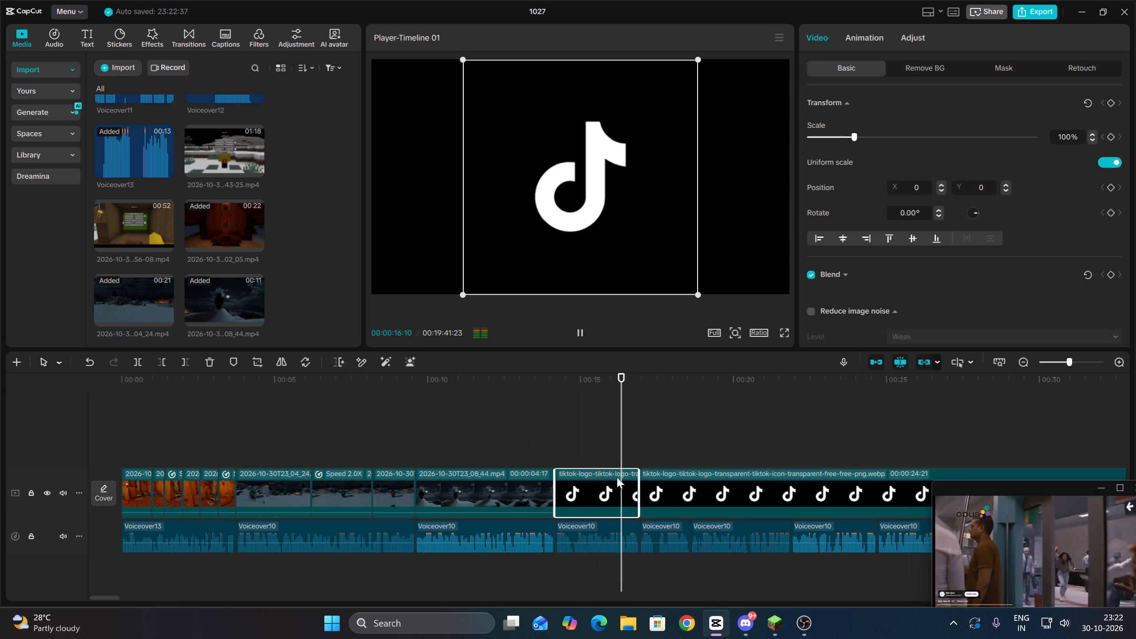
pyautogui.press('space')
pyautogui.press('Up')
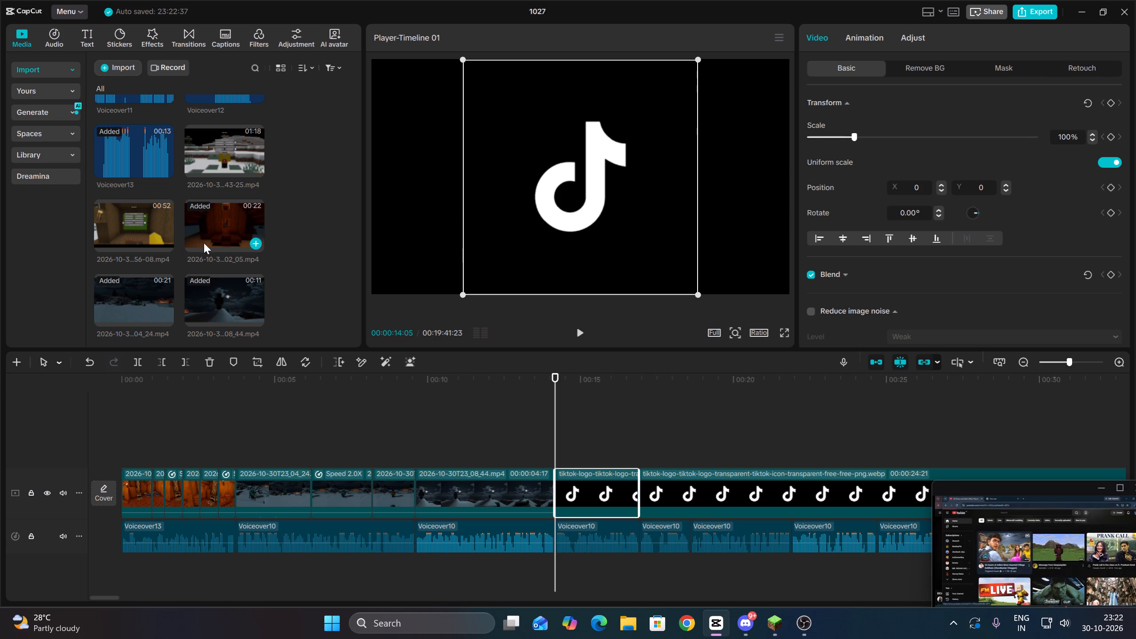
pyautogui.scroll(-7, 204, 243)
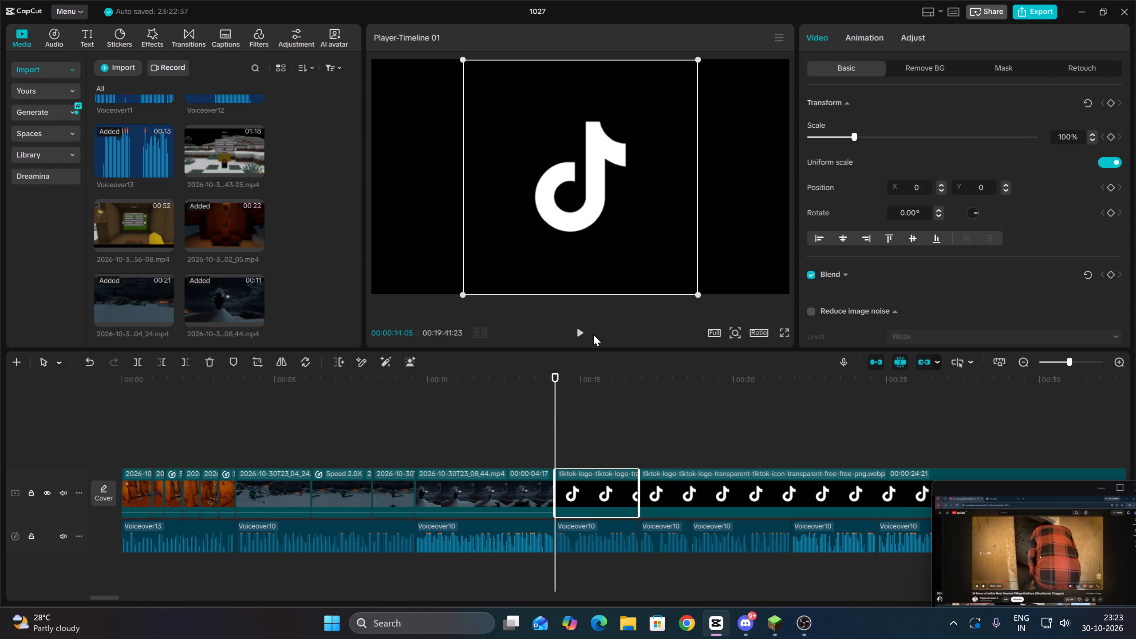
pyautogui.click(568, 331)
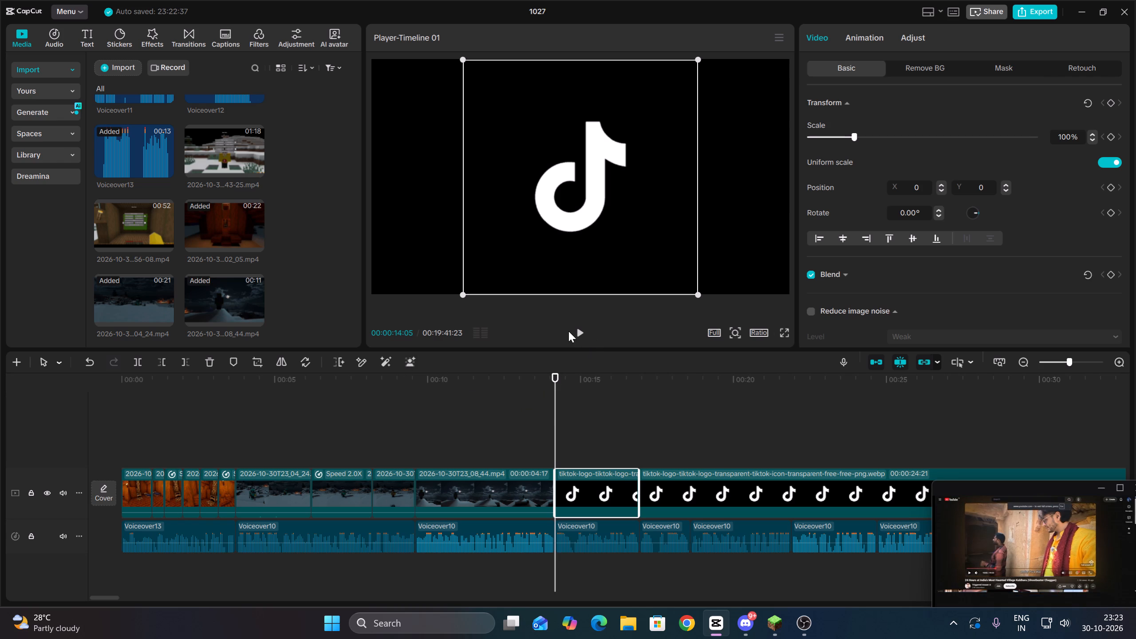
pyautogui.click(573, 331)
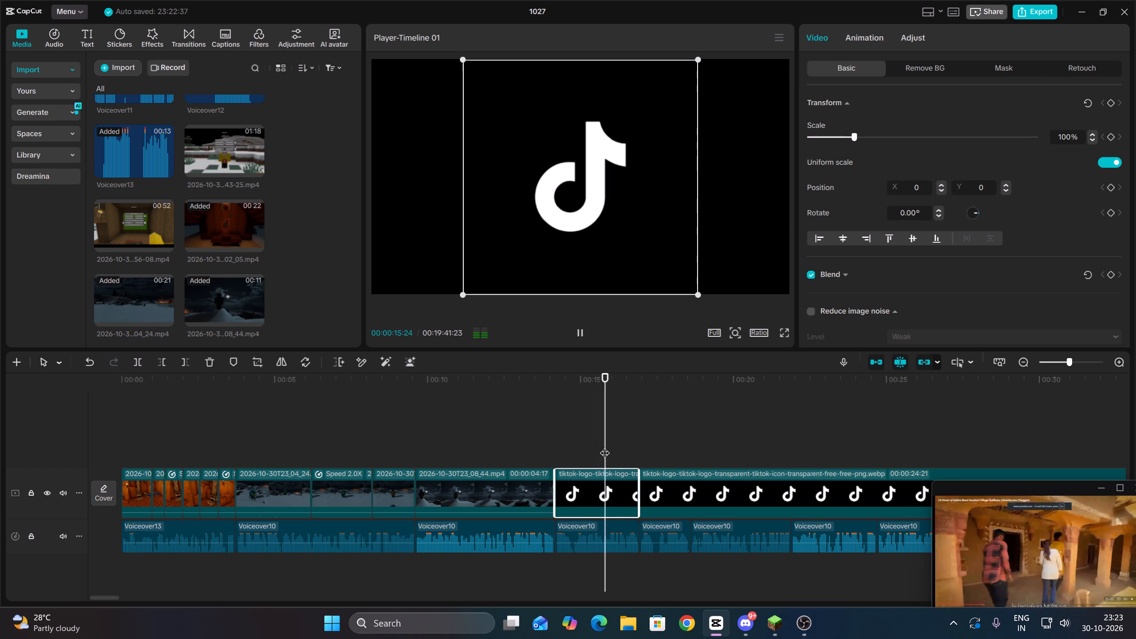
pyautogui.press('space')
pyautogui.press('Up')
pyautogui.click(597, 462)
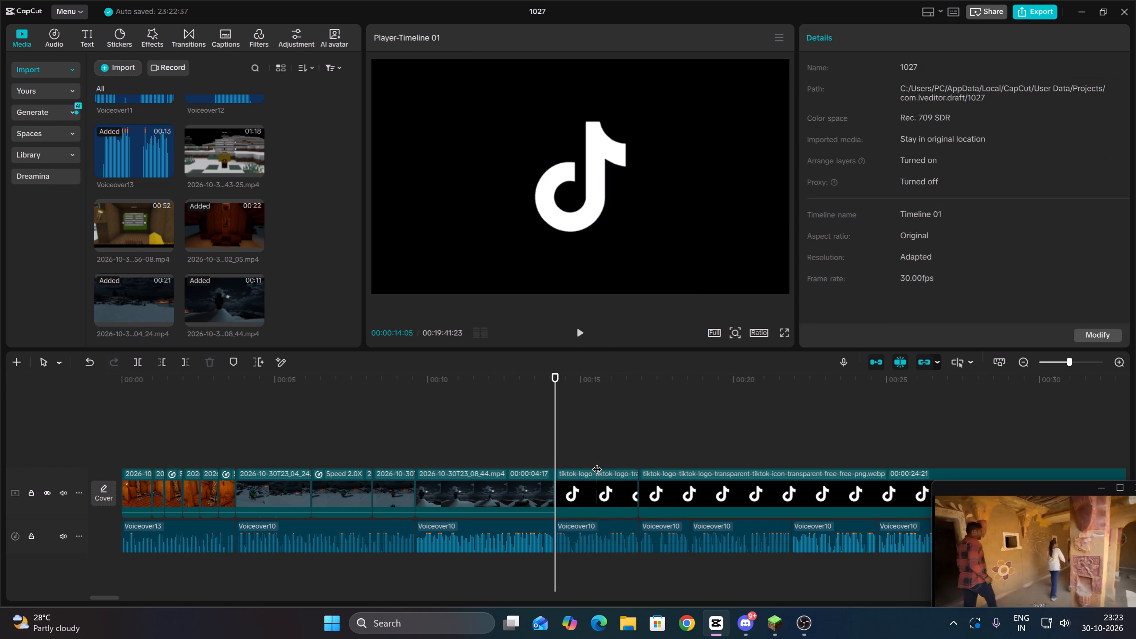
pyautogui.press('Up')
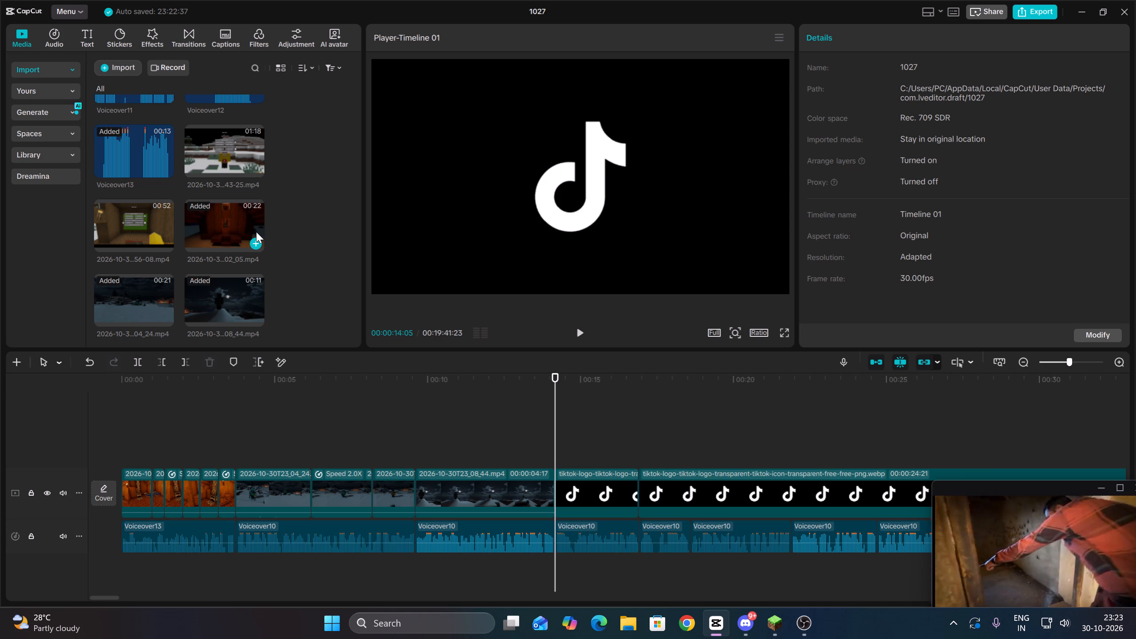
pyautogui.press('space')
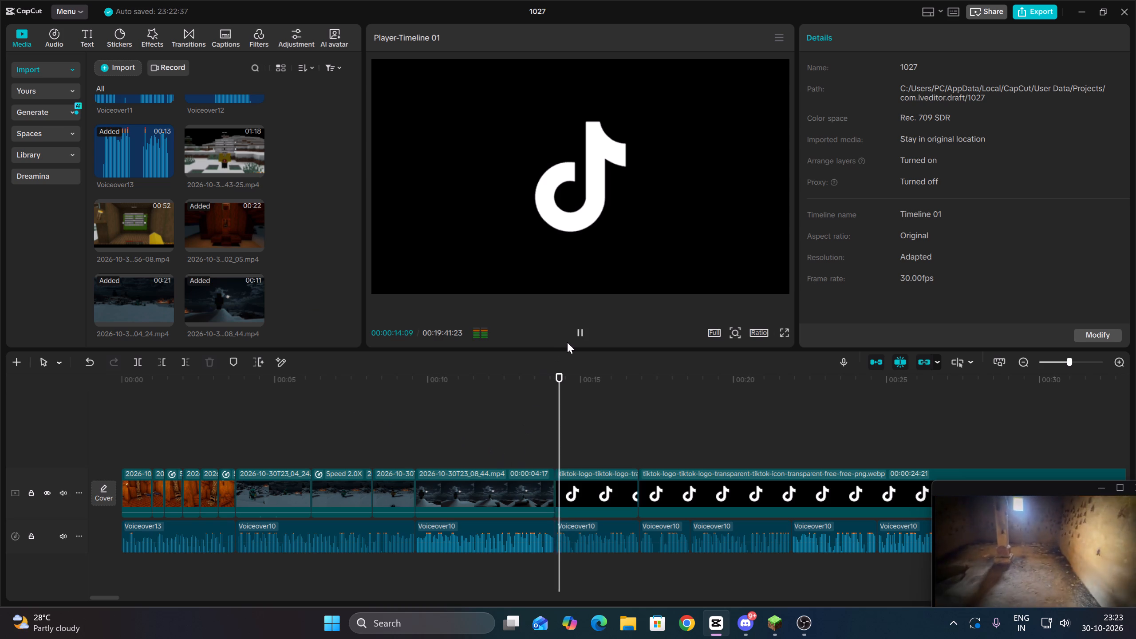
pyautogui.click(611, 491)
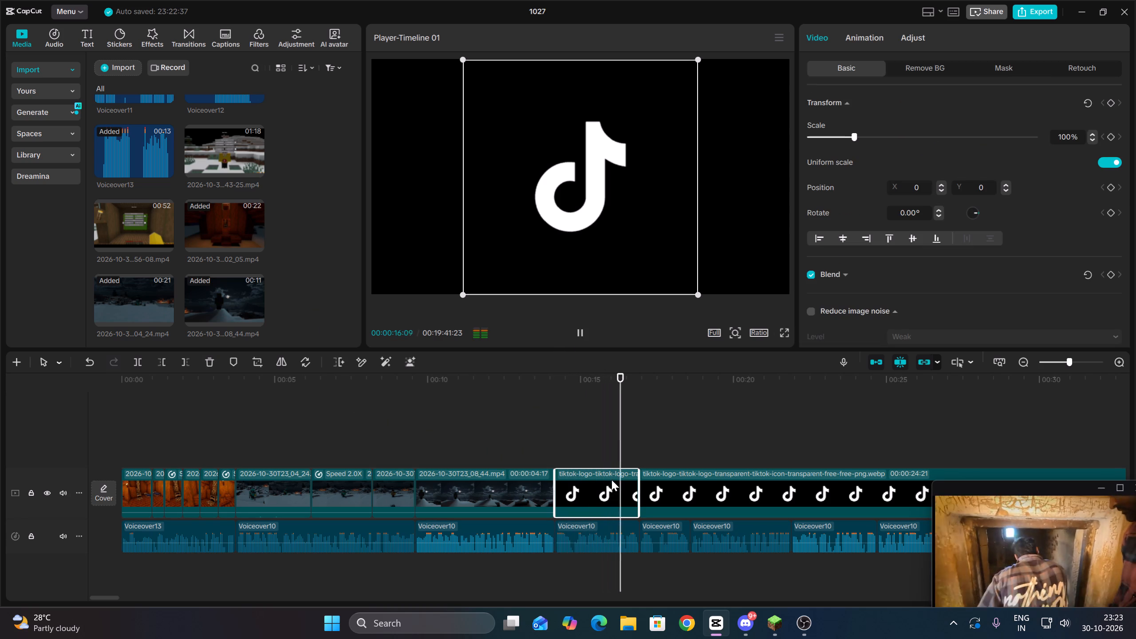
pyautogui.press('space')
pyautogui.press('Up')
pyautogui.click(598, 450)
pyautogui.press('Up')
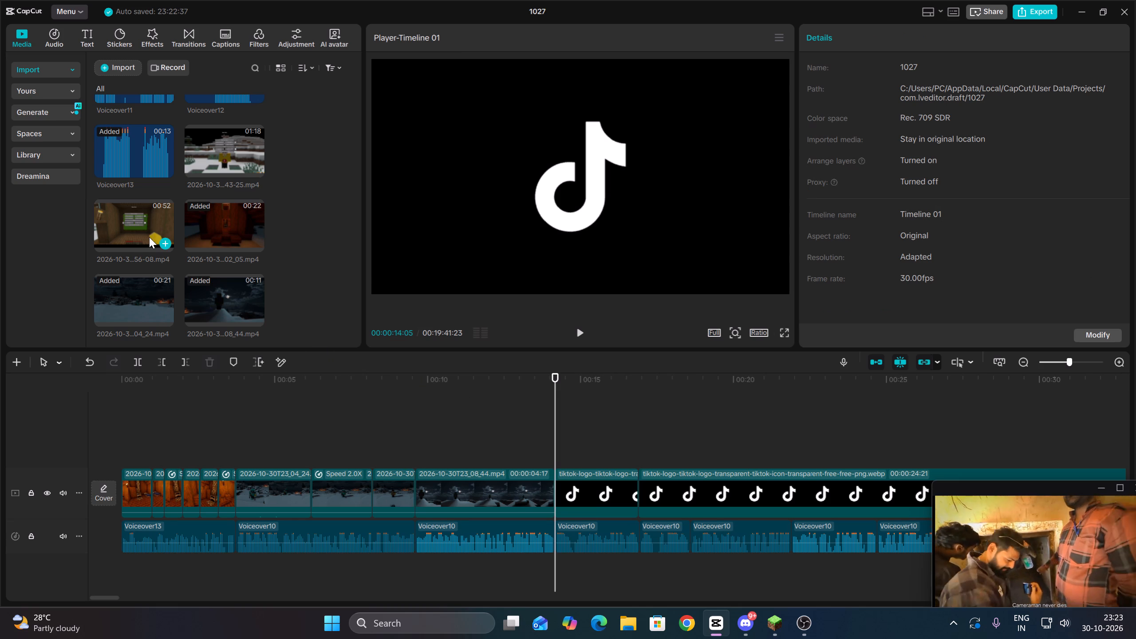
# Preview the 52-second gameplay clip in the imported media.
pyautogui.click(142, 225)
pyautogui.click(126, 221)
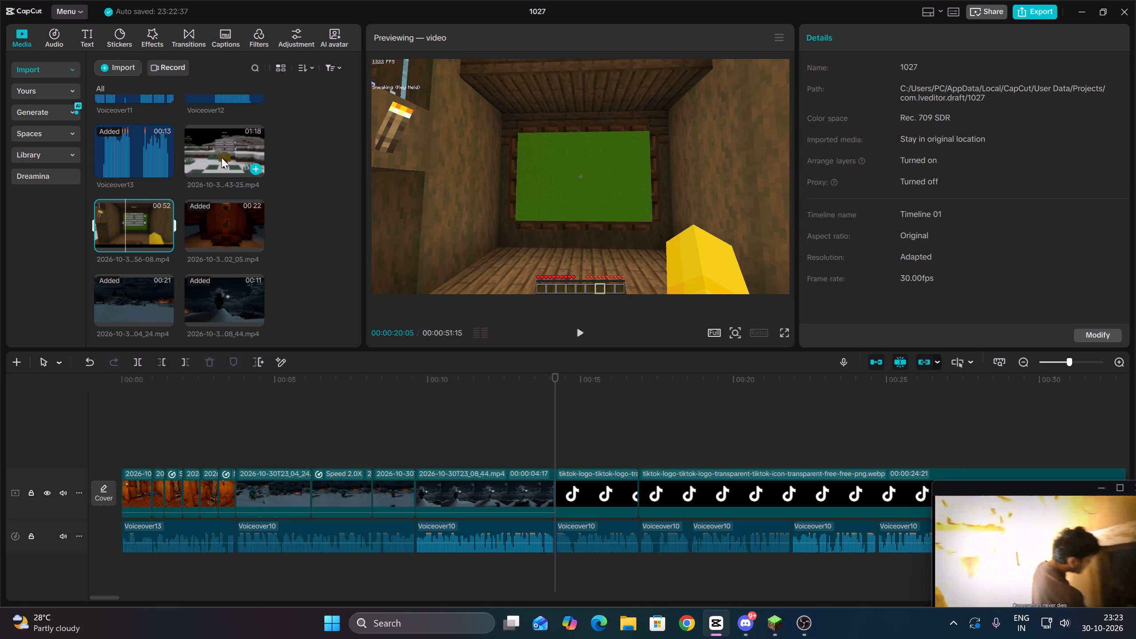
pyautogui.click(222, 158)
pyautogui.moveTo(222, 158); pyautogui.dragTo(158, 437)
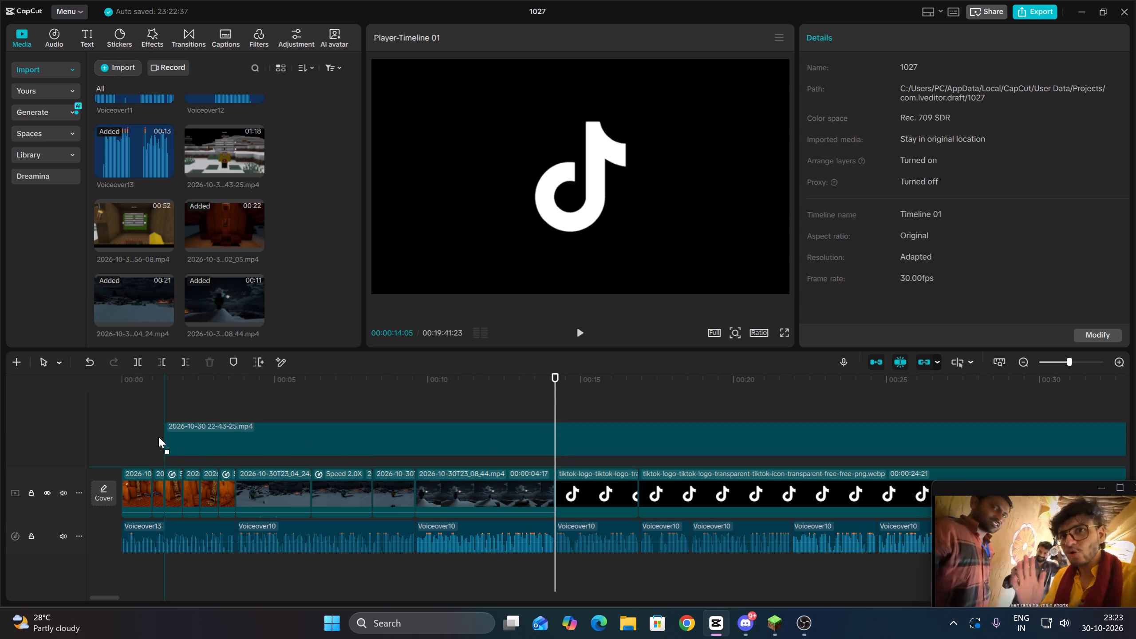
pyautogui.moveTo(158, 437); pyautogui.dragTo(134, 433)
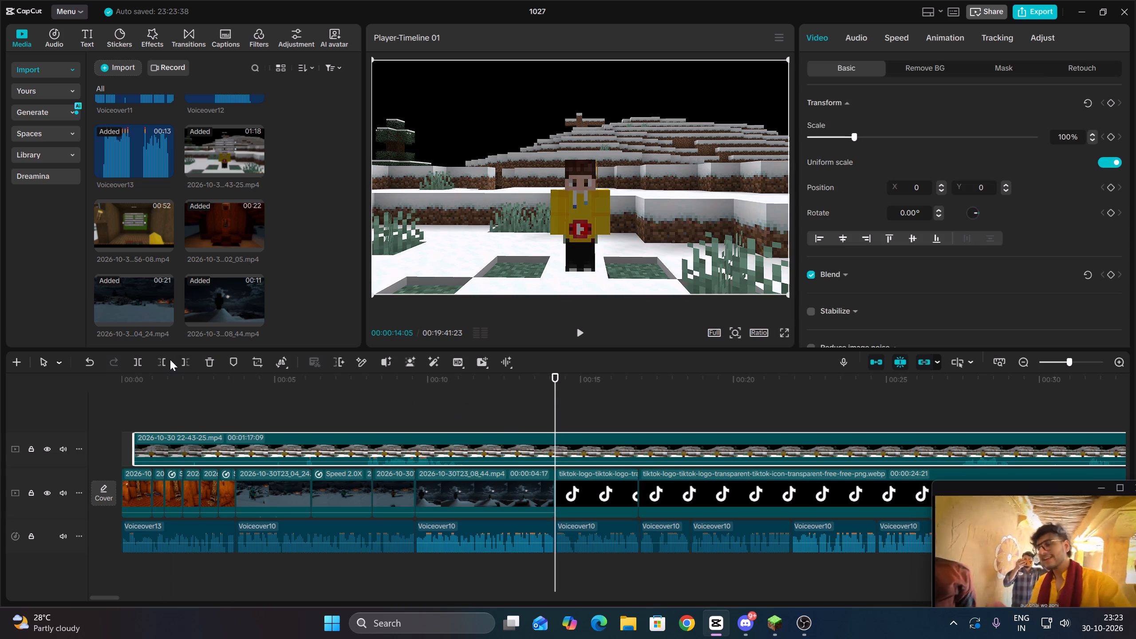
pyautogui.click(163, 359)
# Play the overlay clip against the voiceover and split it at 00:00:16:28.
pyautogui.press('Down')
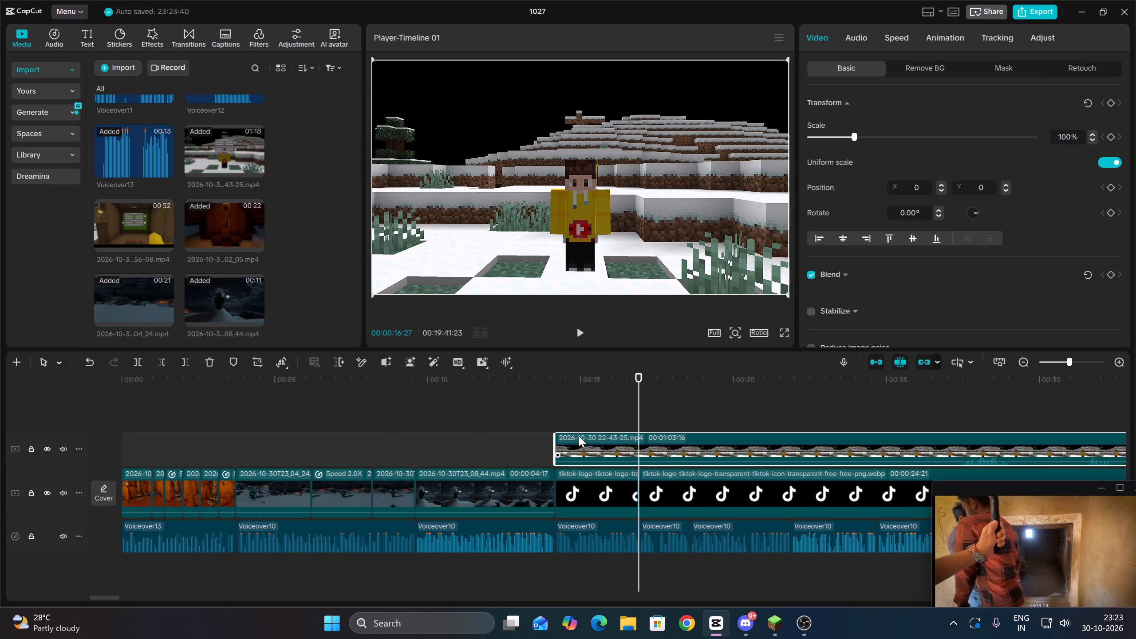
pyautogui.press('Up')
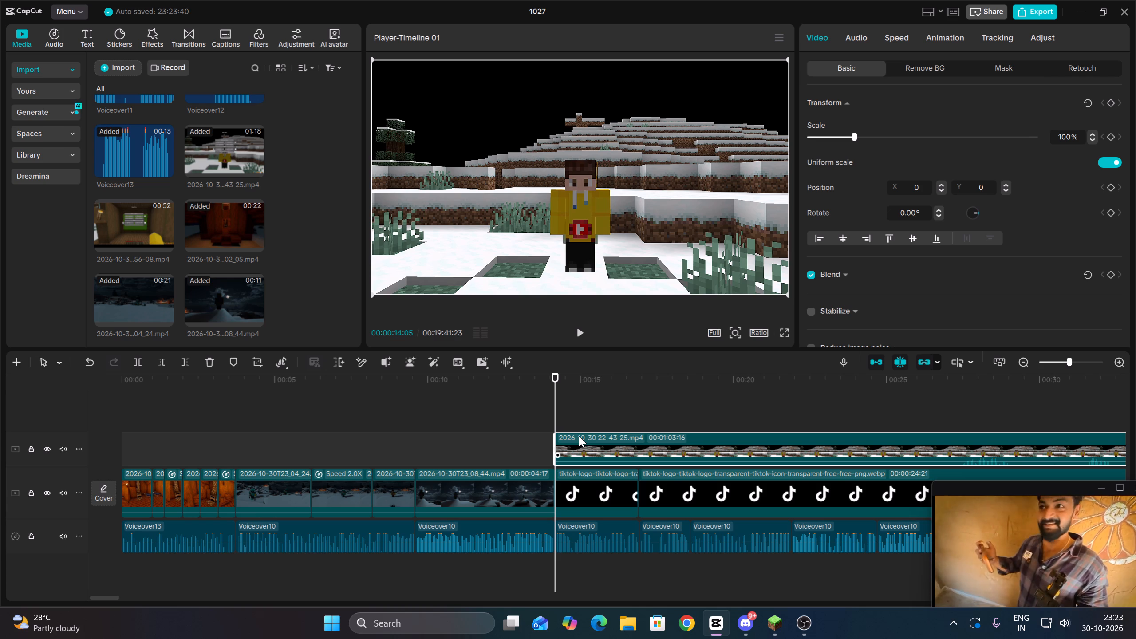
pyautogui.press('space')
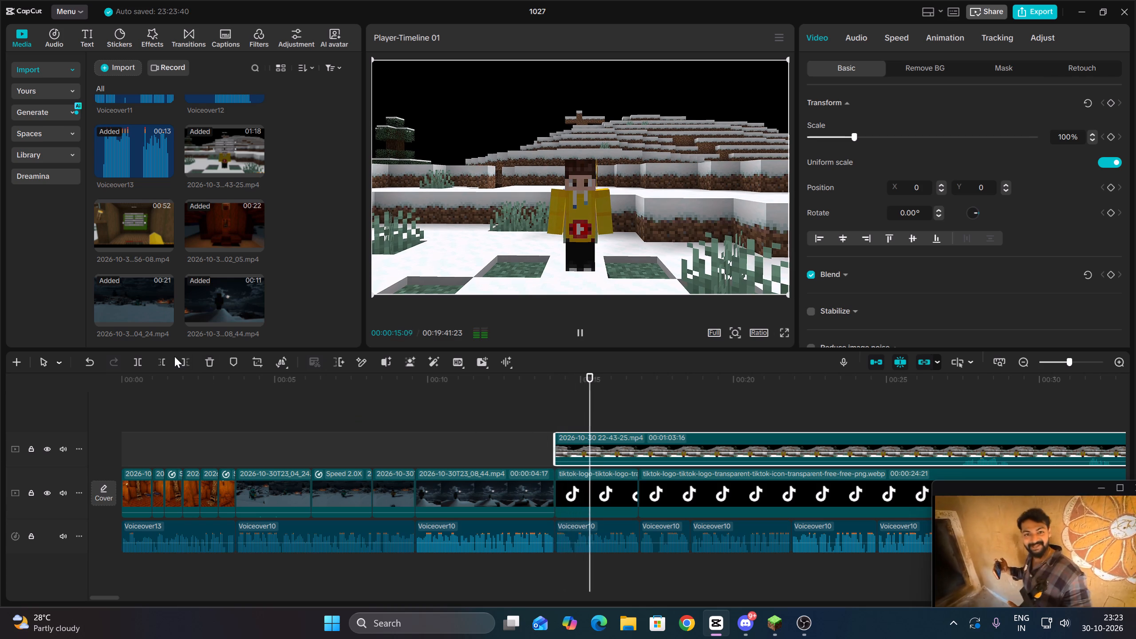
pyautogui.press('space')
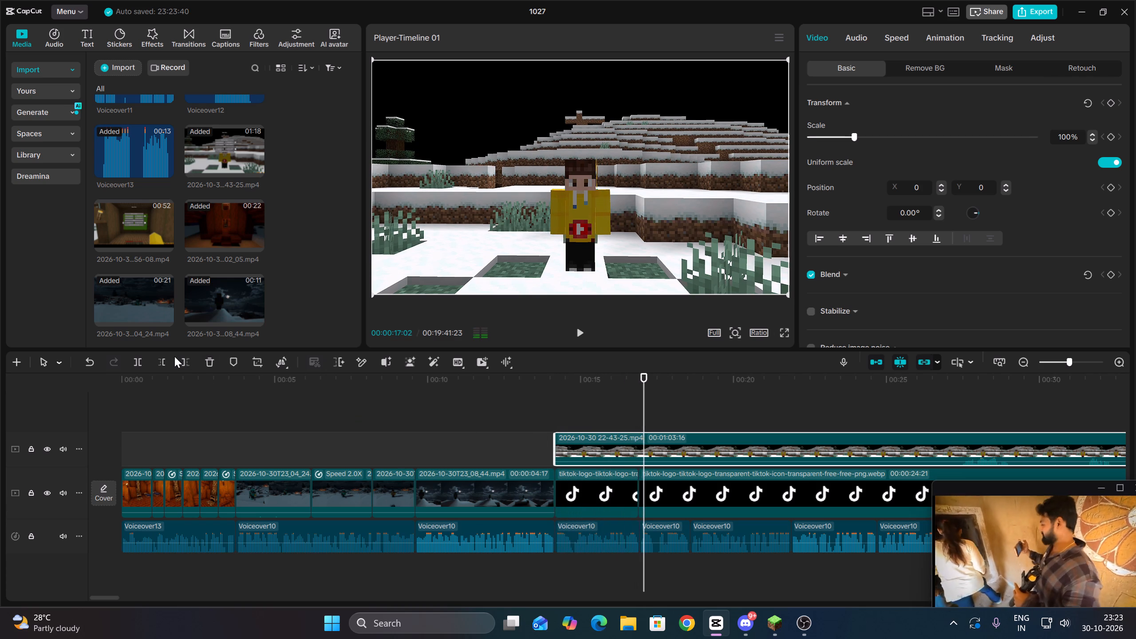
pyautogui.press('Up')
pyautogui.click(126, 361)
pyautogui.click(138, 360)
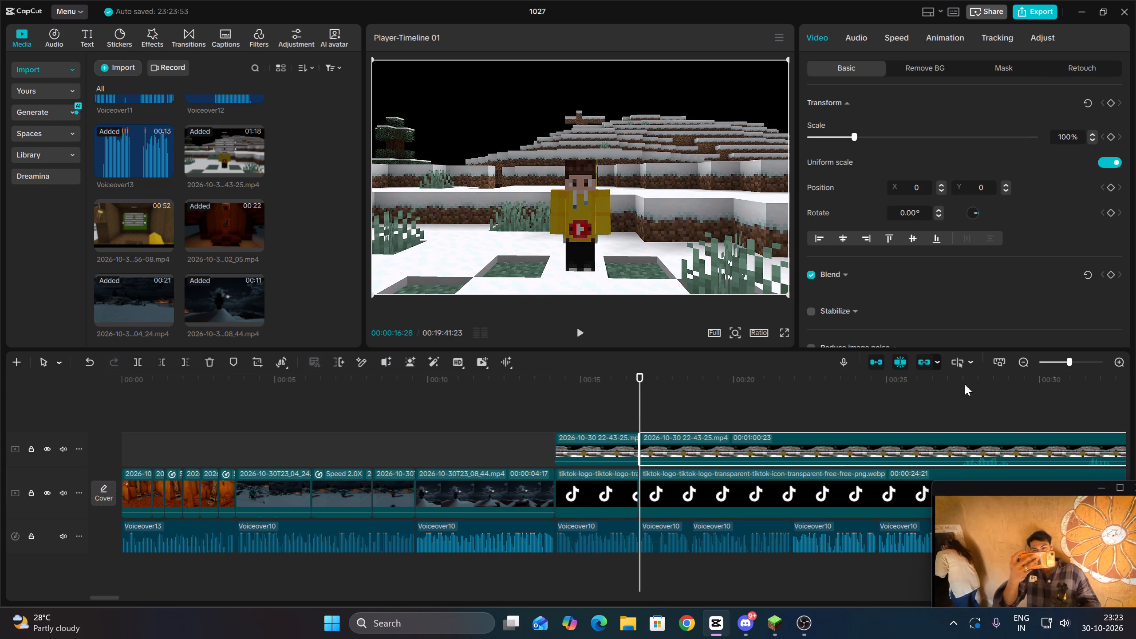
# Play through the overlay footage from 00:00:14:05 to look for a usable shot of the character.
pyautogui.click(1028, 357)
pyautogui.click(1025, 357)
pyautogui.click(370, 414)
pyautogui.moveTo(369, 414); pyautogui.dragTo(343, 410)
pyautogui.press('Up')
pyautogui.press('Up')
pyautogui.press('Up')
pyautogui.press('Up')
pyautogui.press('Up')
pyautogui.press('space')
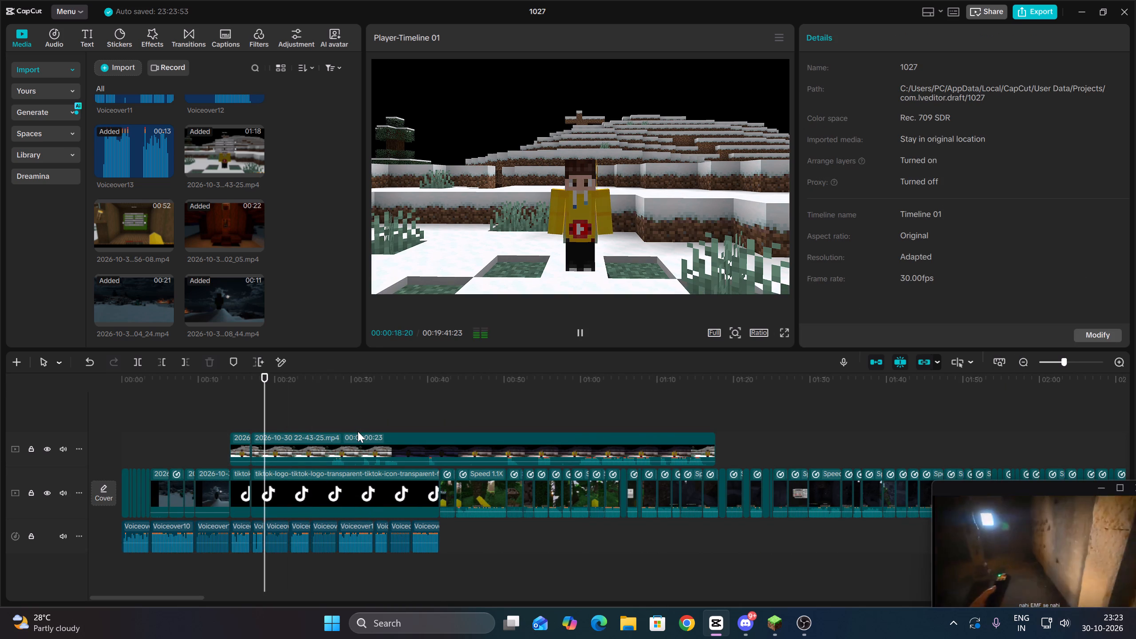
pyautogui.click(366, 454)
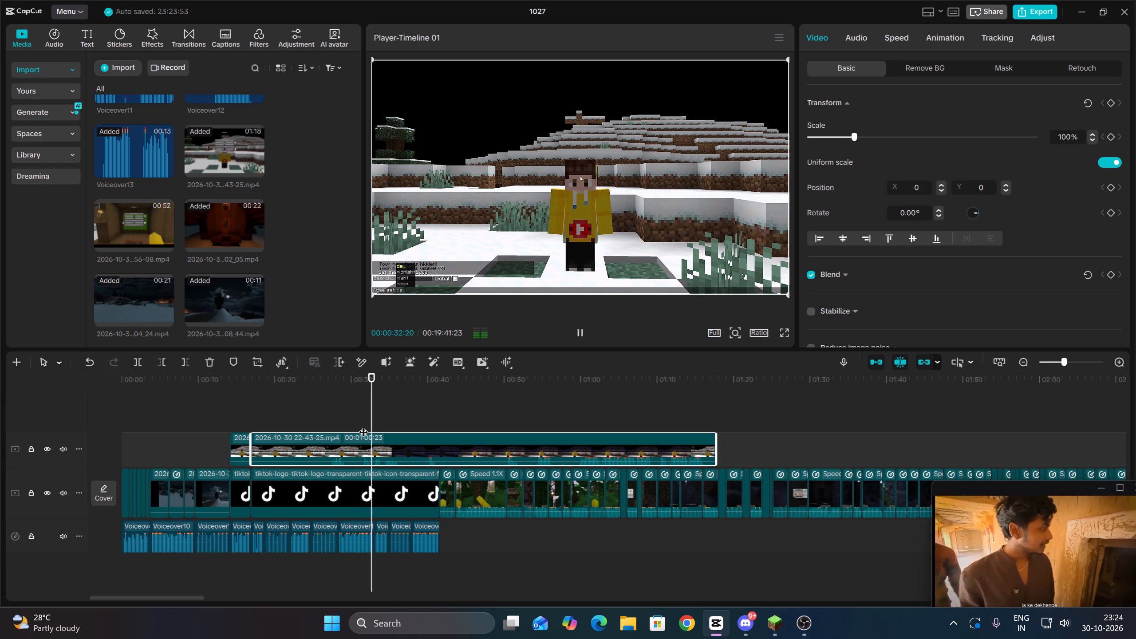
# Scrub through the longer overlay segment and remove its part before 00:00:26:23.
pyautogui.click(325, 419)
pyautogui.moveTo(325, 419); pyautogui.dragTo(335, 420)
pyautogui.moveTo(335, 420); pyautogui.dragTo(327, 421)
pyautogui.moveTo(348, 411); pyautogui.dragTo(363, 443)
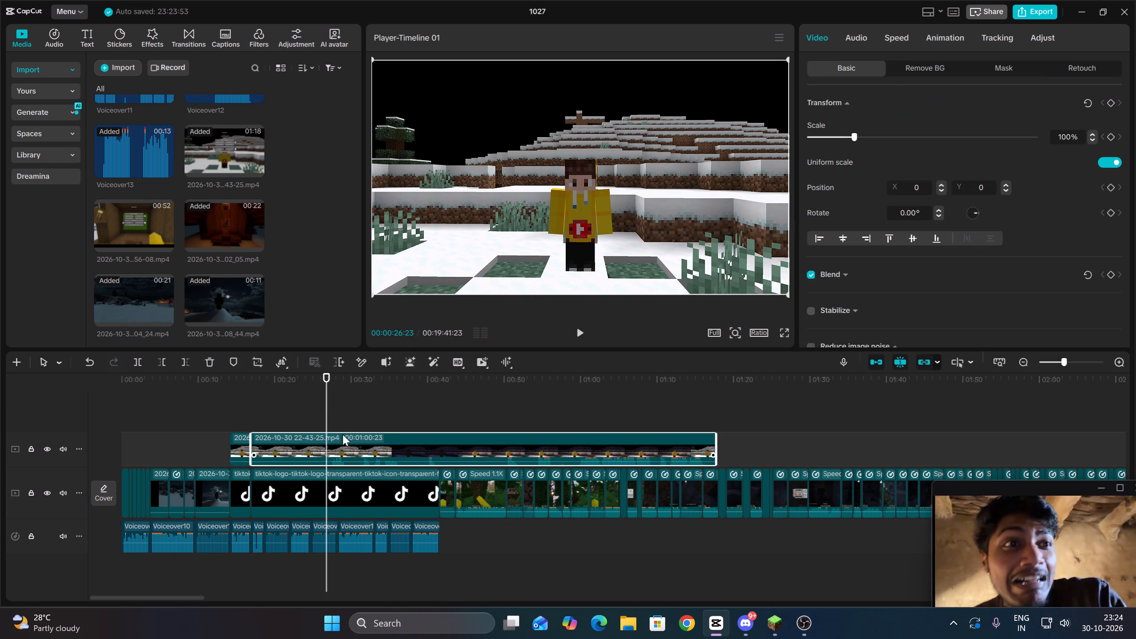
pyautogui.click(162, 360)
# Play the short overlay segment and scan the longer one for a suitable shot of the character.
pyautogui.click(254, 408)
pyautogui.press('Up')
pyautogui.press('Up')
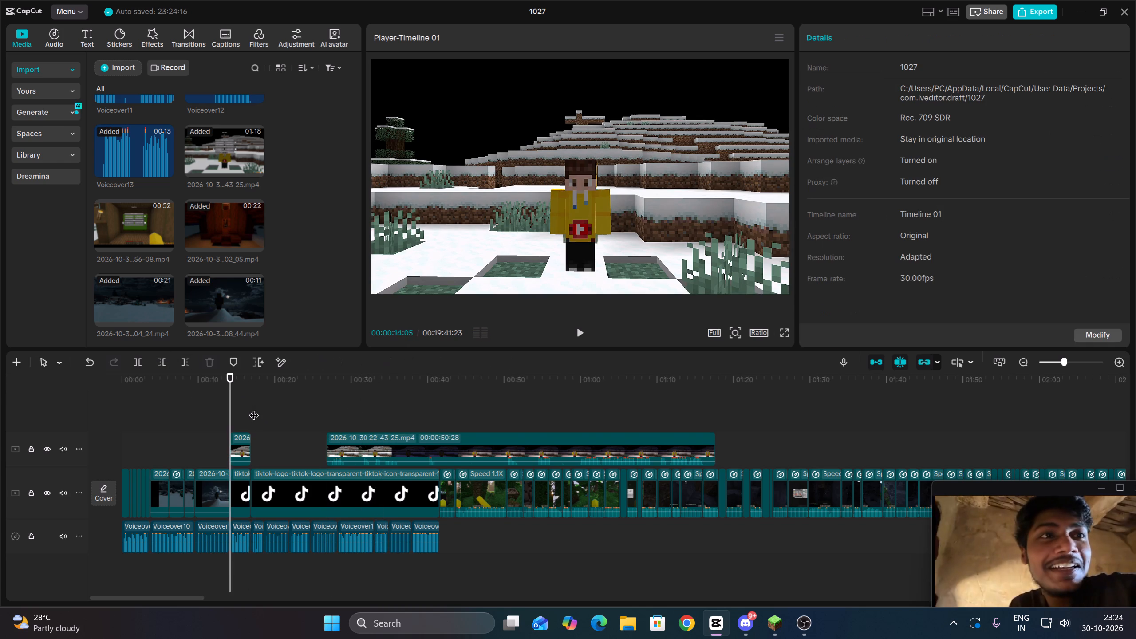
pyautogui.press('space')
pyautogui.doubleClick(1119, 354)
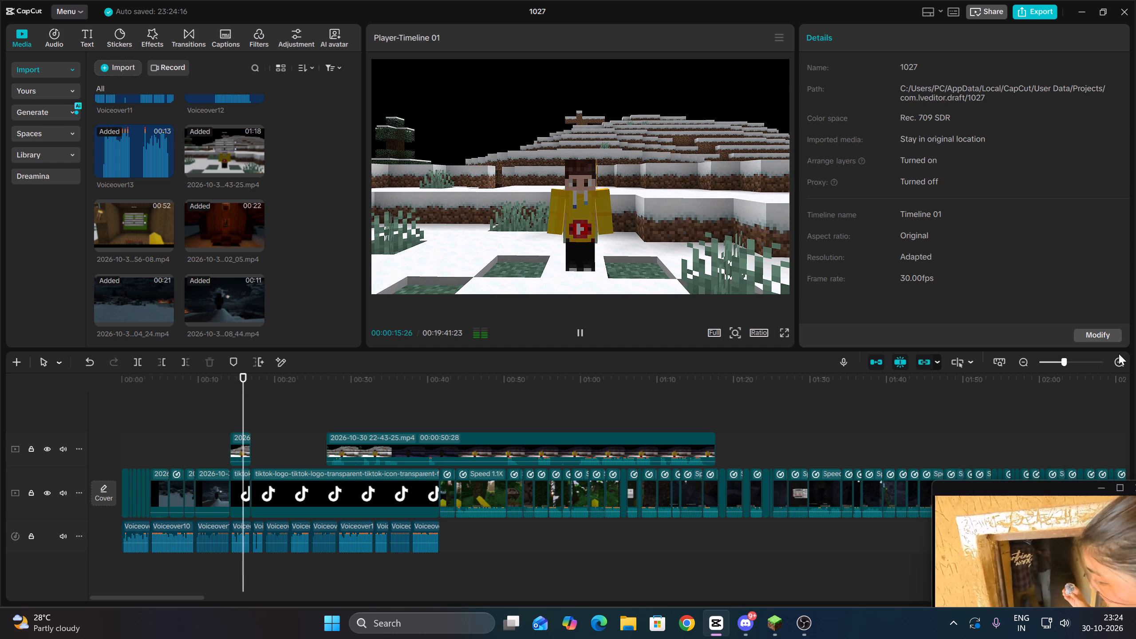
pyautogui.click(392, 396)
pyautogui.moveTo(396, 398); pyautogui.dragTo(404, 398)
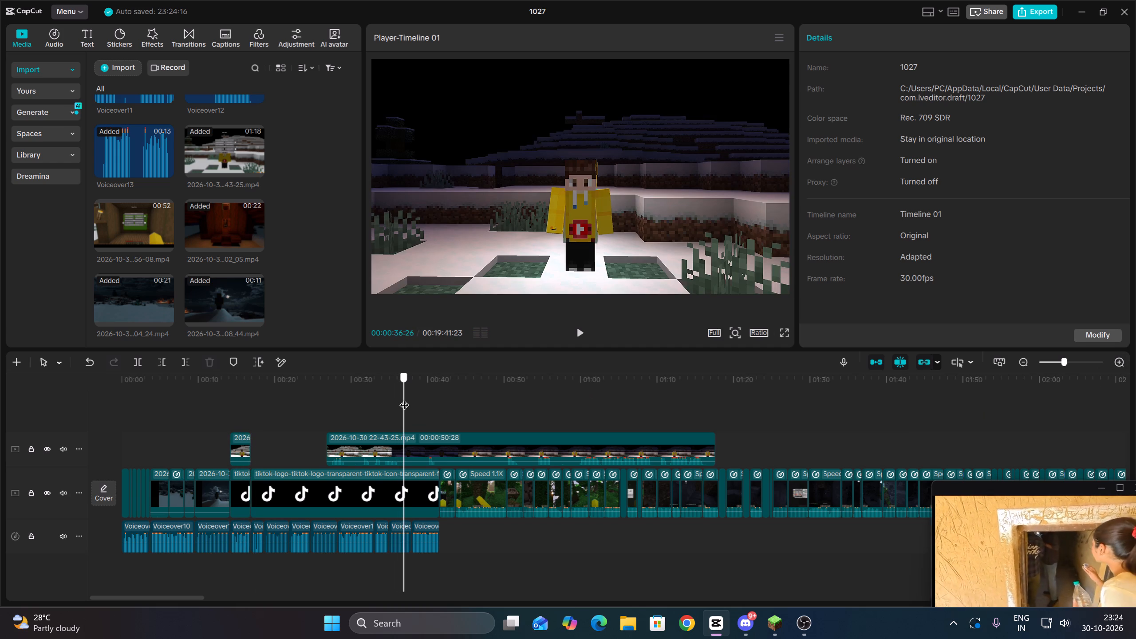
pyautogui.moveTo(404, 398); pyautogui.dragTo(462, 396)
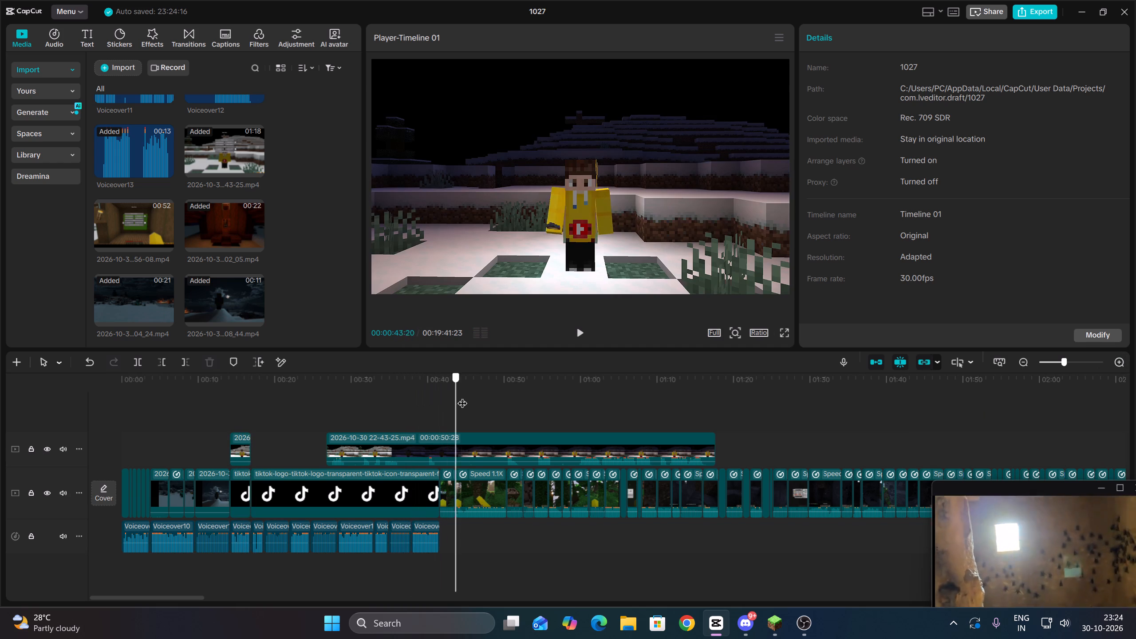
pyautogui.moveTo(462, 396); pyautogui.dragTo(519, 390)
pyautogui.moveTo(539, 403); pyautogui.dragTo(564, 445)
pyautogui.press('space')
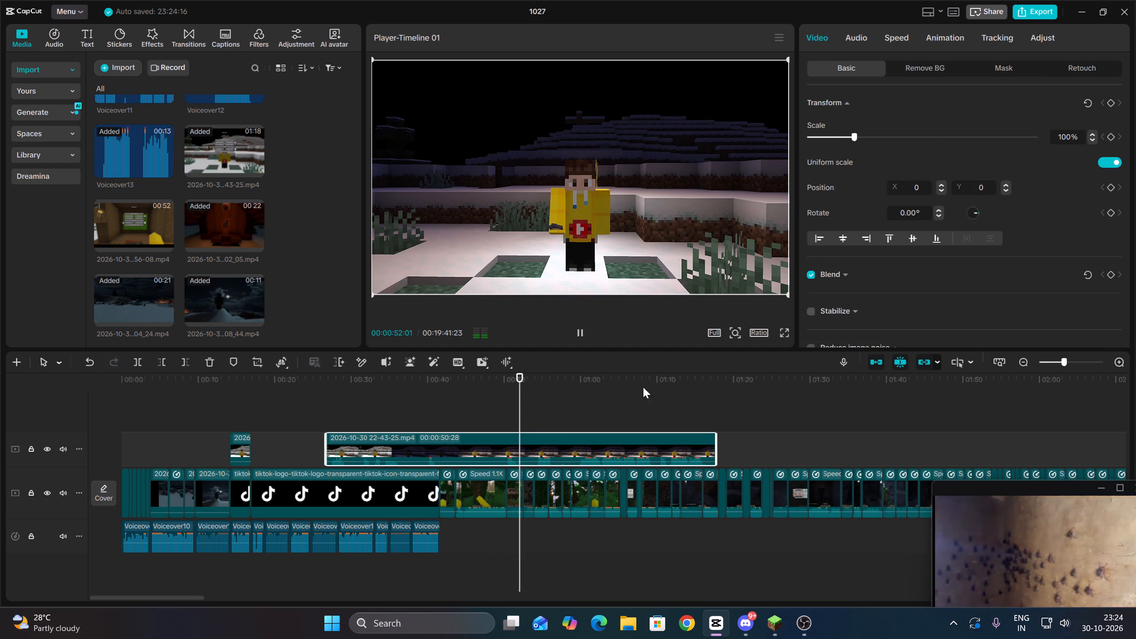
pyautogui.press('space')
# Mute the longer overlay segment by lowering its volume to the minimum, -∞ dB.
pyautogui.click(854, 32)
pyautogui.moveTo(894, 140); pyautogui.dragTo(658, 155)
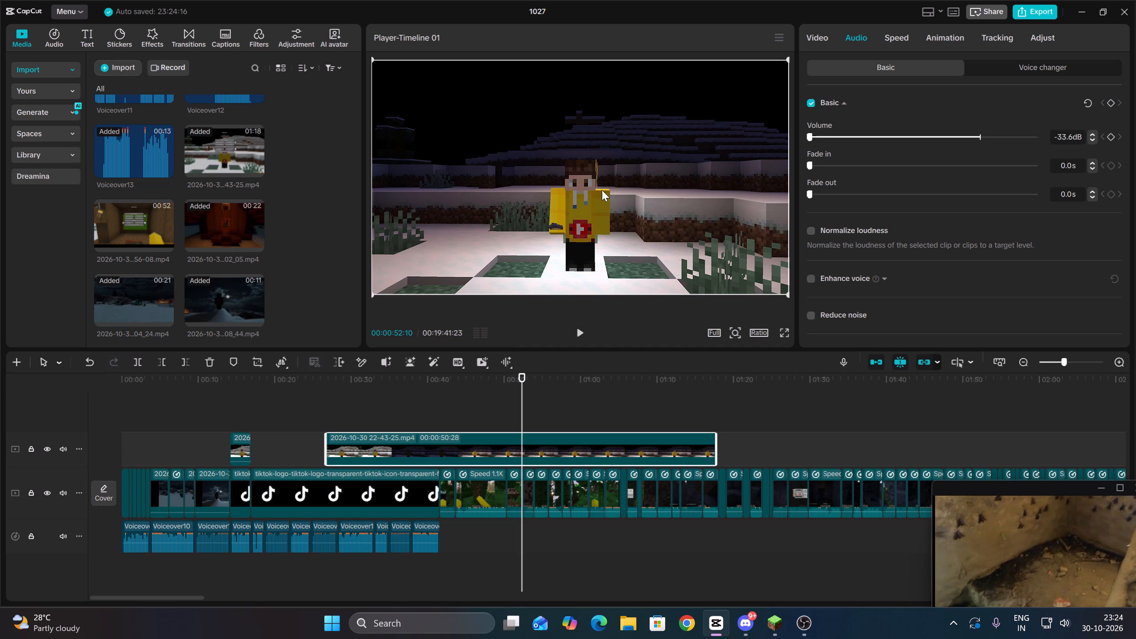
# Remove the longer overlay segment's part before 00:00:52:10.
pyautogui.click(165, 362)
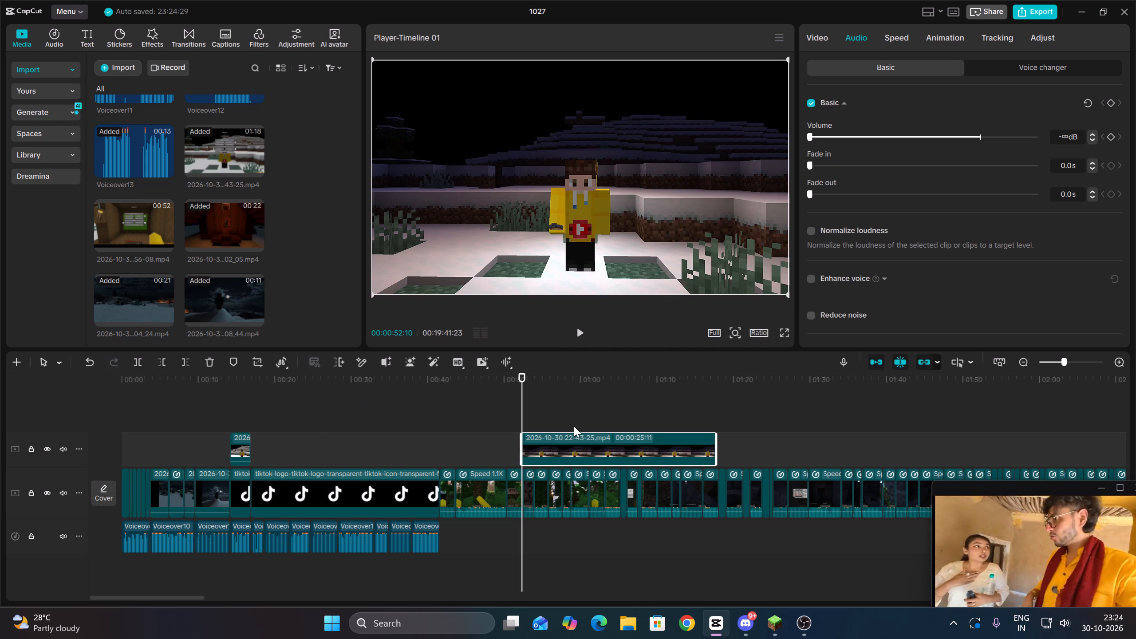
# Move the trimmed night segment back above the TikTok placeholder and delete the short overlay segment starting at 00:00:14:05.
pyautogui.moveTo(597, 446); pyautogui.dragTo(324, 442)
pyautogui.click(238, 474)
pyautogui.press('Delete')
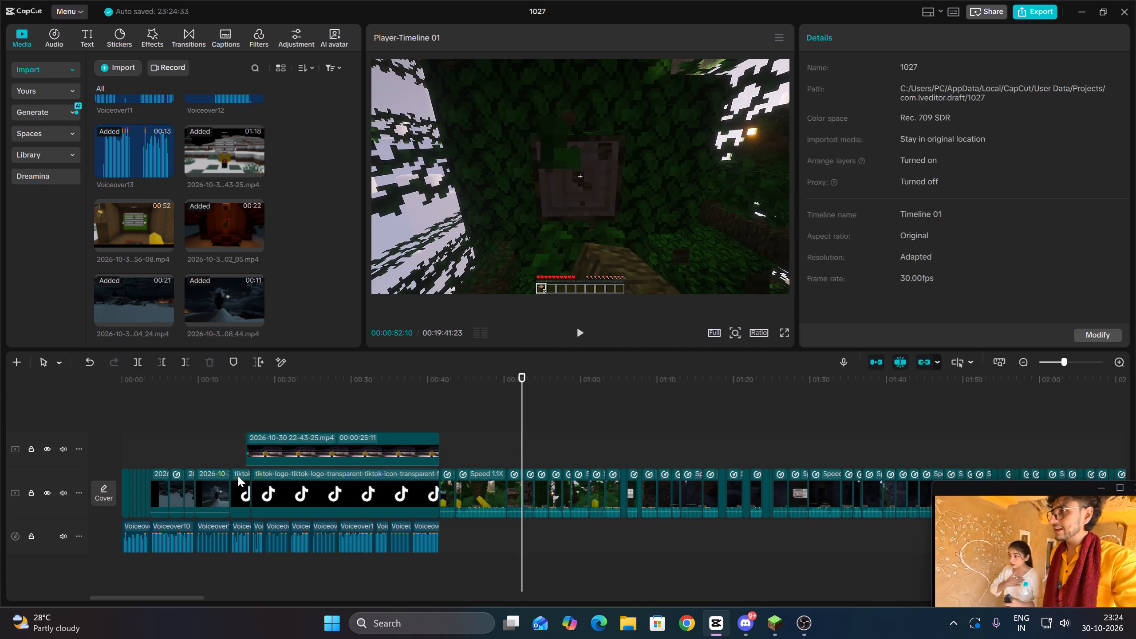
# Align the start of the night segment on the overlay track with 00:00:14:05.
pyautogui.click(238, 476)
pyautogui.press('Up')
pyautogui.click(235, 447)
pyautogui.press('Up')
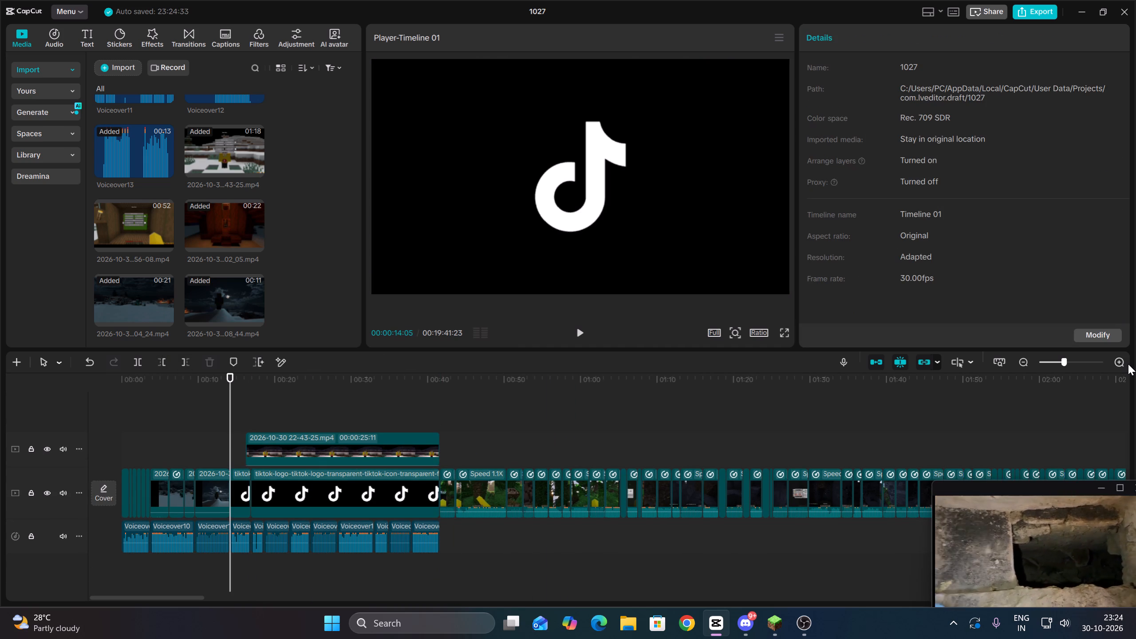
pyautogui.tripleClick(1128, 364)
pyautogui.tripleClick(1125, 363)
pyautogui.moveTo(521, 450); pyautogui.dragTo(389, 462)
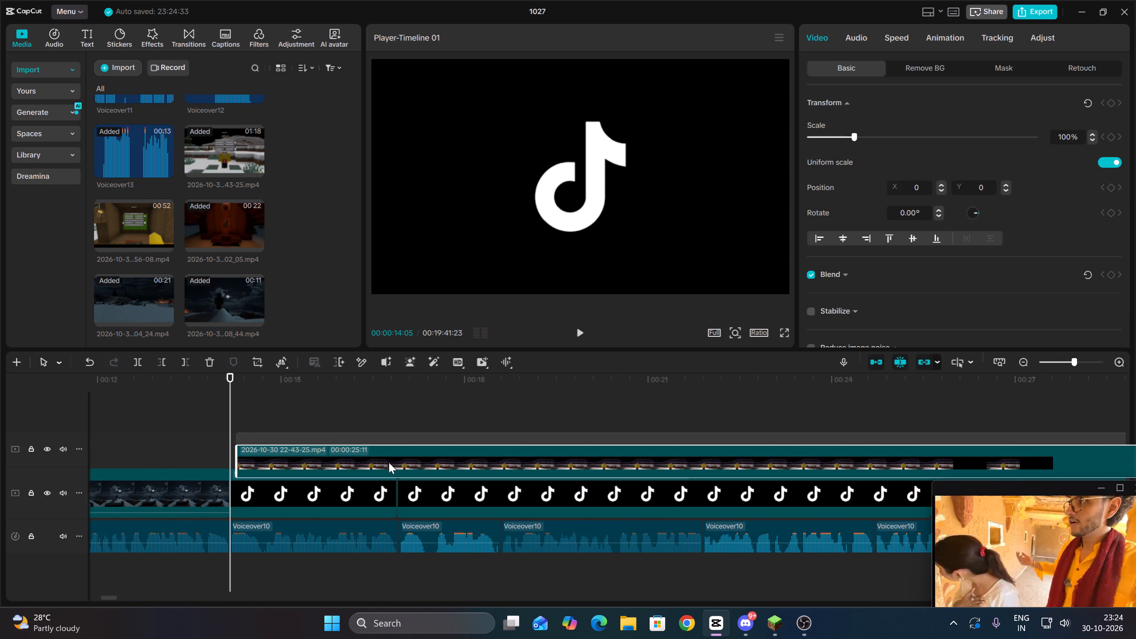
pyautogui.moveTo(389, 462); pyautogui.dragTo(396, 464)
# Play the night segment against the voiceover and split it at 00:00:16:27, where the placeholder is cut.
pyautogui.press('space')
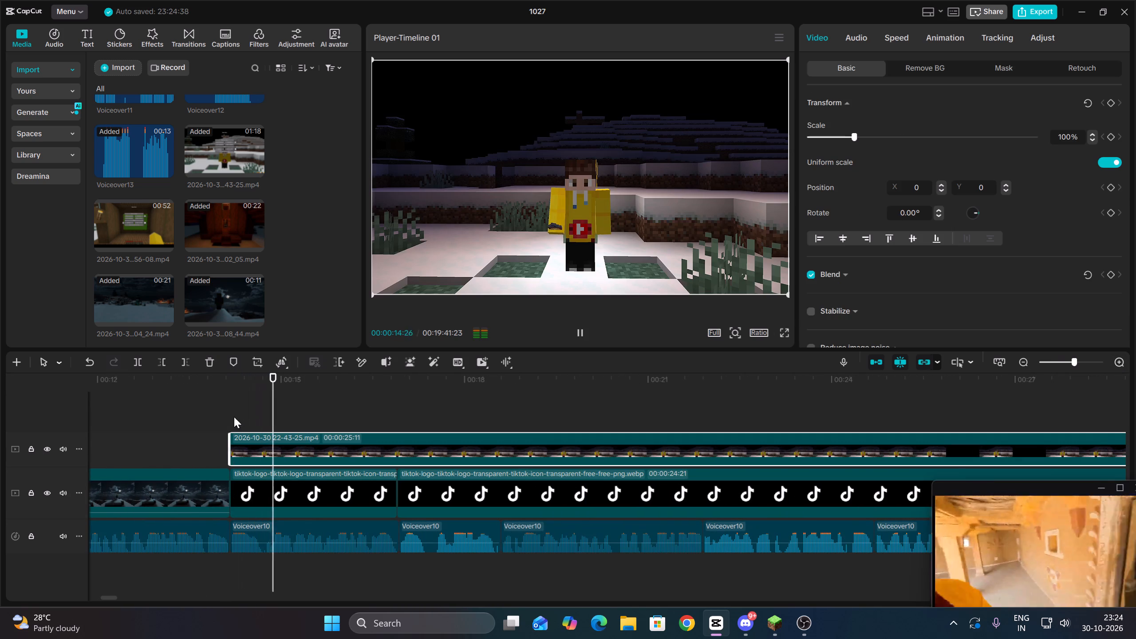
pyautogui.press('Up')
pyautogui.click(134, 362)
pyautogui.press('Up')
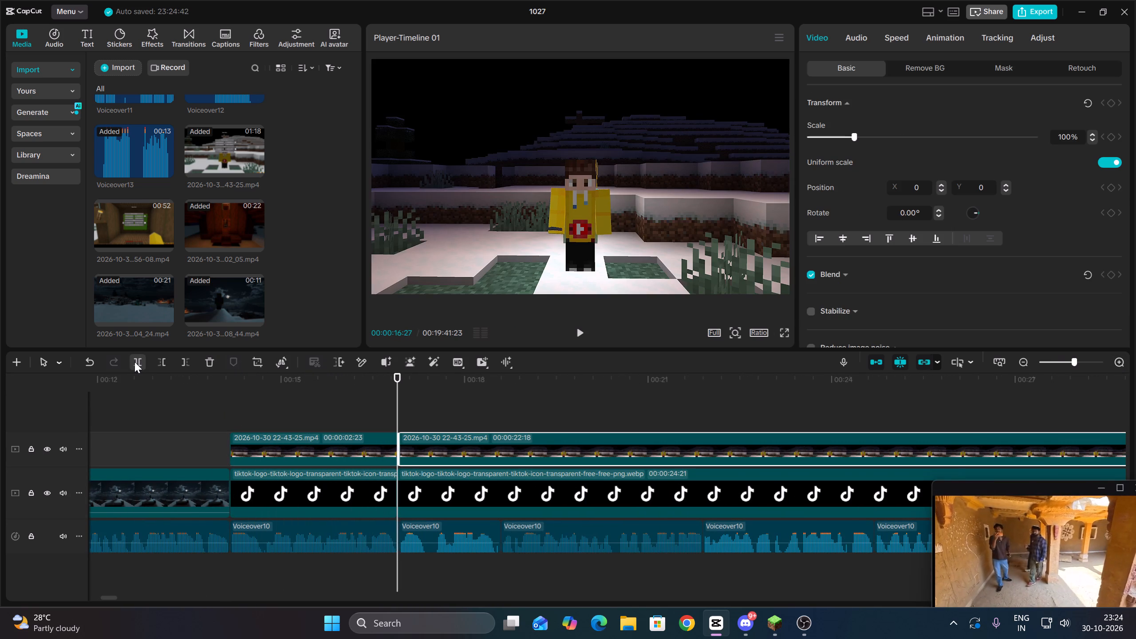
pyautogui.click(86, 357)
pyautogui.click(136, 363)
# Play on from 00:00:16:27 and remove the second night segment's part before 00:00:28:08, where a voiceover piece begins.
pyautogui.press('space')
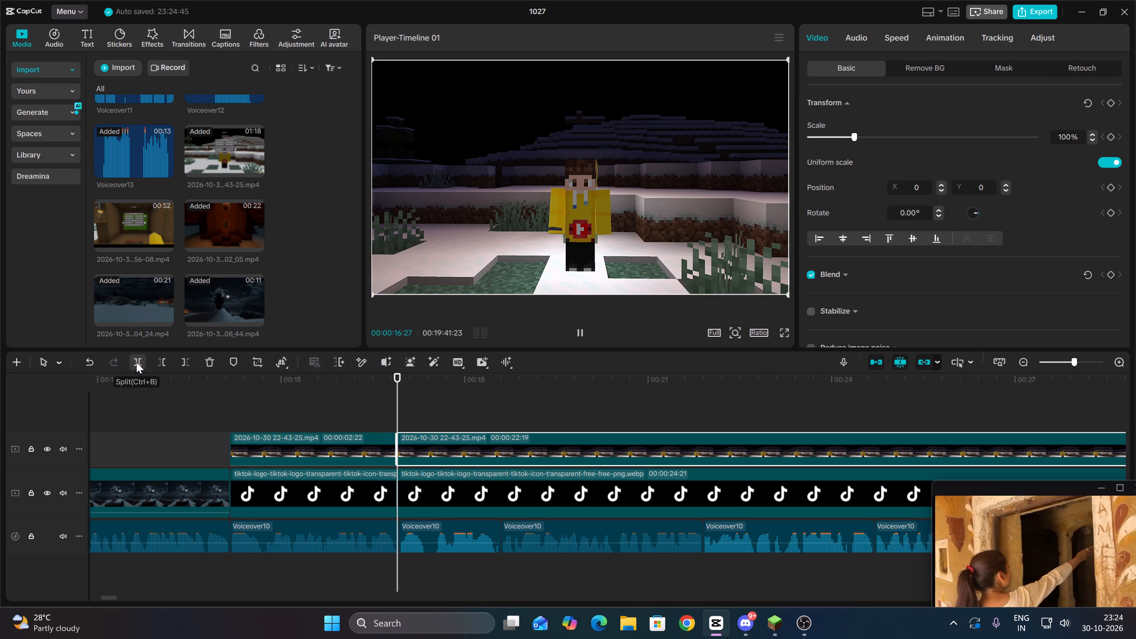
pyautogui.click(1029, 362)
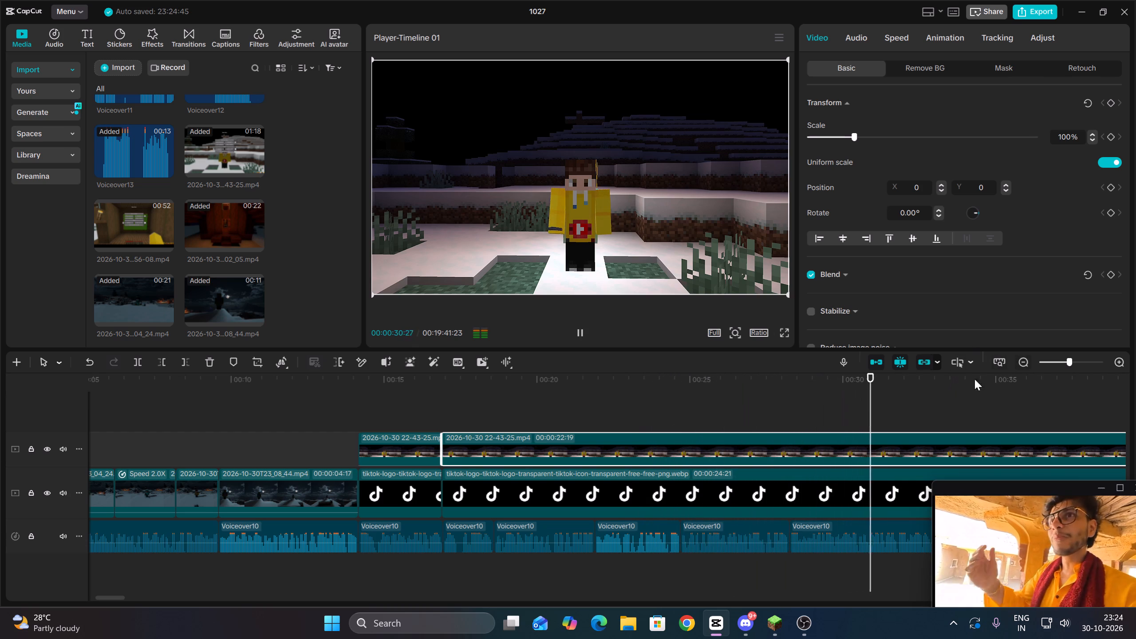
pyautogui.press('Up')
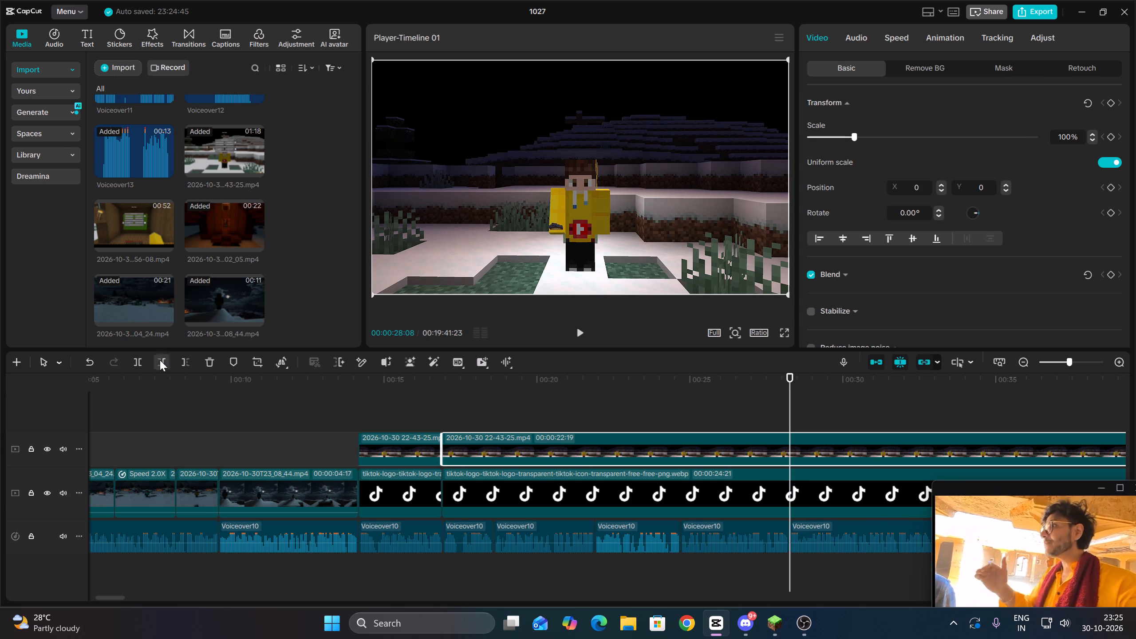
pyautogui.click(160, 360)
# Play the remaining night segment against the voiceover and remove its part after 00:00:34:28.
pyautogui.press('space')
pyautogui.click(1023, 363)
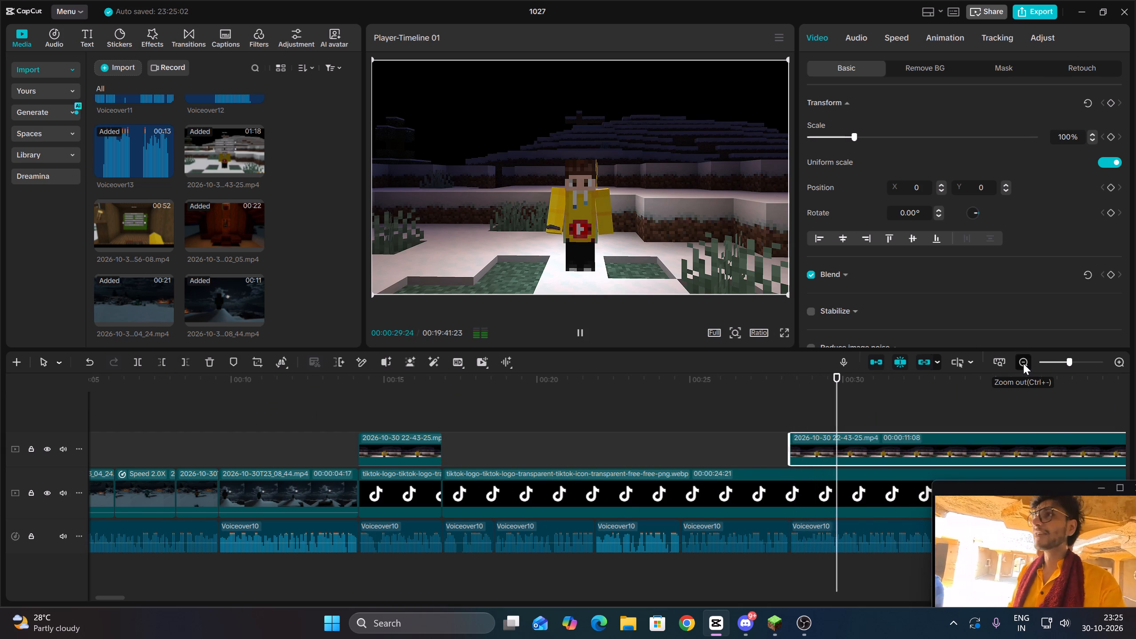
pyautogui.doubleClick(1117, 356)
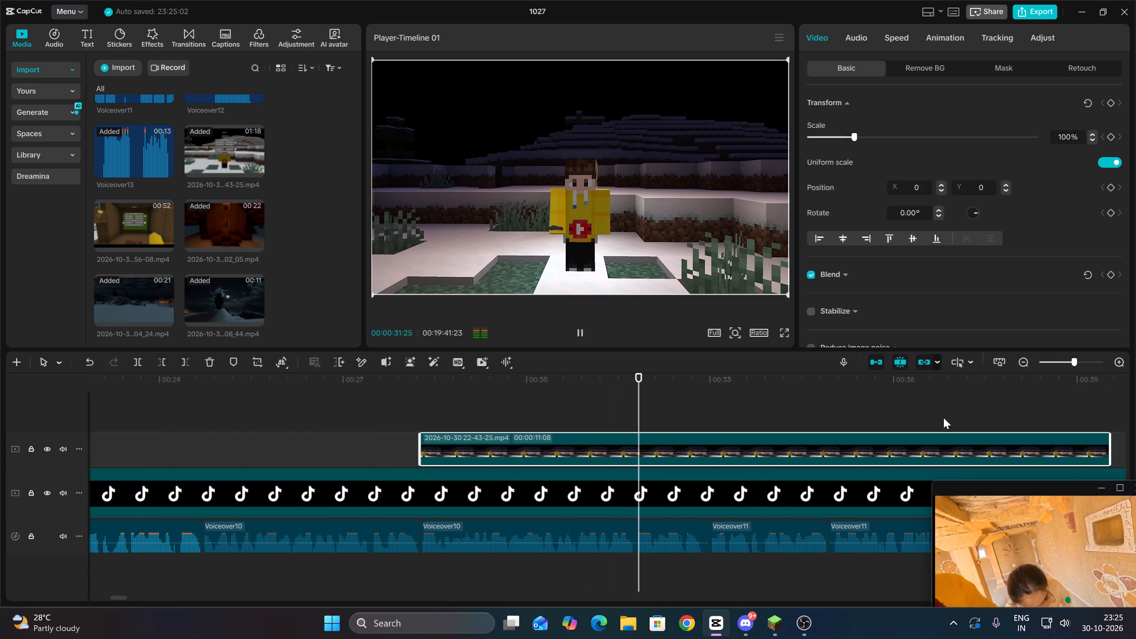
pyautogui.press('space')
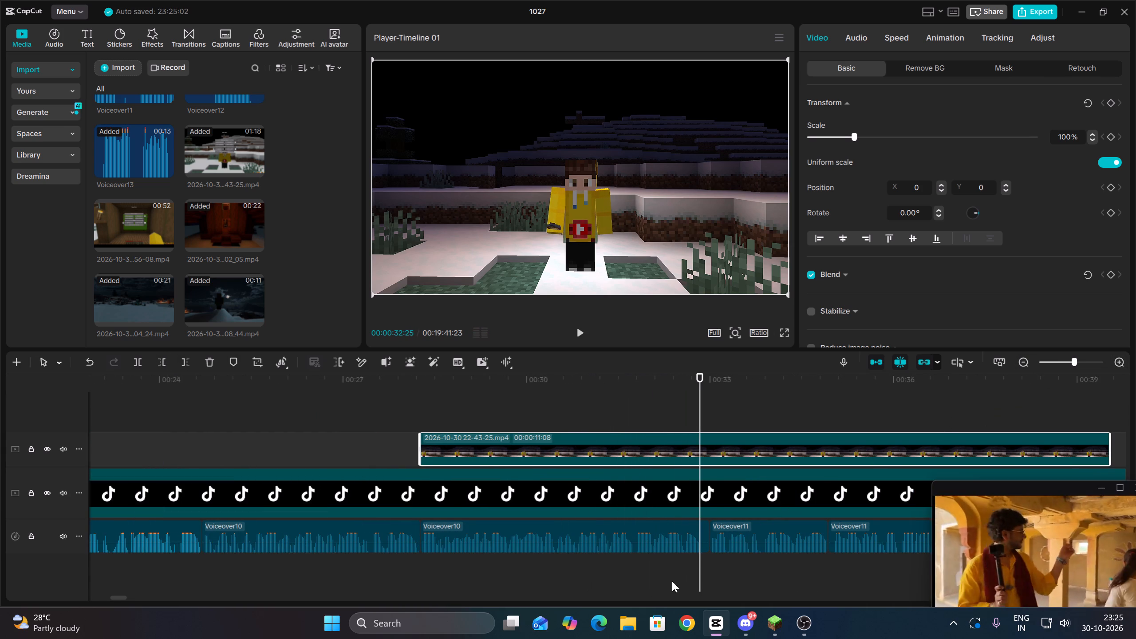
pyautogui.press('space')
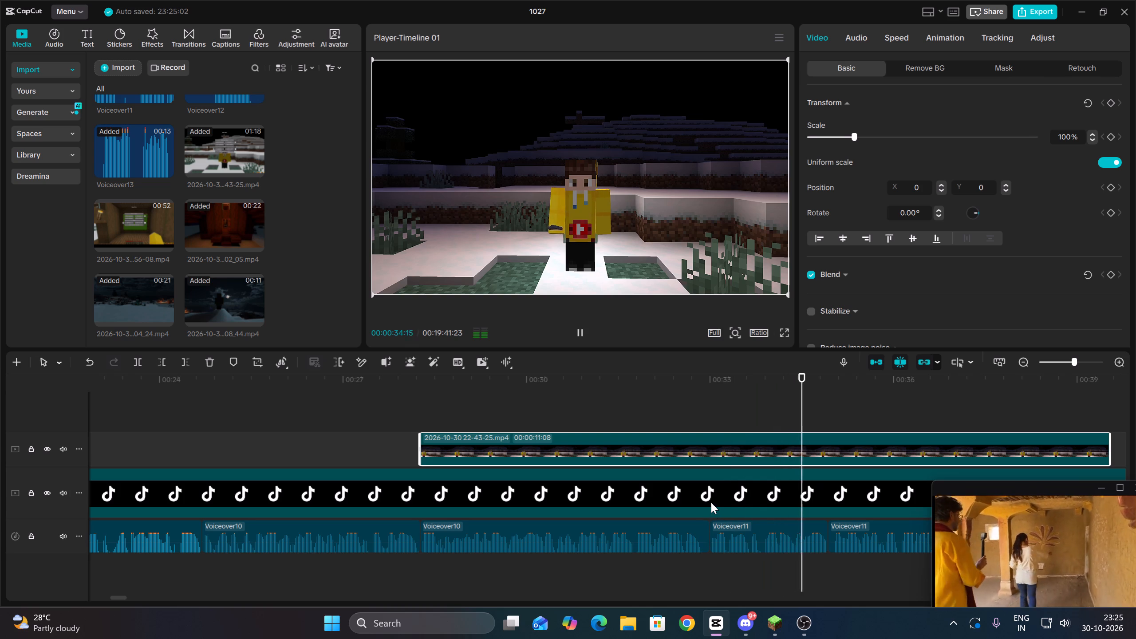
pyautogui.press('space')
pyautogui.press('Up')
pyautogui.click(180, 358)
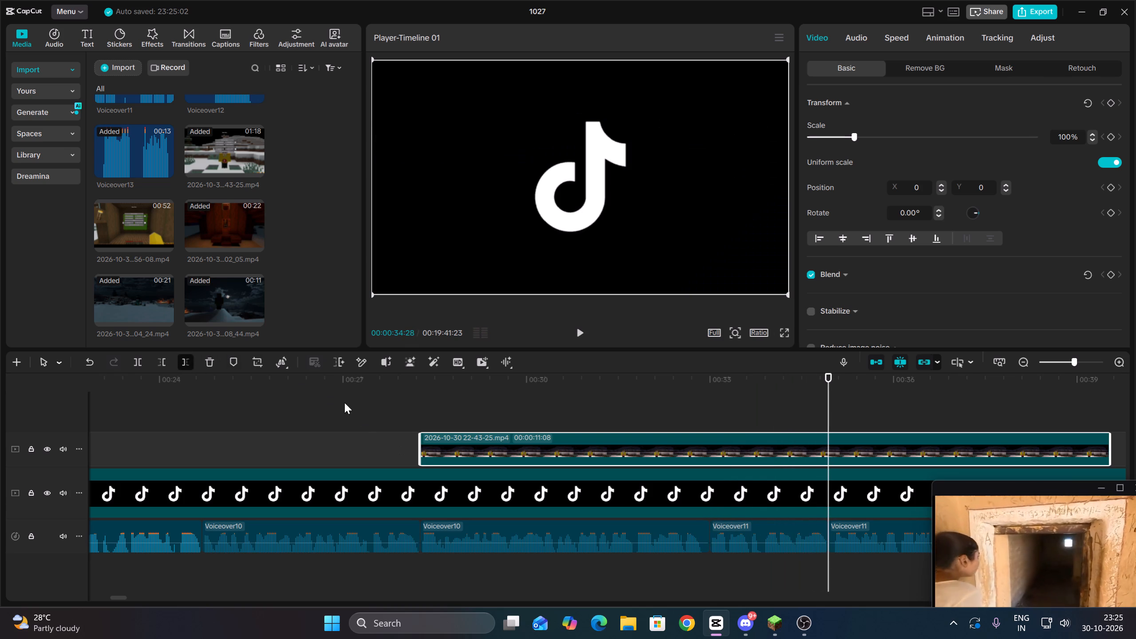
pyautogui.click(865, 452)
pyautogui.press('Up')
pyautogui.scroll(-5, 178, 220)
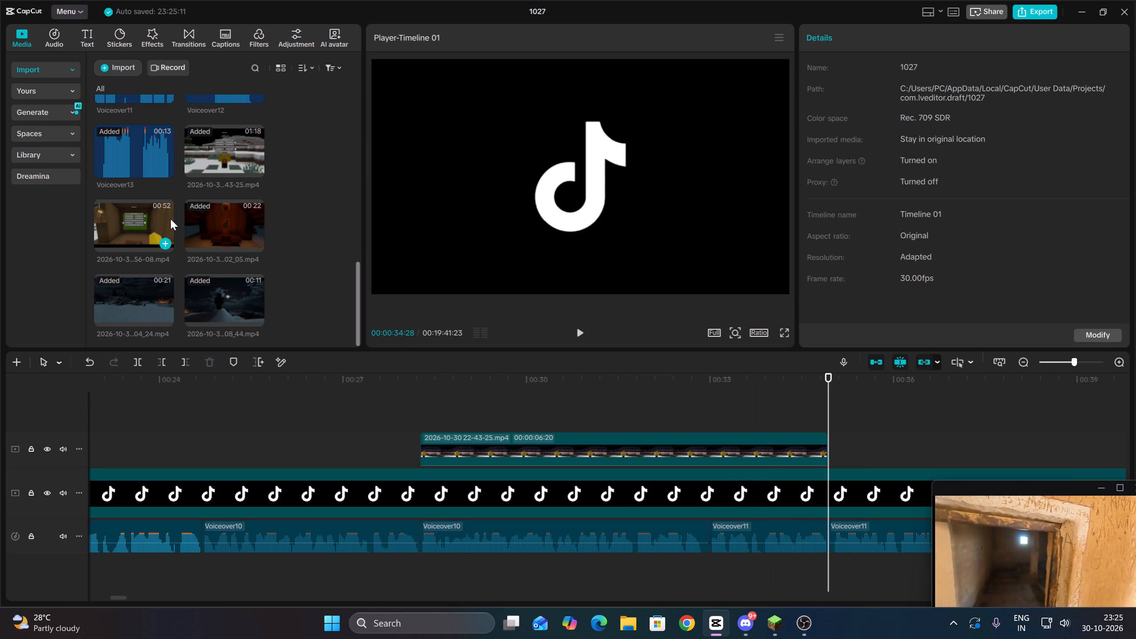
pyautogui.scroll(-1, 170, 219)
pyautogui.moveTo(141, 227); pyautogui.dragTo(615, 410)
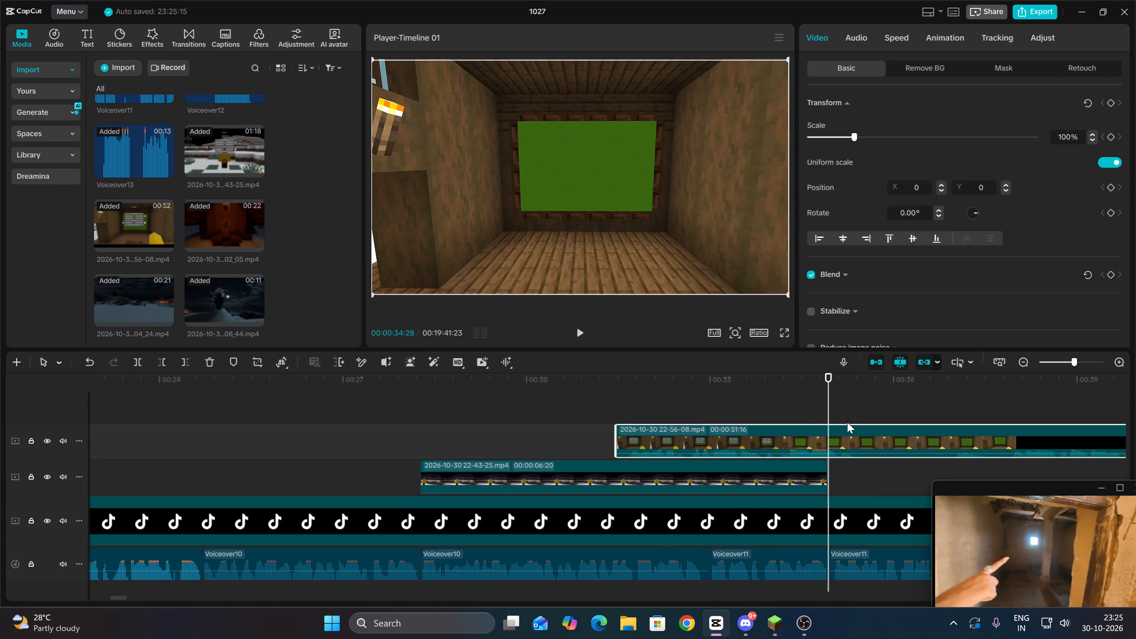
pyautogui.click(158, 361)
# Trim a little more off the house clip's start and move it onto the night segment's track, starting at 00:00:34:28.
pyautogui.press('space')
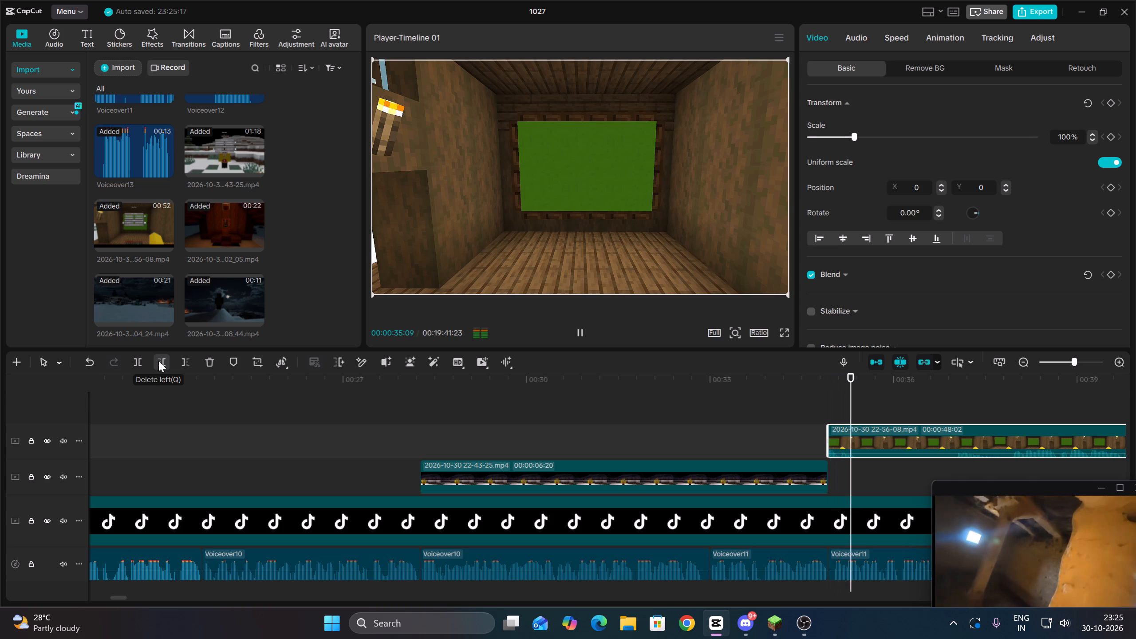
pyautogui.click(158, 361)
pyautogui.press('space')
pyautogui.press('Up')
pyautogui.moveTo(958, 433); pyautogui.dragTo(931, 479)
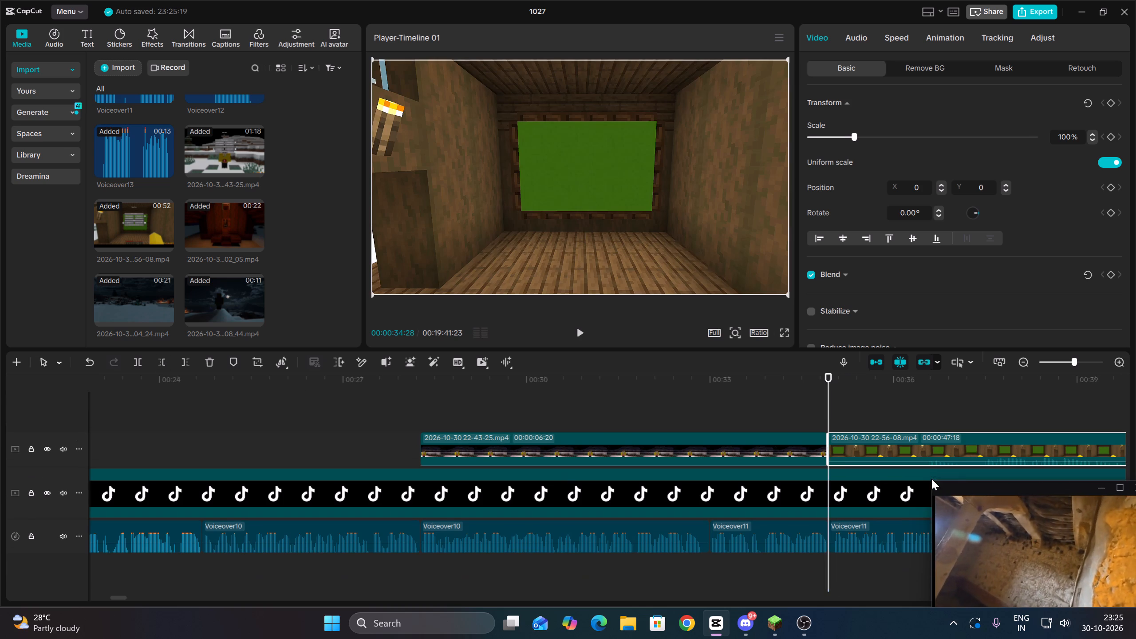
# Mute the house clip by lowering its volume to -∞ dB.
pyautogui.click(848, 40)
pyautogui.moveTo(891, 137); pyautogui.dragTo(746, 137)
# Play the house clip, remove its part before 00:00:39:16, and move the rest back against the night segment's end.
pyautogui.press('space')
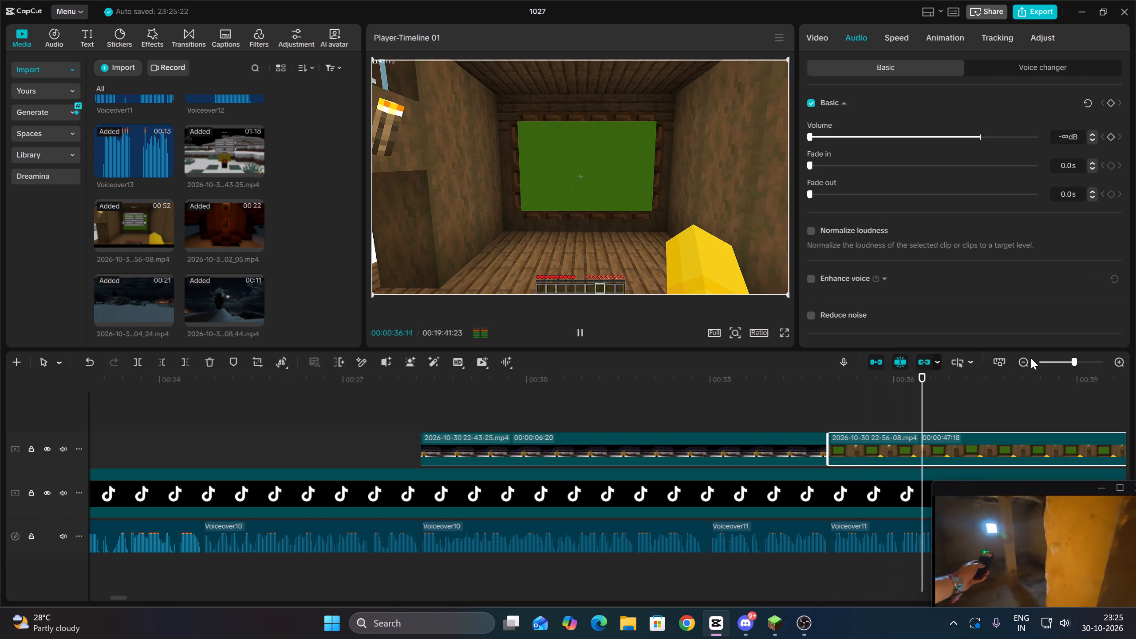
pyautogui.click(1029, 361)
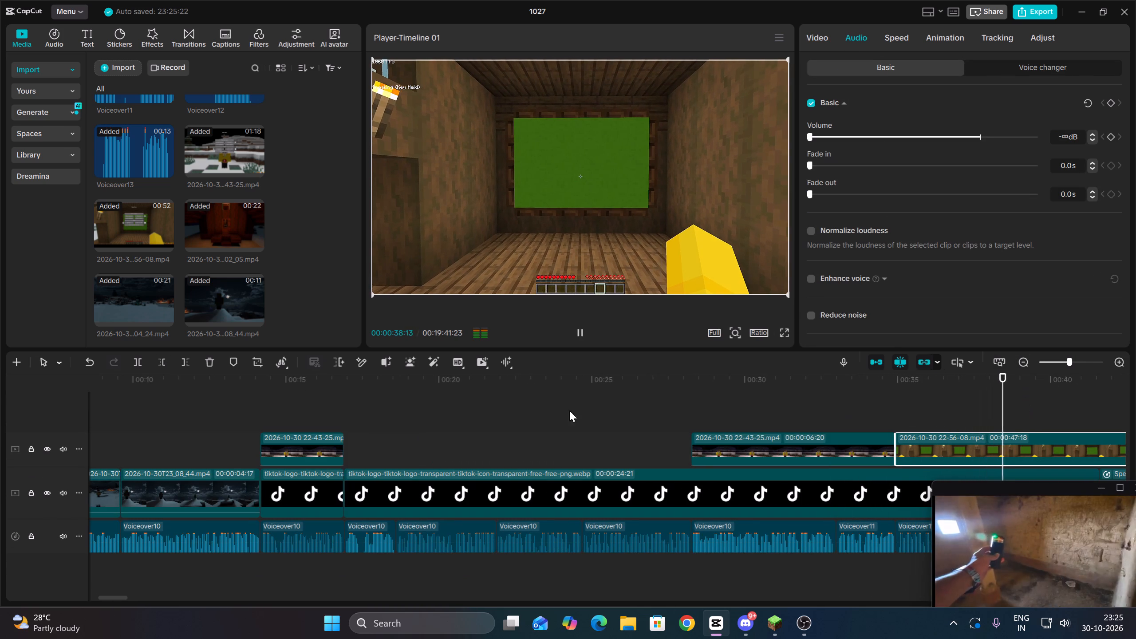
pyautogui.click(162, 361)
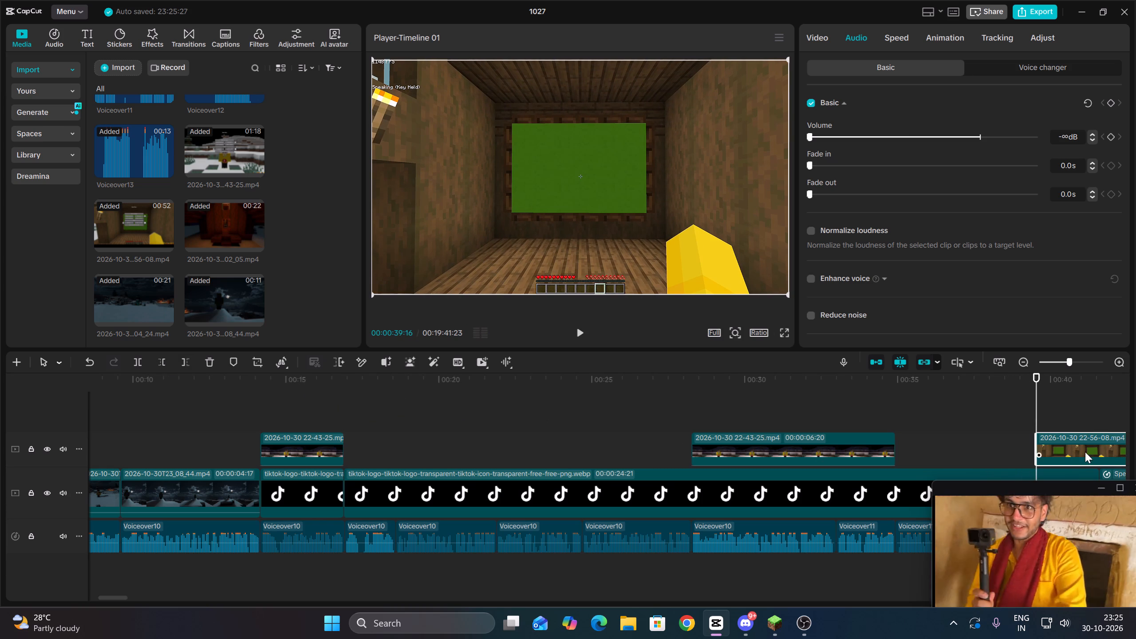
pyautogui.moveTo(1085, 452); pyautogui.dragTo(945, 453)
# Replay the house clip, remove its part before 00:00:37:01, and move the rest back to start at 00:00:34:28.
pyautogui.press('Up')
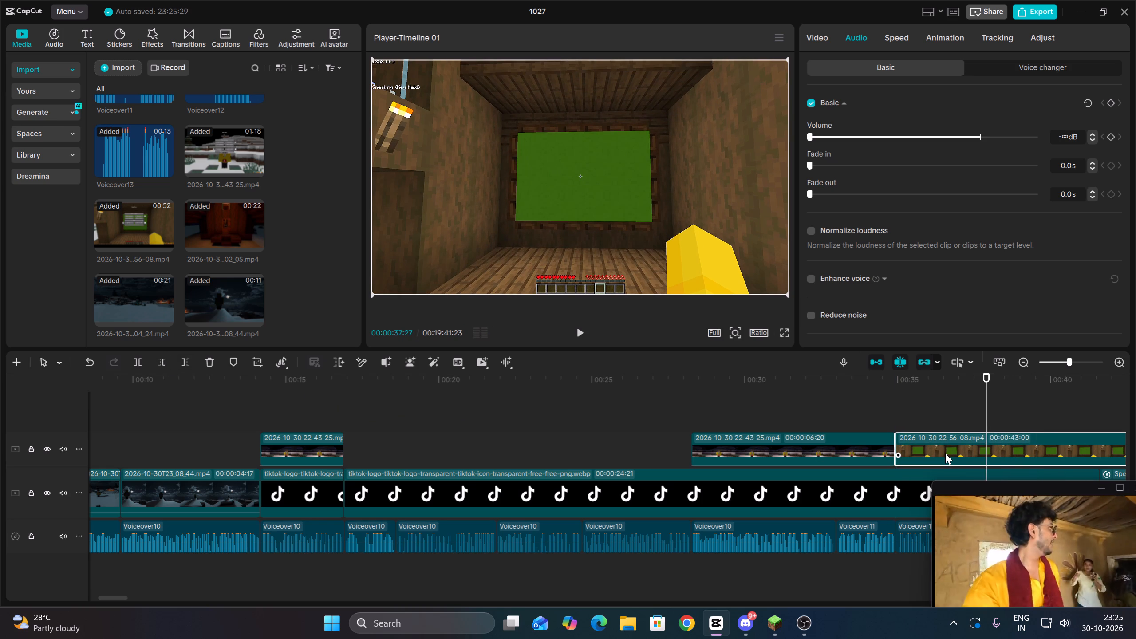
pyautogui.press('Up')
pyautogui.press('space')
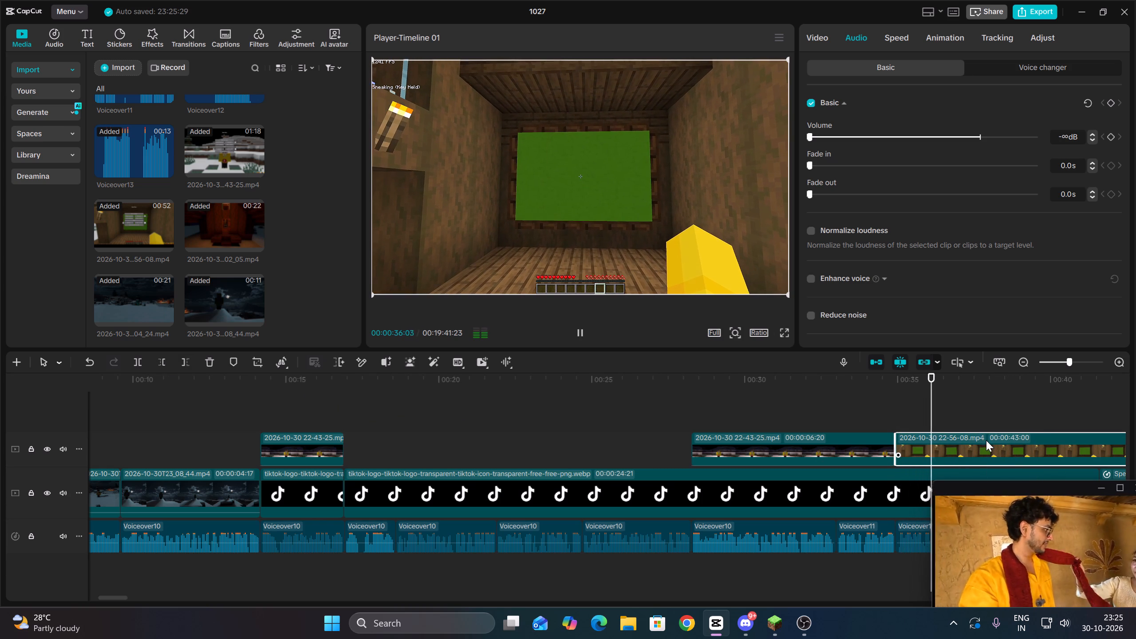
pyautogui.press('space')
pyautogui.click(158, 363)
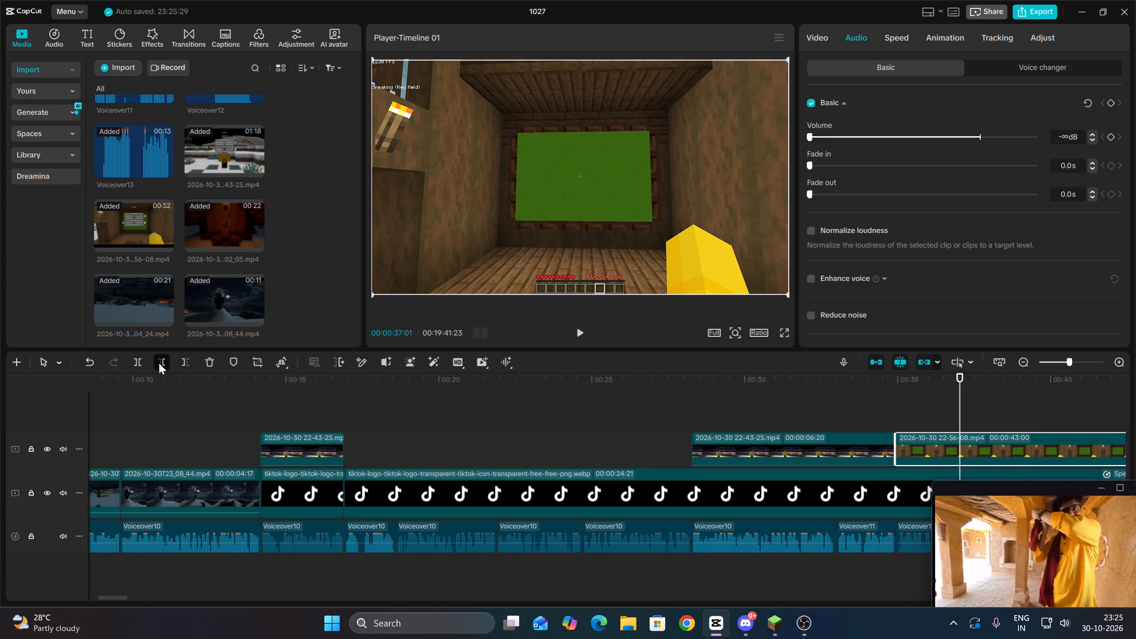
pyautogui.moveTo(1026, 444); pyautogui.dragTo(956, 450)
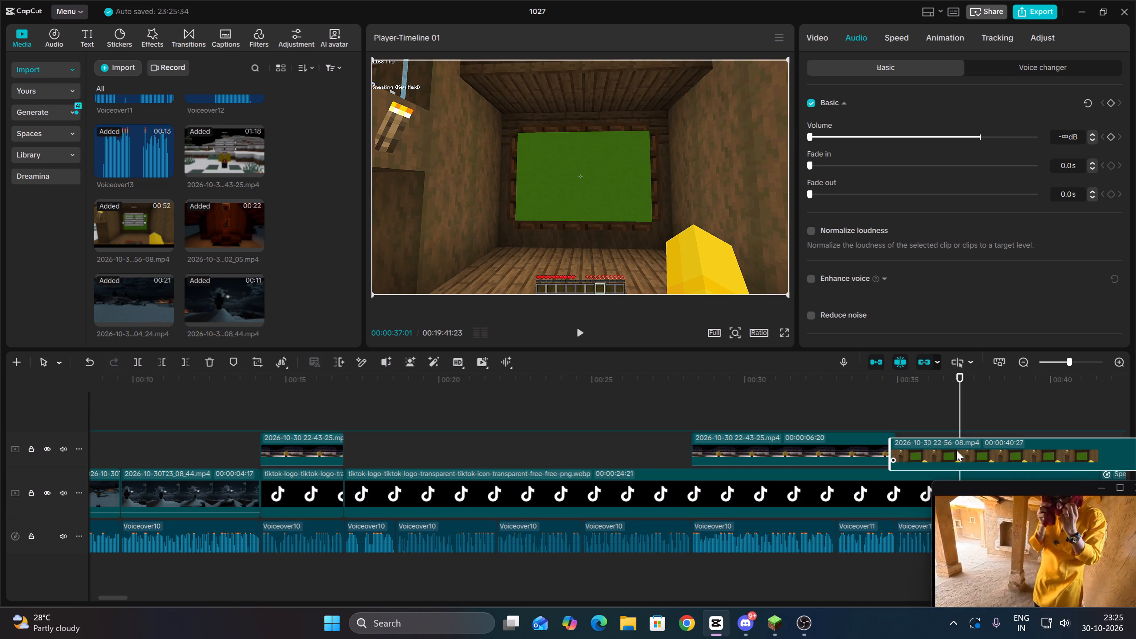
pyautogui.moveTo(956, 450); pyautogui.dragTo(962, 489)
# Play the trimmed house clip against the voiceover from 00:00:34:28.
pyautogui.press('Up')
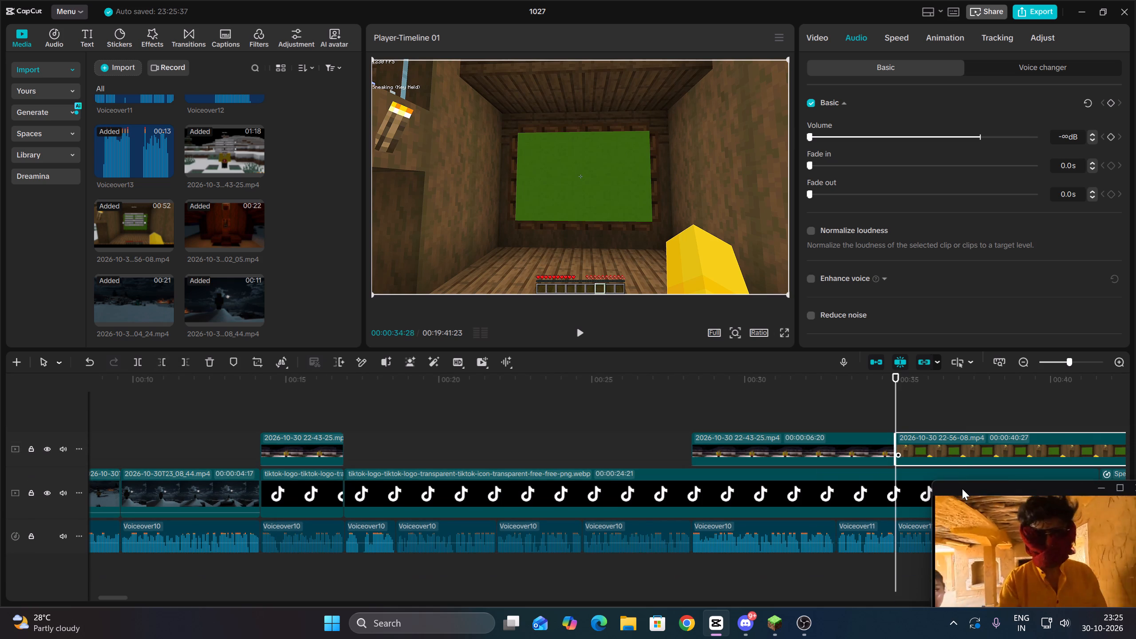
pyautogui.press('space')
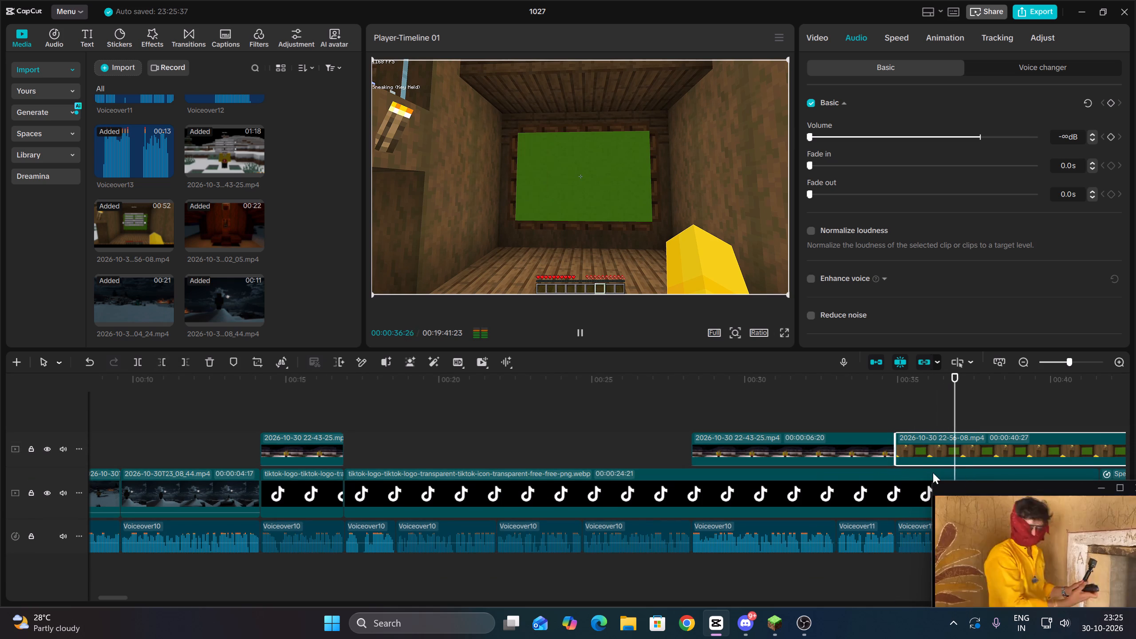
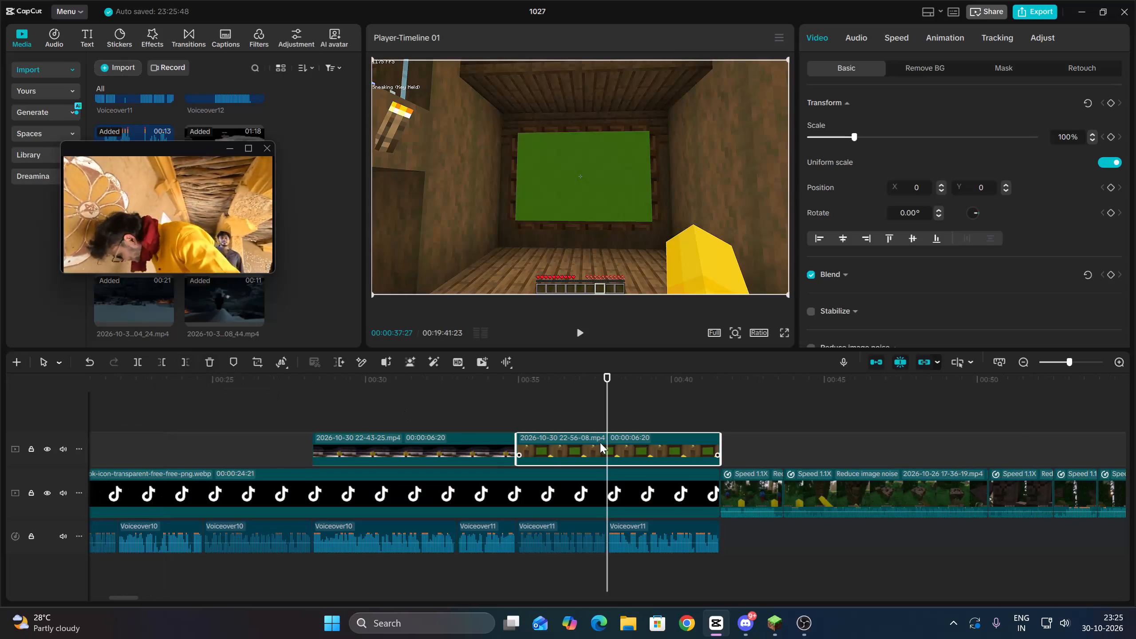
# Scale the house clip to 114% and reposition it to X -165, Y 155.
pyautogui.press('Up')
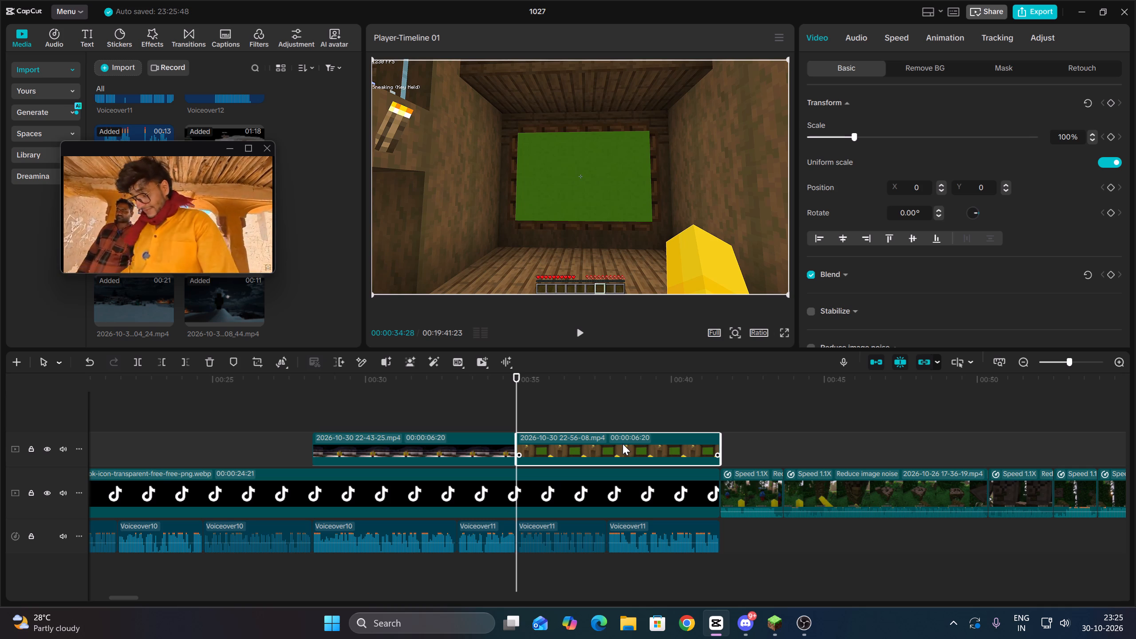
pyautogui.click(550, 416)
pyautogui.press('Up')
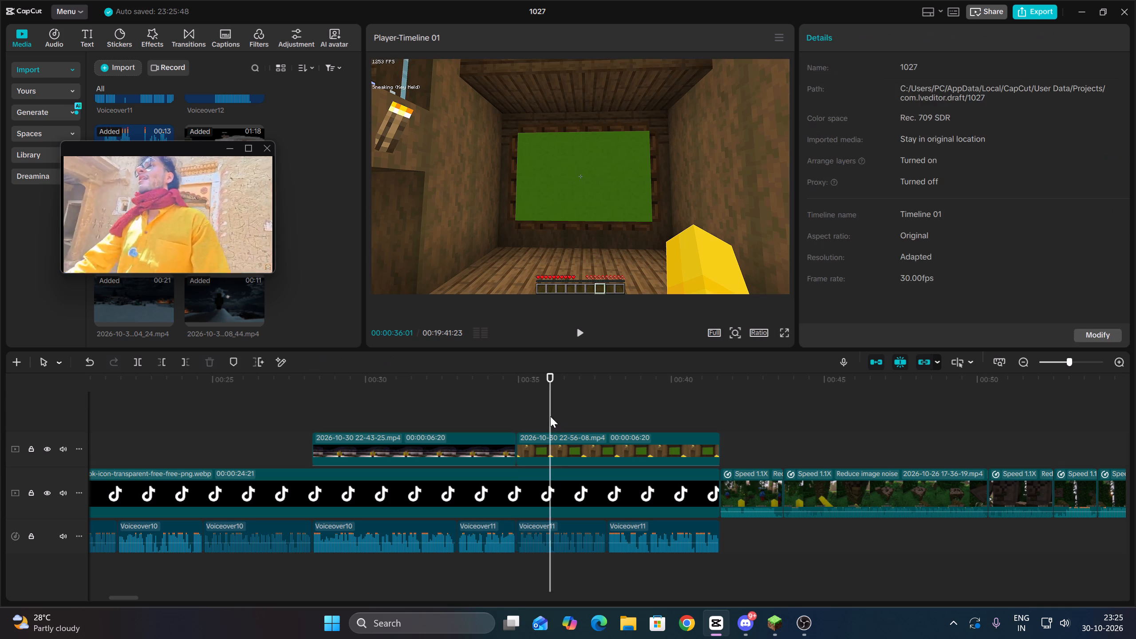
pyautogui.click(562, 452)
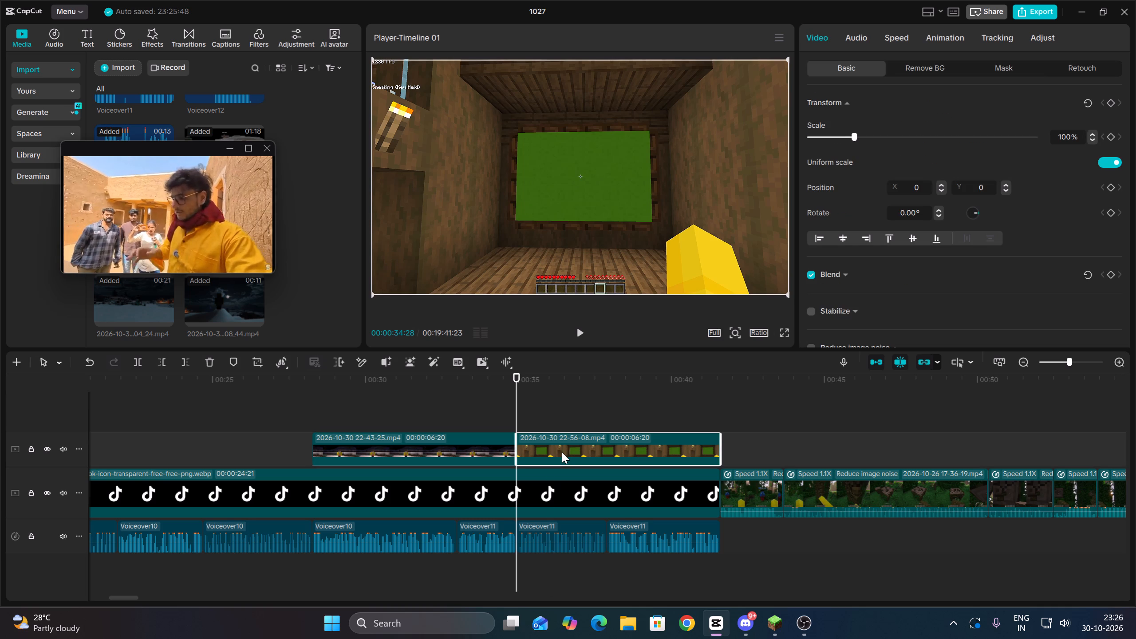
pyautogui.moveTo(854, 133); pyautogui.dragTo(856, 133)
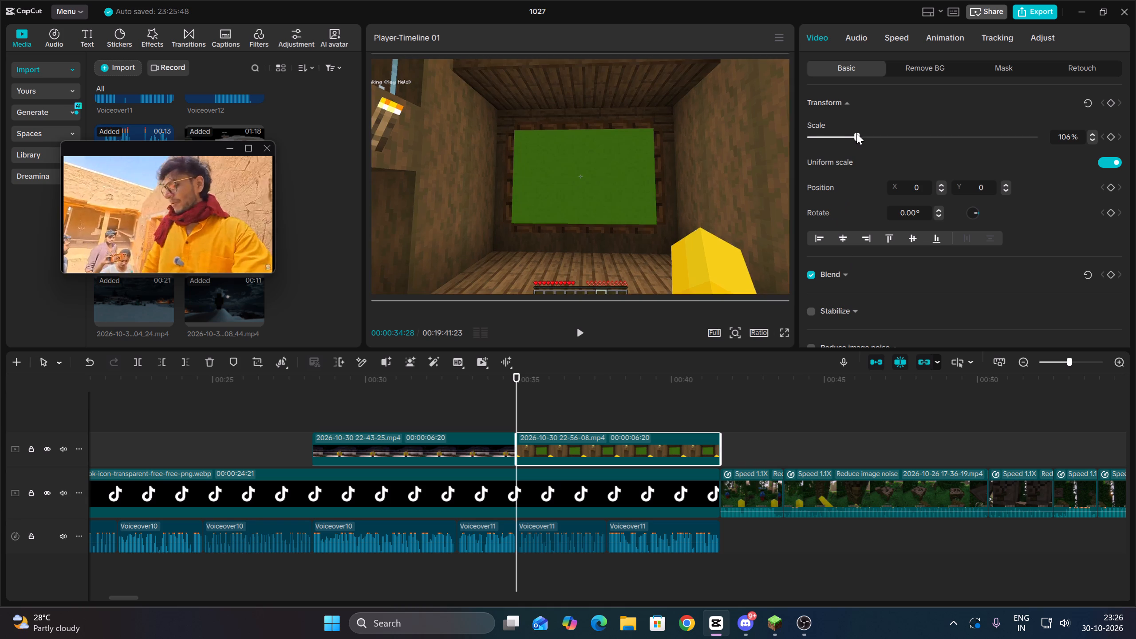
pyautogui.moveTo(856, 133); pyautogui.dragTo(870, 138)
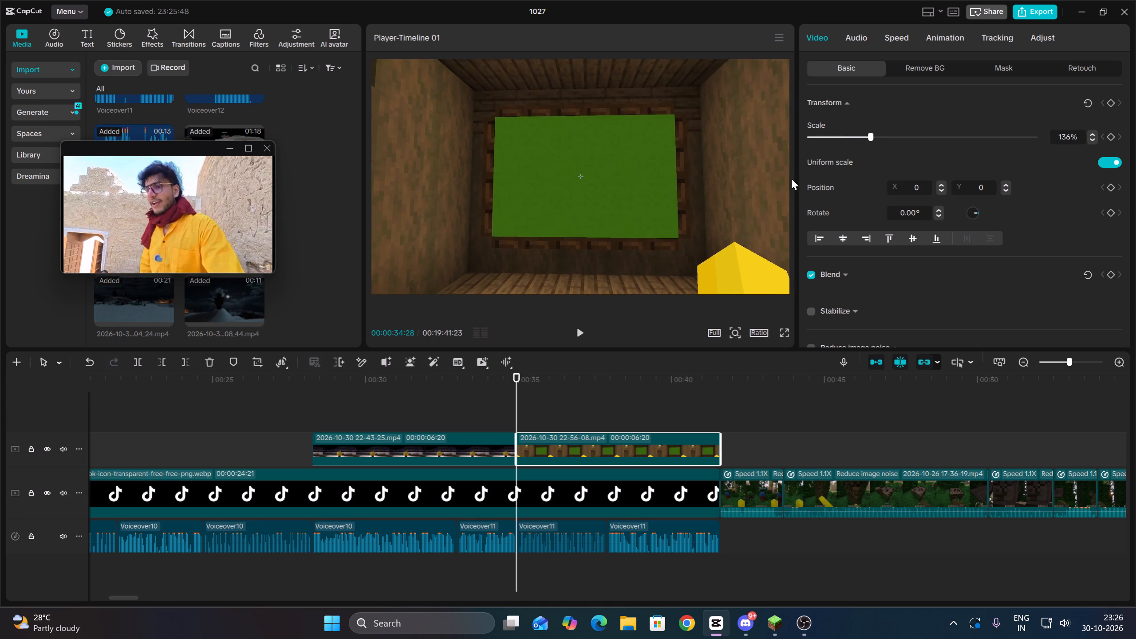
pyautogui.moveTo(761, 178); pyautogui.dragTo(763, 141)
pyautogui.moveTo(756, 159); pyautogui.dragTo(753, 159)
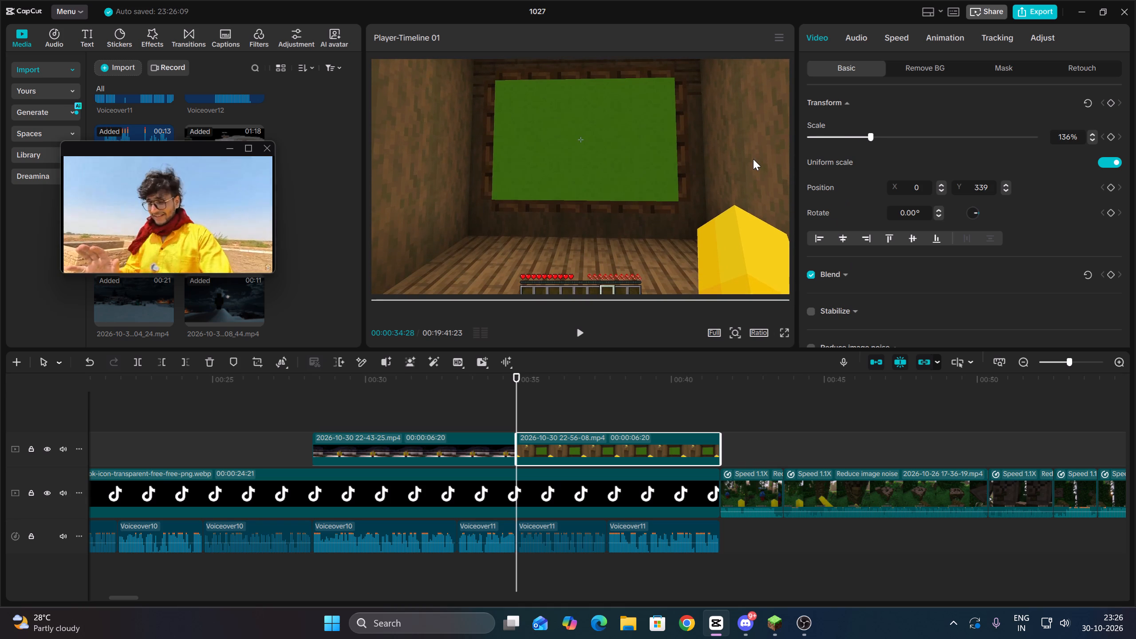
pyautogui.moveTo(753, 159); pyautogui.dragTo(738, 150)
pyautogui.click(863, 135)
pyautogui.moveTo(751, 136); pyautogui.dragTo(753, 152)
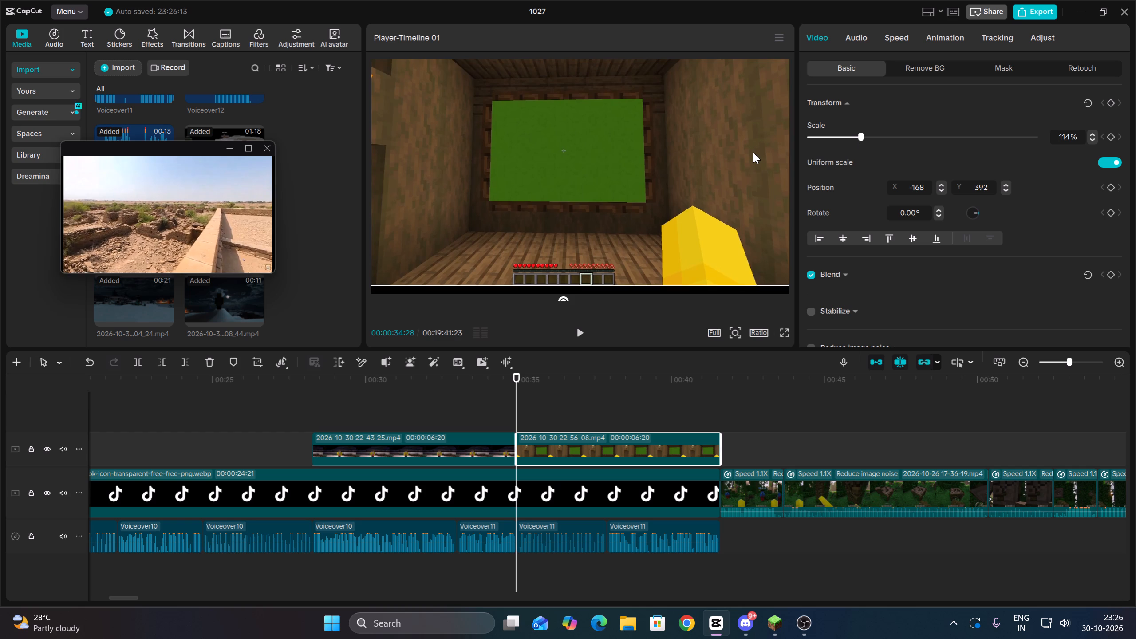
pyautogui.moveTo(753, 152); pyautogui.dragTo(751, 160)
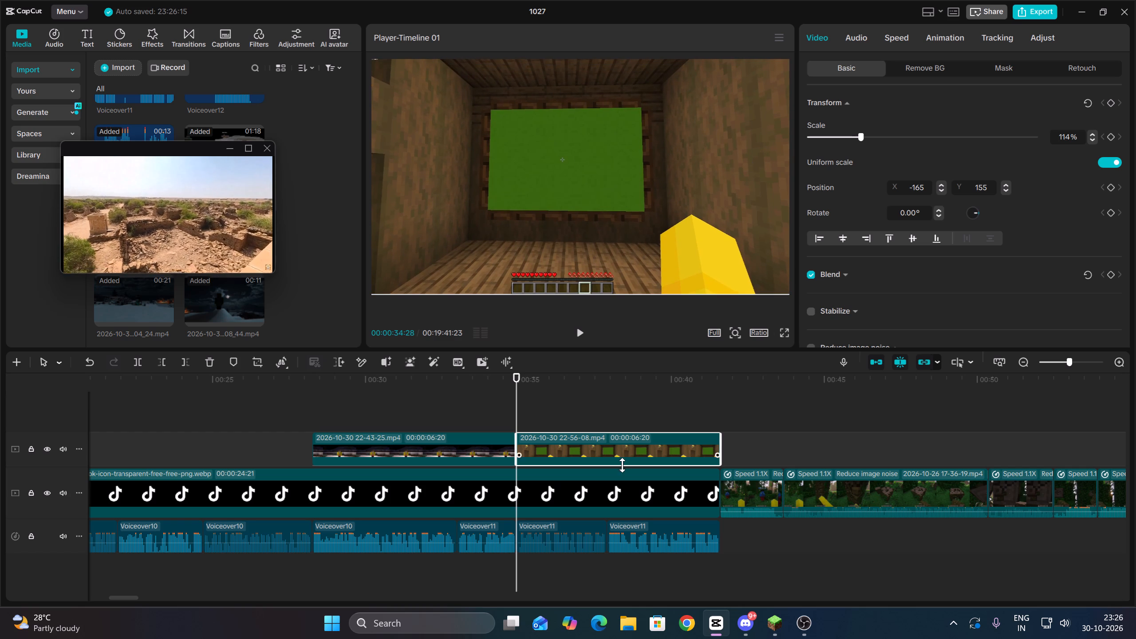
# Play the enlarged house clip from 00:00:34:28 to check its framing.
pyautogui.click(539, 409)
pyautogui.press('Up')
pyautogui.click(555, 448)
pyautogui.press('space')
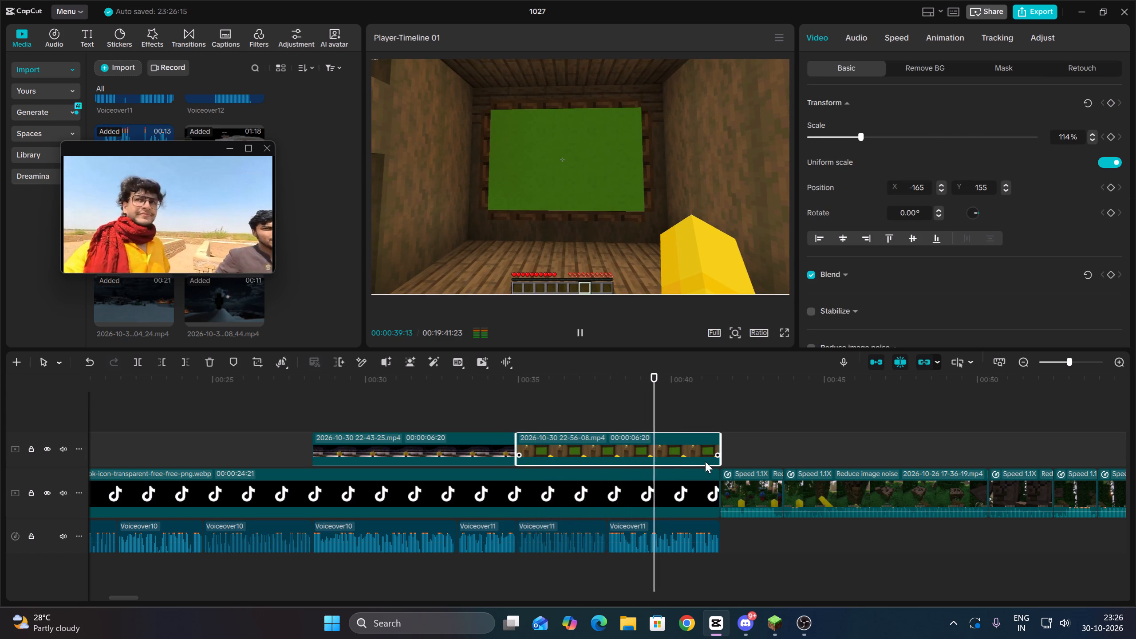
# Split the TikTok logo placeholder at 00:00:34:28, where the house clip starts.
pyautogui.click(522, 407)
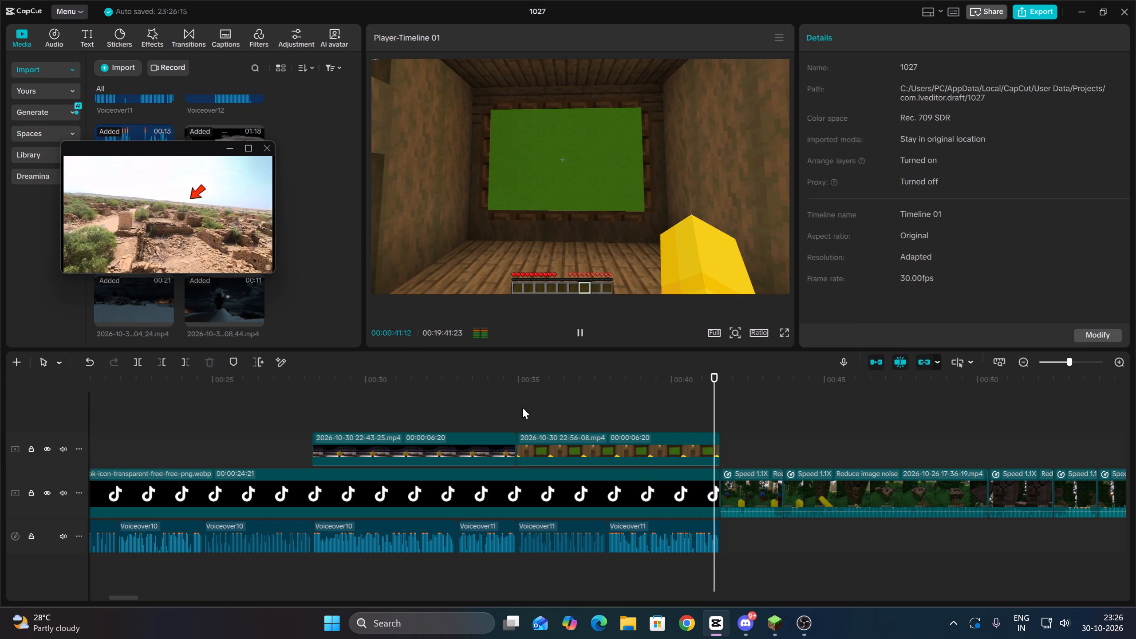
pyautogui.press('Up')
pyautogui.click(535, 483)
pyautogui.click(138, 362)
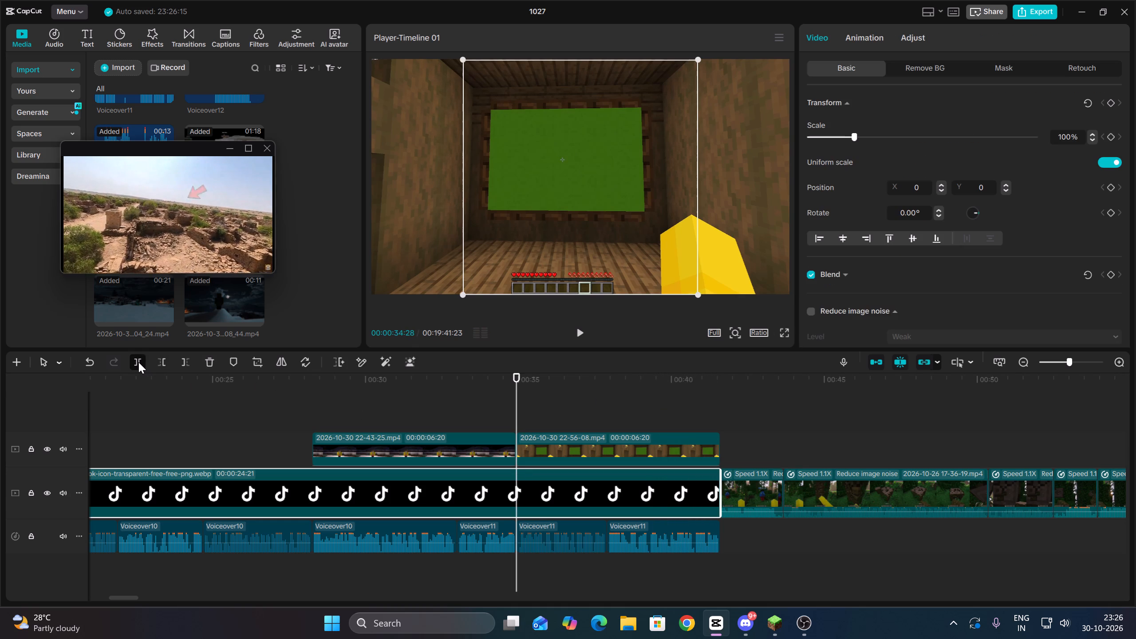
# Copy the 22-43-25 night character clip and place the copy on the main track at 00:00:34:28, beneath the house clip.
pyautogui.click(400, 441)
pyautogui.rightClick(400, 441)
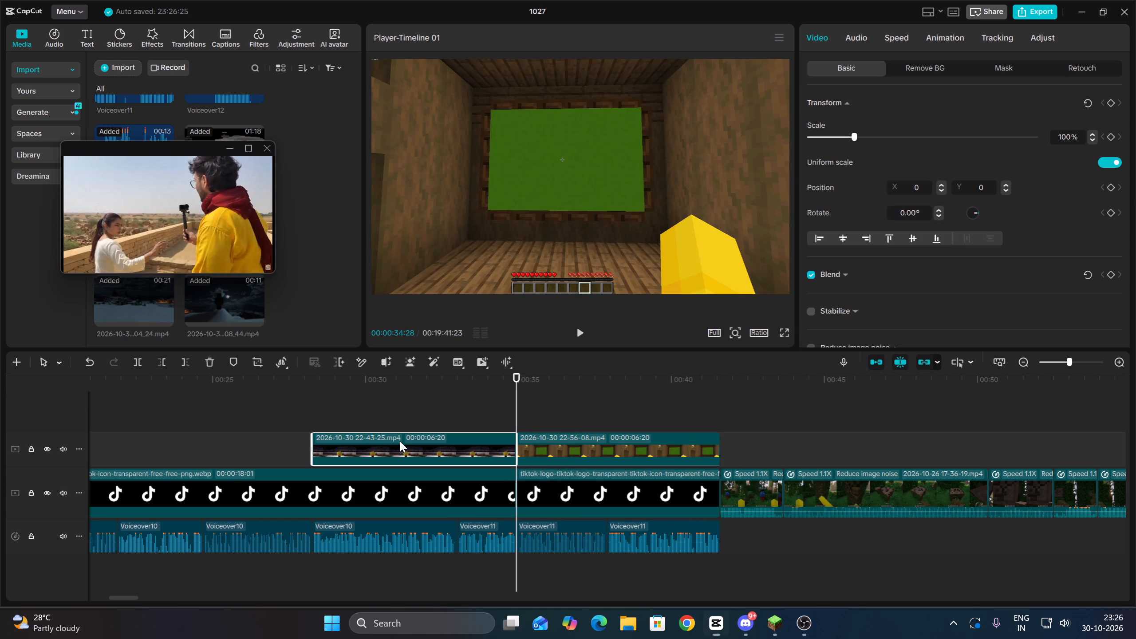
pyautogui.click(477, 118)
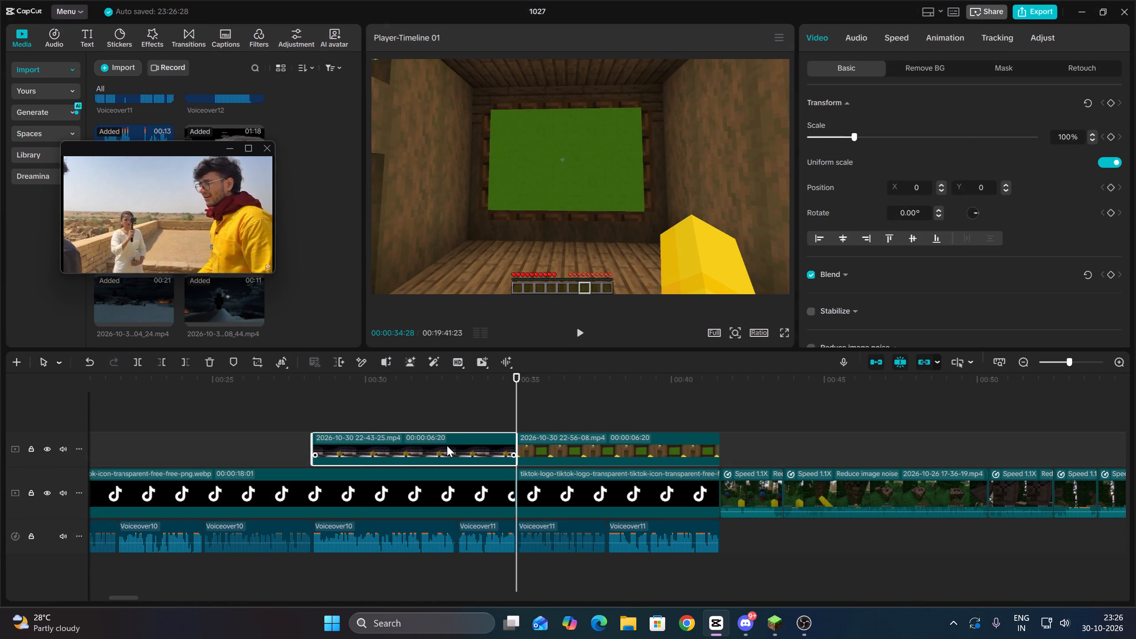
pyautogui.rightClick(461, 398)
pyautogui.click(576, 402)
pyautogui.press('Up')
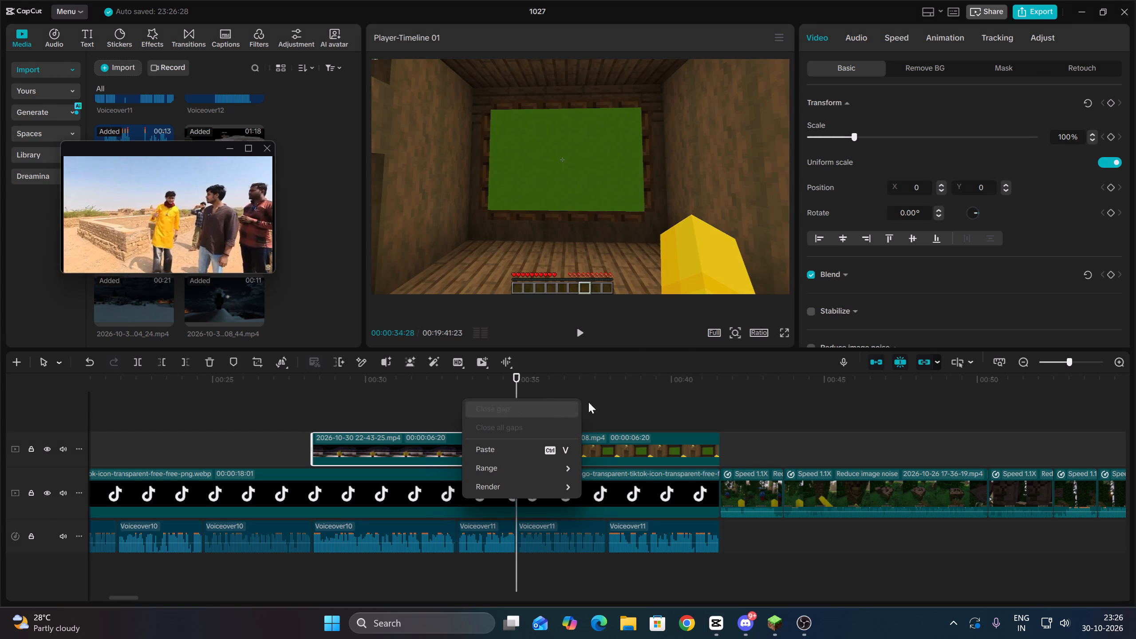
pyautogui.click(610, 401)
pyautogui.press('Up')
pyautogui.press('Down')
pyautogui.rightClick(547, 413)
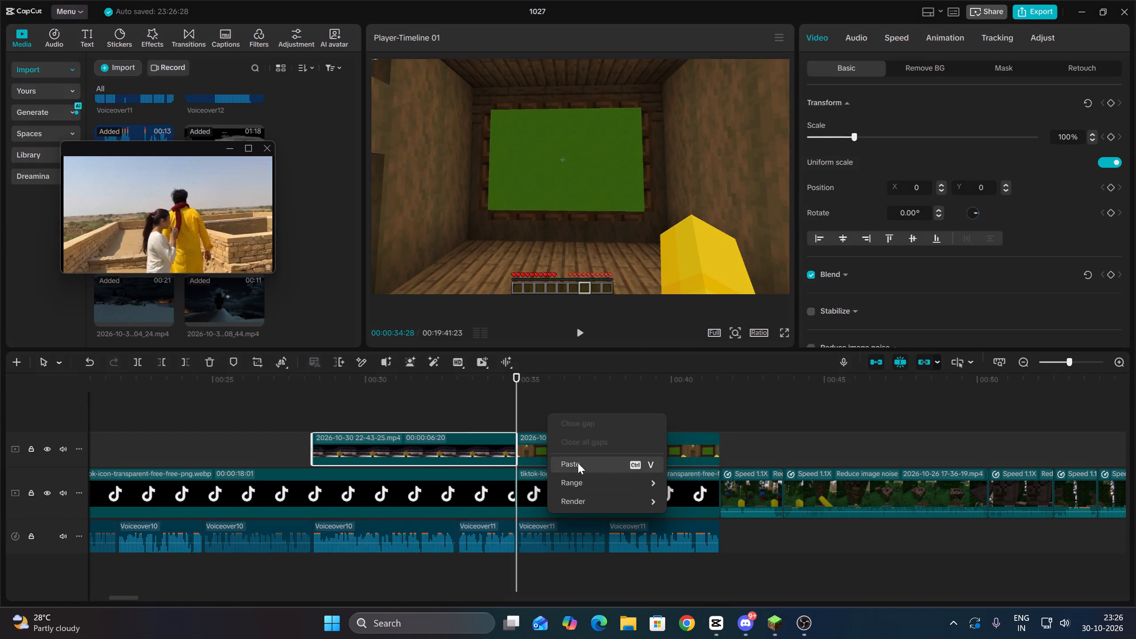
pyautogui.click(578, 463)
pyautogui.moveTo(561, 434); pyautogui.dragTo(576, 522)
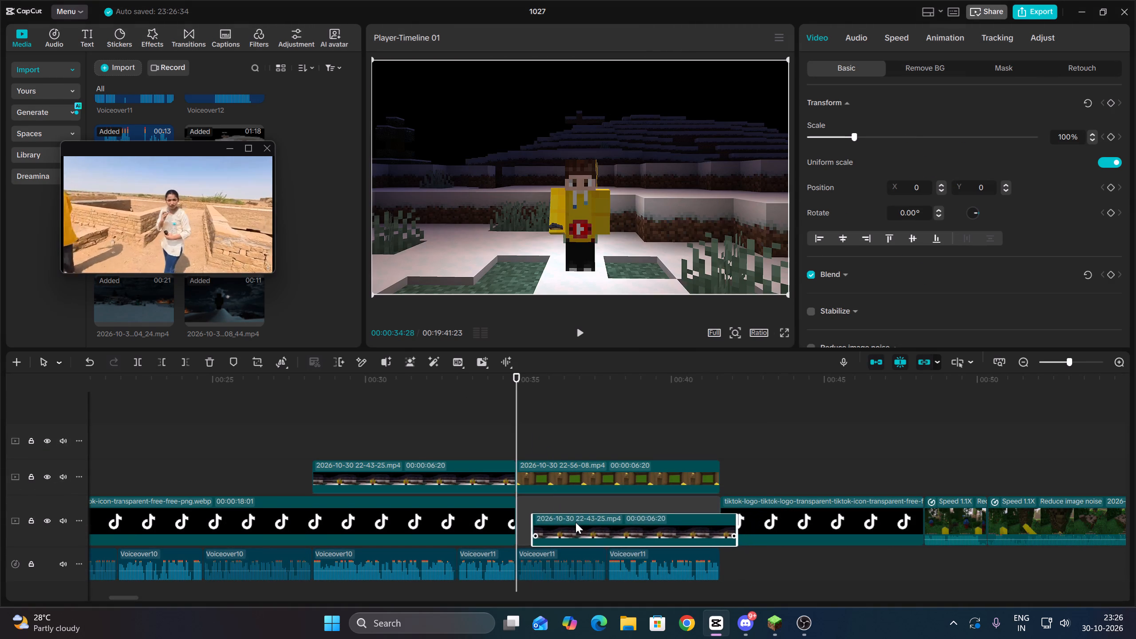
pyautogui.moveTo(576, 522); pyautogui.dragTo(567, 517)
# Delete the split-off TikTok placeholder segment following the copied night clip.
pyautogui.moveTo(776, 442); pyautogui.dragTo(805, 534)
pyautogui.press('Delete')
# Key out the house clip's green screen with Chroma key, sampling its green and setting the intensity to 12.
pyautogui.click(639, 499)
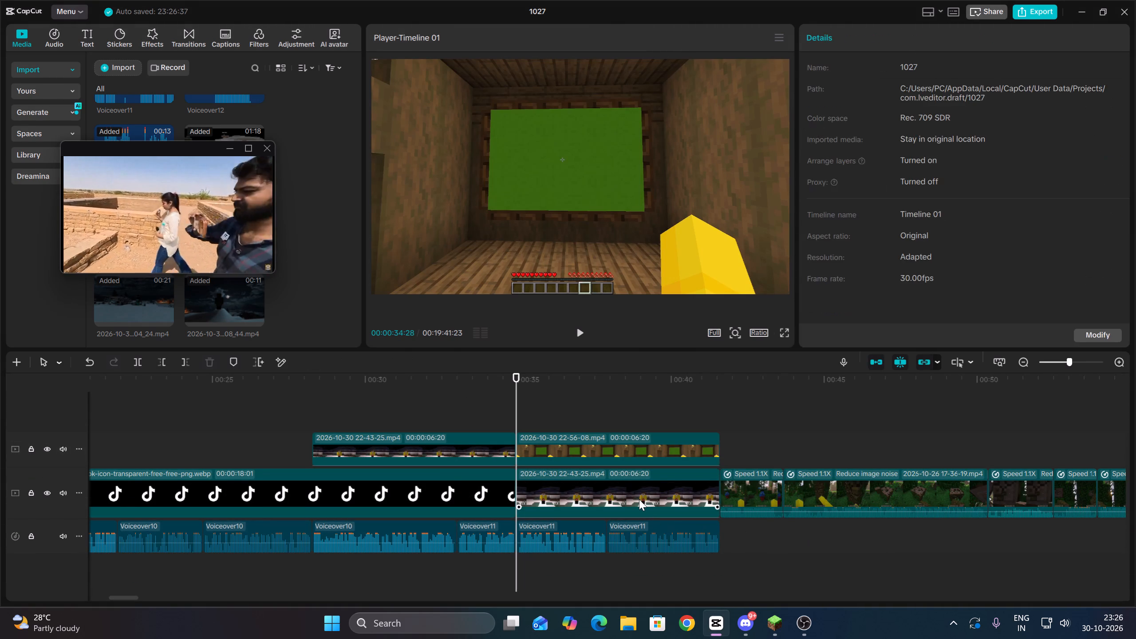
pyautogui.click(629, 446)
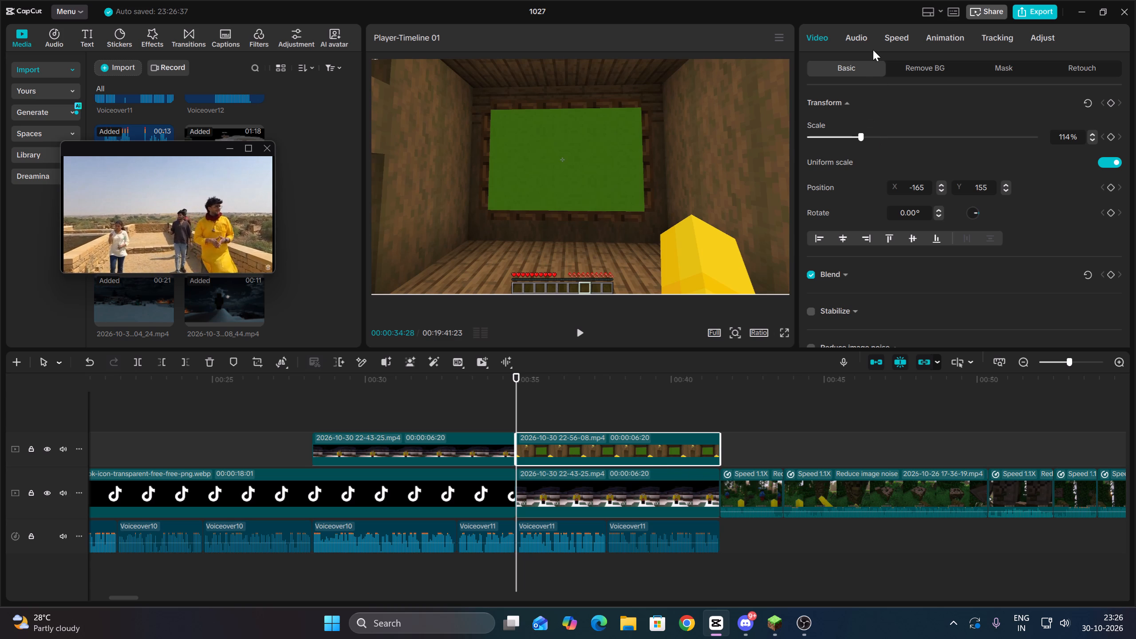
pyautogui.click(907, 66)
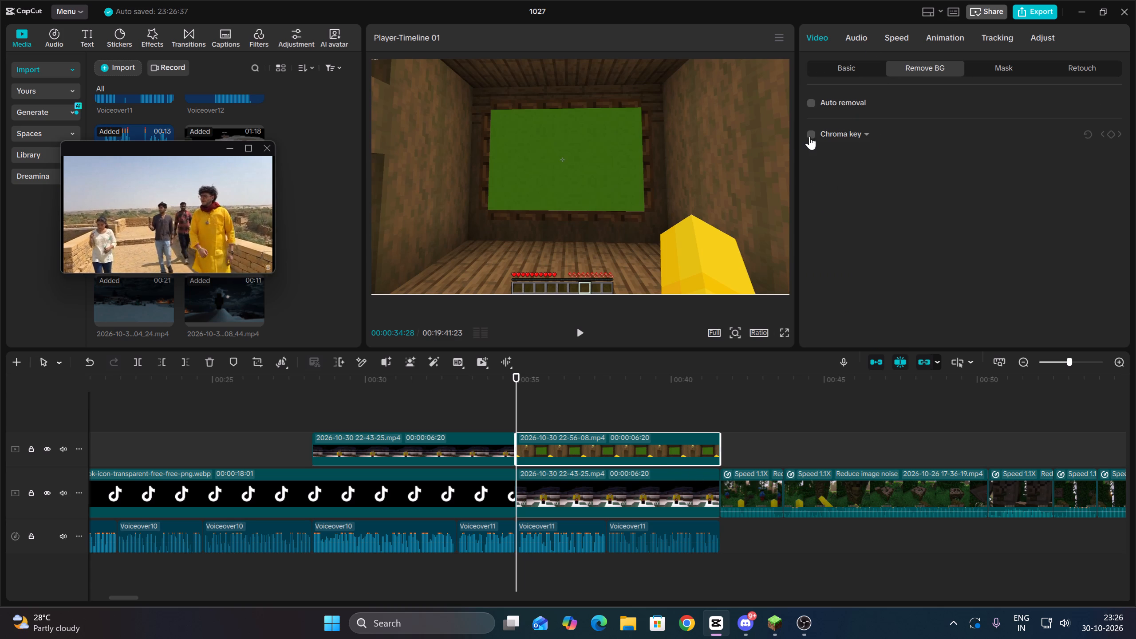
pyautogui.click(809, 134)
pyautogui.click(599, 152)
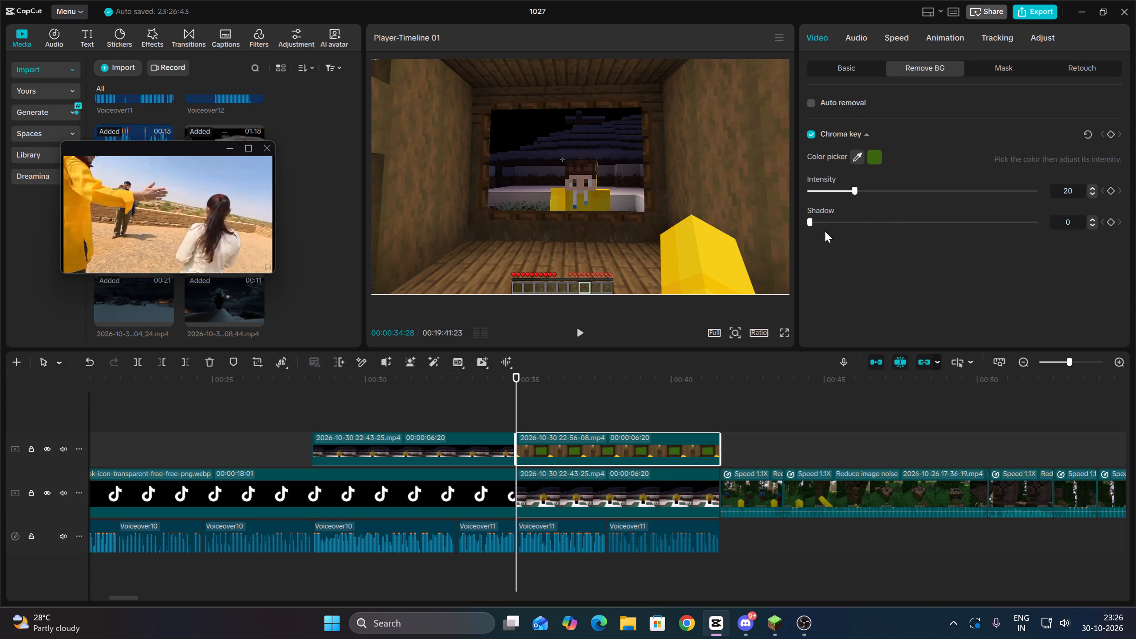
pyautogui.moveTo(859, 185); pyautogui.dragTo(837, 192)
# Reposition the night copy upward and slightly sideways so the character sits inside the house's keyed-out frame, and check it full screen.
pyautogui.click(609, 496)
pyautogui.moveTo(703, 222); pyautogui.dragTo(690, 176)
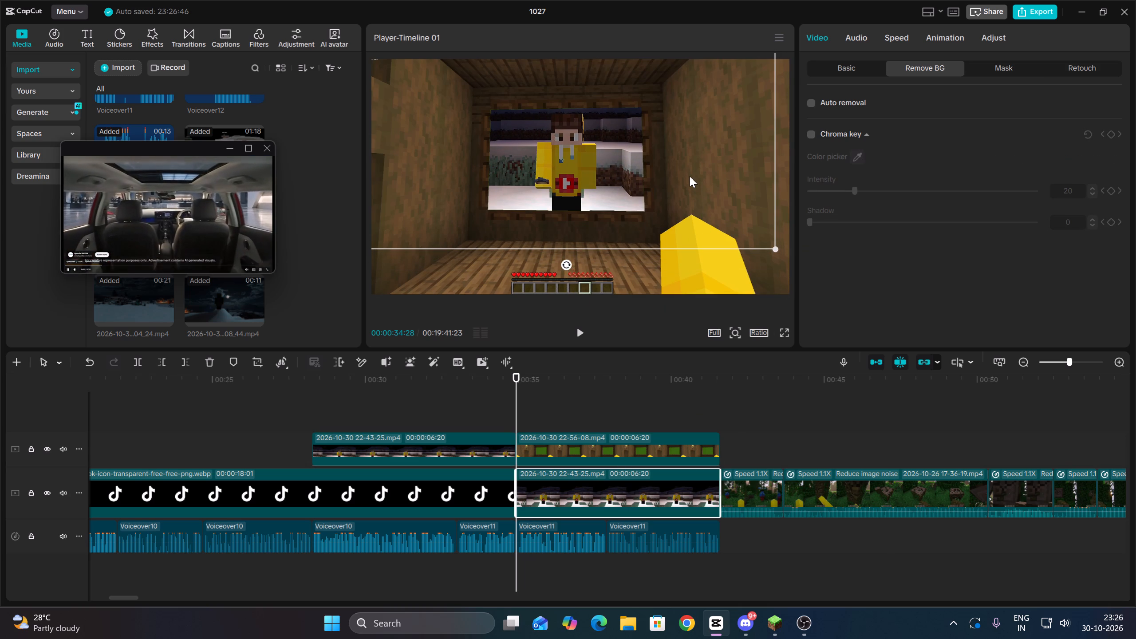
pyautogui.moveTo(690, 176); pyautogui.dragTo(692, 177)
pyautogui.moveTo(791, 331); pyautogui.dragTo(776, 328)
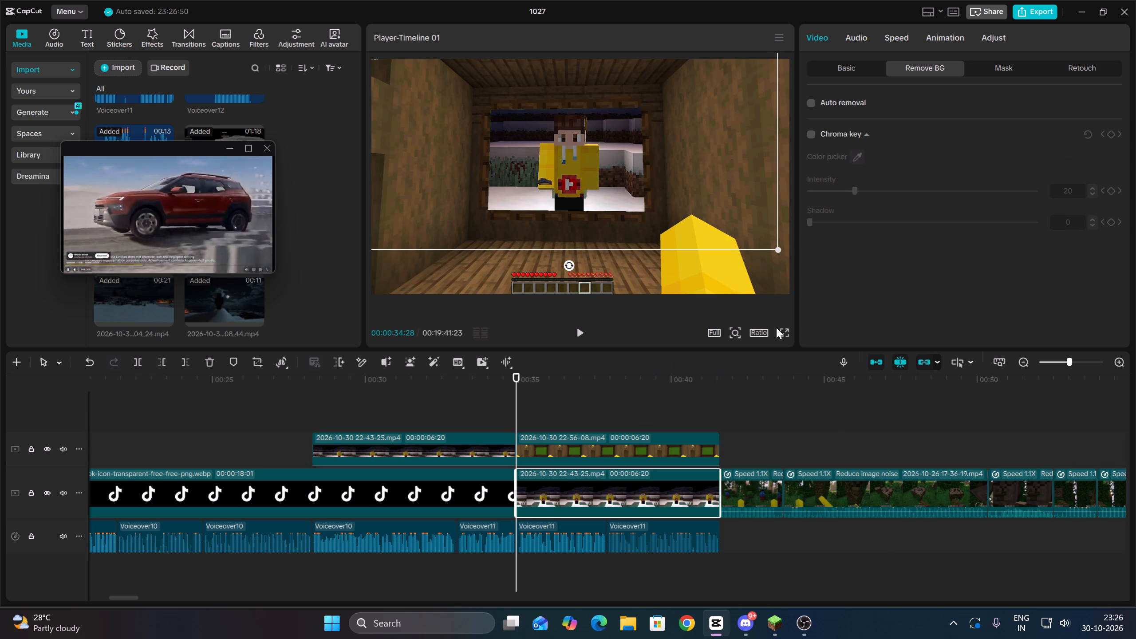
pyautogui.click(776, 327)
pyautogui.click(786, 333)
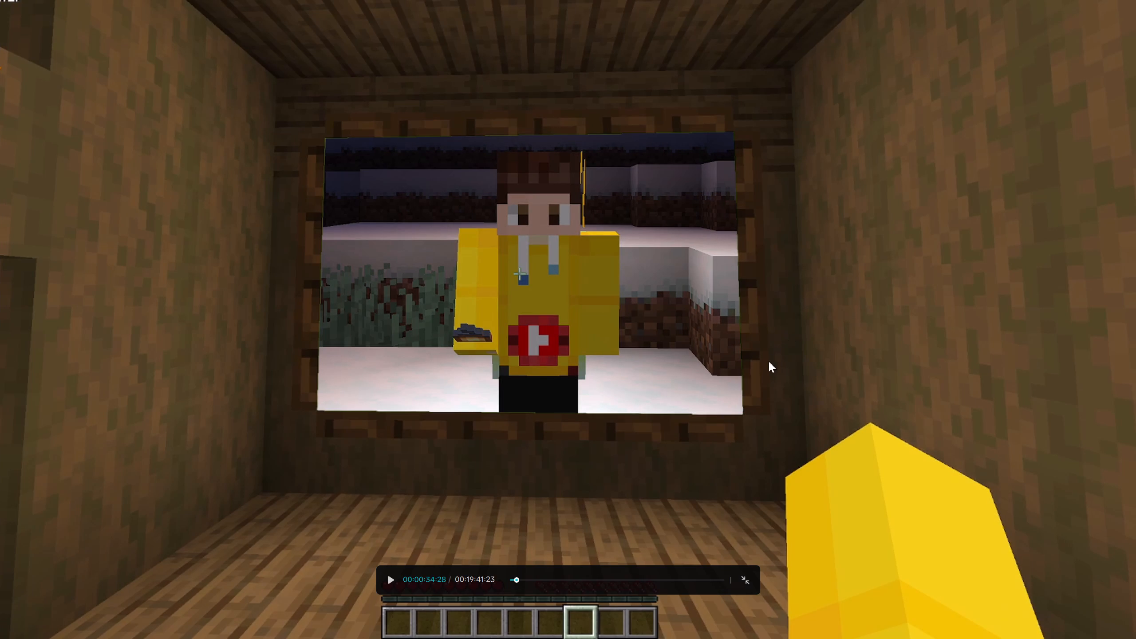
pyautogui.click(742, 576)
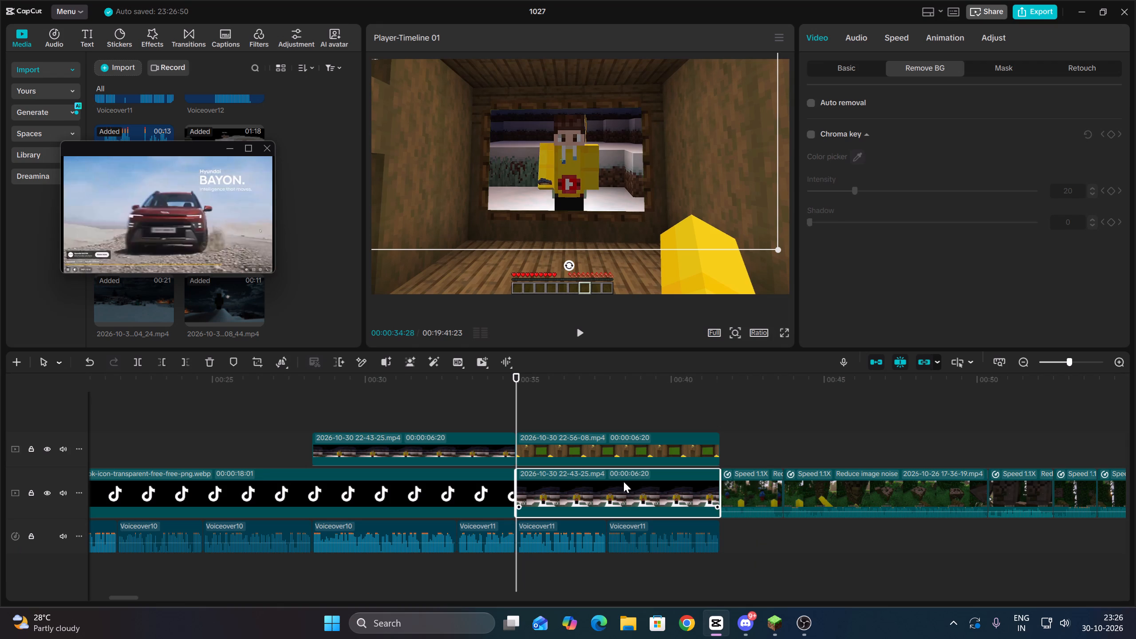
# Fine-tune the house clip's chroma key to intensity 11 with shadow at 0.
pyautogui.click(624, 451)
pyautogui.moveTo(820, 226); pyautogui.dragTo(832, 226)
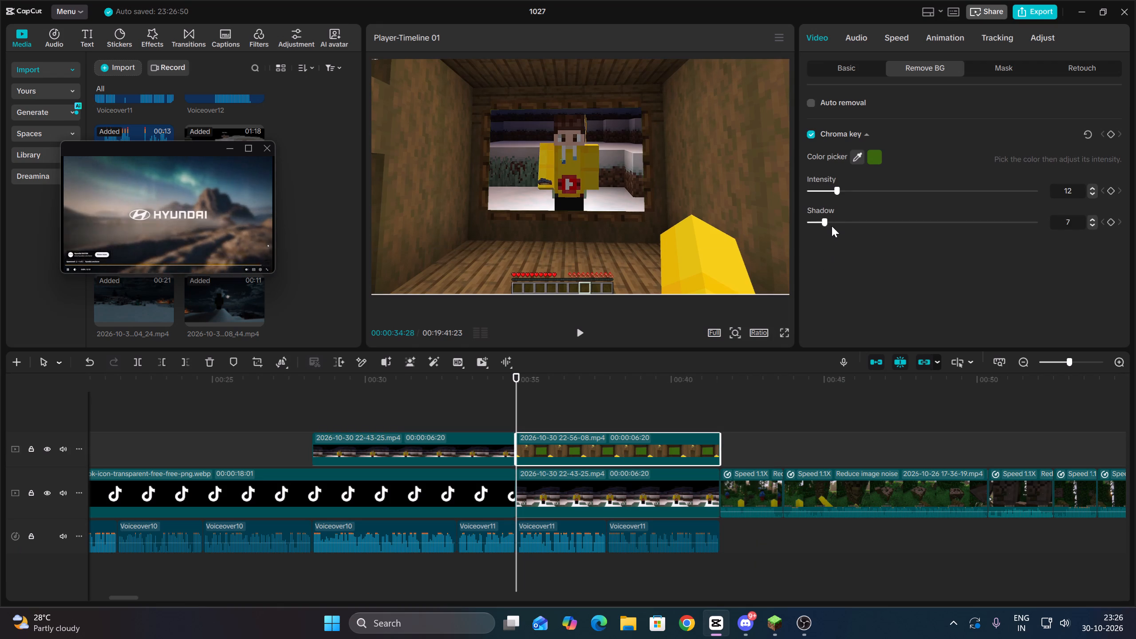
pyautogui.moveTo(832, 226); pyautogui.dragTo(711, 211)
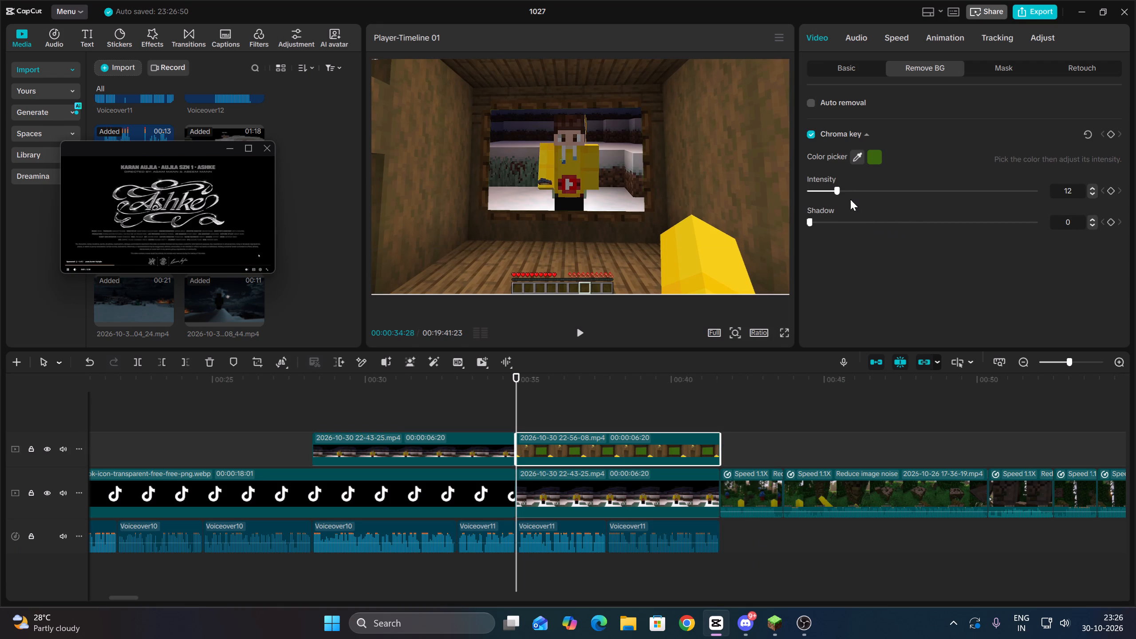
pyautogui.moveTo(841, 191); pyautogui.dragTo(843, 191)
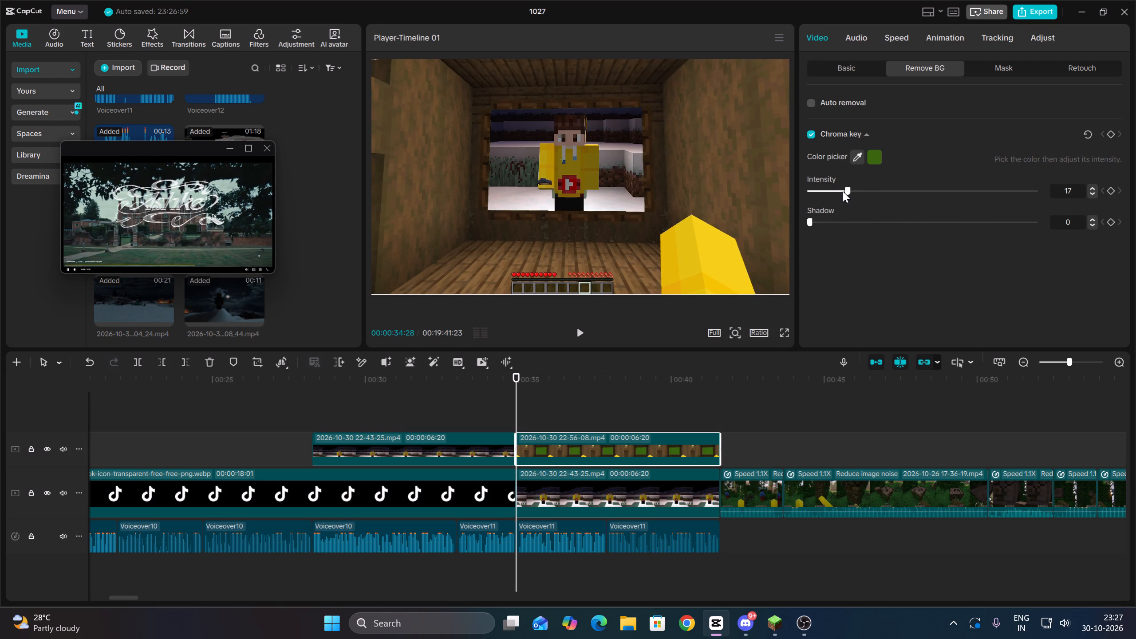
pyautogui.moveTo(843, 191); pyautogui.dragTo(835, 191)
pyautogui.click(870, 155)
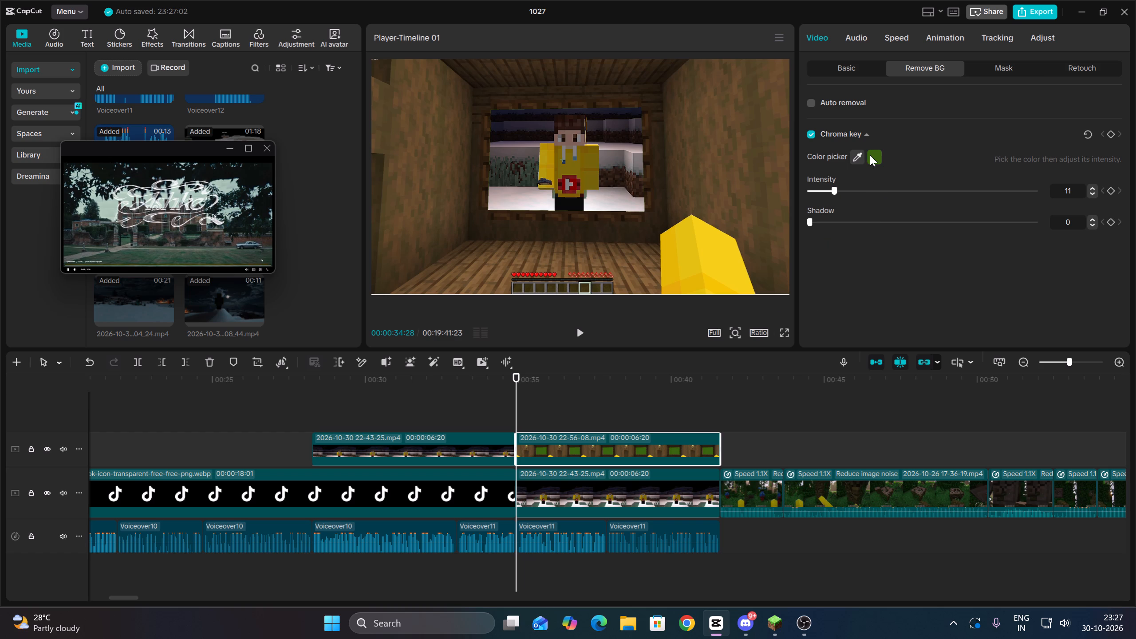
pyautogui.click(879, 157)
pyautogui.click(862, 157)
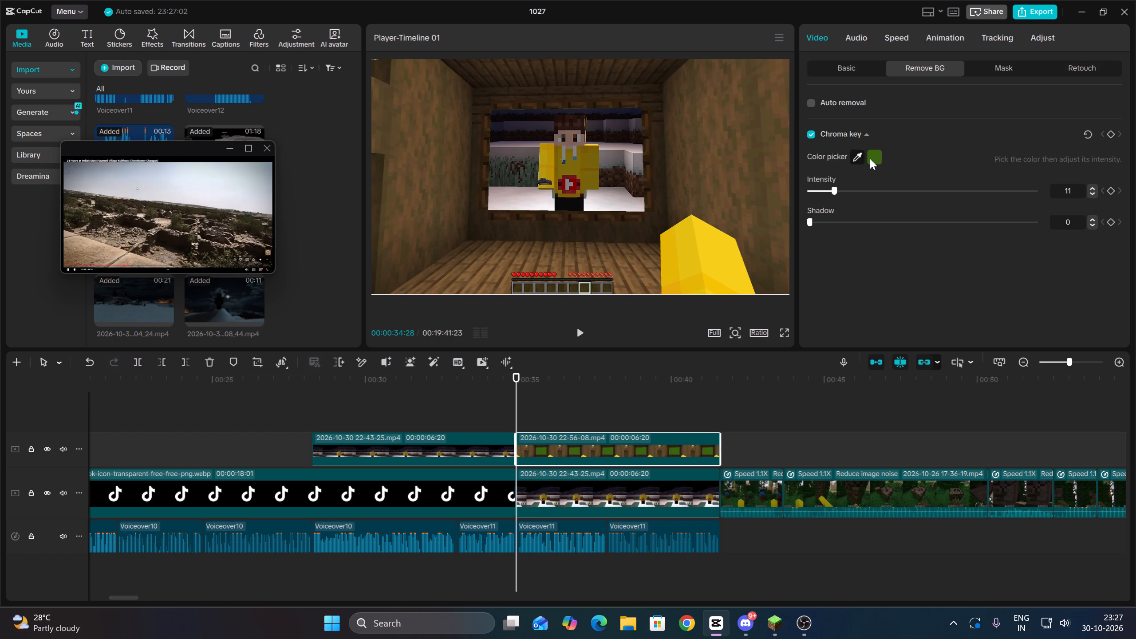
pyautogui.click(875, 158)
pyautogui.click(873, 155)
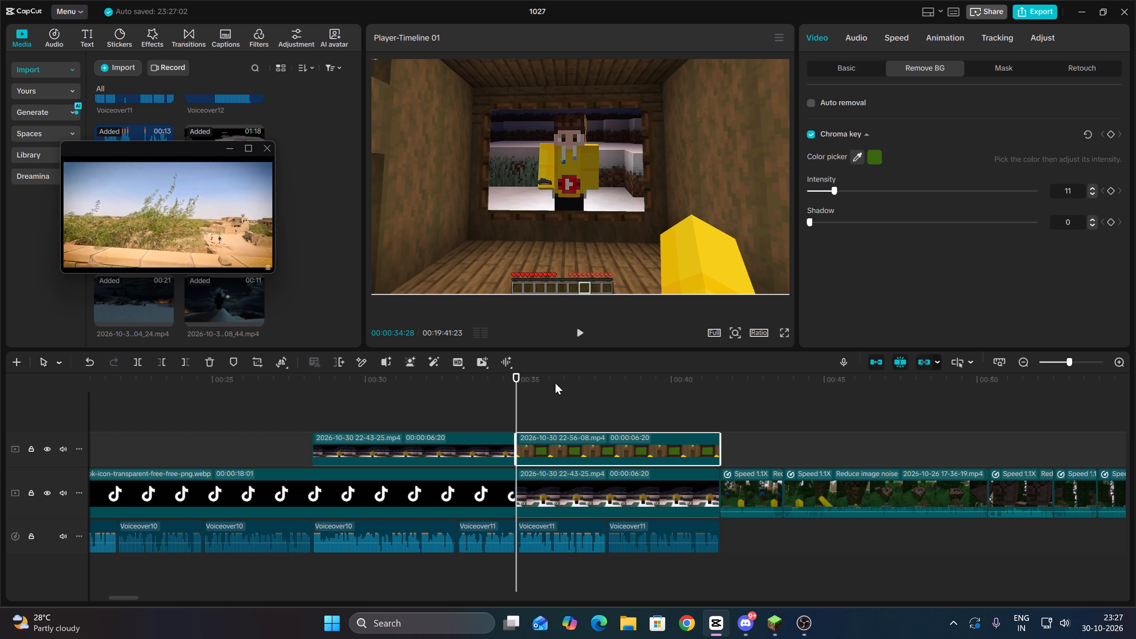
# Play the timeline from shortly before the night clip through the keyed house segment to check both against the voiceover.
pyautogui.click(501, 402)
pyautogui.moveTo(501, 402); pyautogui.dragTo(257, 398)
pyautogui.click(588, 334)
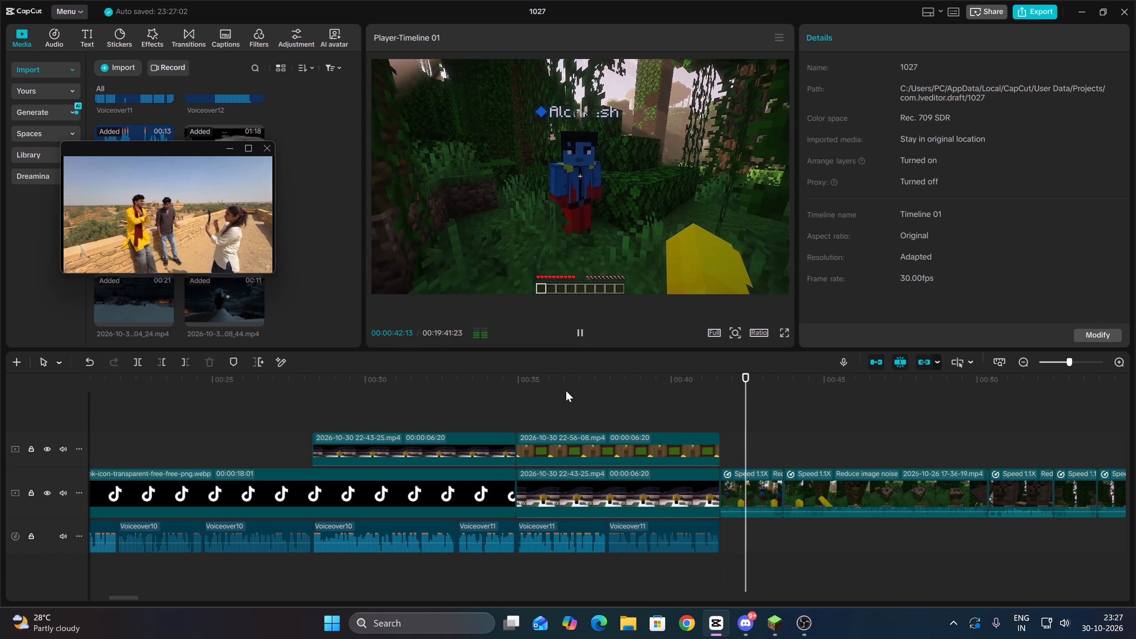
# Replace the short TikTok logo placeholder at about 14 s with the night clip above it, moved down onto the main track.
pyautogui.click(508, 400)
pyautogui.moveTo(508, 400); pyautogui.dragTo(0, 381)
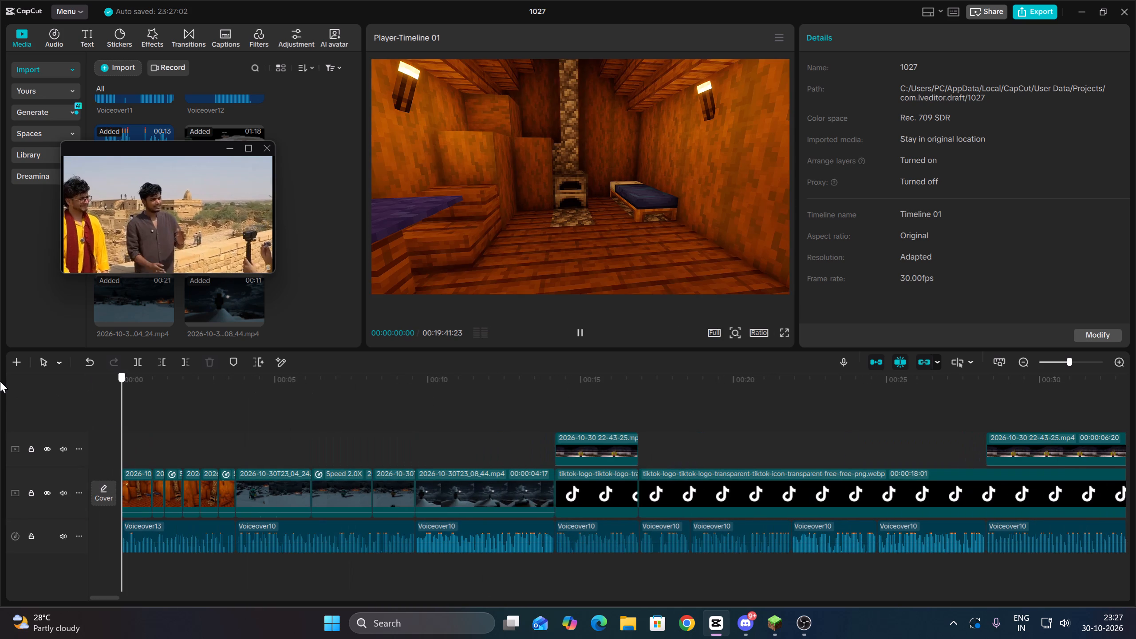
pyautogui.moveTo(0, 381); pyautogui.dragTo(0, 385)
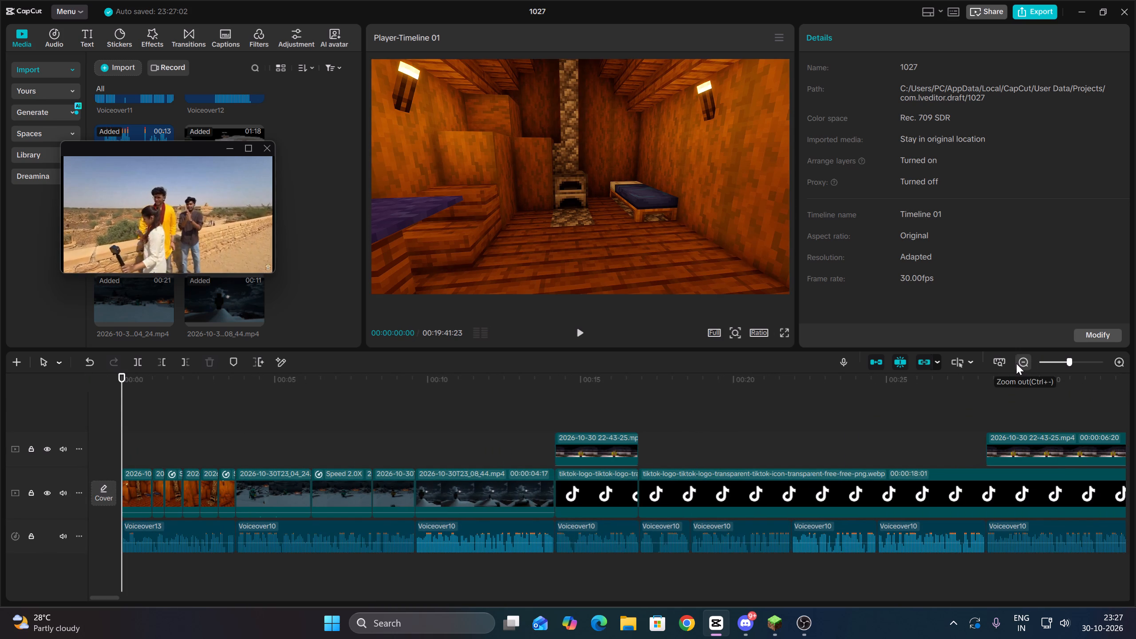
pyautogui.click(607, 482)
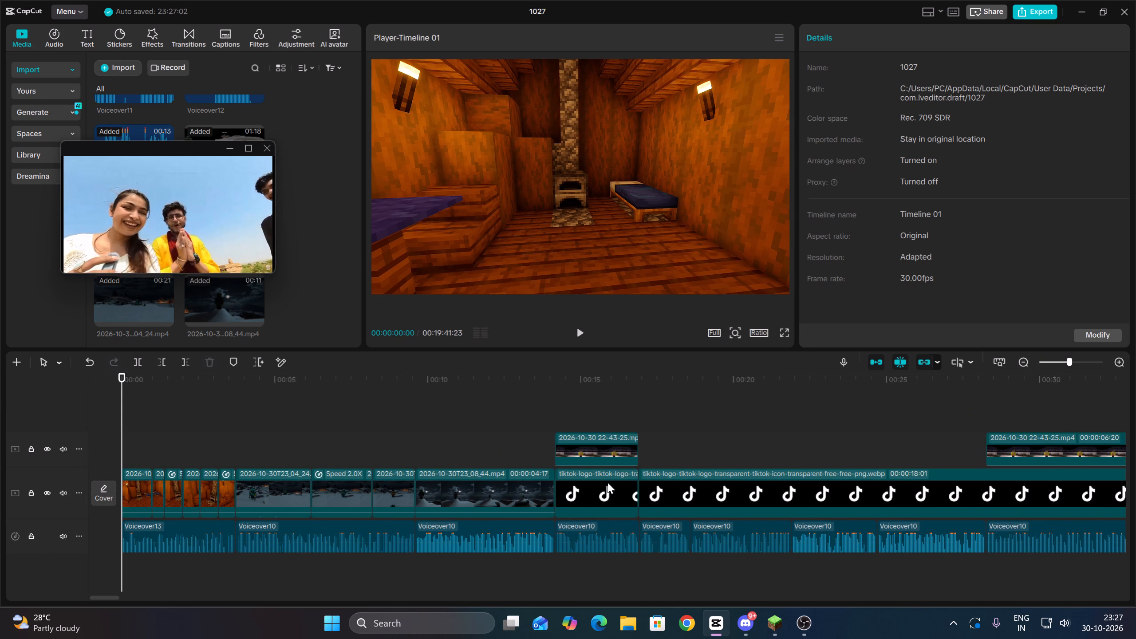
pyautogui.press('Down')
pyautogui.press('Down')
pyautogui.press('Down')
pyautogui.press('Down')
pyautogui.press('Down')
pyautogui.press('Down')
pyautogui.press('Down')
pyautogui.press('Down')
pyautogui.press('Down')
pyautogui.press('Down')
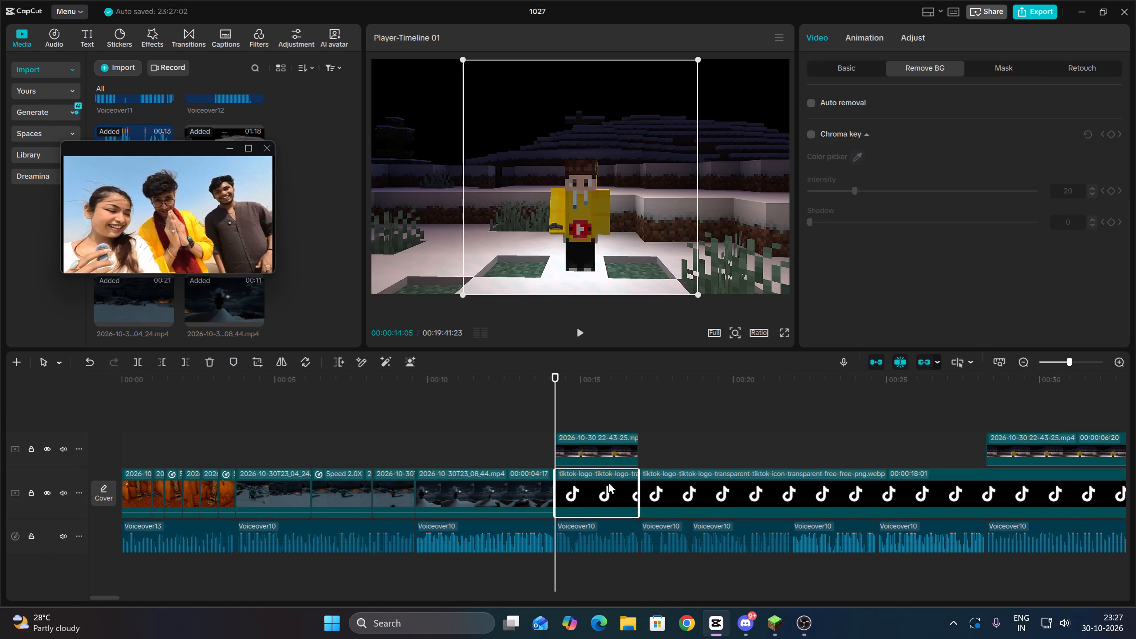
pyautogui.press('space')
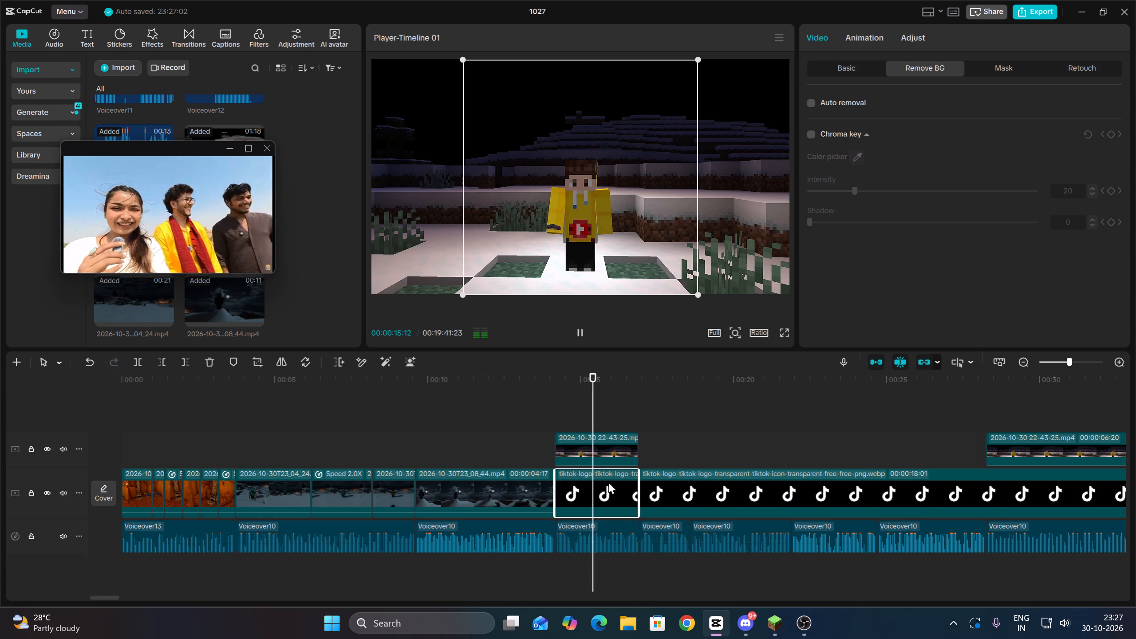
pyautogui.press('Delete')
pyautogui.moveTo(607, 446); pyautogui.dragTo(601, 479)
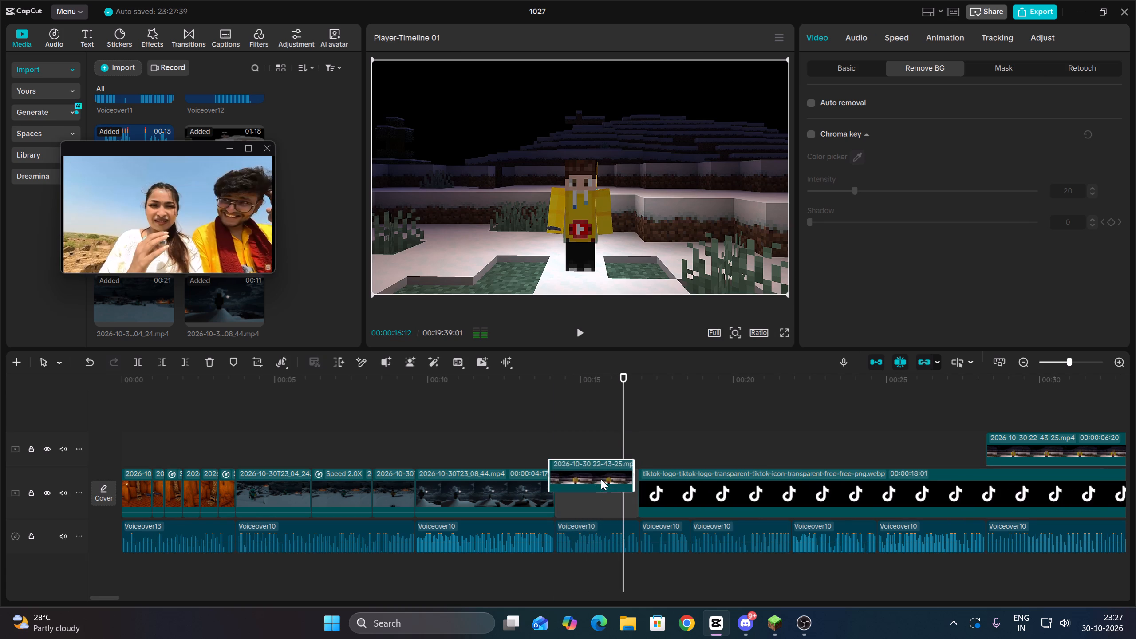
pyautogui.moveTo(601, 479); pyautogui.dragTo(600, 483)
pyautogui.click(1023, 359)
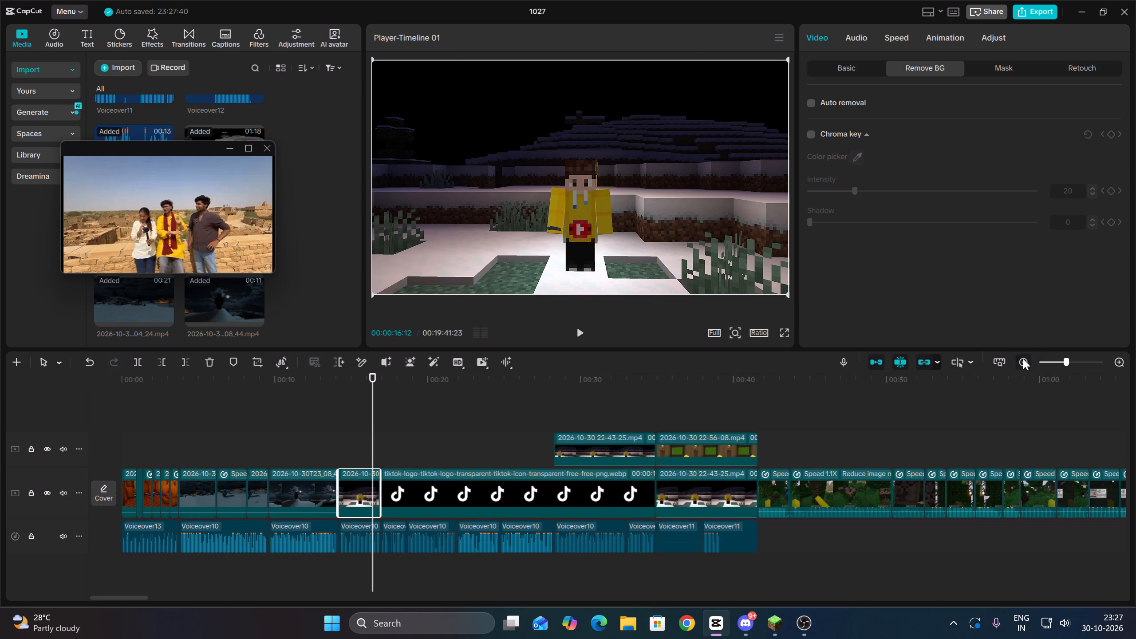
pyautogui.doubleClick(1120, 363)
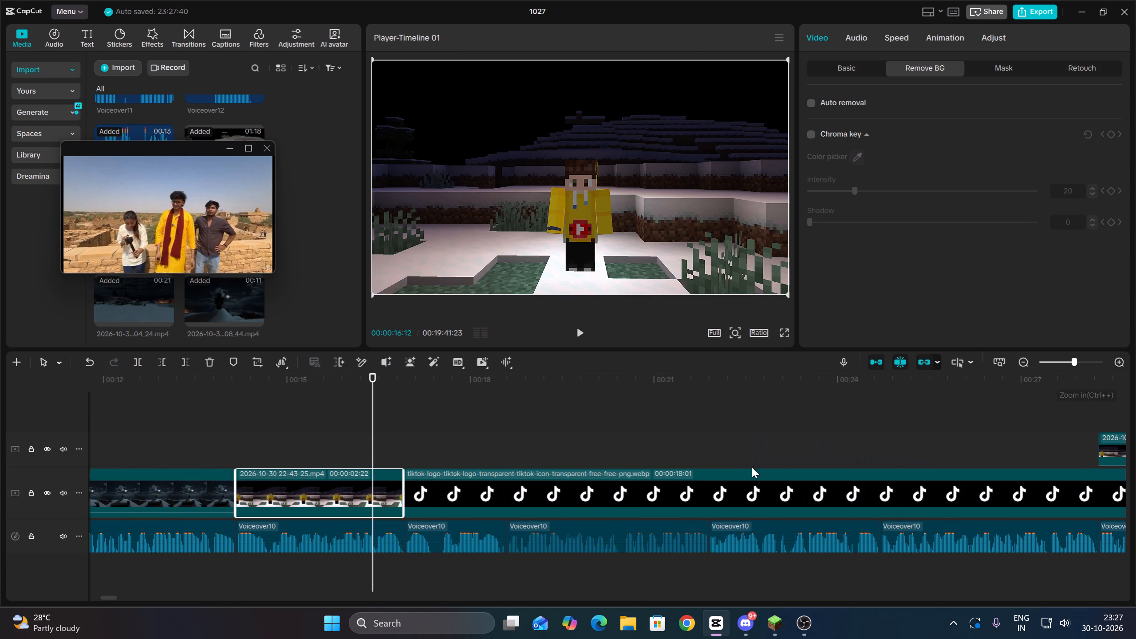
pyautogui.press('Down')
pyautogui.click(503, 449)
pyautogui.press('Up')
# Switch to the open Dawn Client Minecraft game and quit it.
pyautogui.click(773, 629)
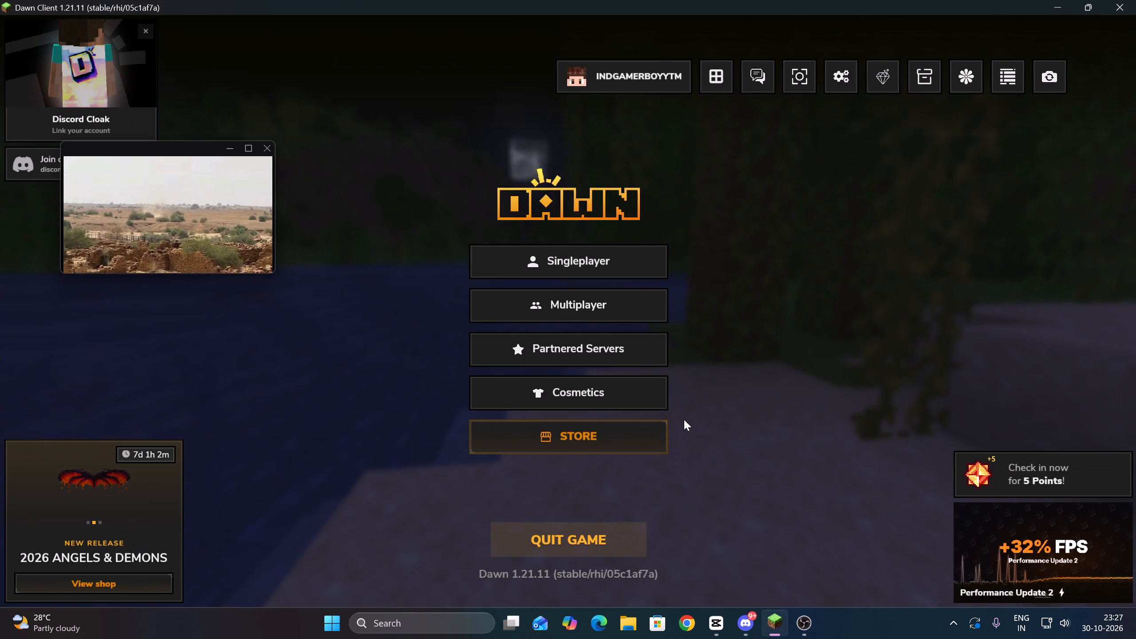
pyautogui.click(611, 532)
# Open Prism Launcher, launch the 1.20.1 Minecraft instance in the 1.10.1 group, and clear away the editor, OBS and launcher windows.
pyautogui.click(795, 609)
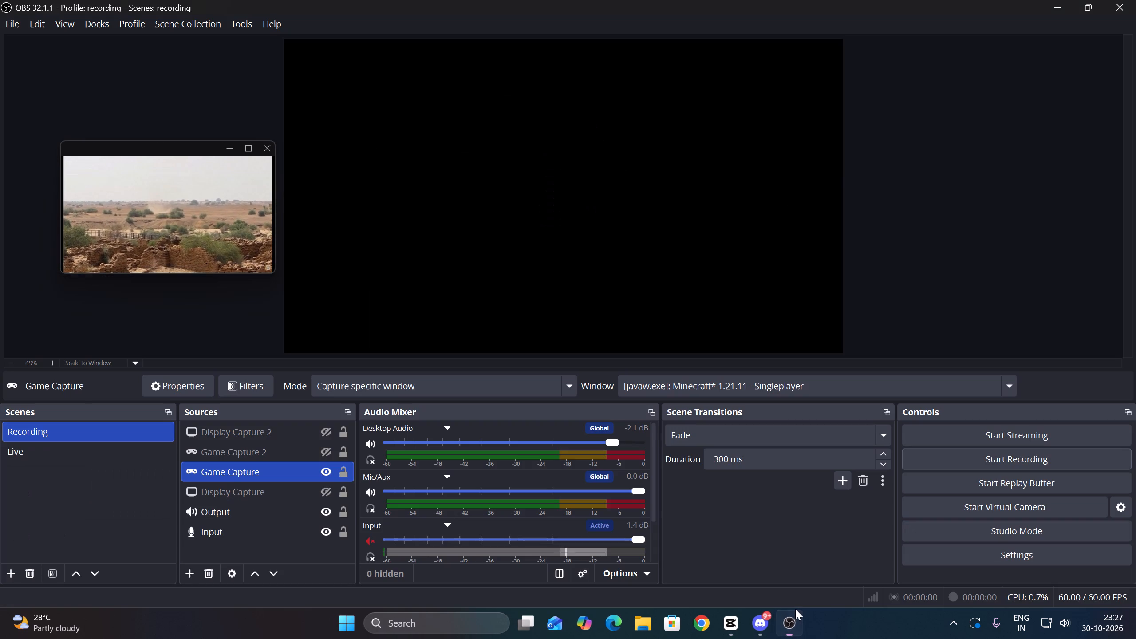
pyautogui.click(434, 629)
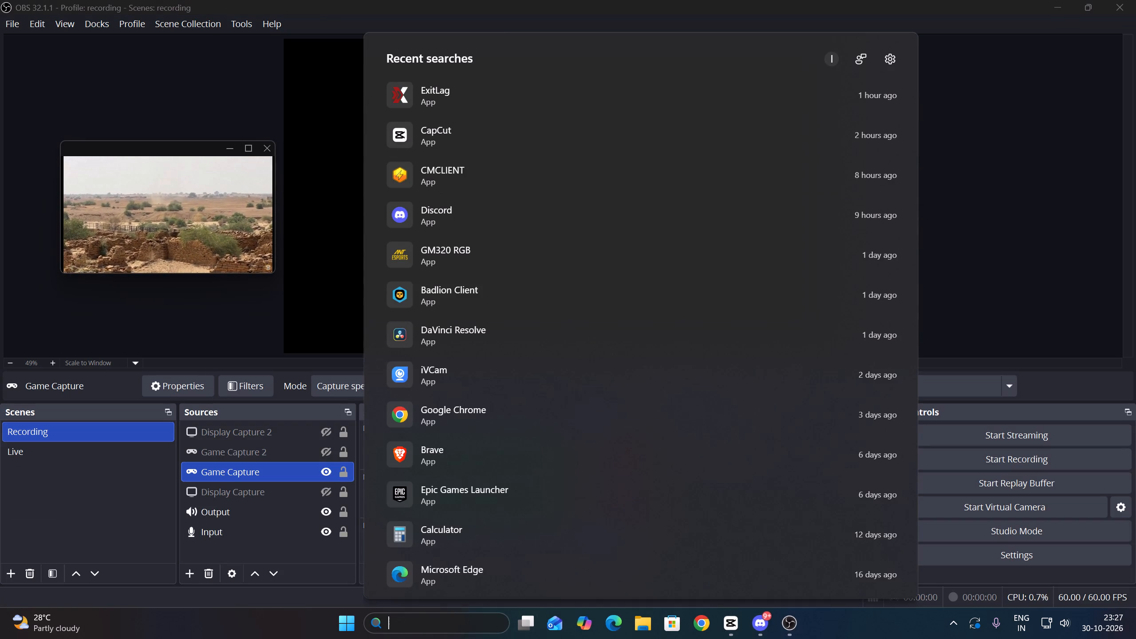
pyautogui.press('p')
pyautogui.press('Return')
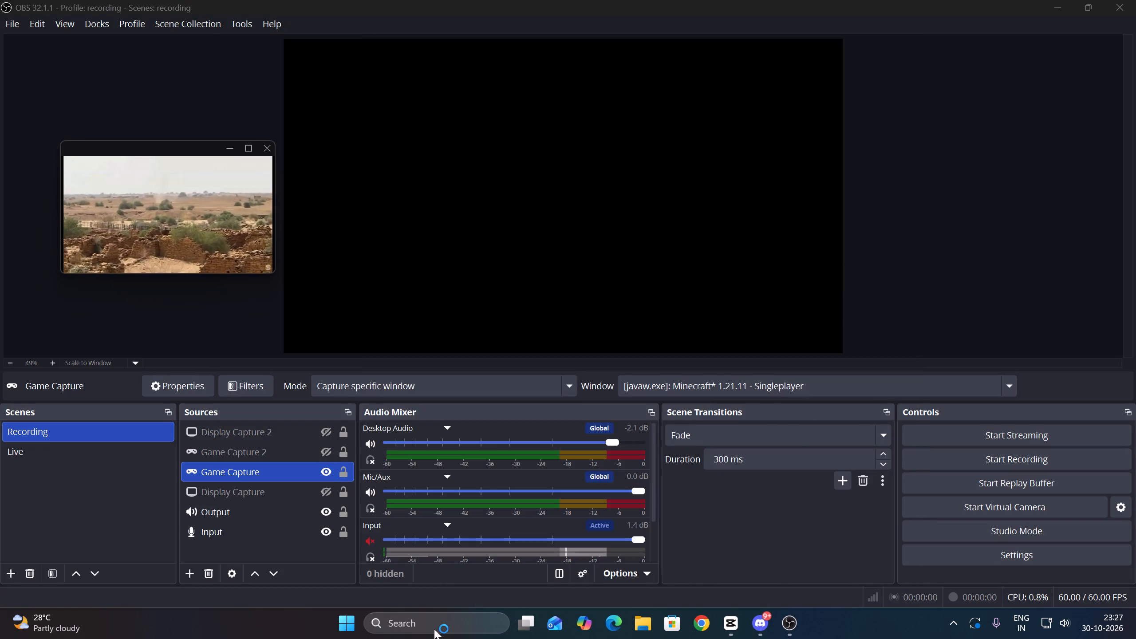
pyautogui.click(1053, 0)
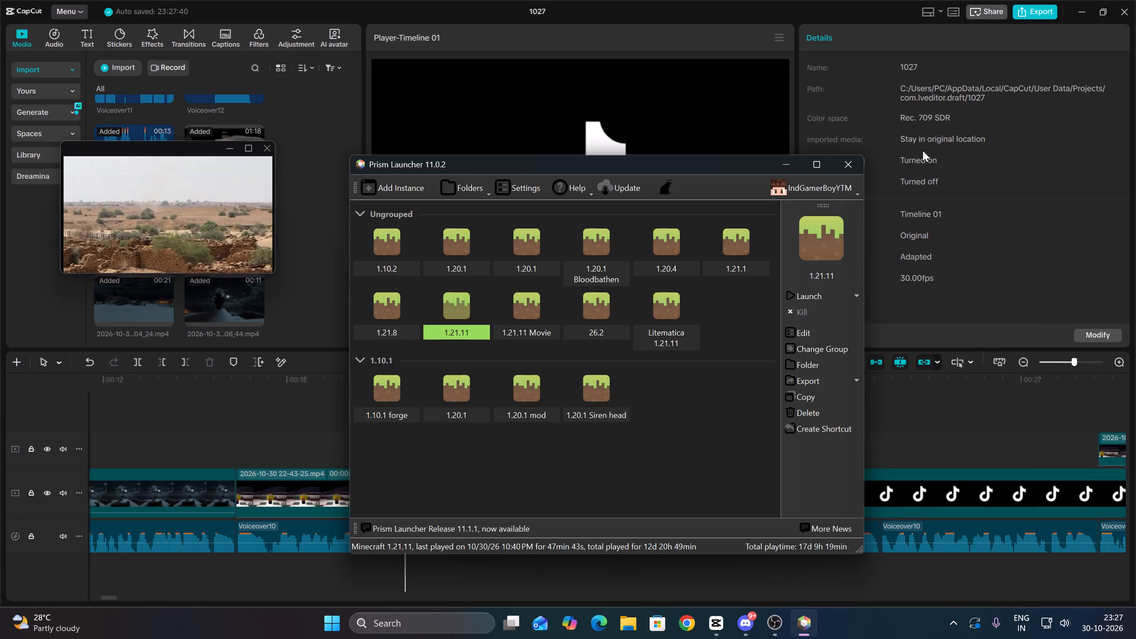
pyautogui.click(1078, 8)
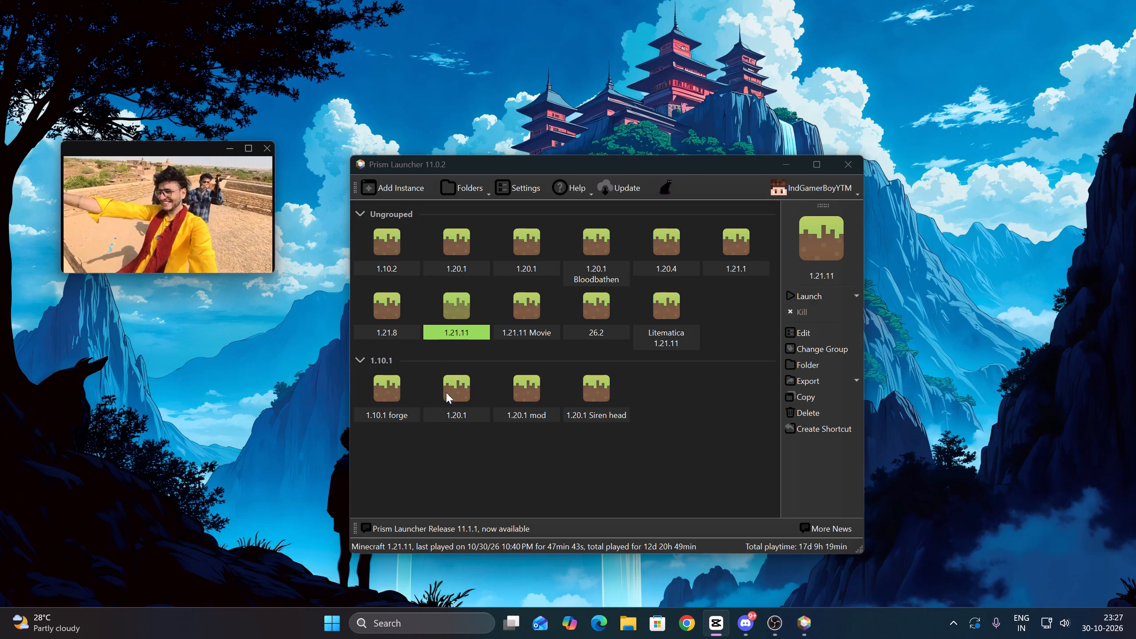
pyautogui.tripleClick(459, 392)
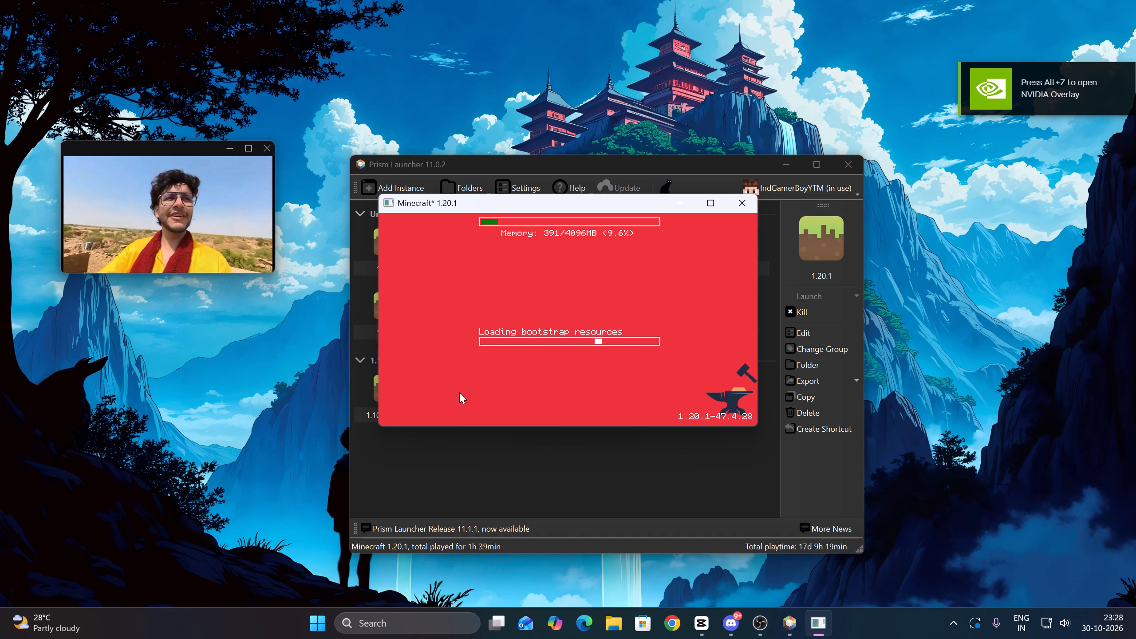
pyautogui.click(843, 166)
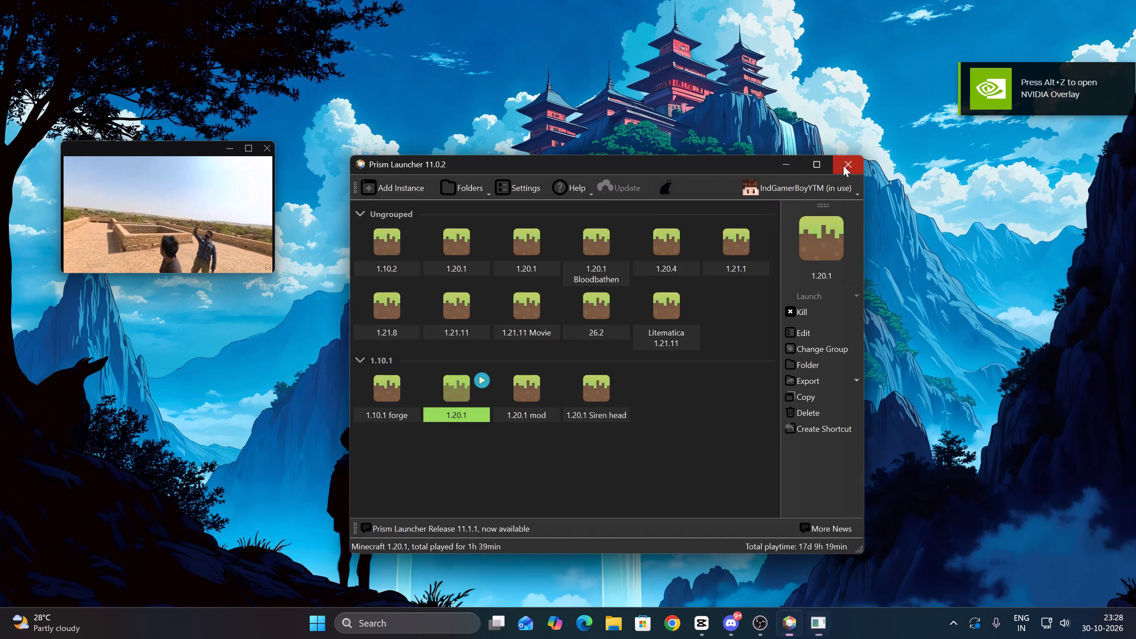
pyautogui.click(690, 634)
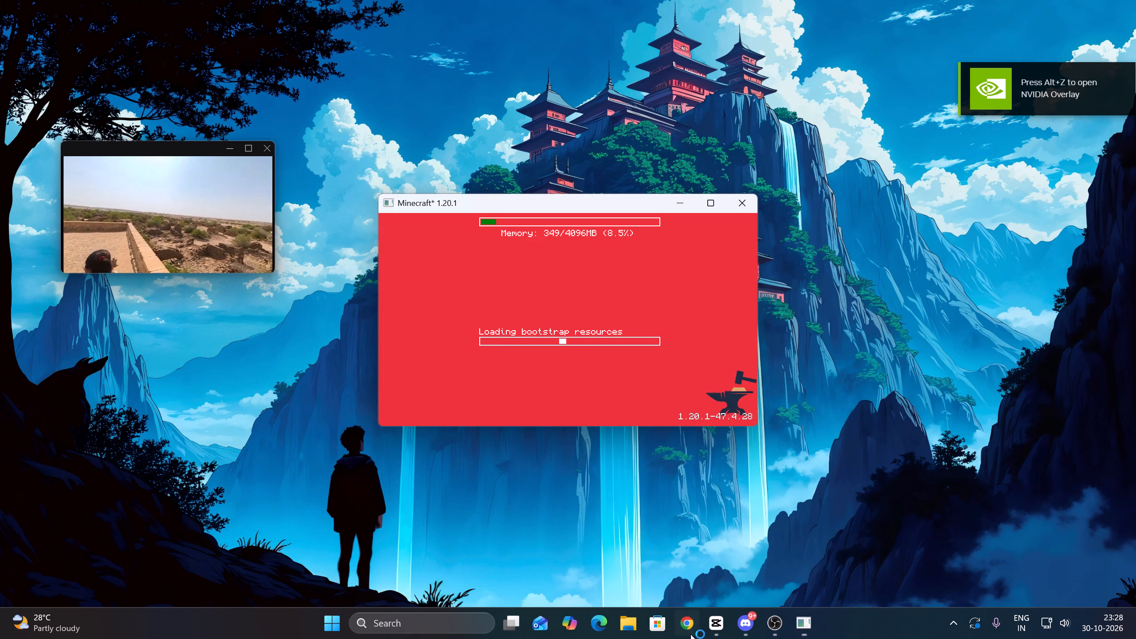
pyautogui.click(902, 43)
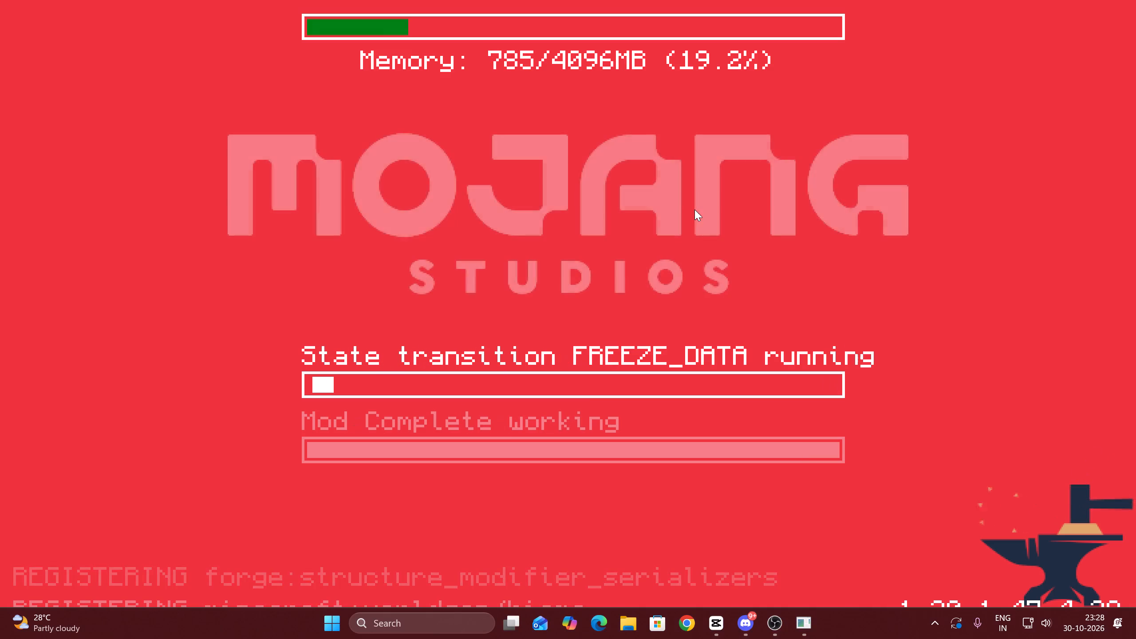
# Create a new singleplayer world in Creative mode with Easy difficulty and cheats on.
pyautogui.click(648, 285)
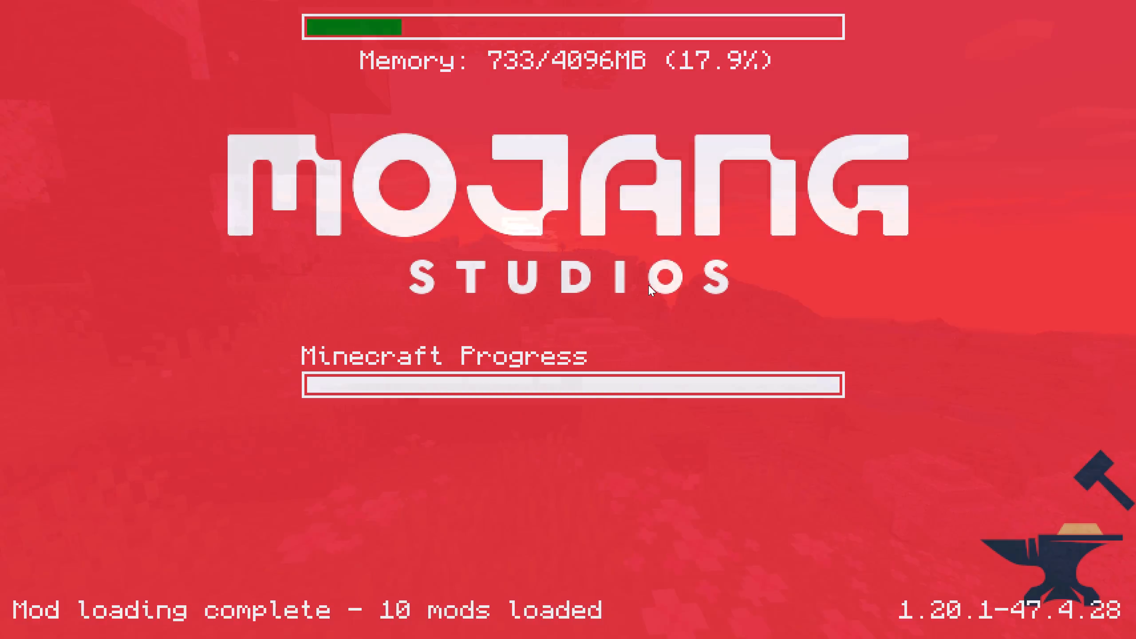
pyautogui.click(552, 238)
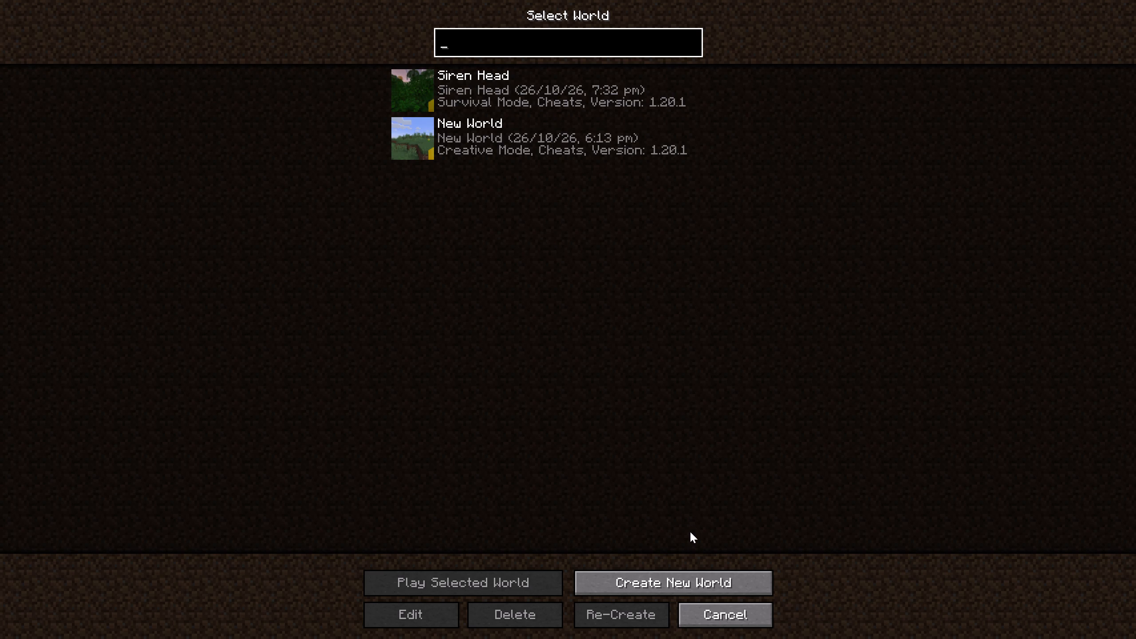
pyautogui.click(697, 579)
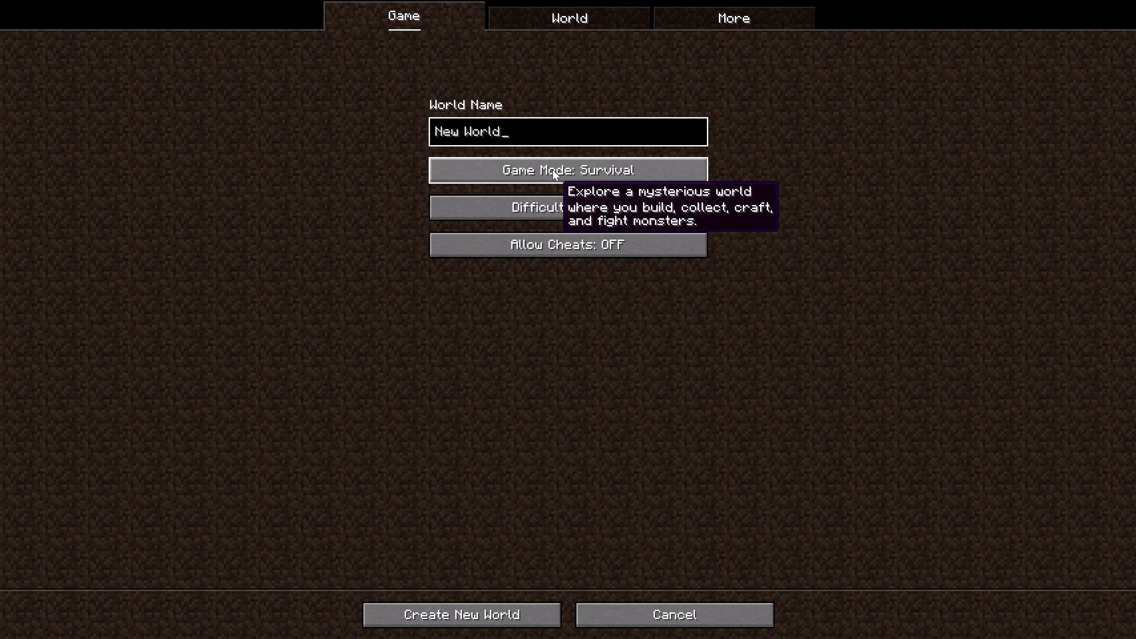
pyautogui.doubleClick(553, 169)
pyautogui.doubleClick(620, 196)
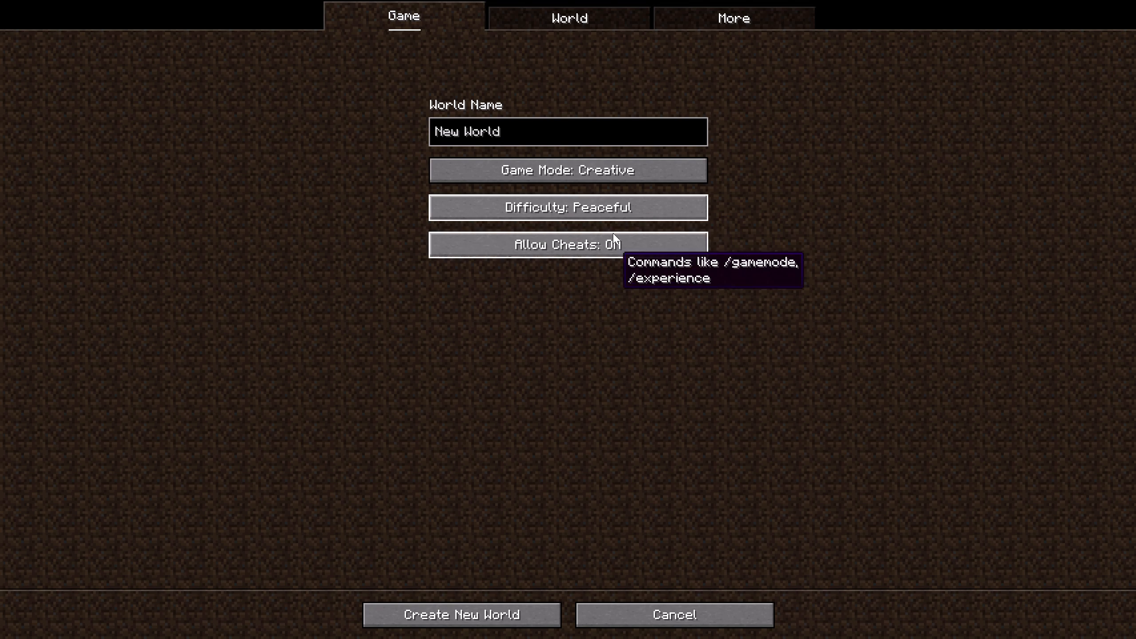
pyautogui.click(617, 219)
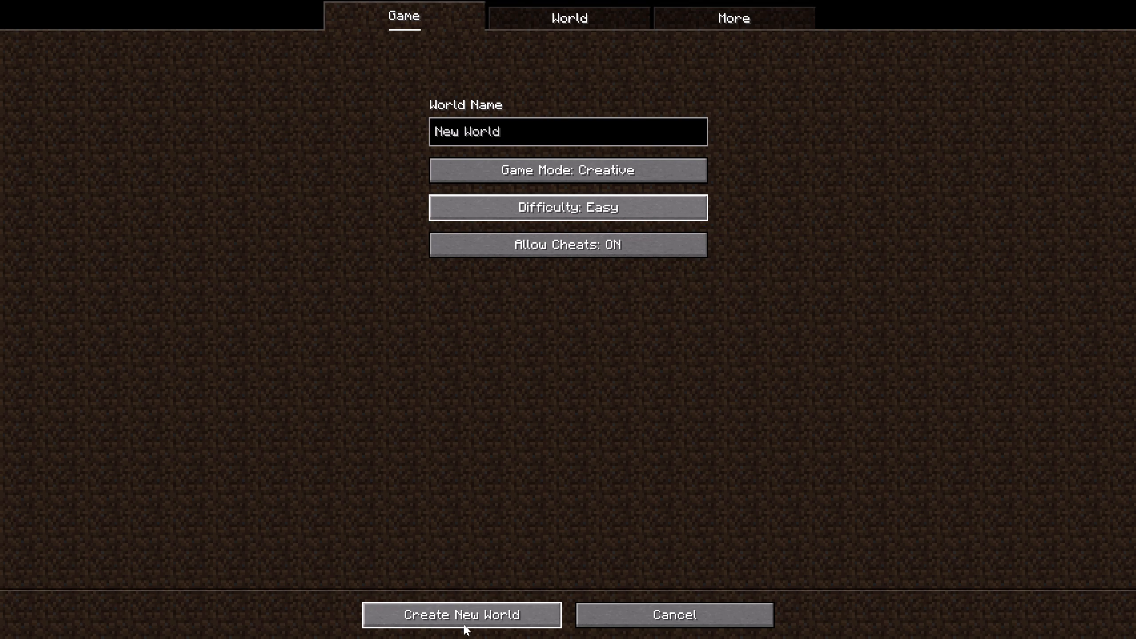
pyautogui.click(459, 622)
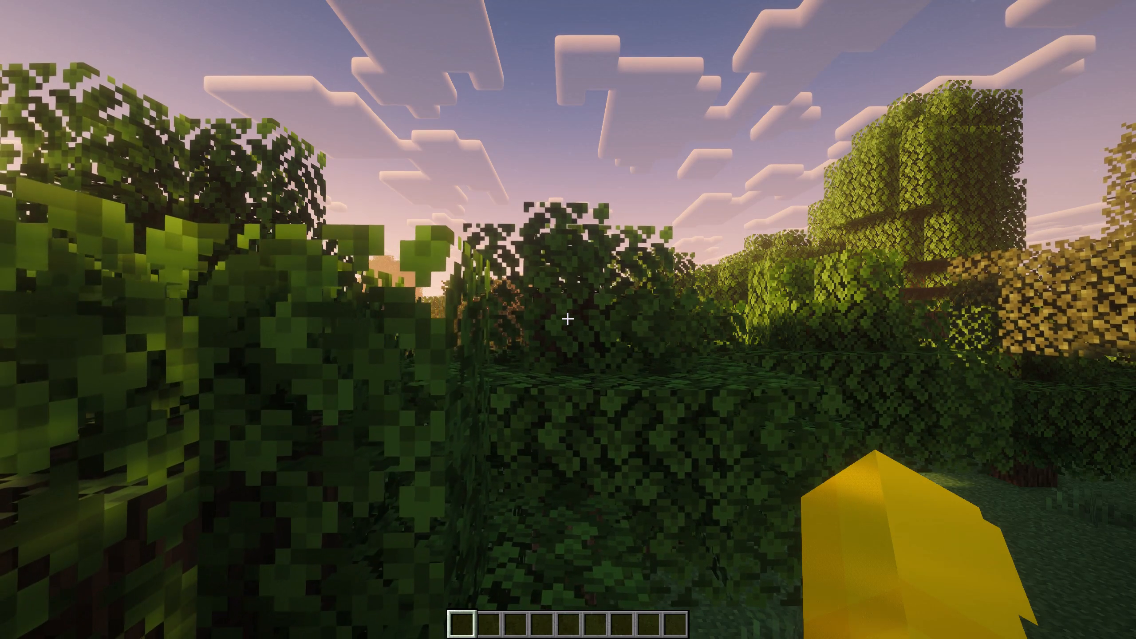
# Fly out of the forest and across the river toward the sun to open grassland, cycling the camera perspective on the way.
pyautogui.press('Up')
pyautogui.press('0')
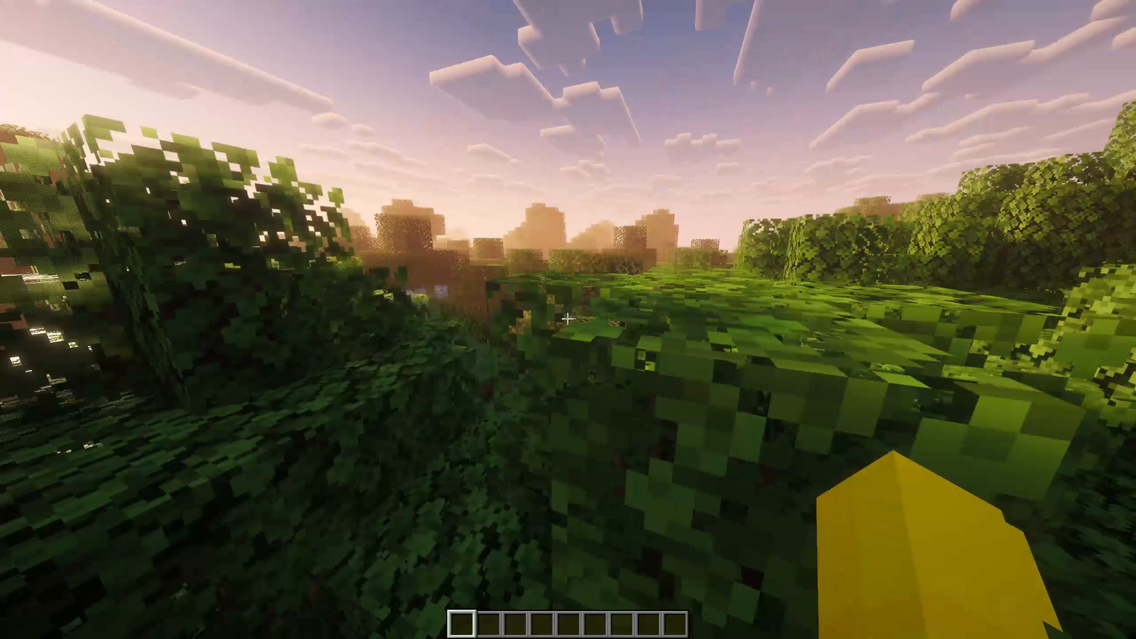
pyautogui.press('0')
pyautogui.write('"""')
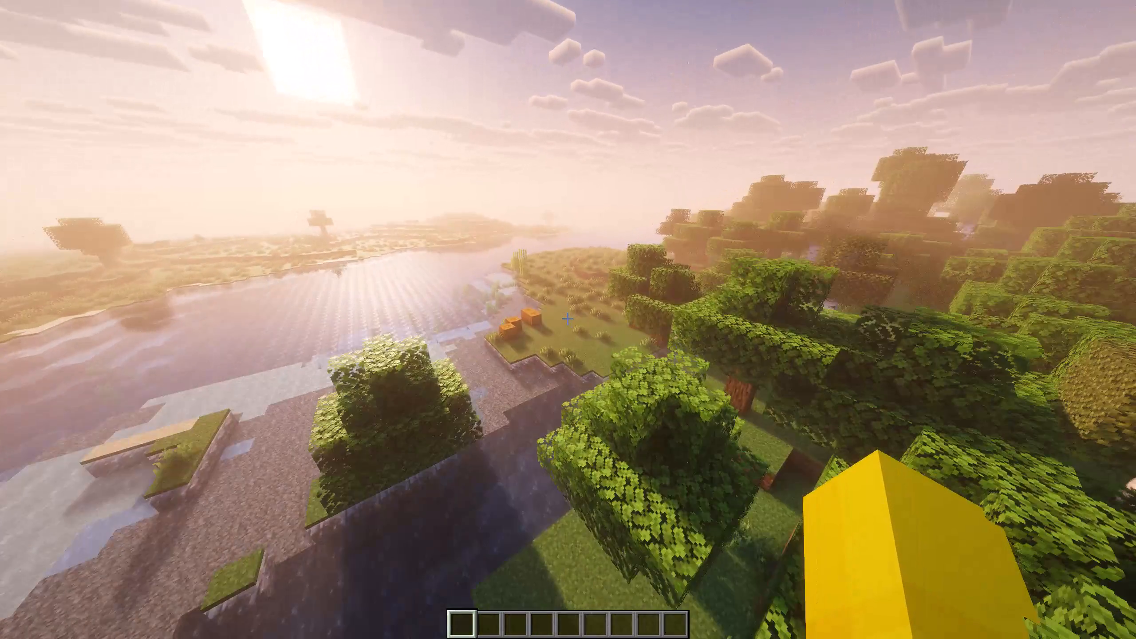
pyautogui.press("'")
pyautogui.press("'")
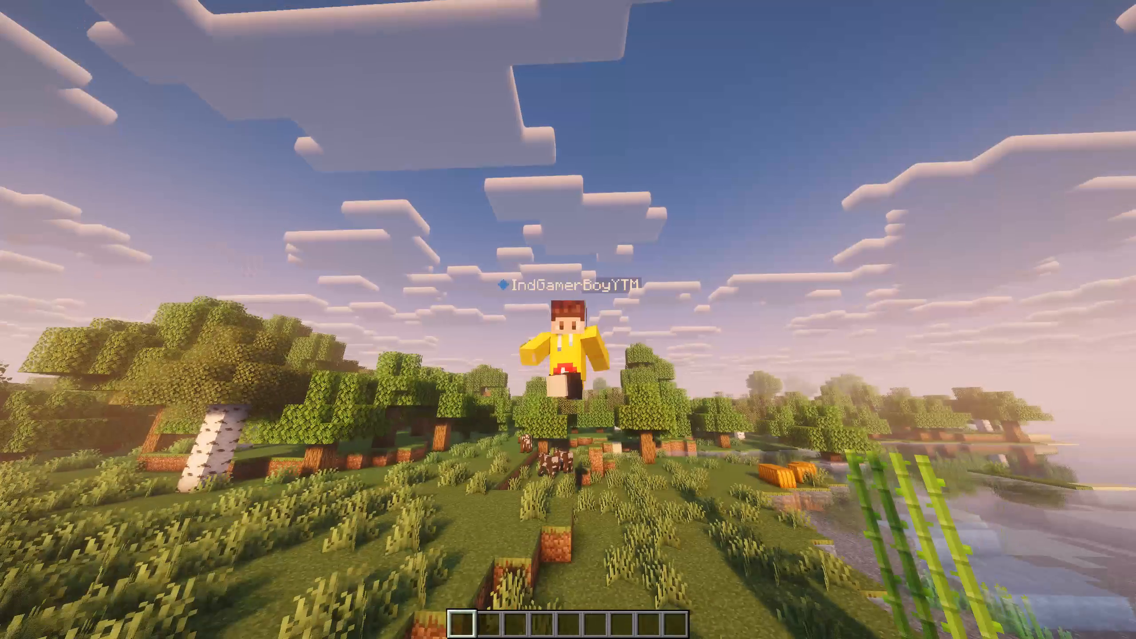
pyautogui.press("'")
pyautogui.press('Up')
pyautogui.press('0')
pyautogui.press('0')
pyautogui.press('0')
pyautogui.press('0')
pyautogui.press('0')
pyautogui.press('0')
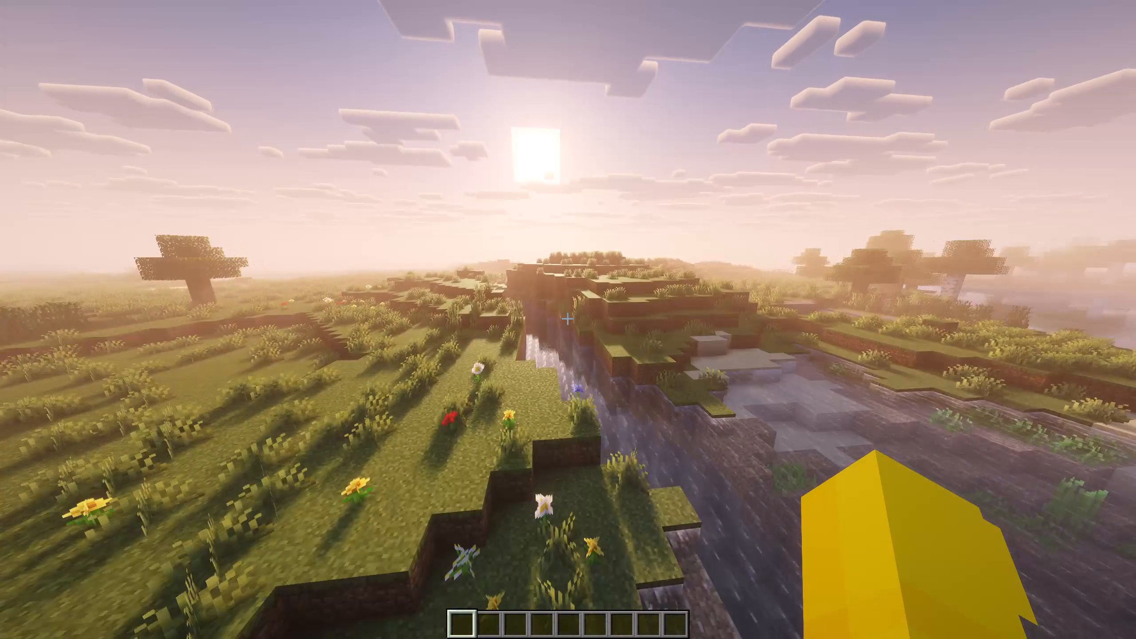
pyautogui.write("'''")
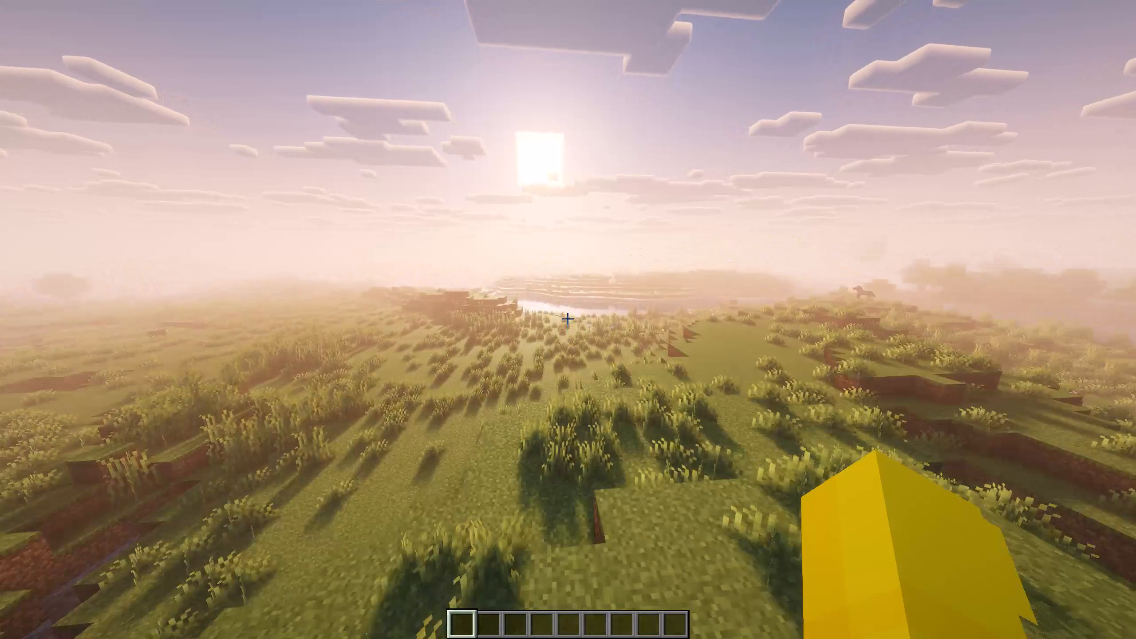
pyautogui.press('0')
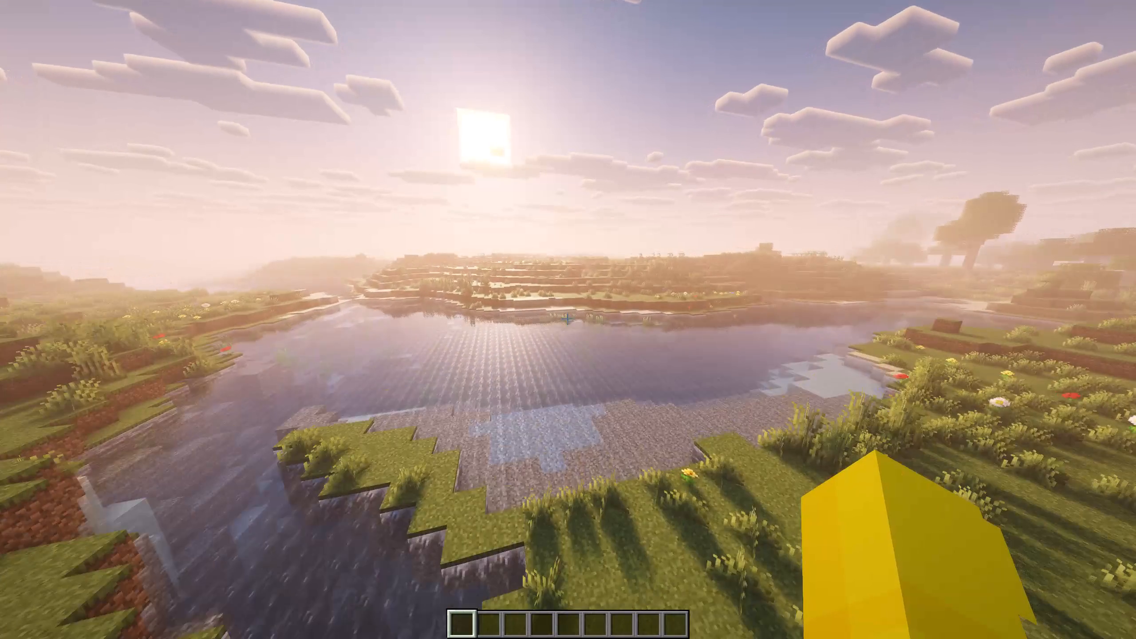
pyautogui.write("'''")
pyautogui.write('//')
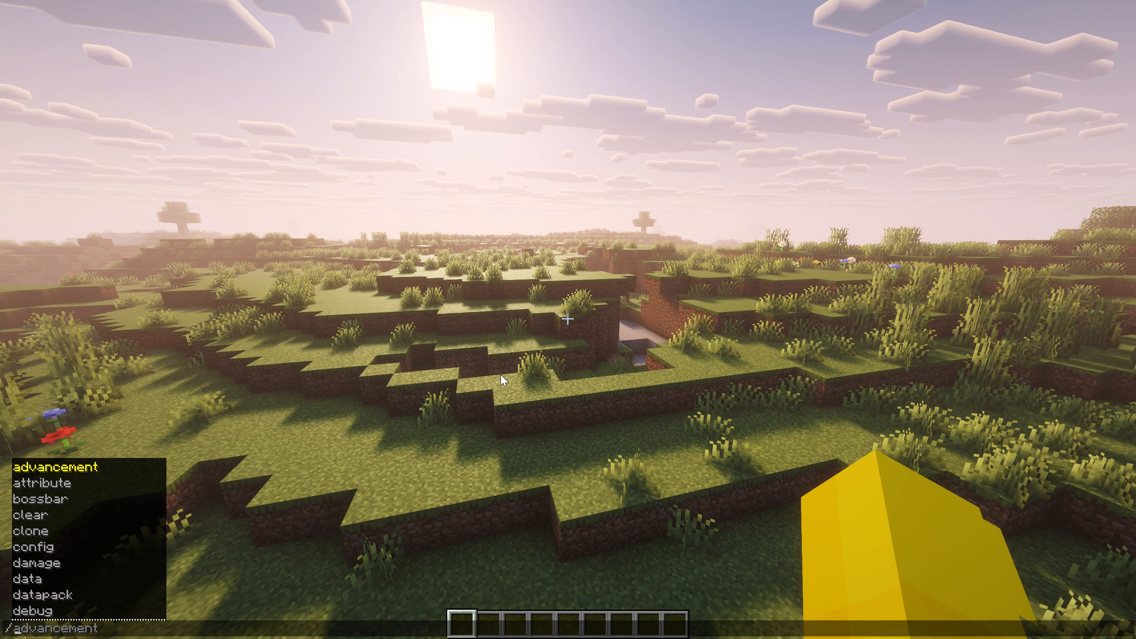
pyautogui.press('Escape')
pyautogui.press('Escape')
# Continue over the grassland and set the world time to midnight with a time set command.
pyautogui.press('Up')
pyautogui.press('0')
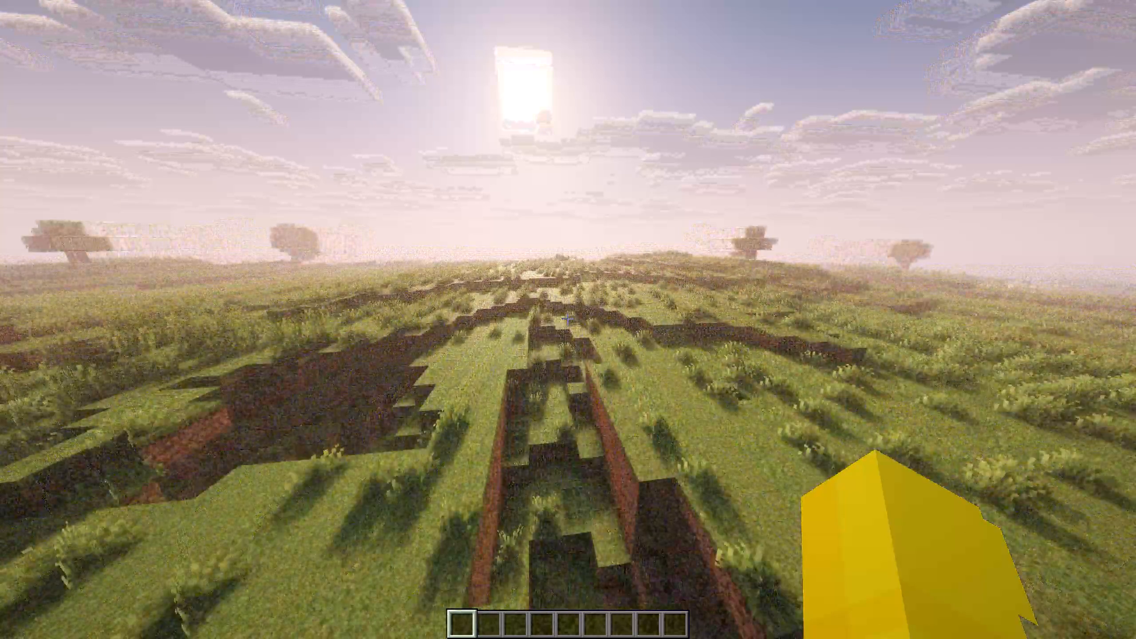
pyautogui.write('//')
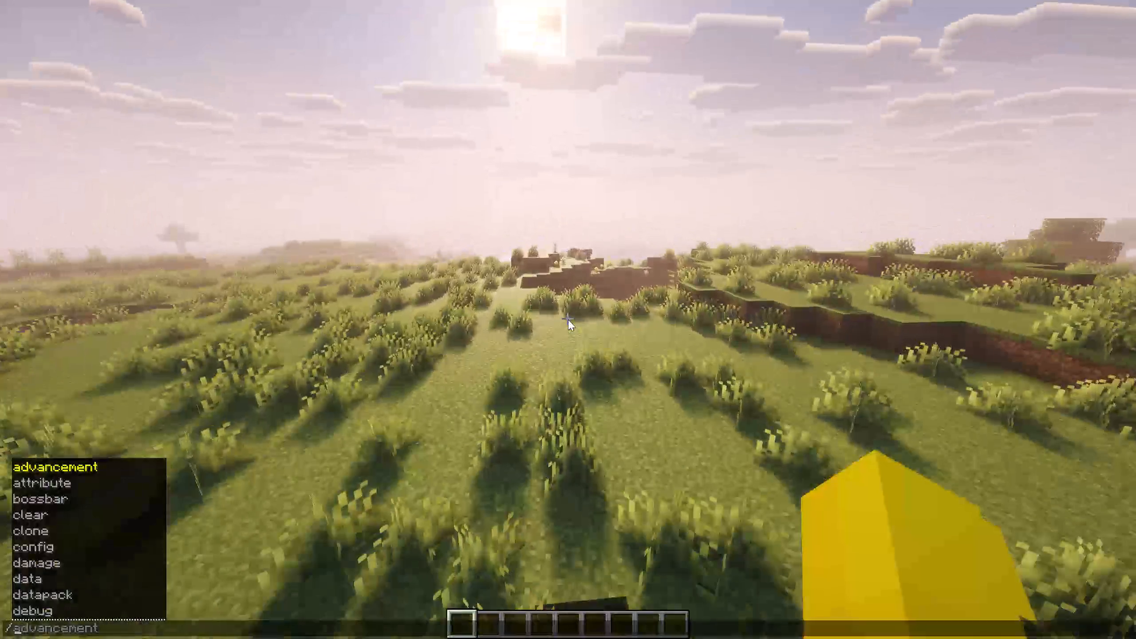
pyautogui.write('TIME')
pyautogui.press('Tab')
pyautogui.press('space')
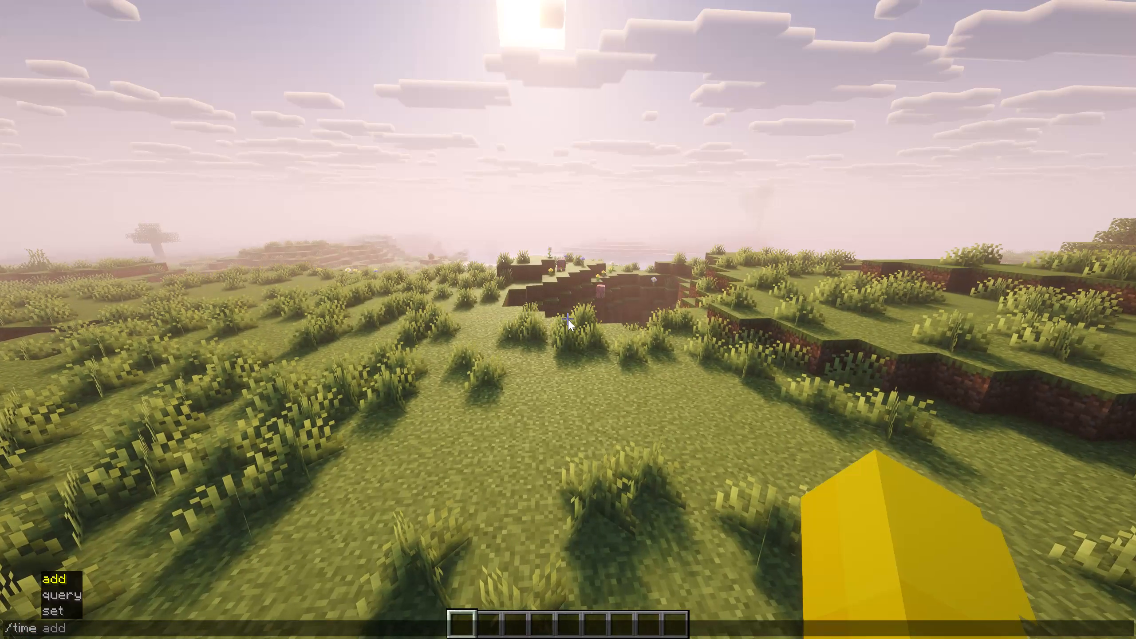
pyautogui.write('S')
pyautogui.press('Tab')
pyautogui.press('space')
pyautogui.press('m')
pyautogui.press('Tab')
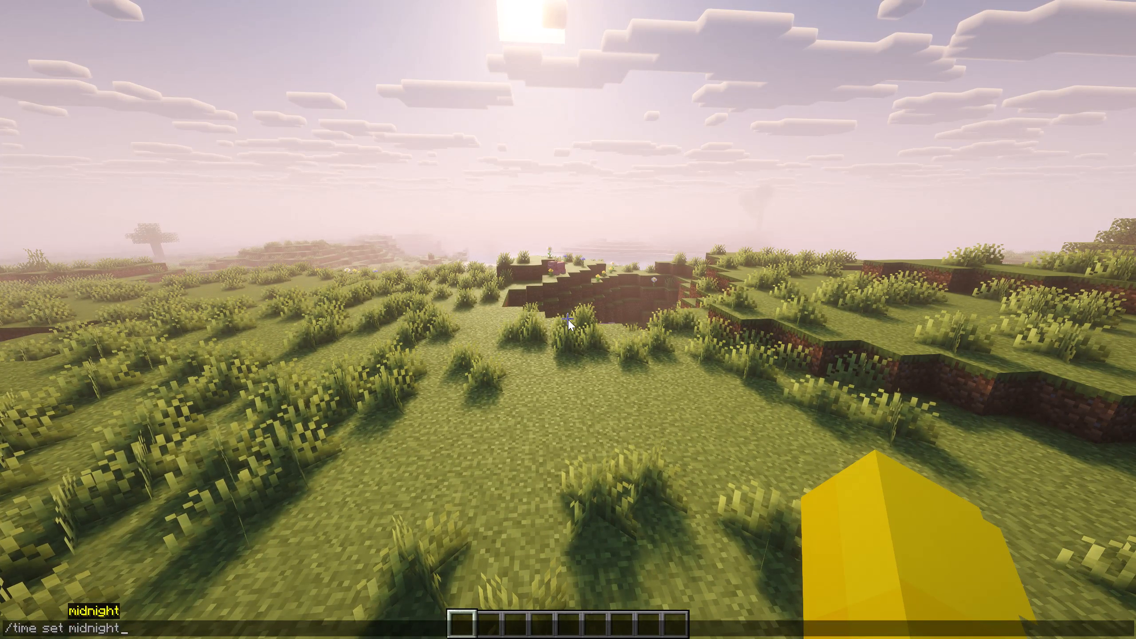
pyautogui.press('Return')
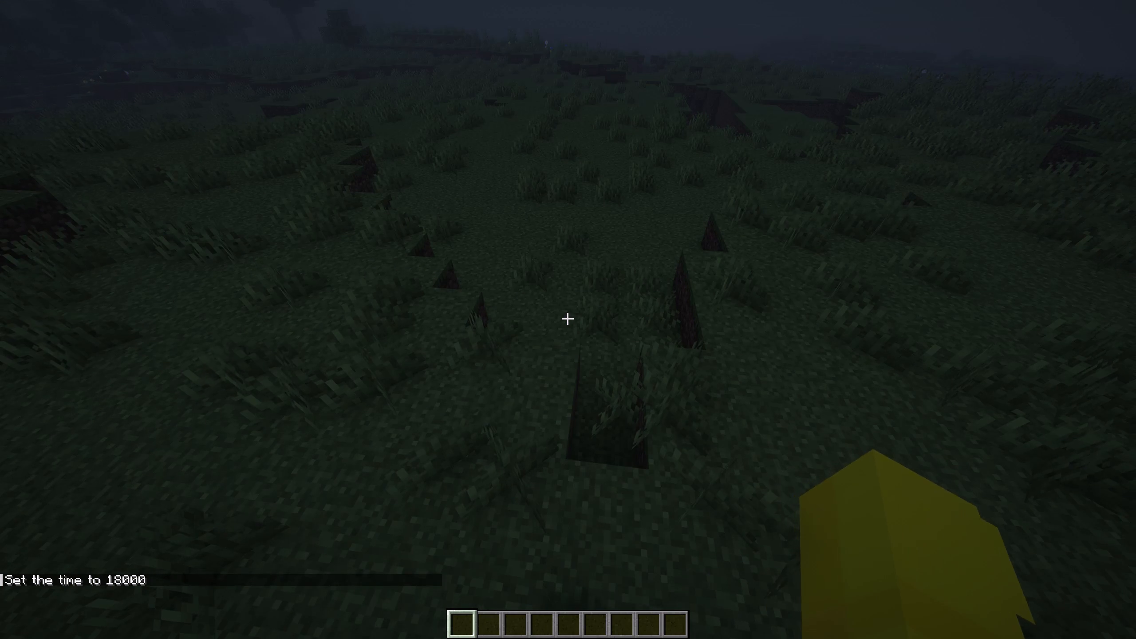
# Pick a grassy spot, leave full screen, search Google for "no ai command minecraft" and copy the basic NoAI summon command.
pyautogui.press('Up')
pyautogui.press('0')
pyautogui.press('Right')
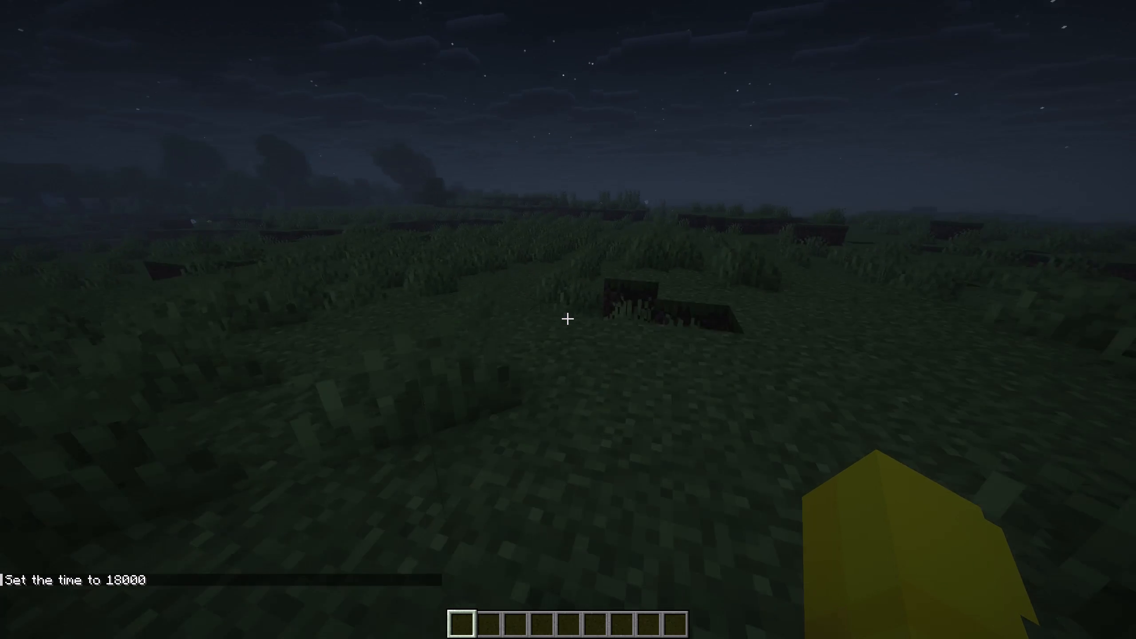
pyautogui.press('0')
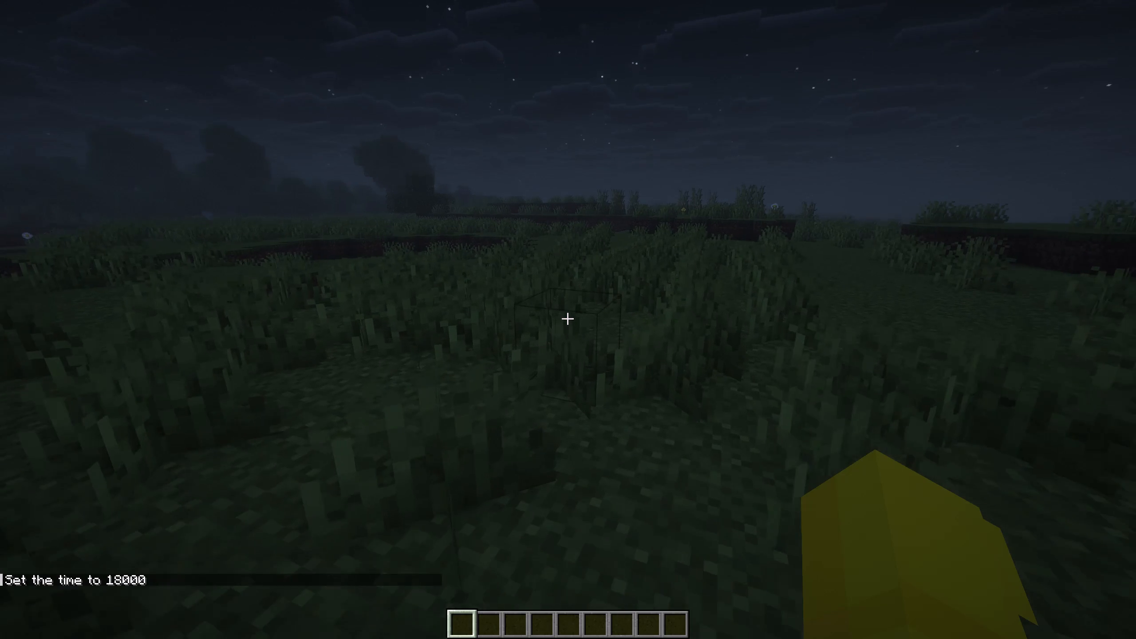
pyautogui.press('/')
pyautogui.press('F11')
pyautogui.click(690, 616)
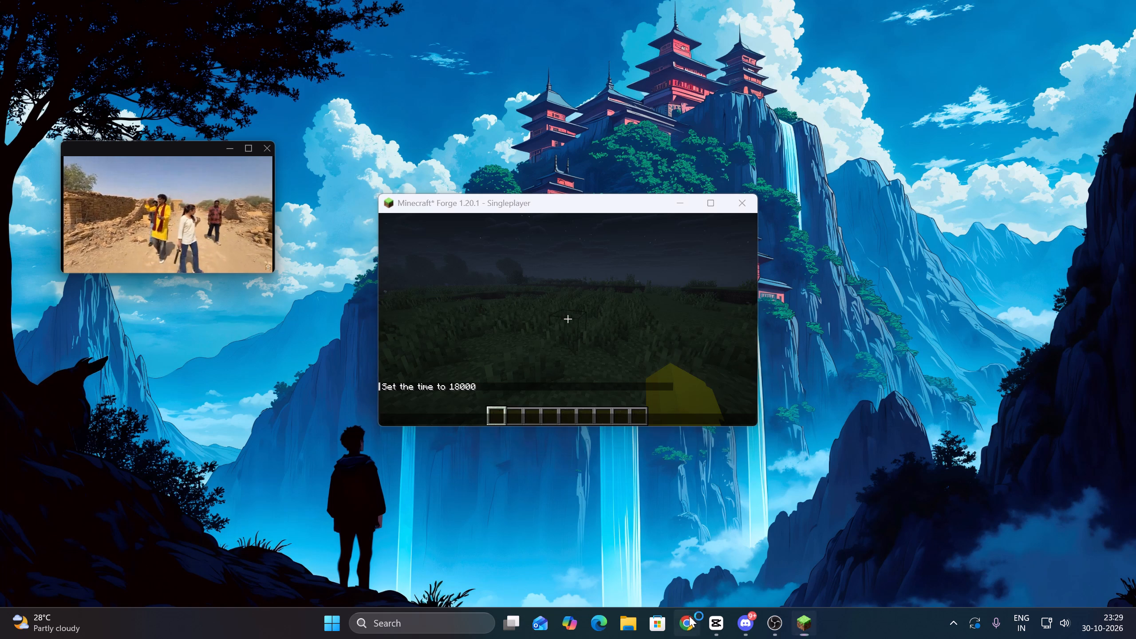
pyautogui.click(502, 293)
pyautogui.click(493, 237)
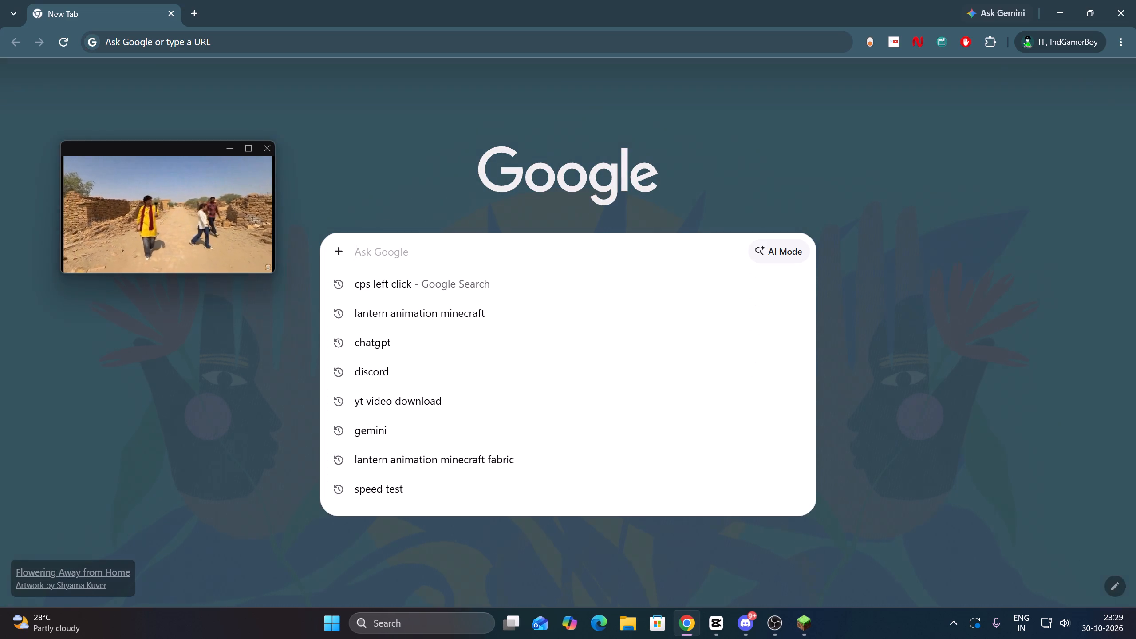
pyautogui.write('no ai')
pyautogui.press('space')
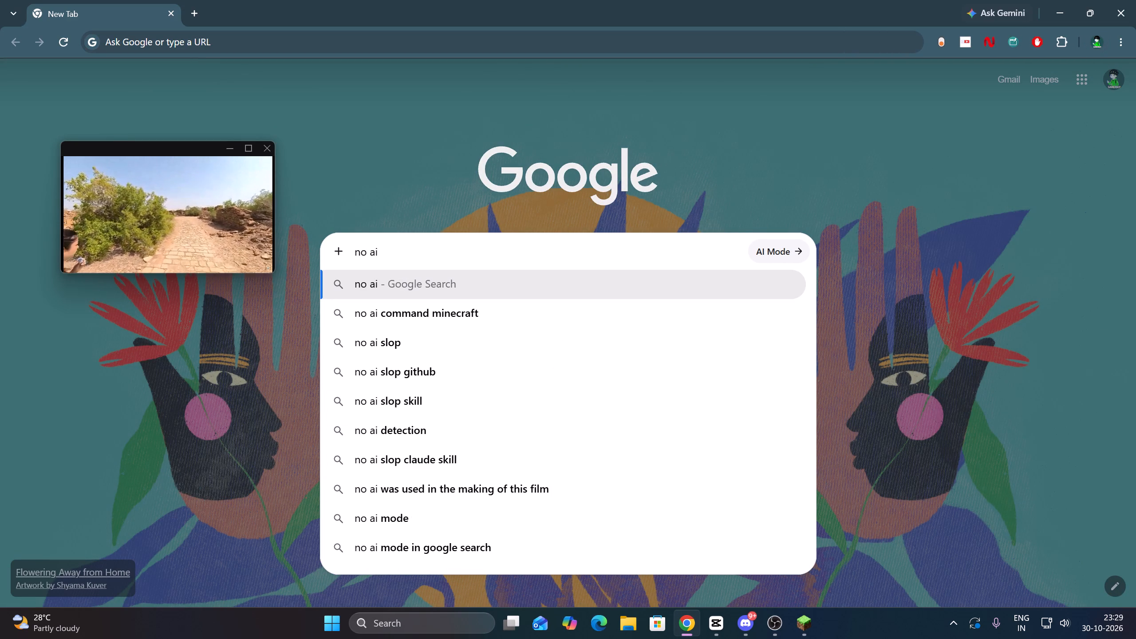
pyautogui.click(478, 311)
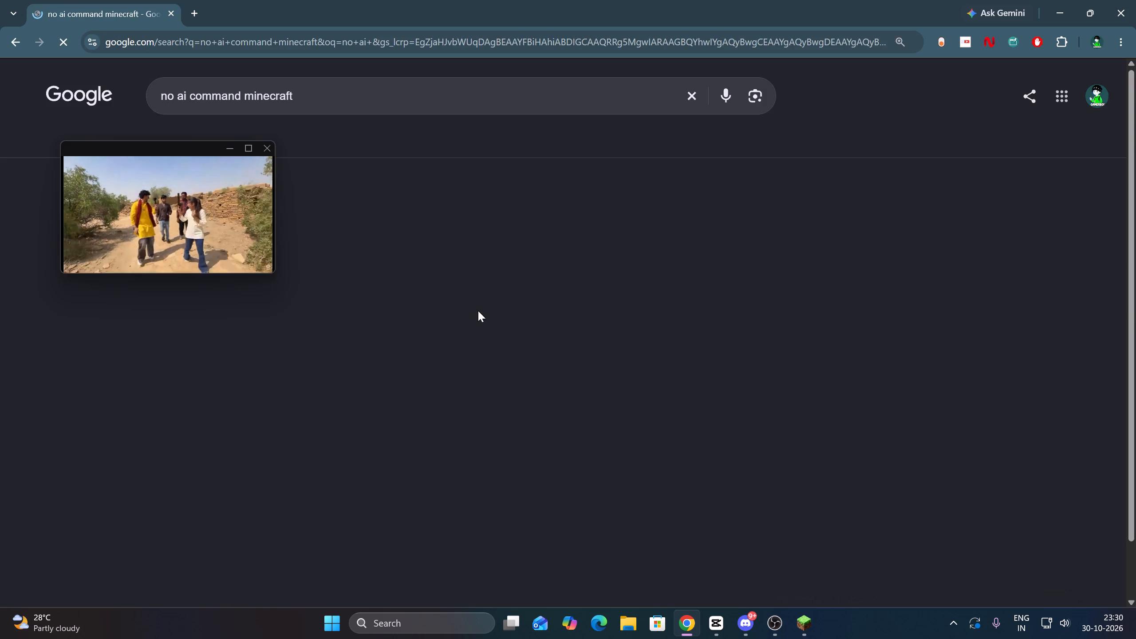
pyautogui.click(597, 384)
pyautogui.click(609, 382)
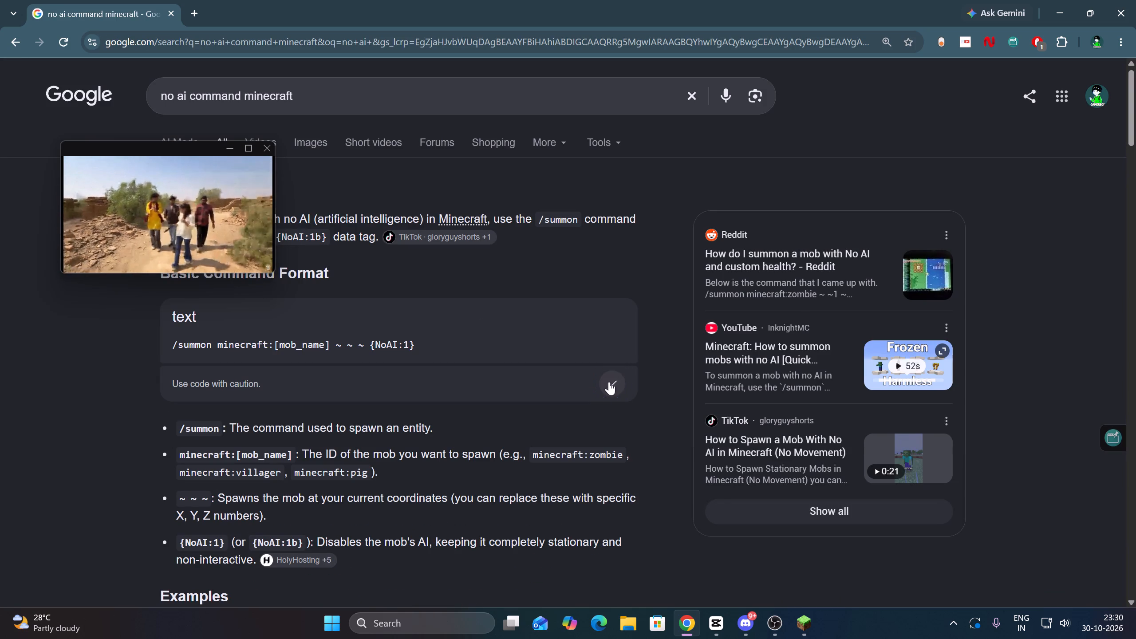
pyautogui.click(1135, 0)
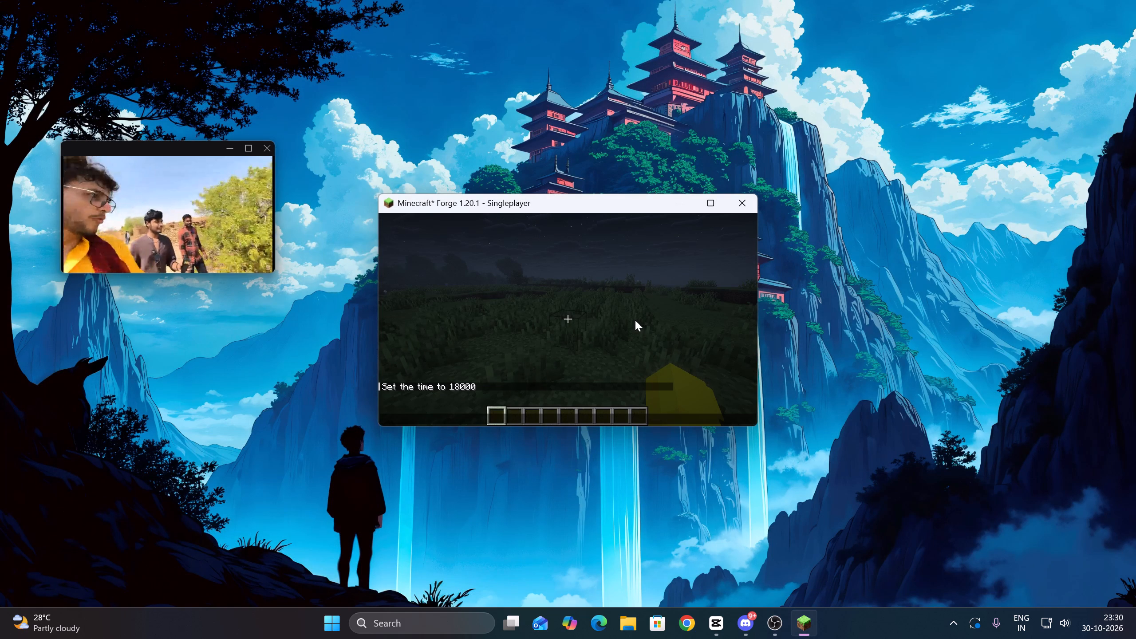
# Paste the copied summon command into the game chat, return to full screen and remove the [mob_name] placeholder.
pyautogui.hotkey('ctrl', 'v')
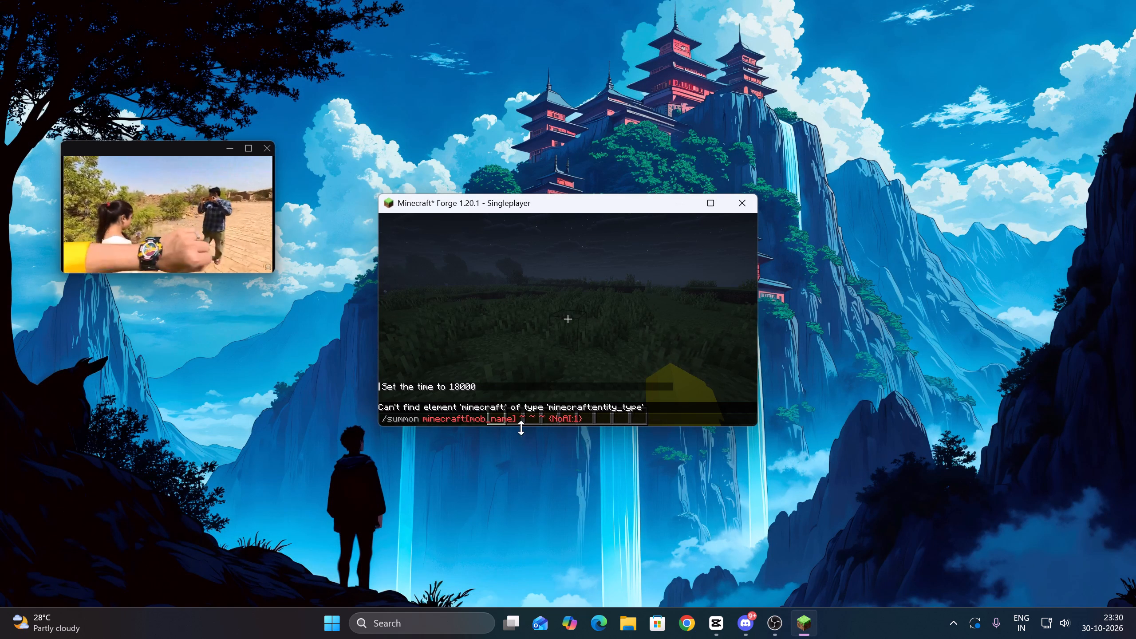
pyautogui.press('F11')
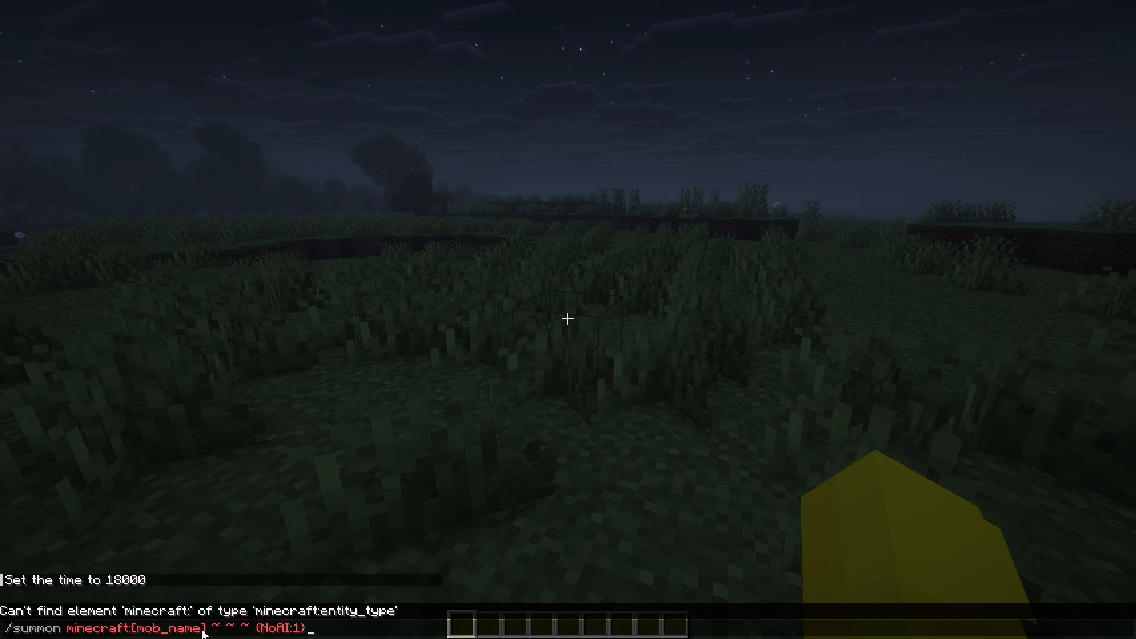
pyautogui.click(207, 631)
pyautogui.press('BackSpace')
pyautogui.press('BackSpace')
pyautogui.press('BackSpace')
pyautogui.press('BackSpace')
pyautogui.press('BackSpace')
pyautogui.press('BackSpace')
pyautogui.press('BackSpace')
pyautogui.press('BackSpace')
pyautogui.press('BackSpace')
pyautogui.press('BackSpace')
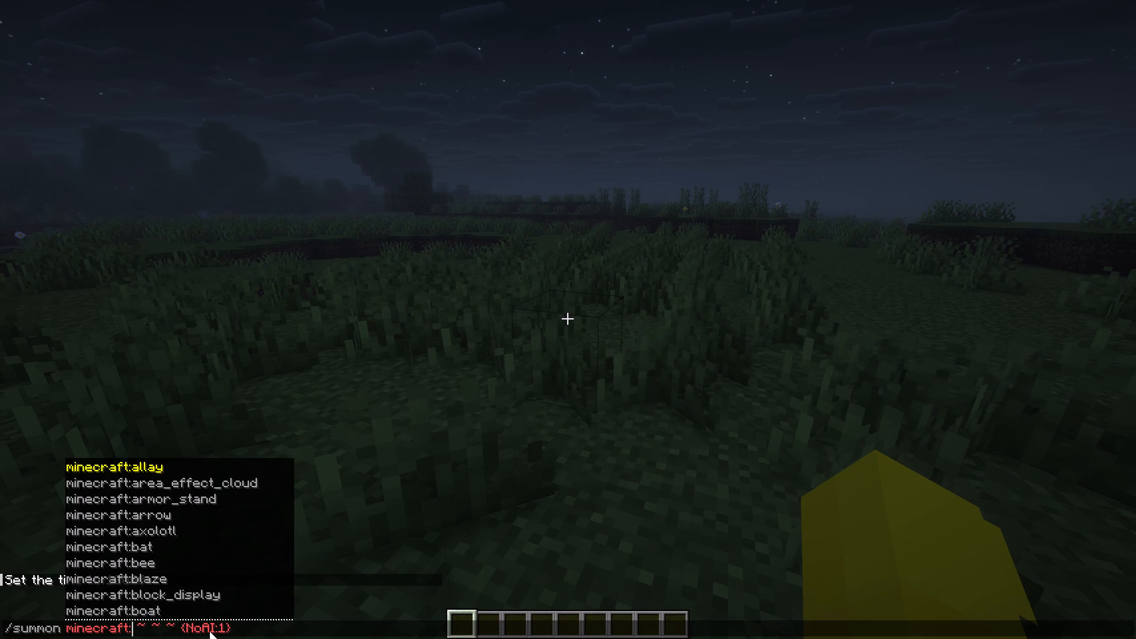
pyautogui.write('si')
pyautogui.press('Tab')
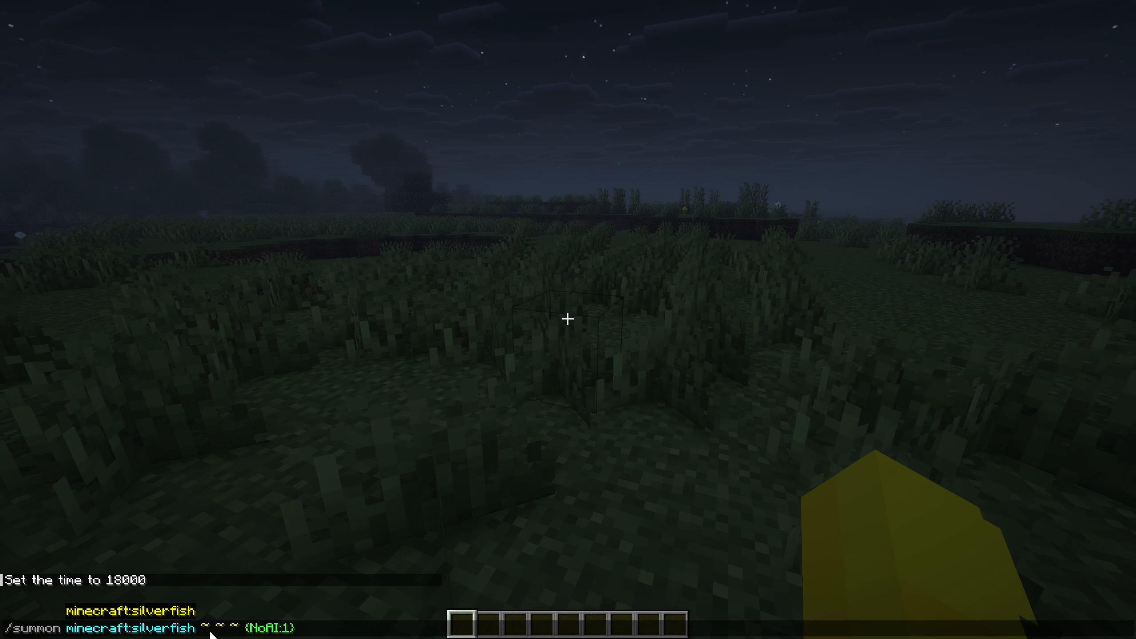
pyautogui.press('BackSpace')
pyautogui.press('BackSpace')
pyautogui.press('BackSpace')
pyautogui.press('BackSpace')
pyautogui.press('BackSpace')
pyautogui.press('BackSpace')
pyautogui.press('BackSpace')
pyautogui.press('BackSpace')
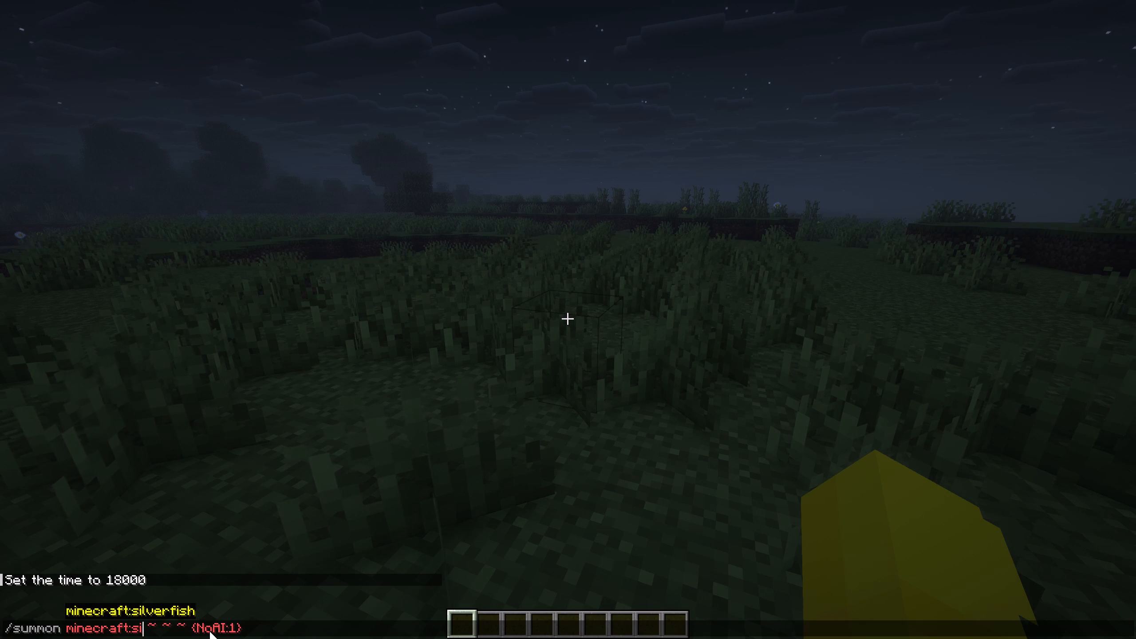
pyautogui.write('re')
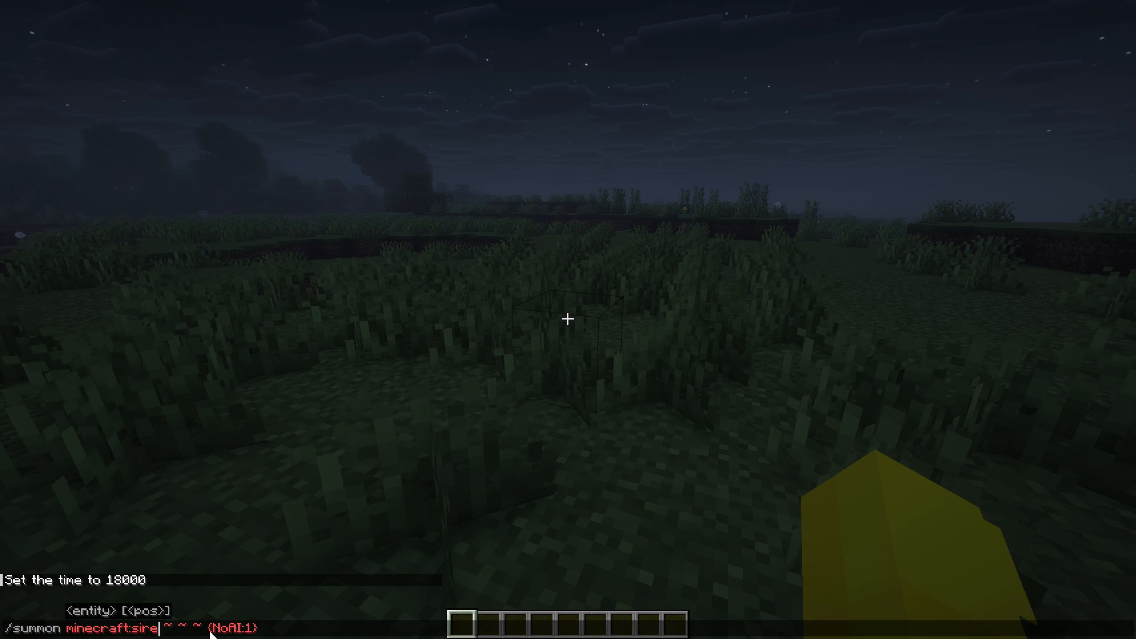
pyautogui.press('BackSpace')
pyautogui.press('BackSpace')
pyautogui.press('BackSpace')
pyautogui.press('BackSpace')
# Replace the minecraft: prefix with siren_head:siren_head and summon it at the current position with {NoAI:1}.
pyautogui.press('BackSpace')
pyautogui.press('BackSpace')
pyautogui.press('BackSpace')
pyautogui.press('BackSpace')
pyautogui.press('BackSpace')
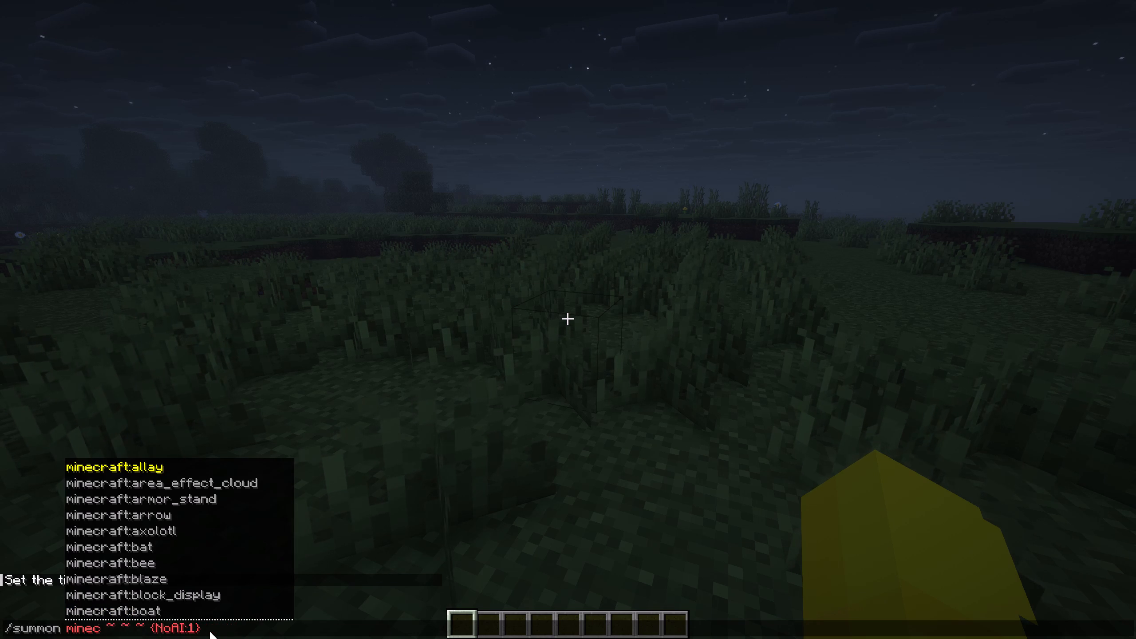
pyautogui.press('BackSpace')
pyautogui.press('BackSpace')
pyautogui.press('BackSpace')
pyautogui.press('BackSpace')
pyautogui.press('BackSpace')
pyautogui.press('s')
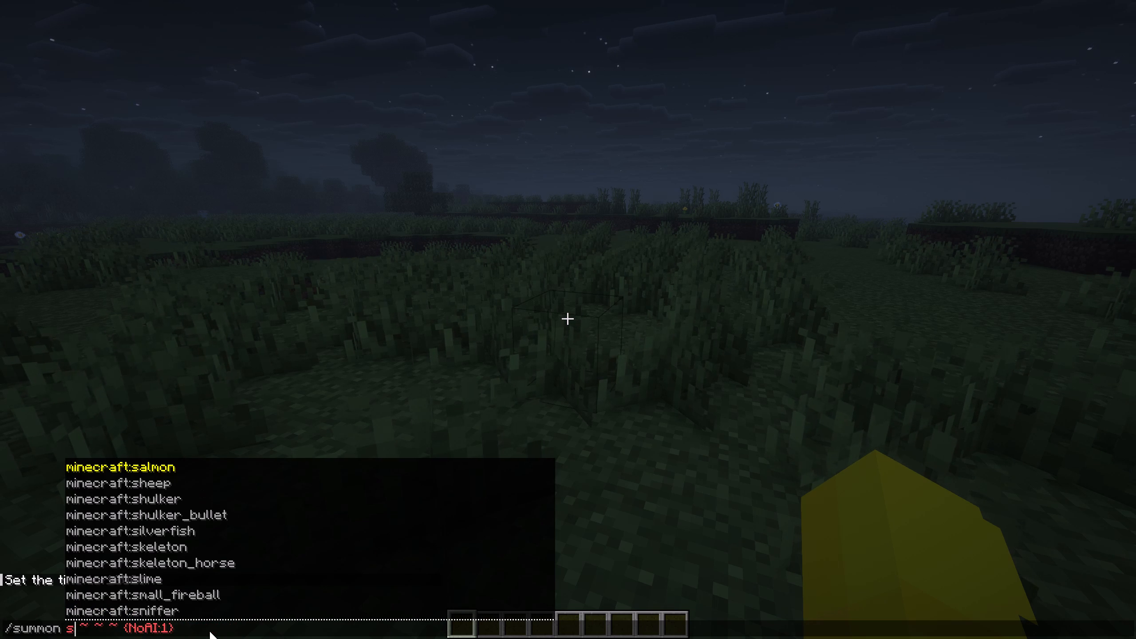
pyautogui.write('ir')
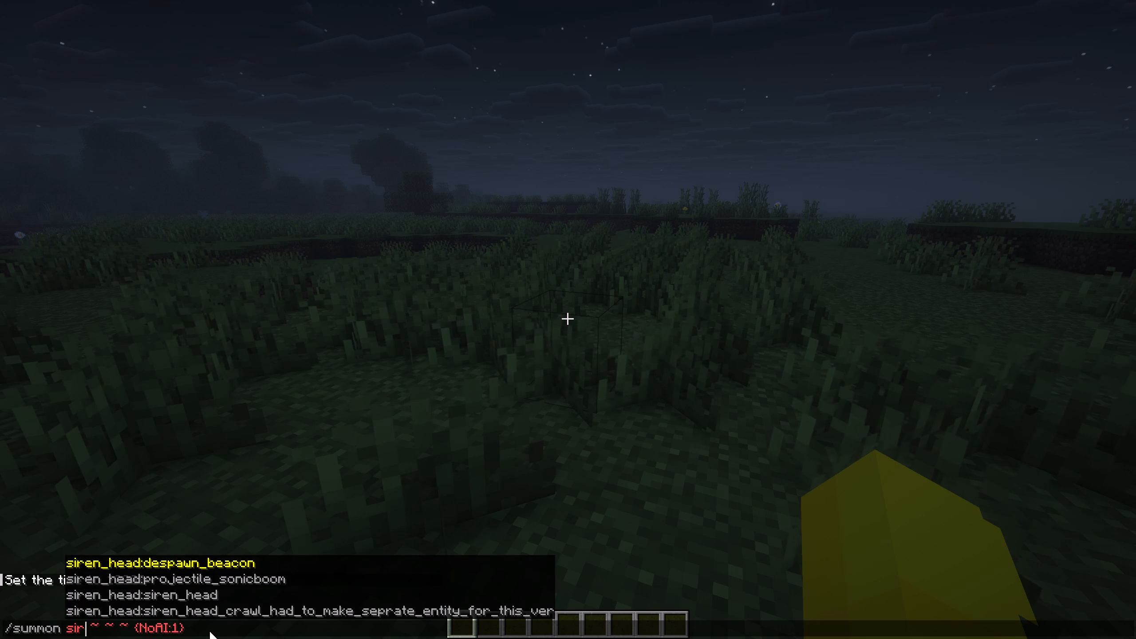
pyautogui.click(193, 596)
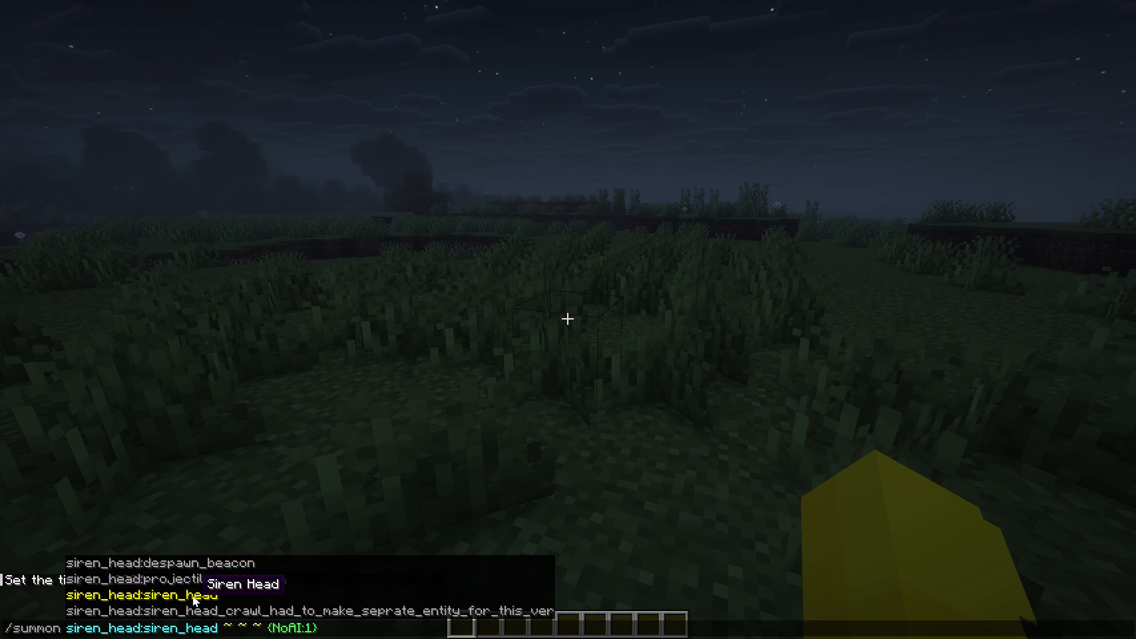
pyautogui.click(381, 636)
pyautogui.press('Return')
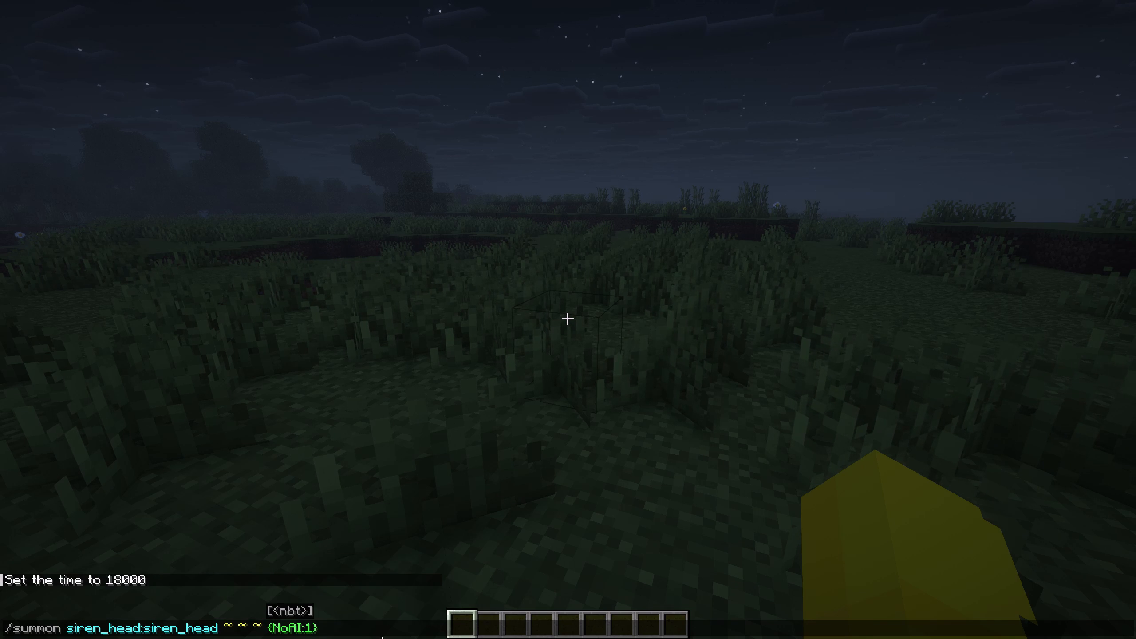
# Fly up and back from the Siren Head to frame its full figure in a wide shot, with the HUD hidden.
pyautogui.press('Down')
pyautogui.hotkey('shift', 'Left')
pyautogui.hotkey('shift', 'Up')
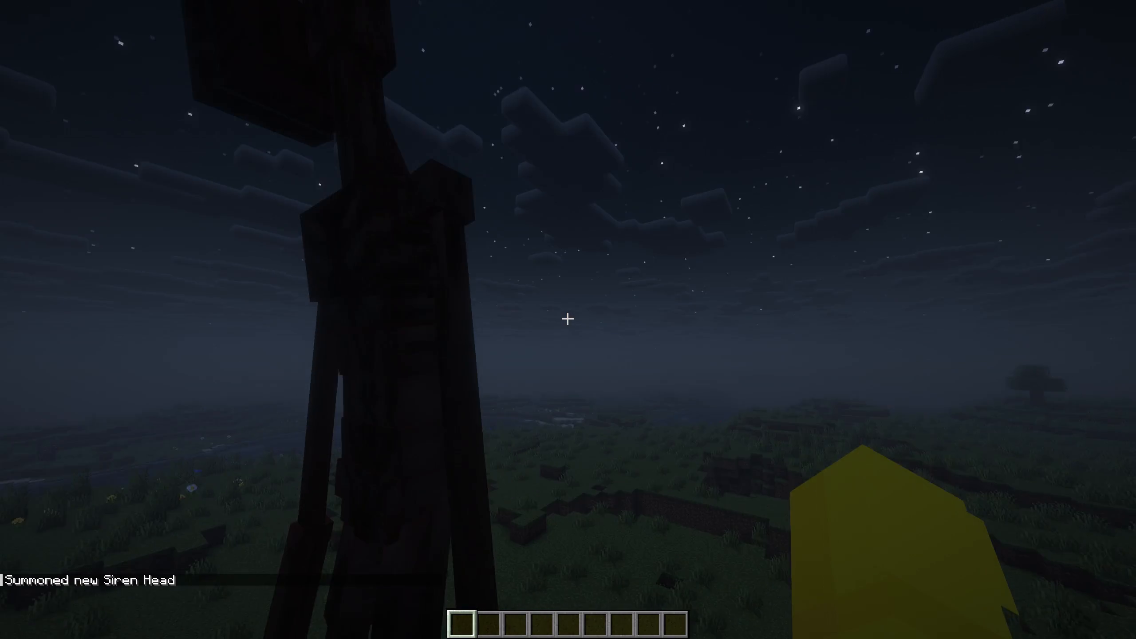
pyautogui.hotkey('shift', 'Down')
pyautogui.hotkey('shift', 'Left')
pyautogui.press('Right')
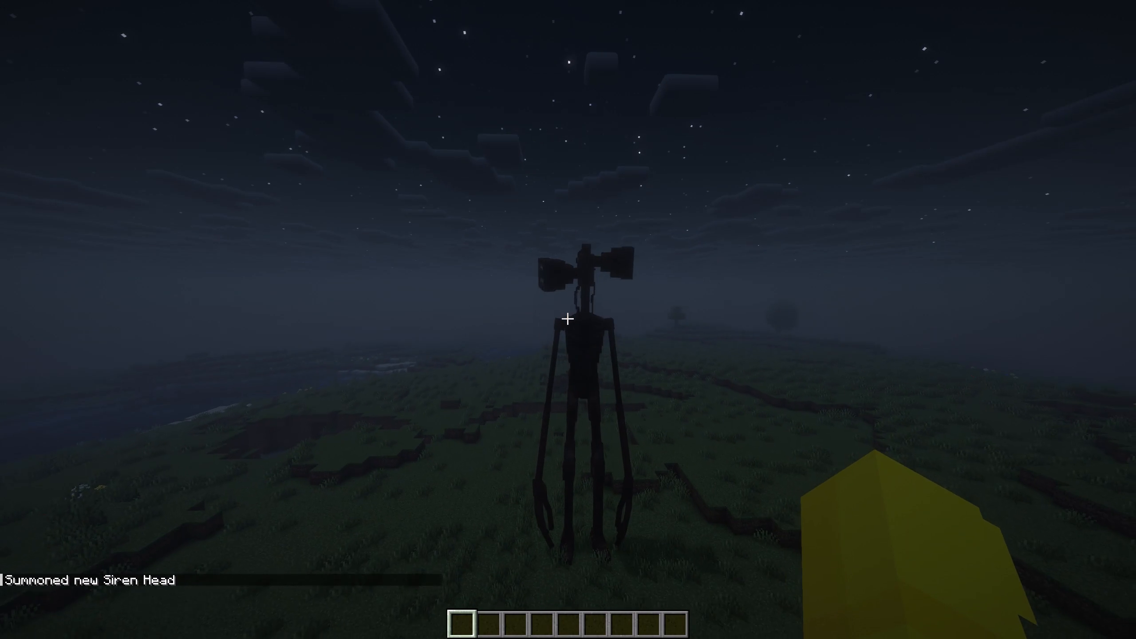
pyautogui.press('F1')
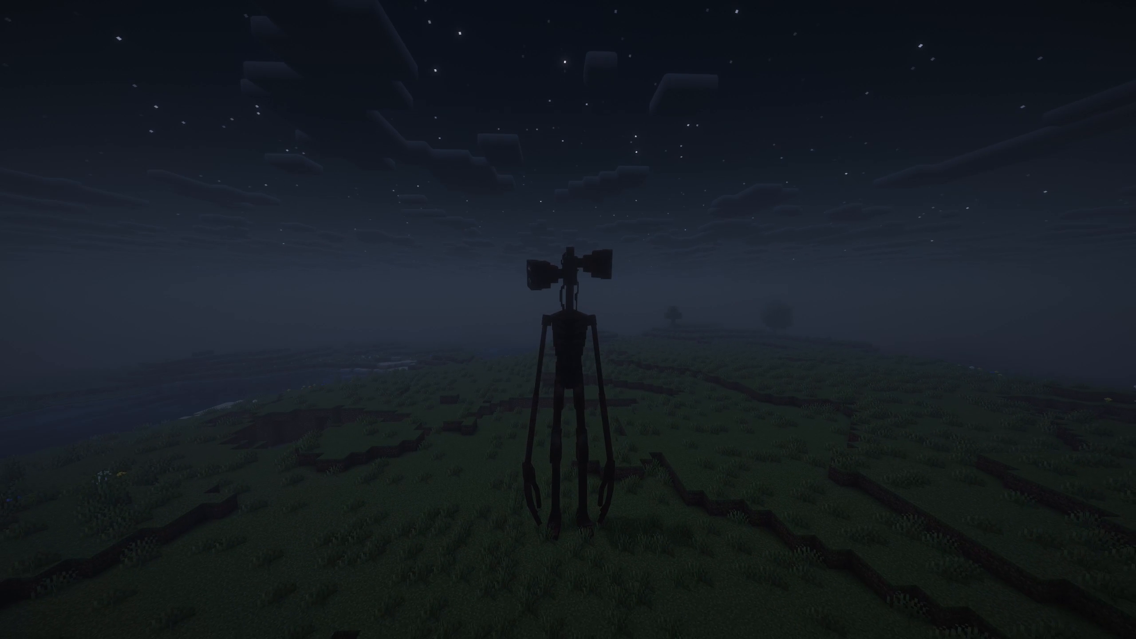
pyautogui.press('Down')
pyautogui.press('Down')
pyautogui.press('Down')
pyautogui.press('Down')
pyautogui.press('Down')
pyautogui.press('Down')
pyautogui.press('Down')
pyautogui.press('Down')
pyautogui.press('Down')
pyautogui.press('Down')
pyautogui.press('Down')
pyautogui.press('Down')
pyautogui.press('Down')
pyautogui.press('Down')
pyautogui.press('Down')
pyautogui.press('Down')
pyautogui.press('Down')
pyautogui.press('Down')
pyautogui.press('Down')
pyautogui.press('Down')
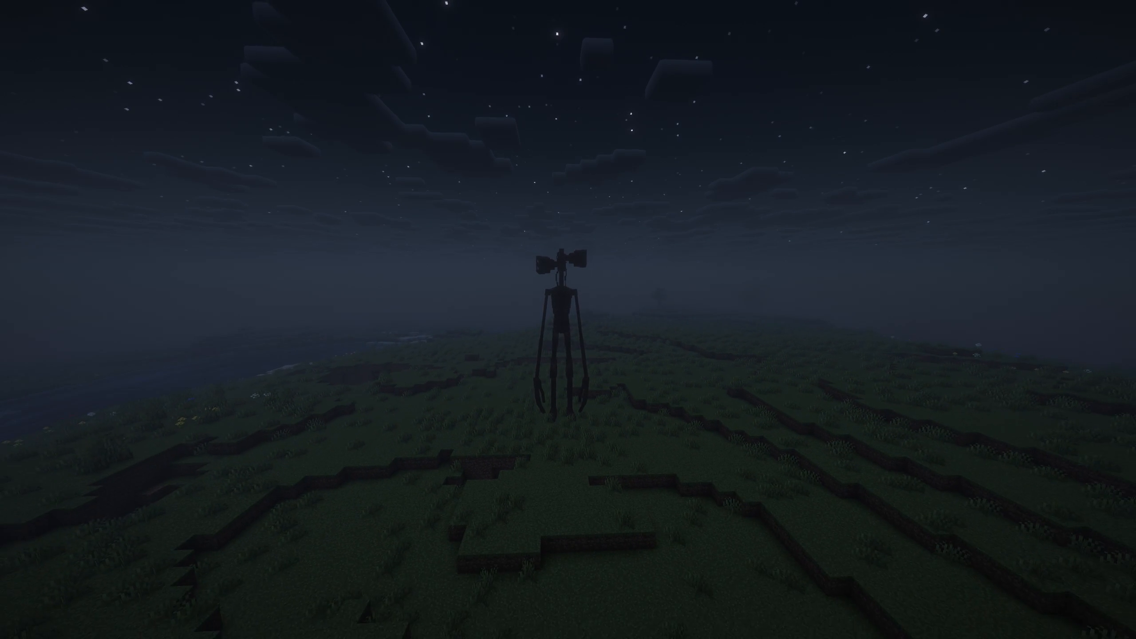
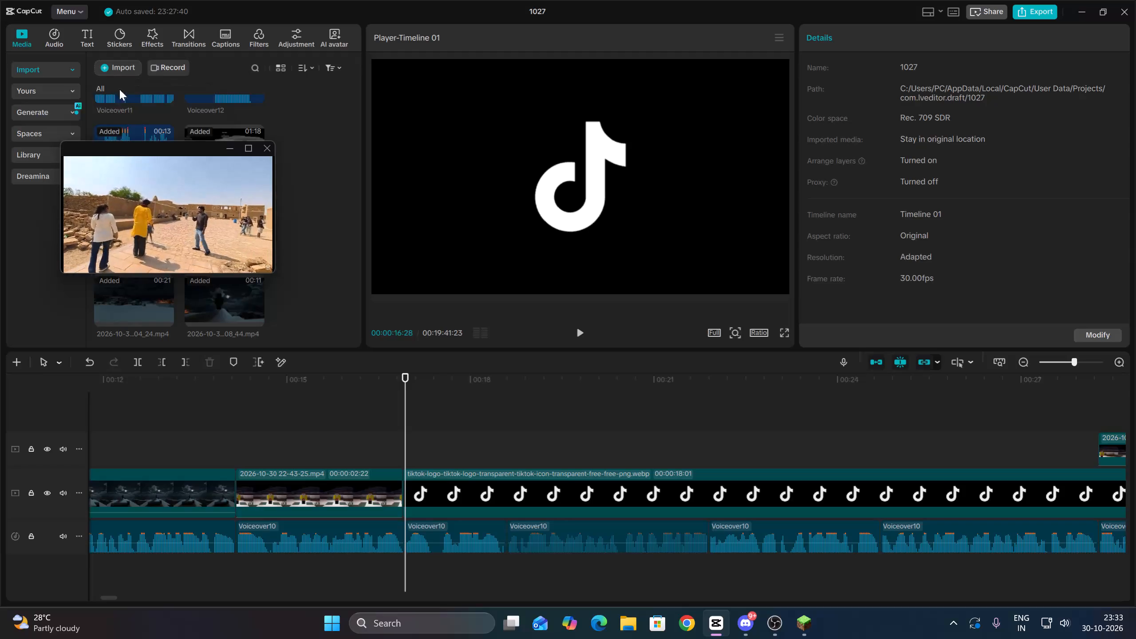
# Look through the Videos folder for the new Siren Head recording, check OBS Studio briefly, and leave the media import without adding anything.
pyautogui.keyDown('alt'); pyautogui.scroll(-7, 574, 294); pyautogui.keyUp('alt')
pyautogui.keyDown('alt'); pyautogui.scroll(-7, 689, 307); pyautogui.keyUp('alt')
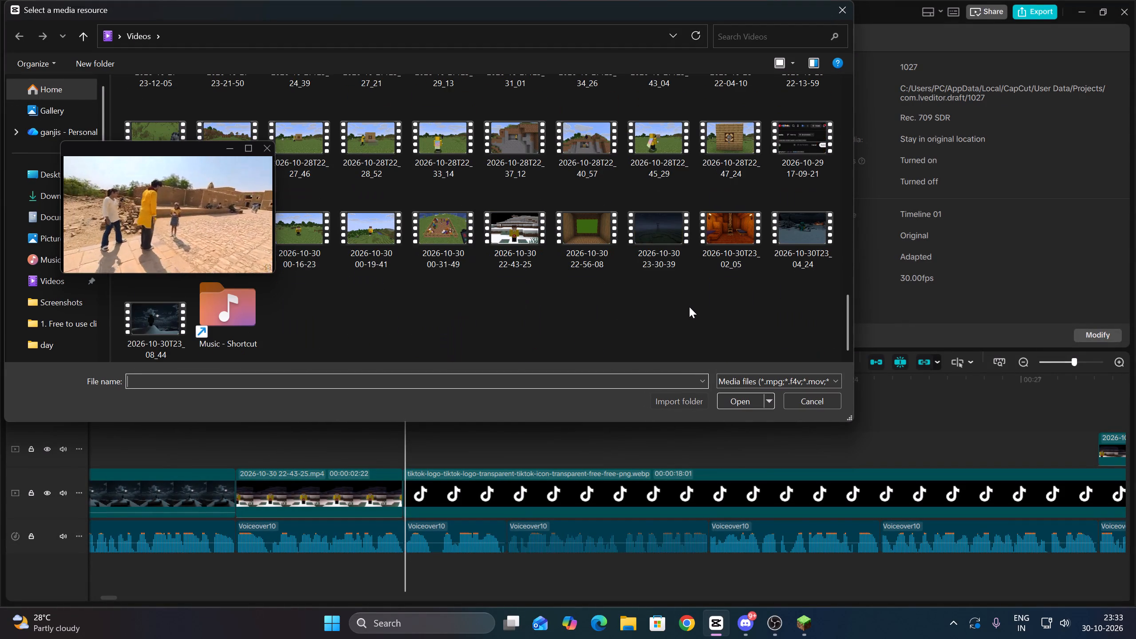
pyautogui.keyDown('alt'); pyautogui.scroll(-5, 689, 307); pyautogui.keyUp('alt')
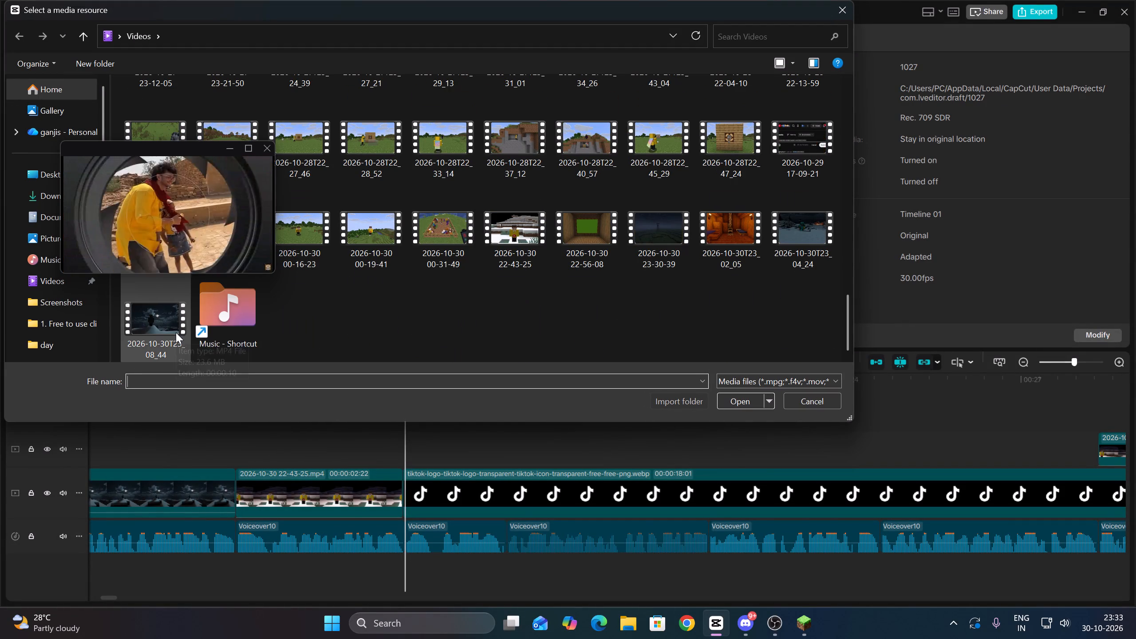
pyautogui.keyDown('alt'); pyautogui.click(170, 325); pyautogui.keyUp('alt')
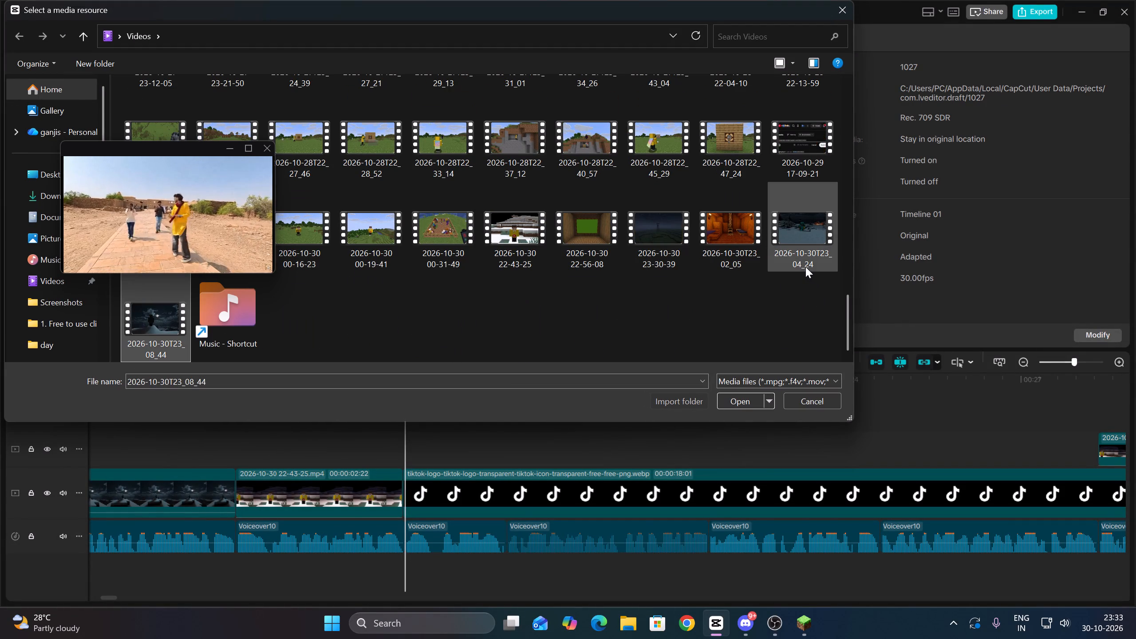
pyautogui.keyDown('alt'); pyautogui.scroll(1, 752, 284); pyautogui.keyUp('alt')
pyautogui.keyDown('alt'); pyautogui.scroll(-5, 739, 293); pyautogui.keyUp('alt')
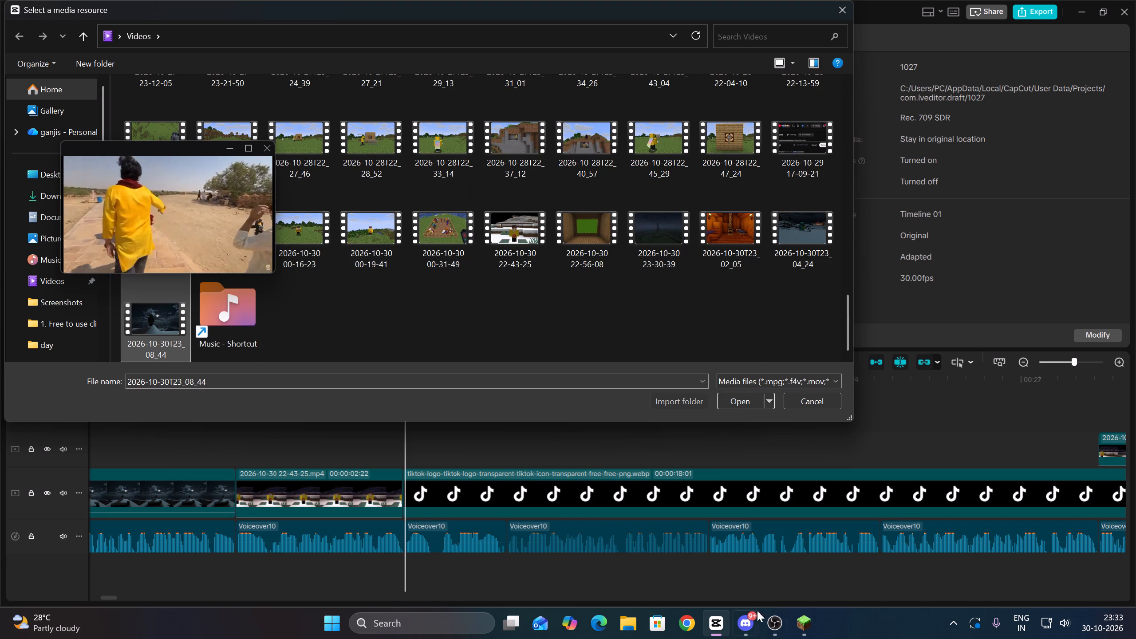
pyautogui.keyDown('alt'); pyautogui.click(769, 620); pyautogui.keyUp('alt')
pyautogui.keyDown('alt'); pyautogui.click(771, 620); pyautogui.keyUp('alt')
pyautogui.keyDown('alt'); pyautogui.scroll(3, 573, 242); pyautogui.keyUp('alt')
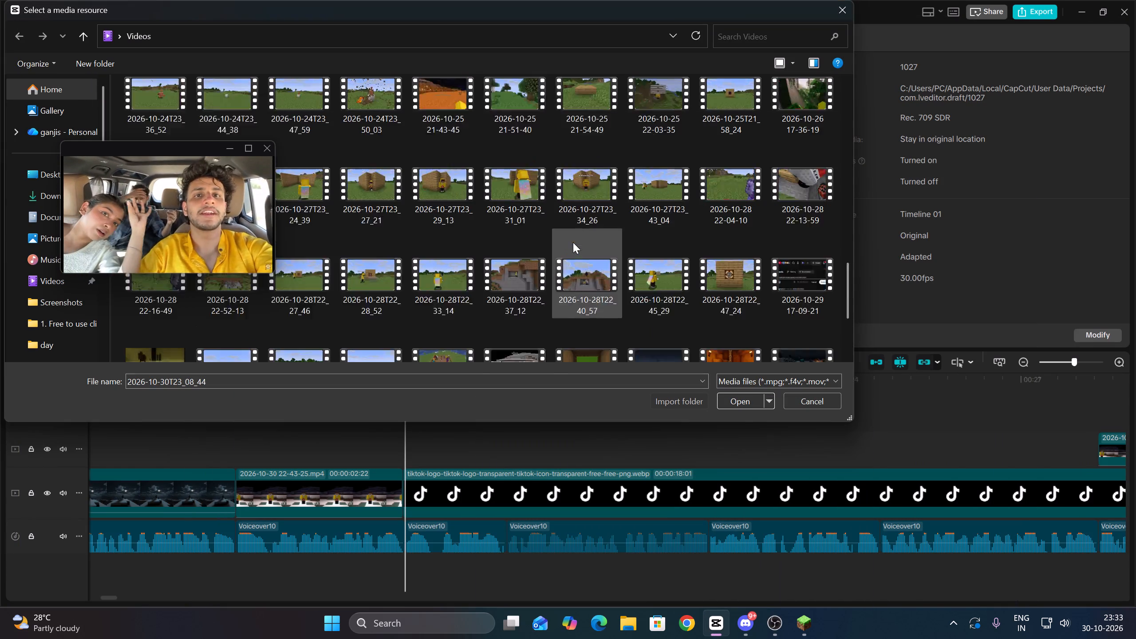
pyautogui.keyDown('alt'); pyautogui.scroll(6, 573, 242); pyautogui.keyUp('alt')
pyautogui.keyDown('alt'); pyautogui.click(800, 408); pyautogui.keyUp('alt')
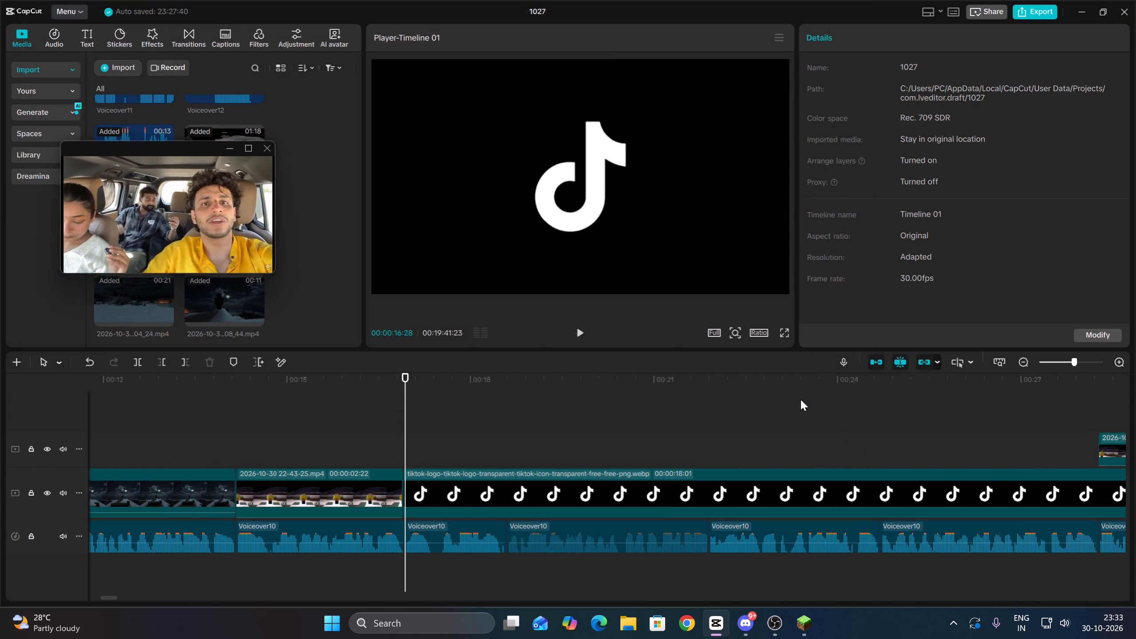
# Switch to File Explorer to look for the new Siren Head recording.
pyautogui.keyDown('alt'); pyautogui.click(624, 634); pyautogui.keyUp('alt')
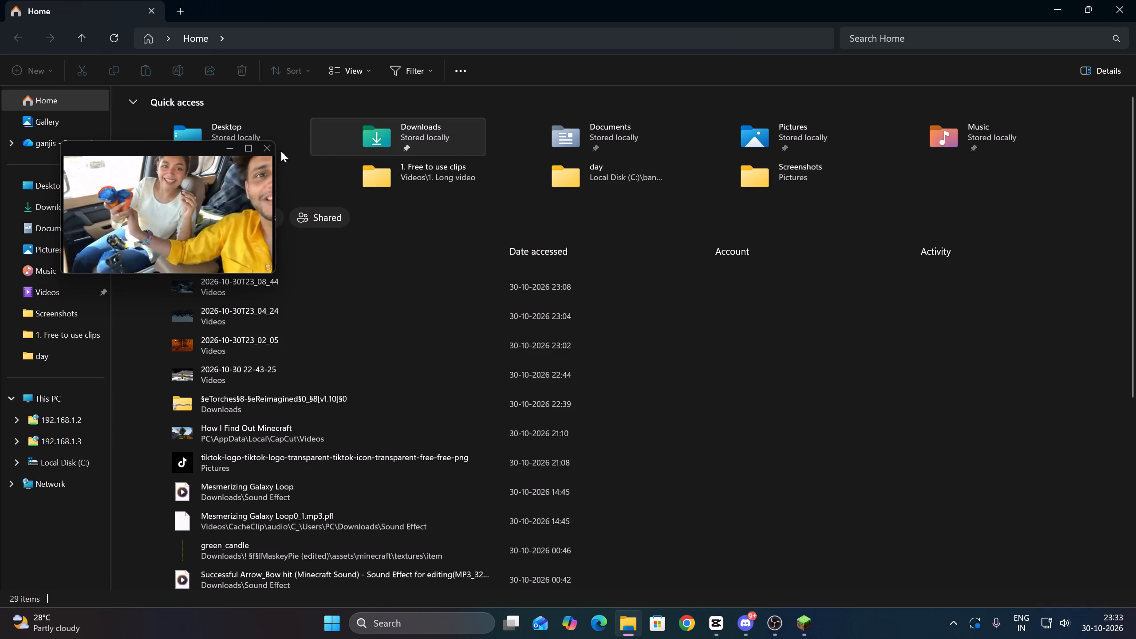
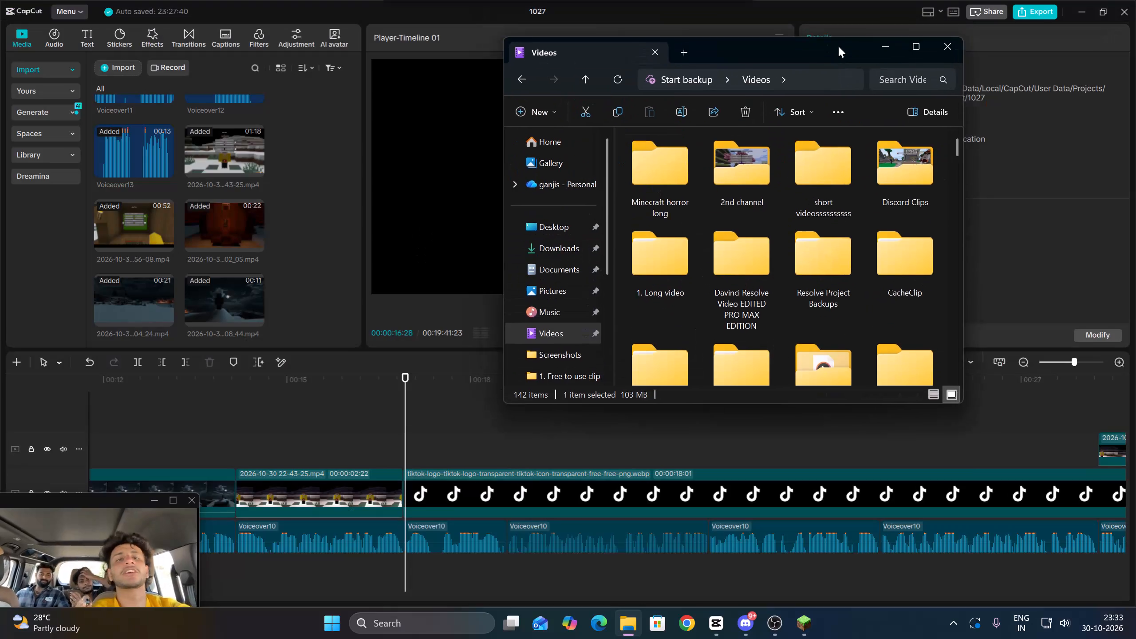
pyautogui.keyDown('alt'); pyautogui.scroll(-1, 912, 266); pyautogui.keyUp('alt')
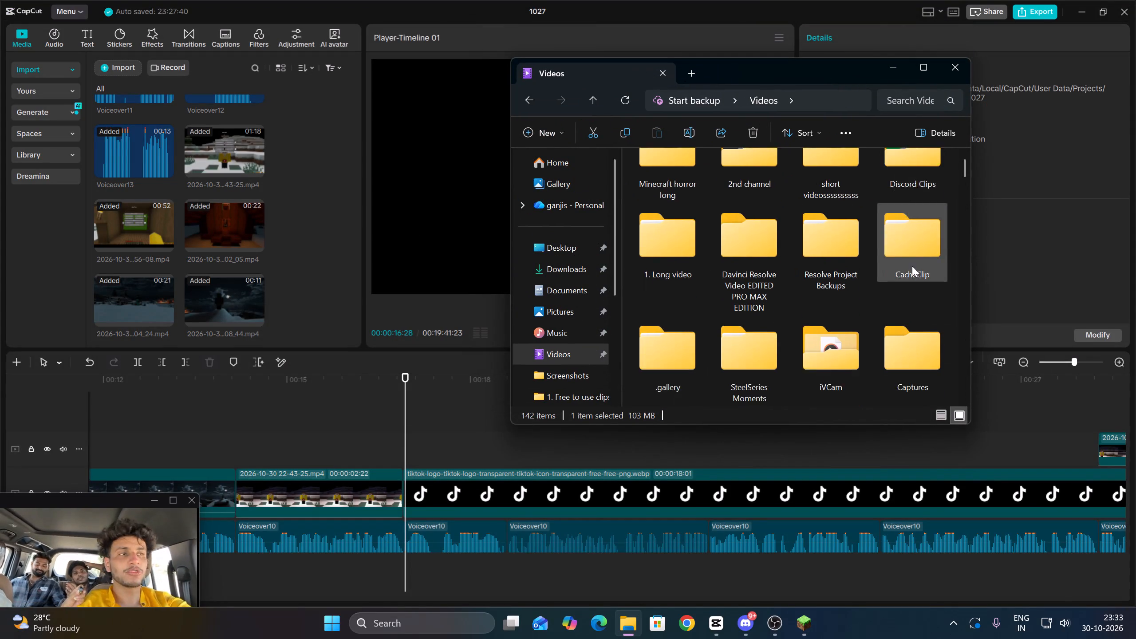
pyautogui.keyDown('alt'); pyautogui.scroll(-2, 912, 266); pyautogui.keyUp('alt')
pyautogui.keyDown('alt'); pyautogui.scroll(1, 804, 215); pyautogui.keyUp('alt')
pyautogui.keyDown('alt'); pyautogui.moveTo(747, 267); pyautogui.dragTo(317, 263); pyautogui.keyUp('alt')
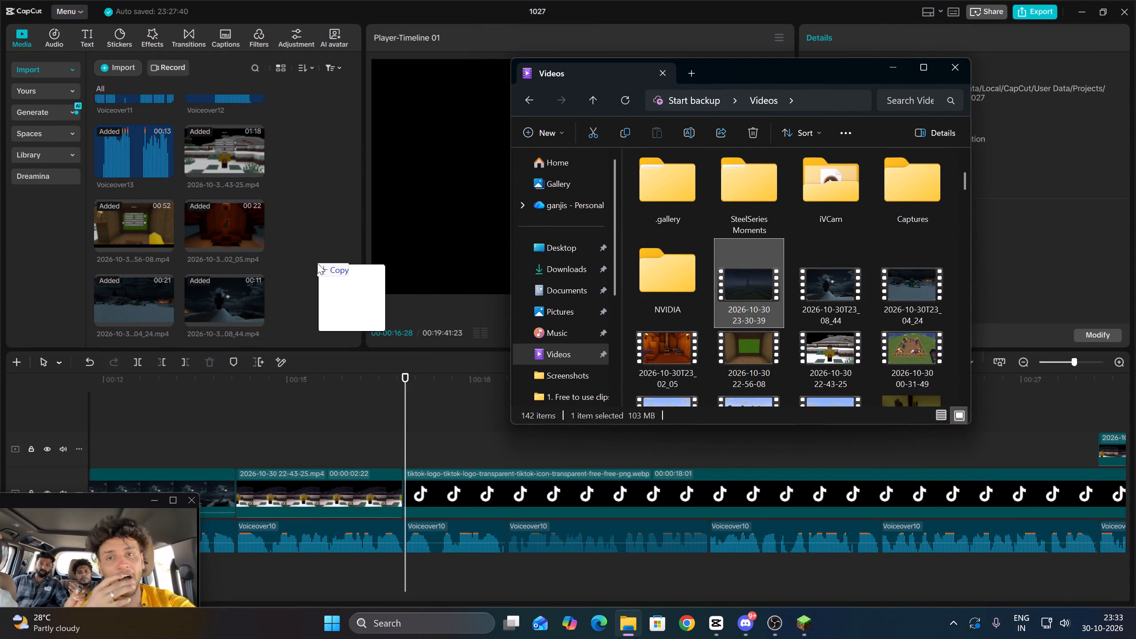
pyautogui.keyDown('alt'); pyautogui.moveTo(317, 263); pyautogui.dragTo(300, 261); pyautogui.keyUp('alt')
# Place the 23-30-39 clip on a new track above the start of the TikTok logo placeholder and lower its volume to -∞ dB.
pyautogui.keyDown('alt'); pyautogui.moveTo(144, 307); pyautogui.dragTo(522, 381); pyautogui.keyUp('alt')
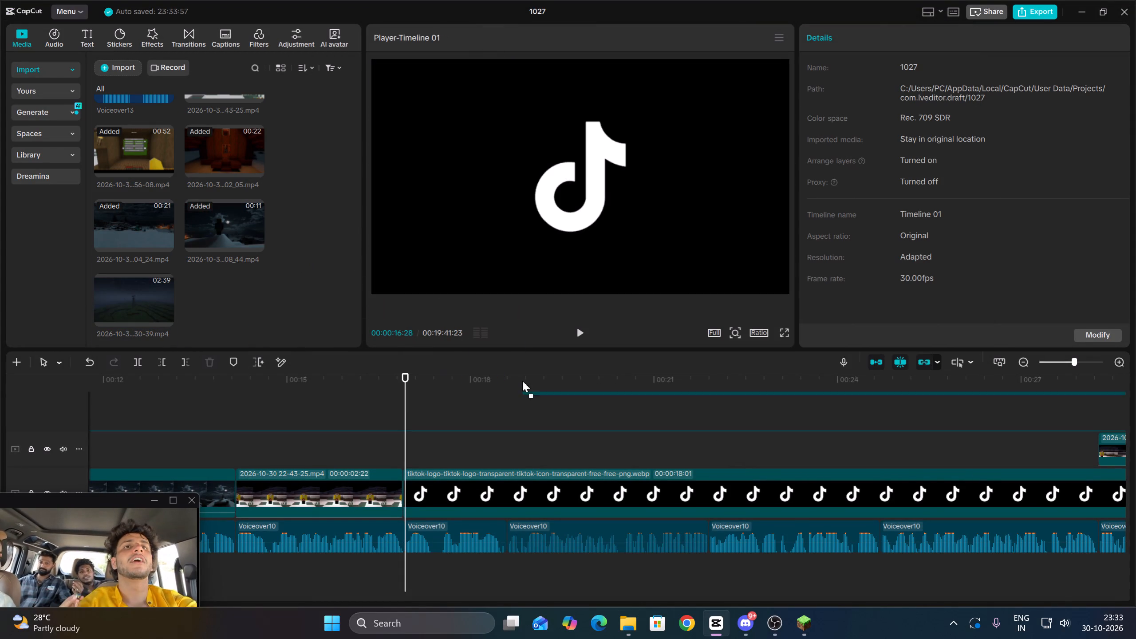
pyautogui.keyDown('alt'); pyautogui.moveTo(522, 381); pyautogui.dragTo(403, 424); pyautogui.keyUp('alt')
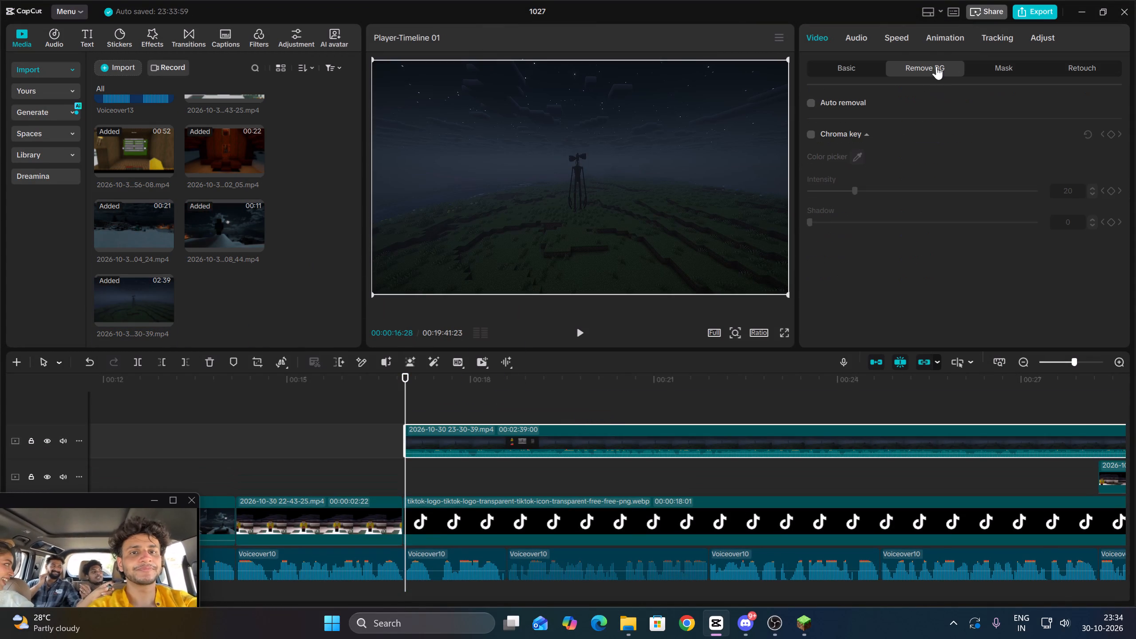
pyautogui.keyDown('alt'); pyautogui.click(862, 37); pyautogui.keyUp('alt')
pyautogui.keyDown('alt'); pyautogui.moveTo(921, 137); pyautogui.dragTo(671, 155); pyautogui.keyUp('alt')
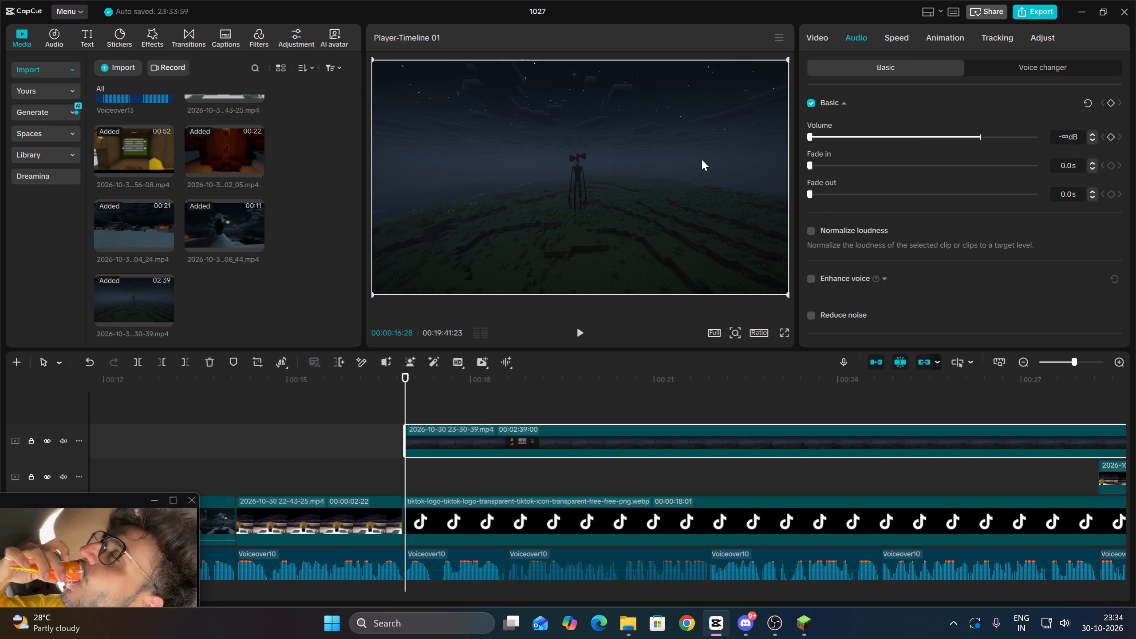
# Trim the Siren Head clip's beginning at 00:00:21:11 and move the remainder back to the start of the TikTok logo placeholder.
pyautogui.press('space')
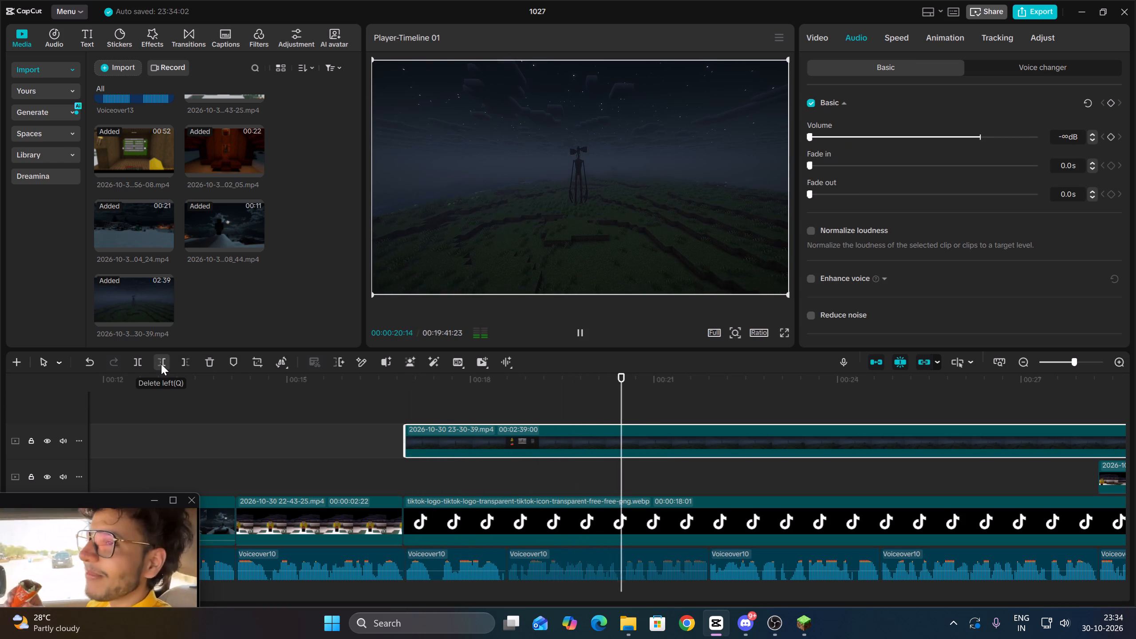
pyautogui.press('space')
pyautogui.keyDown('alt'); pyautogui.click(161, 364); pyautogui.keyUp('alt')
pyautogui.keyDown('alt'); pyautogui.click(440, 454); pyautogui.keyUp('alt')
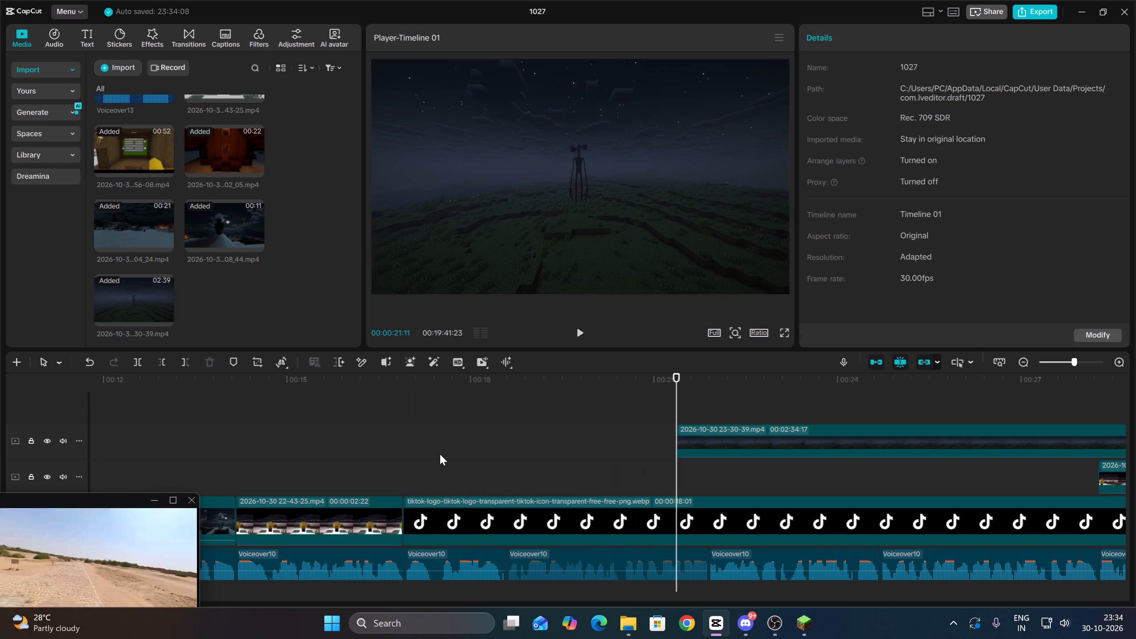
pyautogui.press('Up')
pyautogui.keyDown('alt'); pyautogui.moveTo(807, 432); pyautogui.dragTo(537, 439); pyautogui.keyUp('alt')
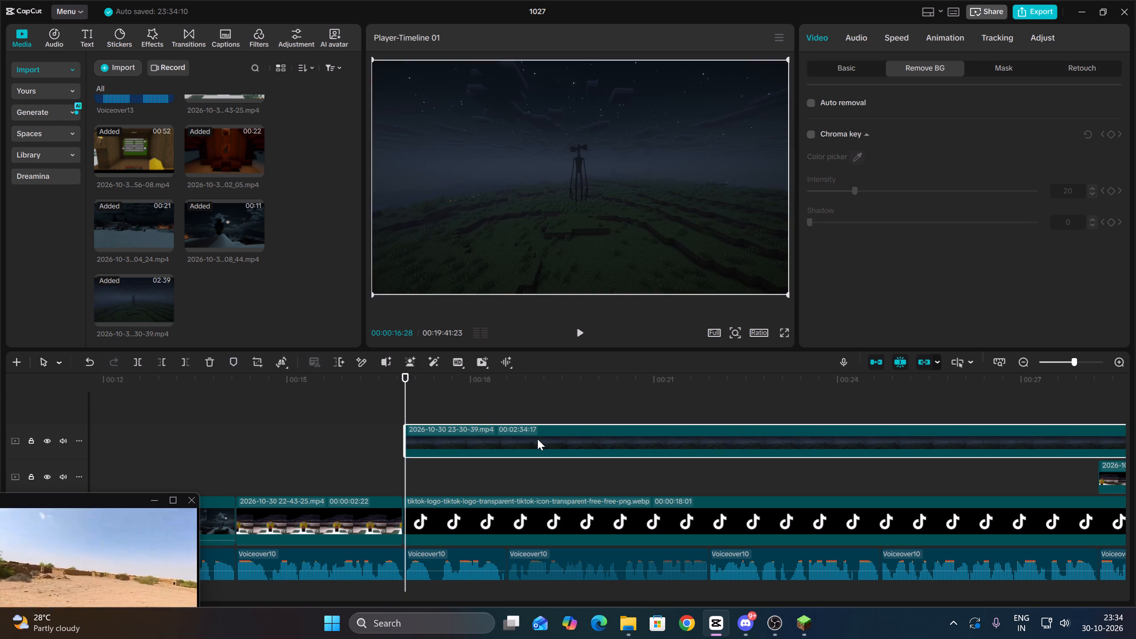
pyautogui.press('Up')
pyautogui.keyDown('alt'); pyautogui.click(537, 439); pyautogui.keyUp('alt')
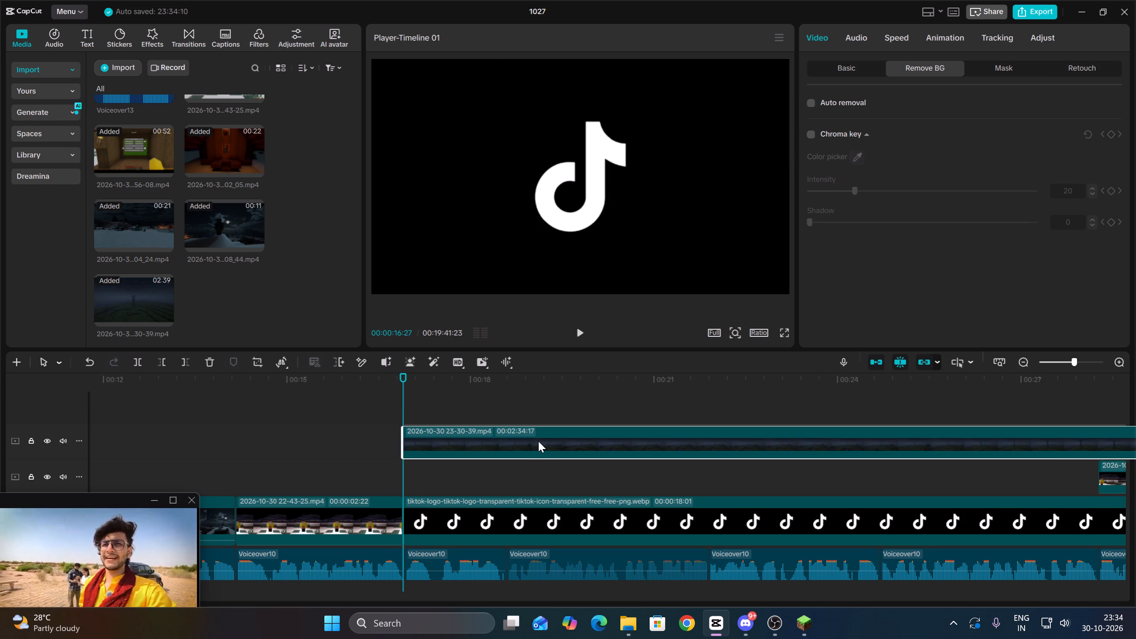
# Trim the Siren Head clip's beginning again at about 00:00:23:25 and move the remainder back to 00:00:16:27.
pyautogui.press('space')
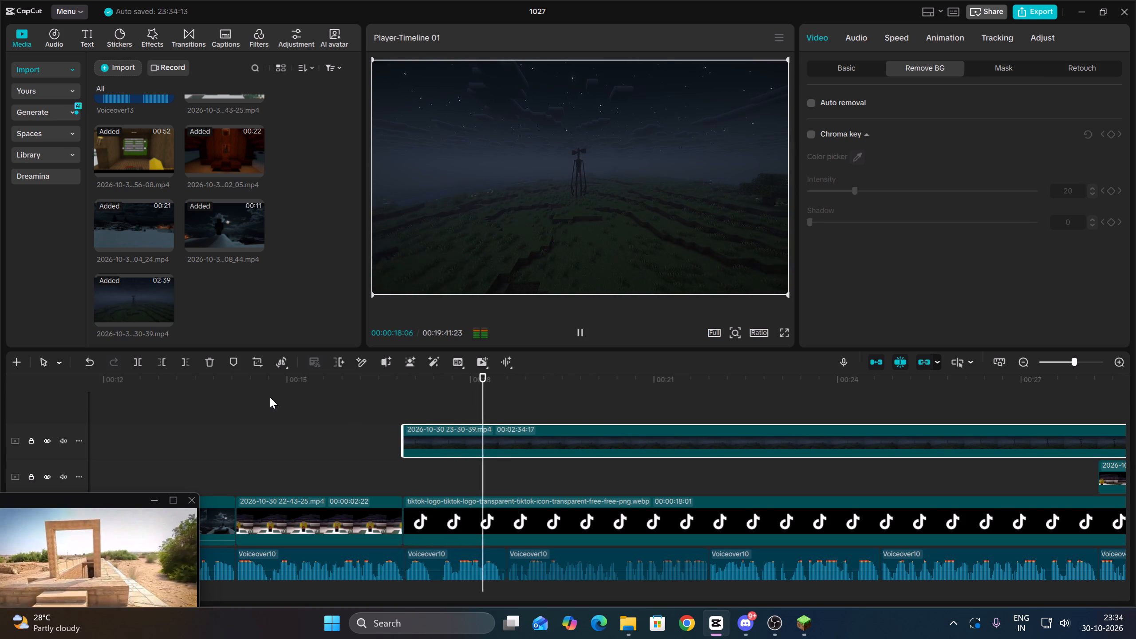
pyautogui.press('space')
pyautogui.keyDown('alt'); pyautogui.click(161, 360); pyautogui.keyUp('alt')
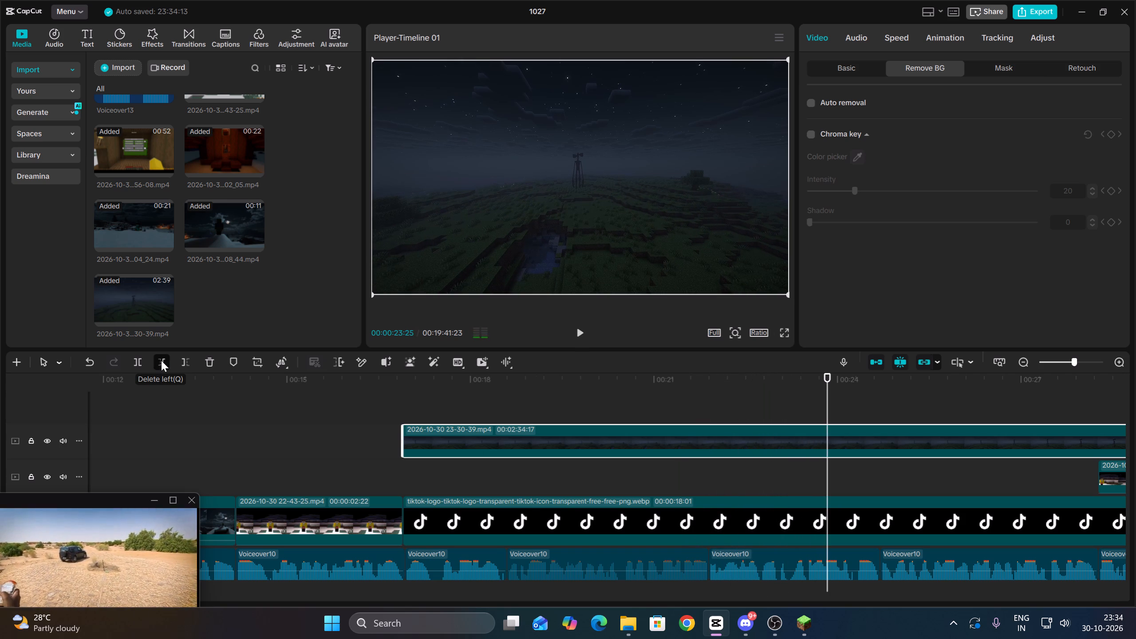
pyautogui.keyDown('alt'); pyautogui.click(426, 430); pyautogui.keyUp('alt')
pyautogui.press('Up')
pyautogui.press('Up')
pyautogui.keyDown('alt'); pyautogui.moveTo(922, 435); pyautogui.dragTo(684, 434); pyautogui.keyUp('alt')
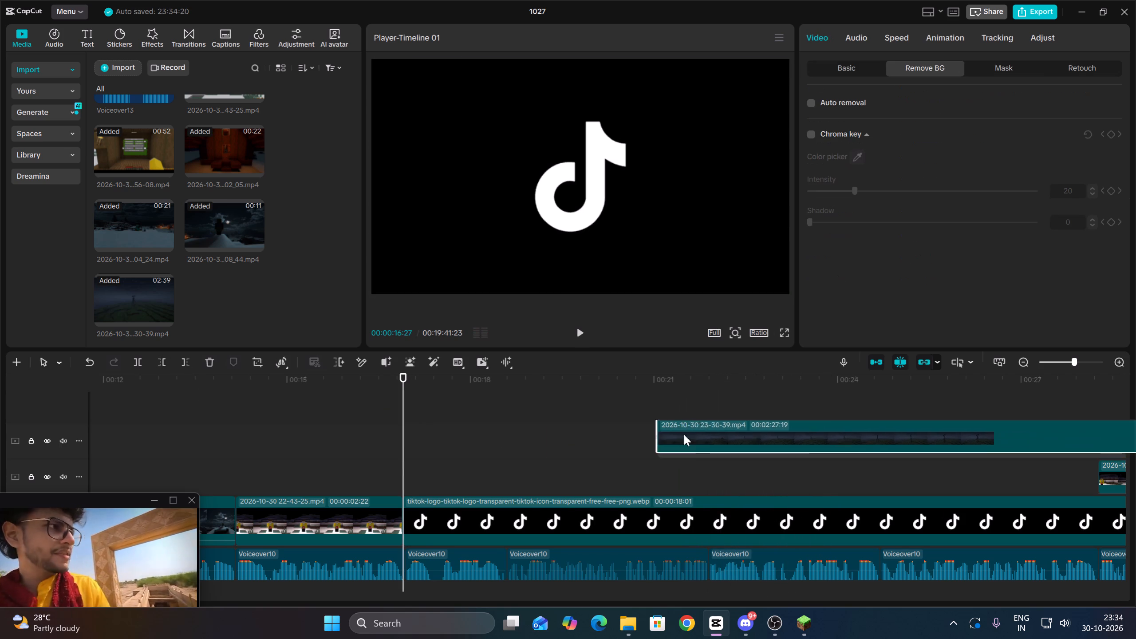
pyautogui.keyDown('alt'); pyautogui.moveTo(684, 434); pyautogui.dragTo(501, 448); pyautogui.keyUp('alt')
# Cut off the Siren Head clip's beginning up to about 00:00:18:28 and move the remainder back to 00:00:16:27.
pyautogui.press('space')
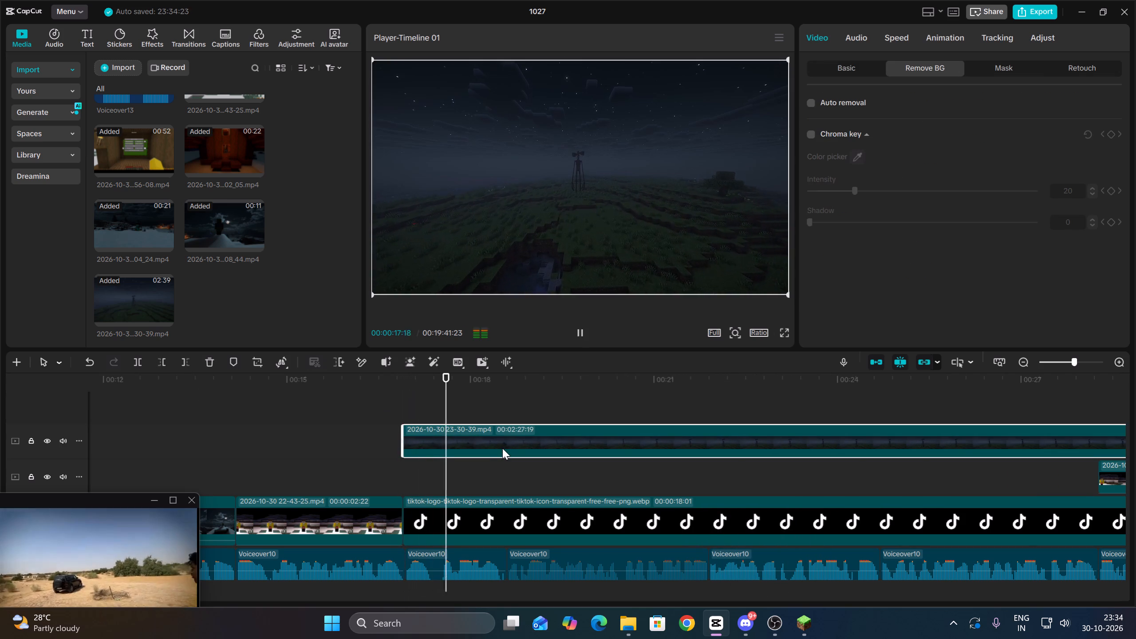
pyautogui.press('space')
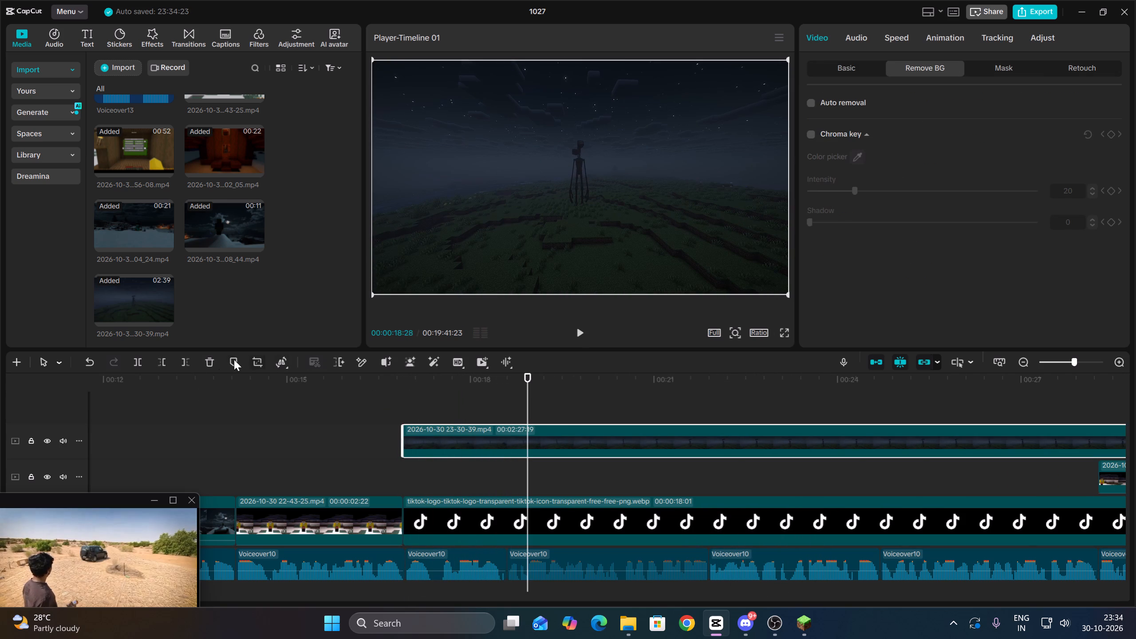
pyautogui.keyDown('alt'); pyautogui.click(155, 366); pyautogui.keyUp('alt')
pyautogui.keyDown('alt'); pyautogui.click(415, 464); pyautogui.keyUp('alt')
pyautogui.press('Up')
pyautogui.keyDown('alt'); pyautogui.moveTo(627, 434); pyautogui.dragTo(505, 452); pyautogui.keyUp('alt')
pyautogui.press('Up')
# Play the Siren Head clip against the voiceover and split it at the voiceover cut at 00:00:18:18.
pyautogui.press('space')
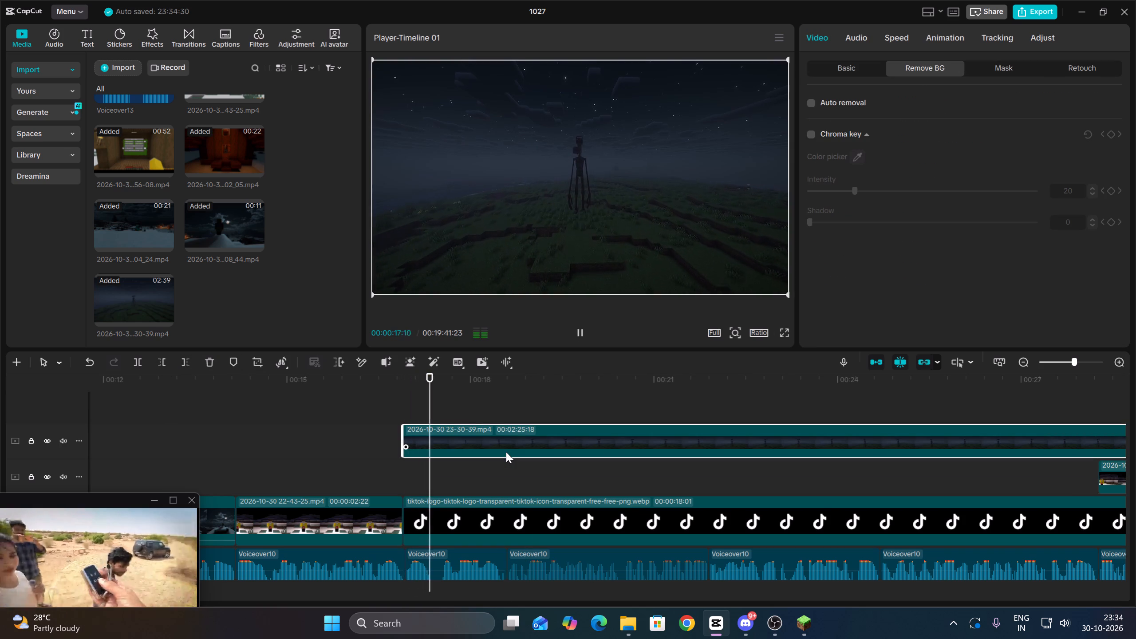
pyautogui.press('space')
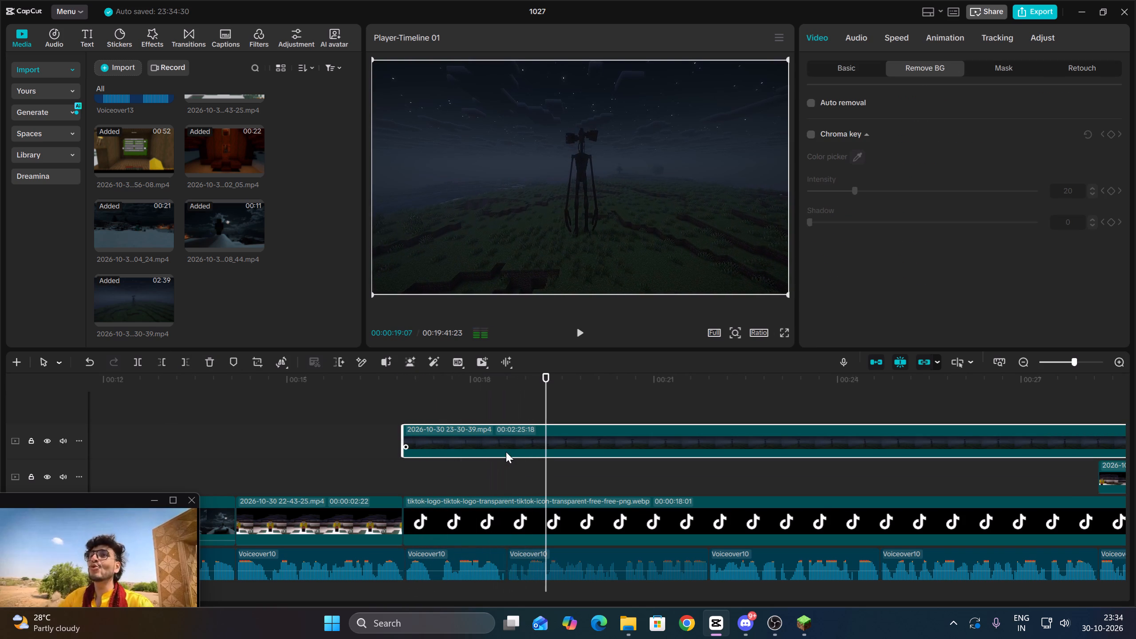
pyautogui.press('Up')
pyautogui.keyDown('alt'); pyautogui.click(137, 363); pyautogui.keyUp('alt')
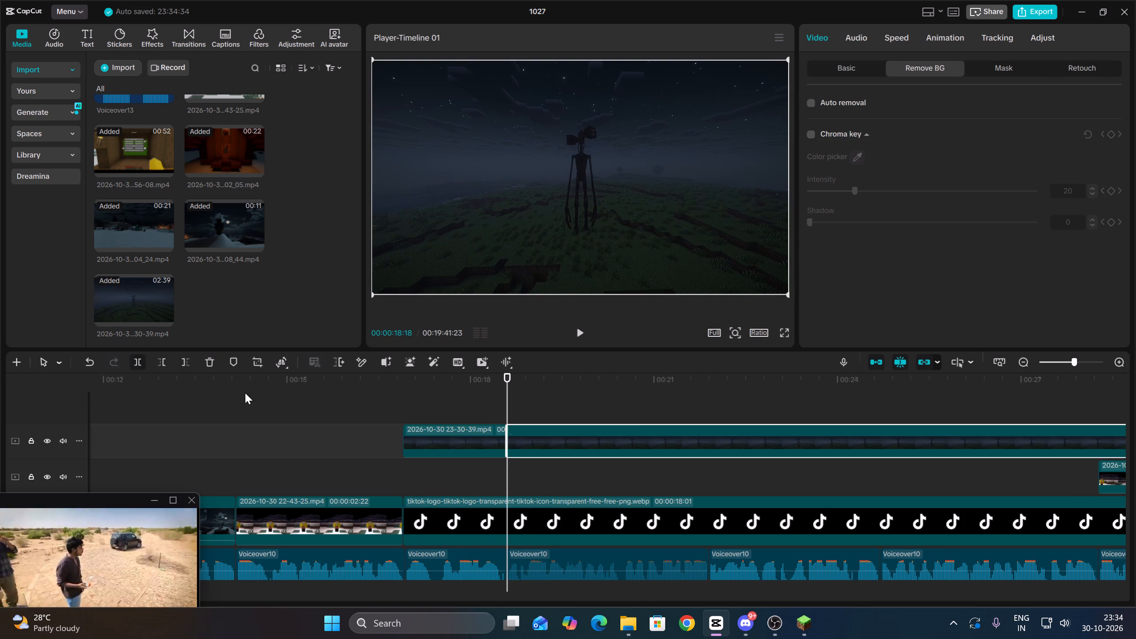
# Scrub through the second part of the Siren Head footage for a suitable next shot.
pyautogui.press('space')
pyautogui.keyDown('alt'); pyautogui.click(639, 395); pyautogui.keyUp('alt')
pyautogui.keyDown('alt'); pyautogui.moveTo(639, 395); pyautogui.dragTo(645, 395); pyautogui.keyUp('alt')
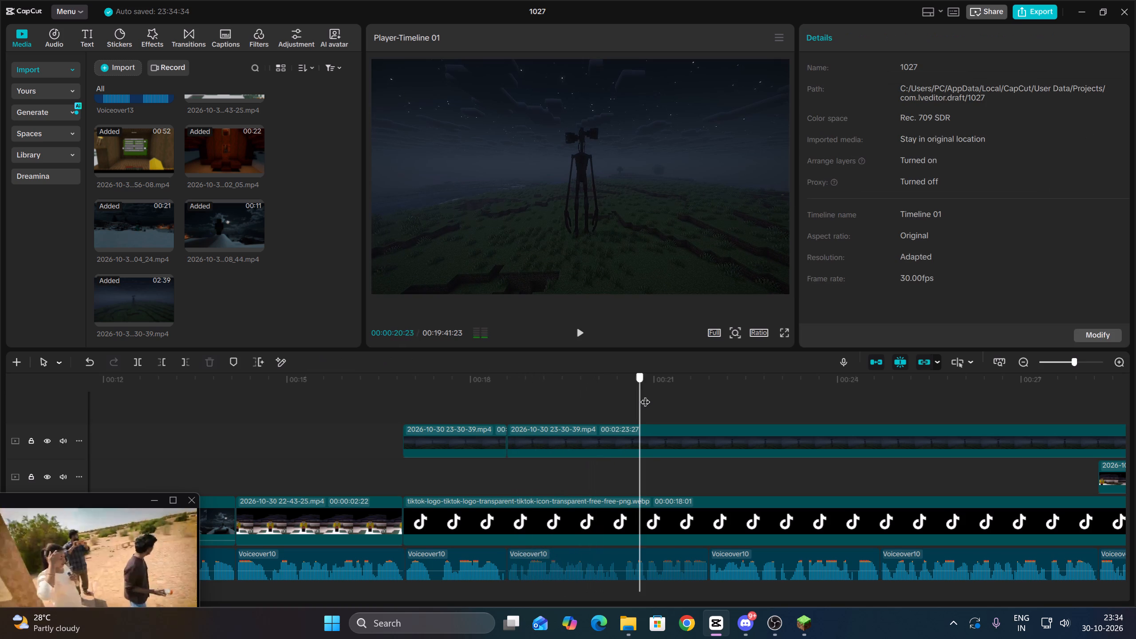
pyautogui.keyDown('alt'); pyautogui.moveTo(645, 395); pyautogui.dragTo(896, 392); pyautogui.keyUp('alt')
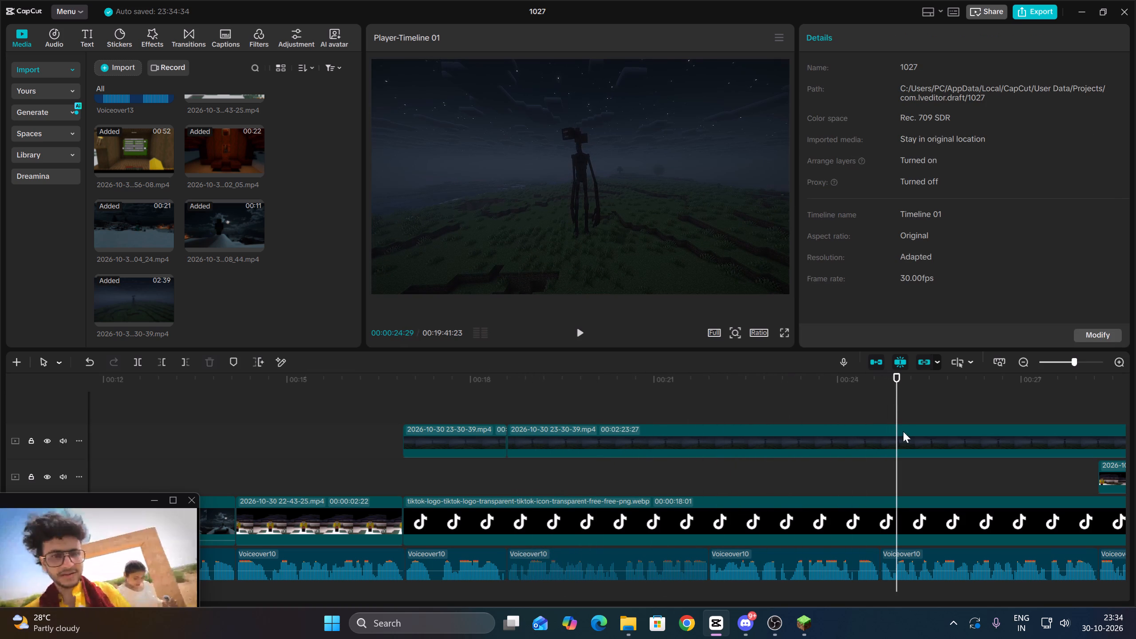
pyautogui.keyDown('alt'); pyautogui.click(905, 442); pyautogui.keyUp('alt')
pyautogui.press('space')
pyautogui.keyDown('alt'); pyautogui.click(927, 400); pyautogui.keyUp('alt')
pyautogui.keyDown('alt'); pyautogui.moveTo(931, 400); pyautogui.dragTo(1078, 395); pyautogui.keyUp('alt')
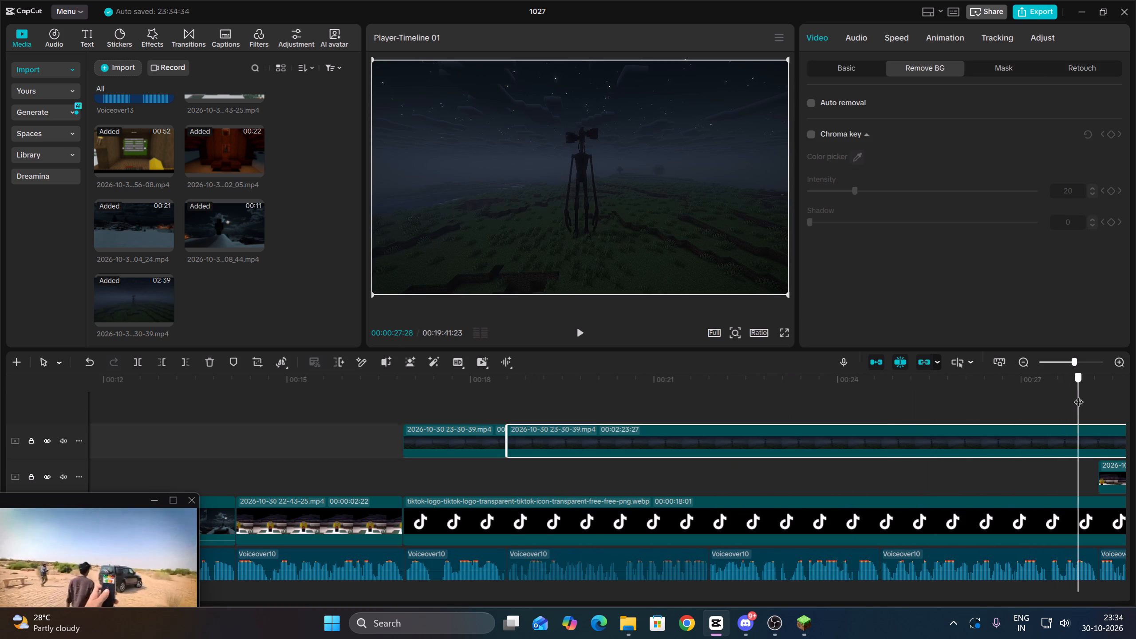
pyautogui.keyDown('alt'); pyautogui.moveTo(1078, 395); pyautogui.dragTo(1085, 394); pyautogui.keyUp('alt')
pyautogui.keyDown('alt'); pyautogui.doubleClick(1020, 355); pyautogui.keyUp('alt')
pyautogui.keyDown('alt'); pyautogui.click(780, 396); pyautogui.keyUp('alt')
pyautogui.keyDown('alt'); pyautogui.moveTo(780, 396); pyautogui.dragTo(810, 389); pyautogui.keyUp('alt')
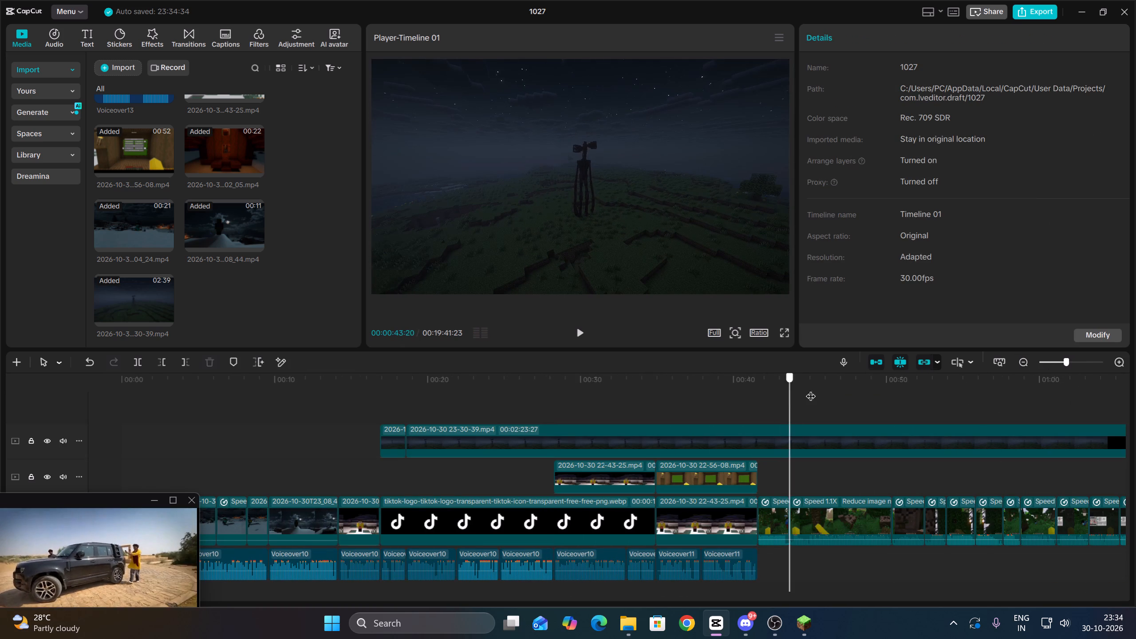
pyautogui.keyDown('alt'); pyautogui.moveTo(810, 389); pyautogui.dragTo(828, 386); pyautogui.keyUp('alt')
pyautogui.keyDown('alt'); pyautogui.moveTo(864, 390); pyautogui.dragTo(893, 454); pyautogui.keyUp('alt')
pyautogui.keyDown('alt'); pyautogui.click(733, 394); pyautogui.keyUp('alt')
pyautogui.keyDown('alt'); pyautogui.moveTo(733, 394); pyautogui.dragTo(718, 394); pyautogui.keyUp('alt')
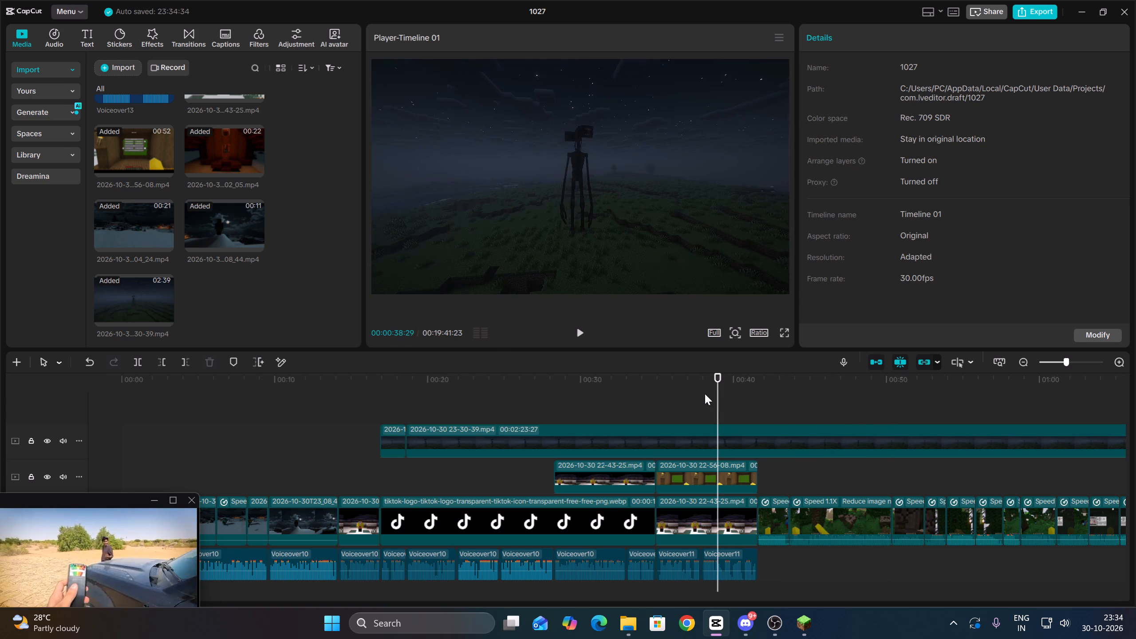
pyautogui.keyDown('alt'); pyautogui.moveTo(704, 394); pyautogui.dragTo(622, 399); pyautogui.keyUp('alt')
# Trim the second Siren Head clip's beginning at 00:00:43:20 and move the remainder back against the first piece at 00:00:18:18.
pyautogui.keyDown('alt'); pyautogui.click(622, 399); pyautogui.keyUp('alt')
pyautogui.keyDown('alt'); pyautogui.moveTo(622, 399); pyautogui.dragTo(762, 398); pyautogui.keyUp('alt')
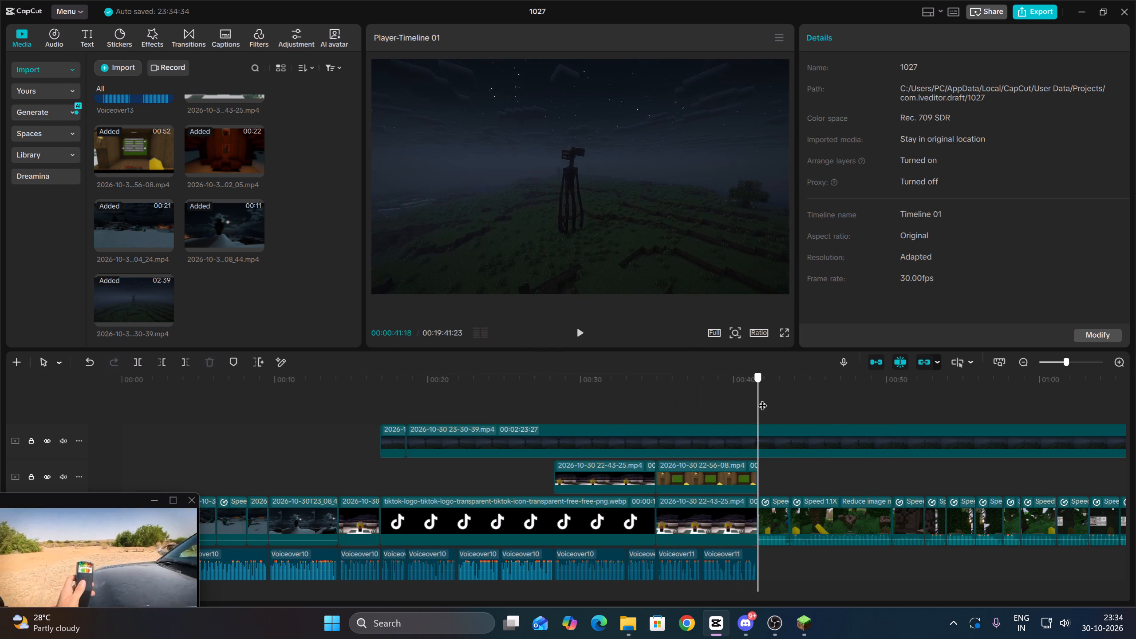
pyautogui.keyDown('alt'); pyautogui.moveTo(762, 398); pyautogui.dragTo(786, 398); pyautogui.keyUp('alt')
pyautogui.keyDown('alt'); pyautogui.moveTo(829, 403); pyautogui.dragTo(852, 445); pyautogui.keyUp('alt')
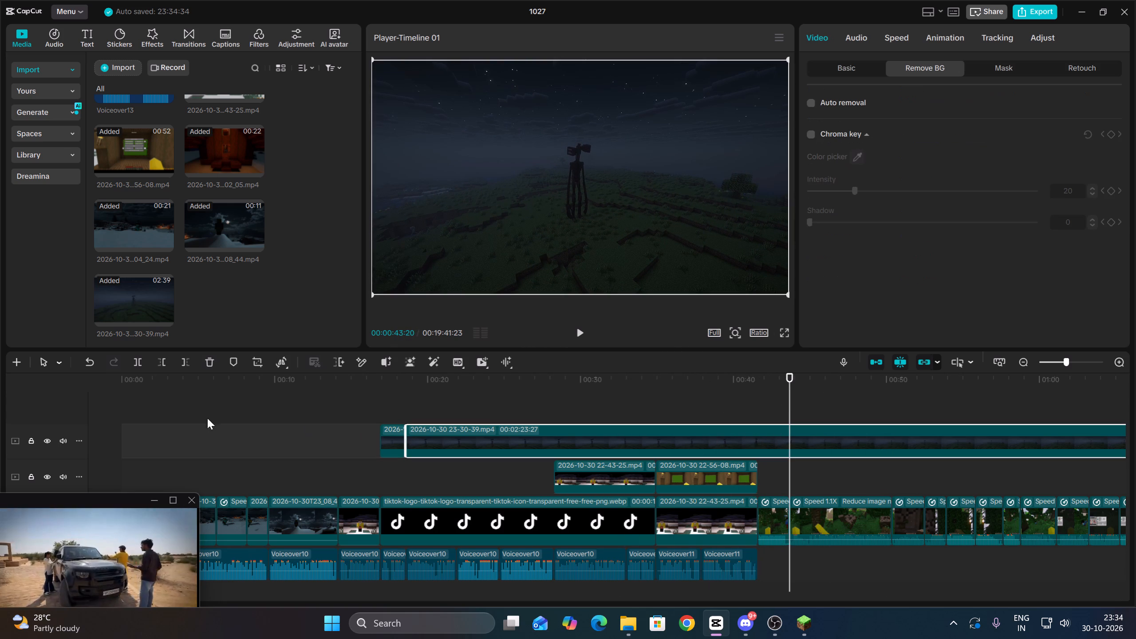
pyautogui.keyDown('alt'); pyautogui.click(164, 363); pyautogui.keyUp('alt')
pyautogui.keyDown('alt'); pyautogui.click(427, 430); pyautogui.keyUp('alt')
pyautogui.press('Up')
pyautogui.keyDown('alt'); pyautogui.moveTo(898, 432); pyautogui.dragTo(769, 437); pyautogui.keyUp('alt')
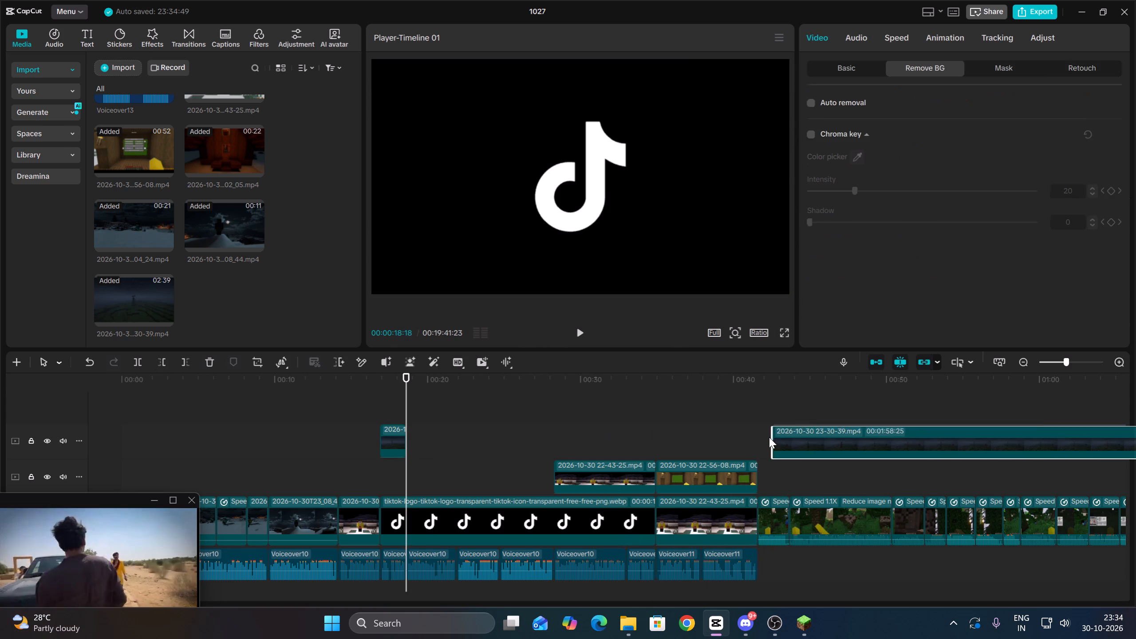
pyautogui.keyDown('alt'); pyautogui.moveTo(769, 437); pyautogui.dragTo(511, 449); pyautogui.keyUp('alt')
# Trim the second Siren Head clip's beginning at about 00:00:20:17 and move the remainder back to 00:00:18:18.
pyautogui.press('space')
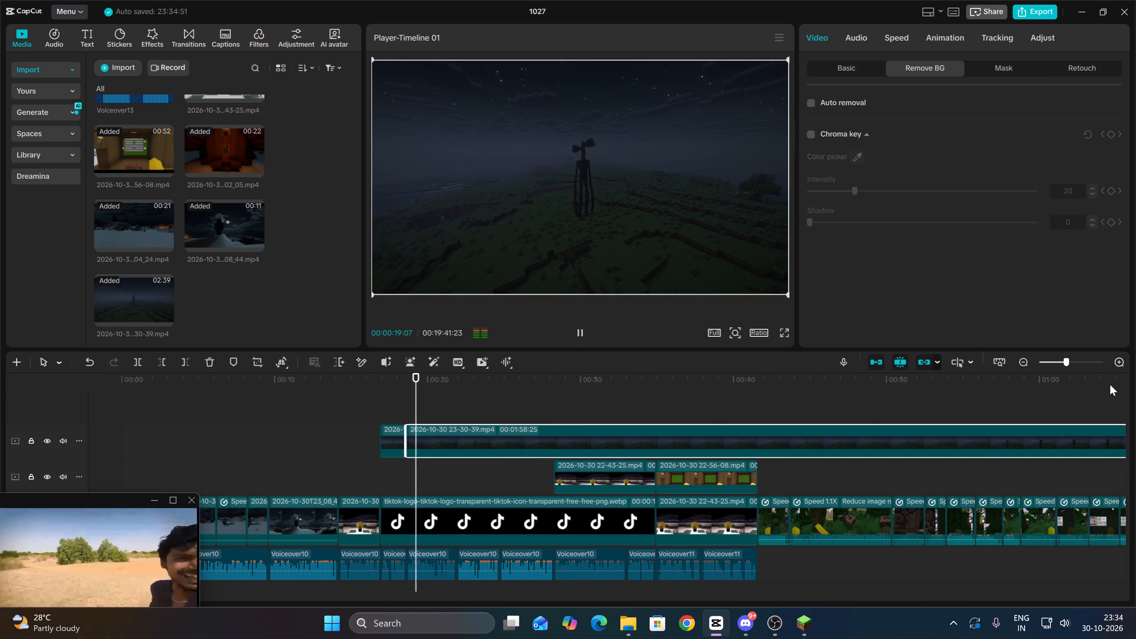
pyautogui.keyDown('alt'); pyautogui.doubleClick(1126, 364); pyautogui.keyUp('alt')
pyautogui.press('space')
pyautogui.keyDown('alt'); pyautogui.click(158, 353); pyautogui.keyUp('alt')
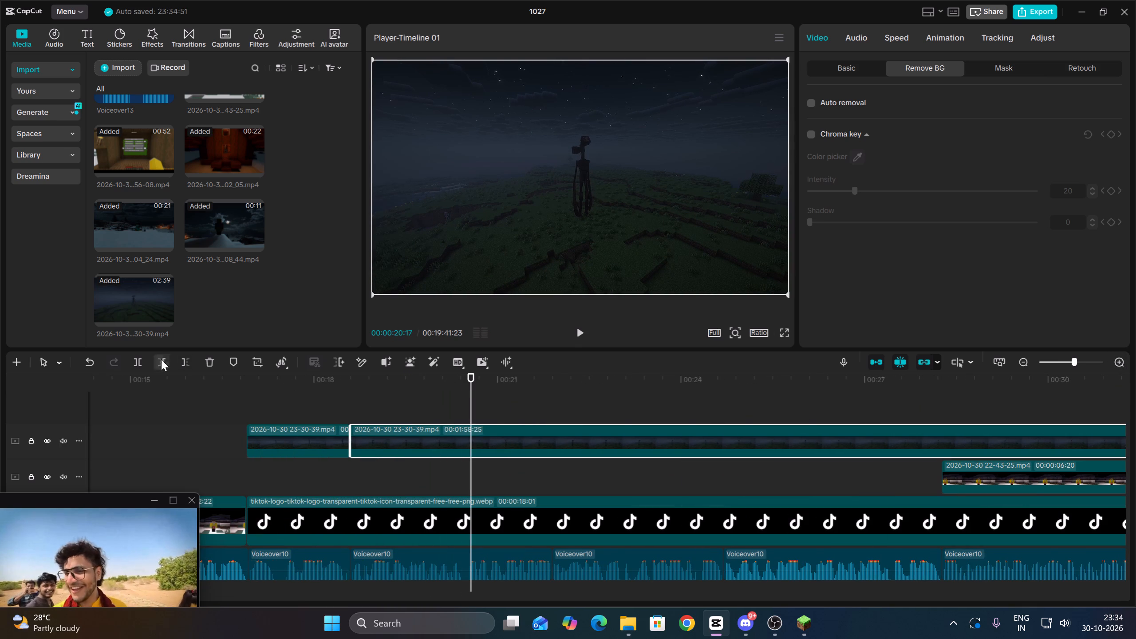
pyautogui.keyDown('alt'); pyautogui.click(162, 360); pyautogui.keyUp('alt')
pyautogui.keyDown('alt'); pyautogui.click(393, 437); pyautogui.keyUp('alt')
pyautogui.press('Up')
pyautogui.keyDown('alt'); pyautogui.moveTo(509, 432); pyautogui.dragTo(390, 434); pyautogui.keyUp('alt')
# Trim the second Siren Head clip's beginning once more at about 00:00:19:26 and rejoin it to the first piece.
pyautogui.press('space')
pyautogui.press('space')
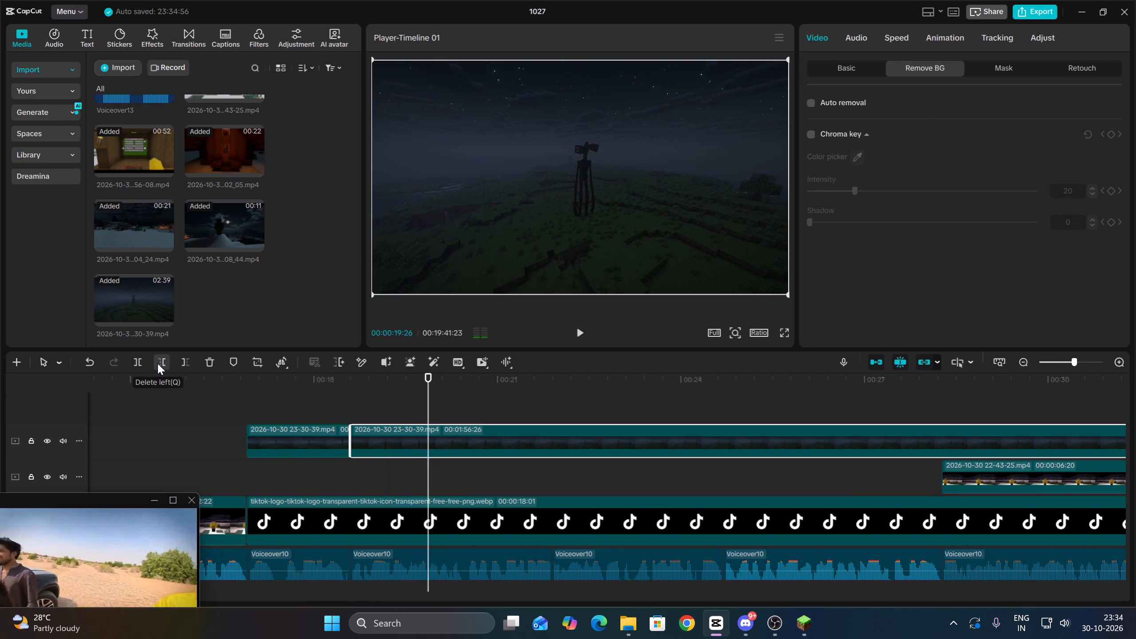
pyautogui.keyDown('alt'); pyautogui.click(158, 363); pyautogui.keyUp('alt')
pyautogui.press('Up')
pyautogui.keyDown('alt'); pyautogui.moveTo(509, 438); pyautogui.dragTo(432, 446); pyautogui.keyUp('alt')
# Play the second Siren Head clip and trim its beginning at 00:00:21:28, then again at about 00:00:27.
pyautogui.press('space')
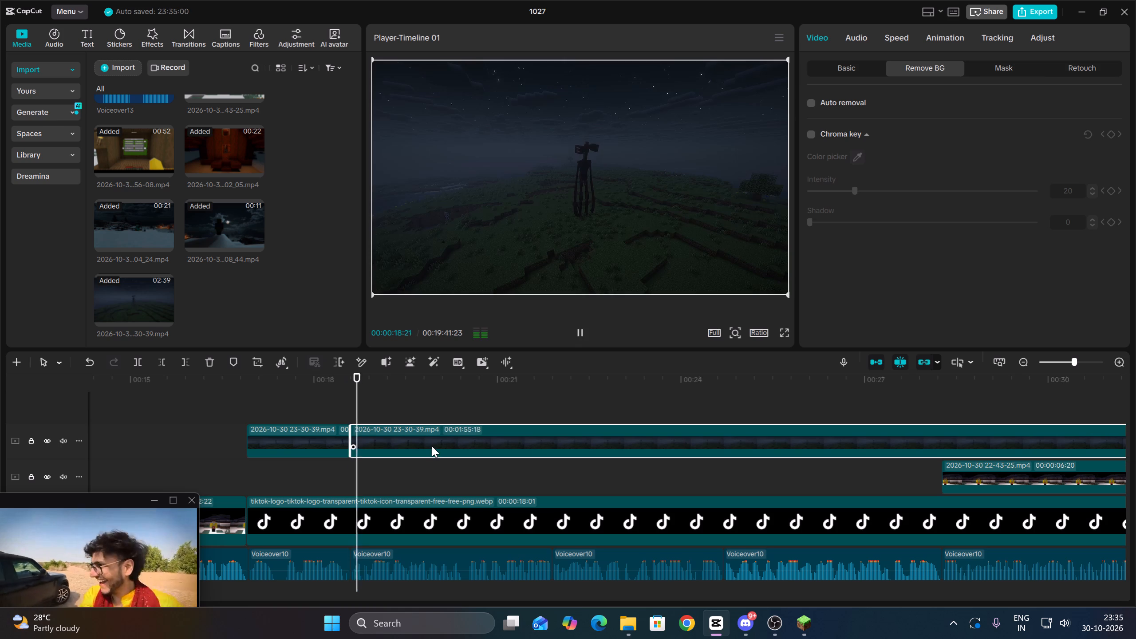
pyautogui.press('space')
pyautogui.keyDown('alt'); pyautogui.click(162, 360); pyautogui.keyUp('alt')
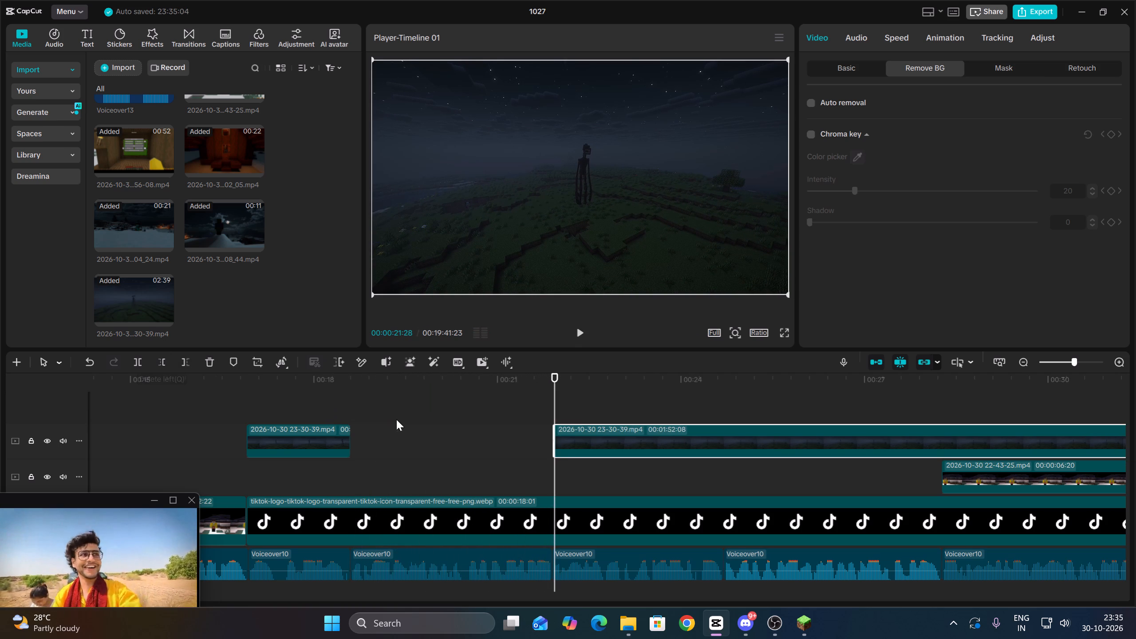
pyautogui.press('space')
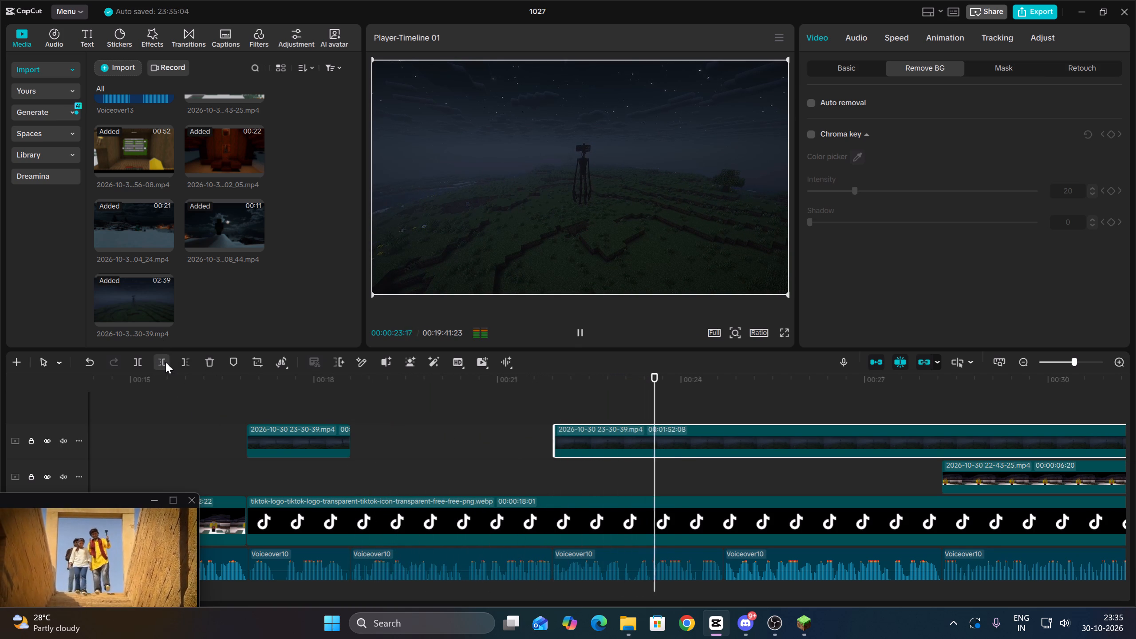
pyautogui.press('space')
pyautogui.press('space')
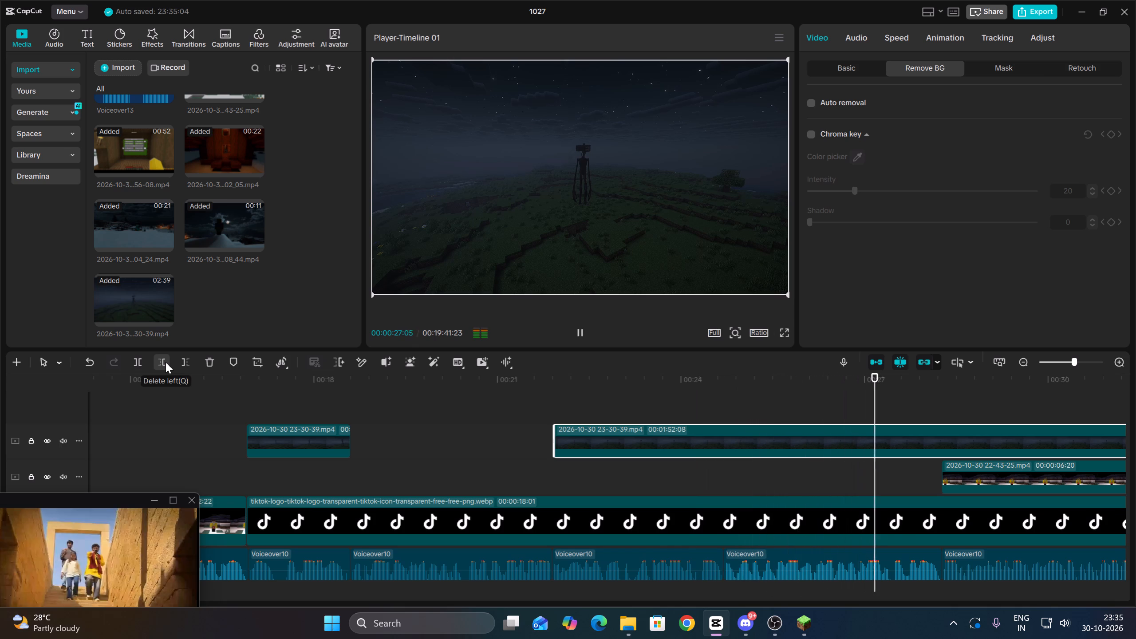
pyautogui.keyDown('alt'); pyautogui.click(166, 362); pyautogui.keyUp('alt')
# Trim the second Siren Head clip's beginning at 00:00:50:11 and move the remainder back against the first piece at 00:00:18:18.
pyautogui.keyDown('alt'); pyautogui.click(992, 412); pyautogui.keyUp('alt')
pyautogui.keyDown('alt'); pyautogui.moveTo(992, 412); pyautogui.dragTo(1096, 409); pyautogui.keyUp('alt')
pyautogui.keyDown('alt'); pyautogui.doubleClick(1022, 363); pyautogui.keyUp('alt')
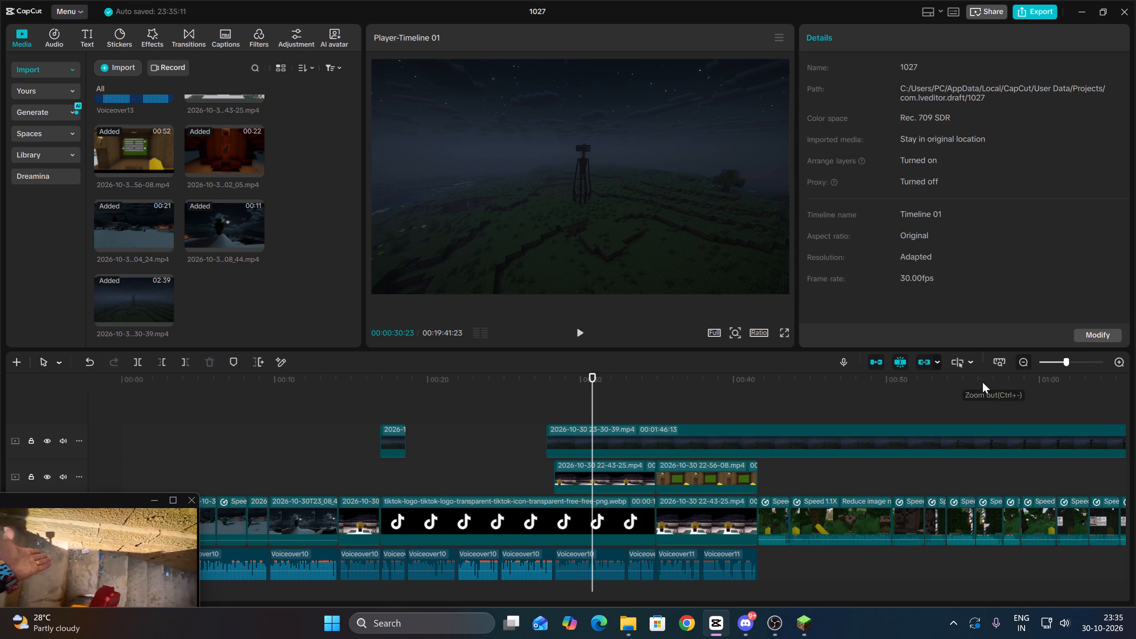
pyautogui.keyDown('alt'); pyautogui.click(809, 408); pyautogui.keyUp('alt')
pyautogui.keyDown('alt'); pyautogui.moveTo(809, 408); pyautogui.dragTo(916, 401); pyautogui.keyUp('alt')
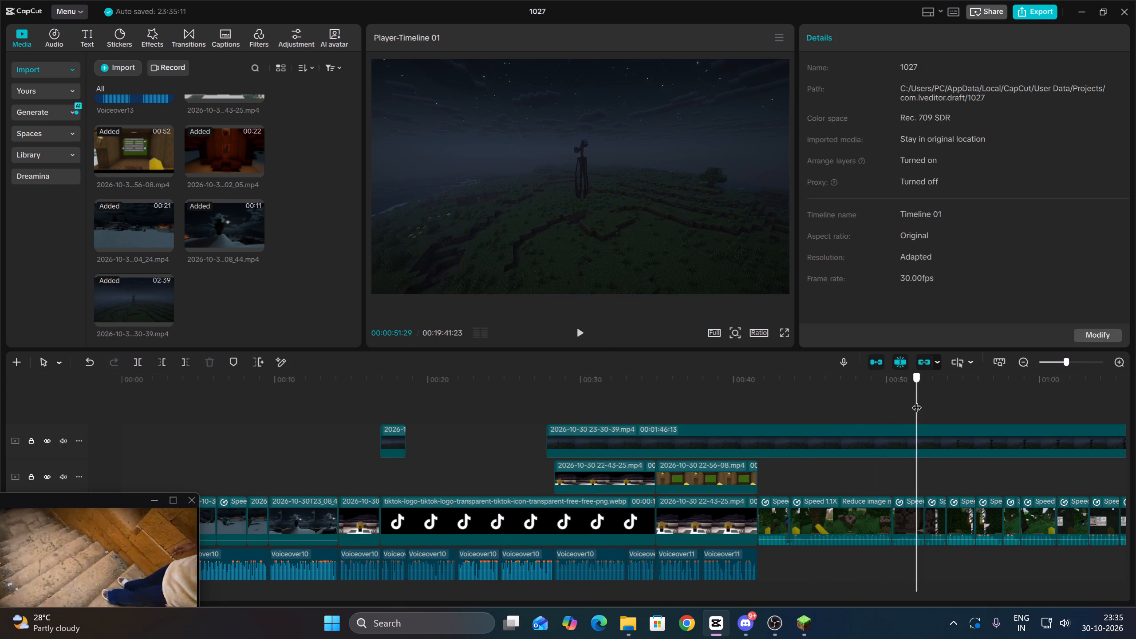
pyautogui.keyDown('alt'); pyautogui.moveTo(916, 401); pyautogui.dragTo(893, 400); pyautogui.keyUp('alt')
pyautogui.keyDown('alt'); pyautogui.moveTo(910, 404); pyautogui.dragTo(928, 442); pyautogui.keyUp('alt')
pyautogui.keyDown('alt'); pyautogui.click(159, 363); pyautogui.keyUp('alt')
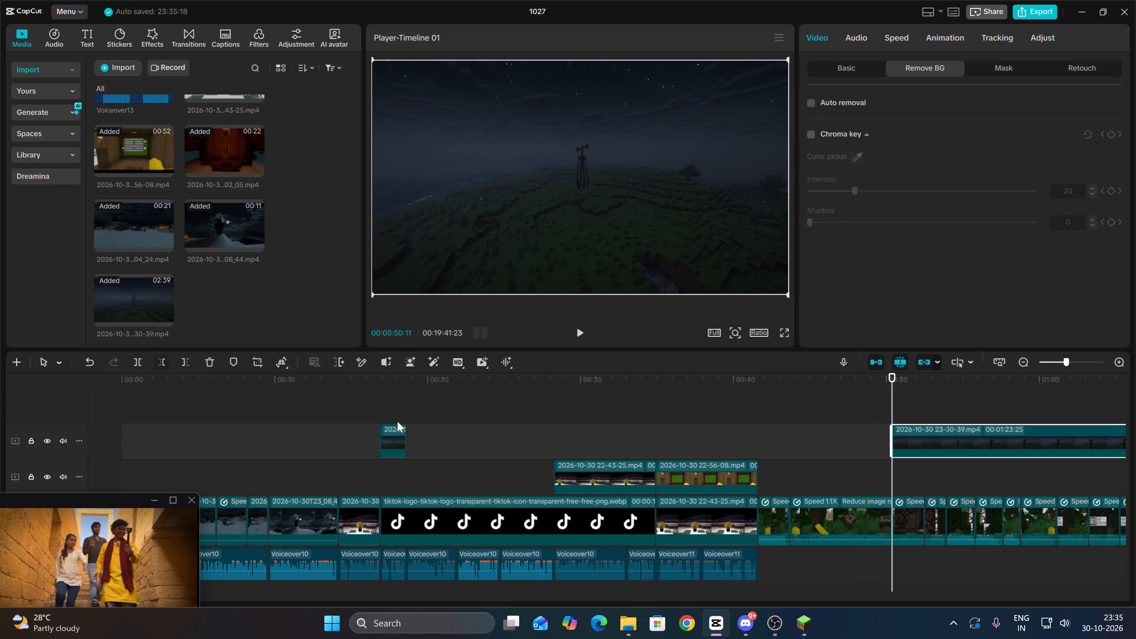
pyautogui.keyDown('alt'); pyautogui.click(429, 427); pyautogui.keyUp('alt')
pyautogui.press('Up')
pyautogui.keyDown('alt'); pyautogui.moveTo(941, 432); pyautogui.dragTo(446, 440); pyautogui.keyUp('alt')
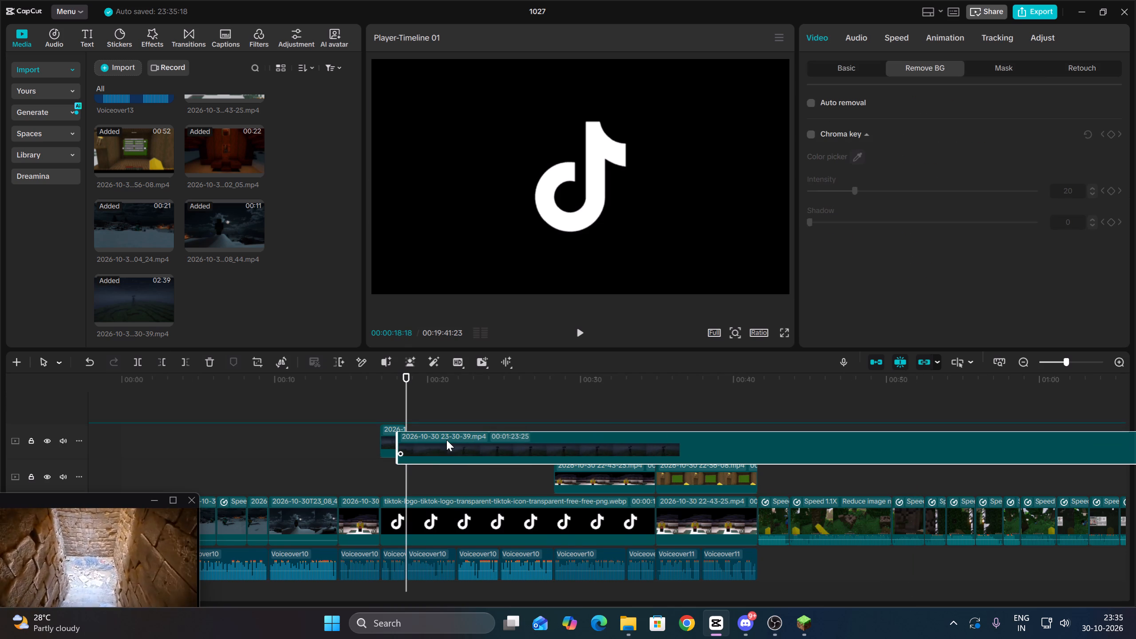
pyautogui.keyDown('alt'); pyautogui.click(447, 440); pyautogui.keyUp('alt')
pyautogui.keyDown('alt'); pyautogui.moveTo(452, 425); pyautogui.dragTo(460, 464); pyautogui.keyUp('alt')
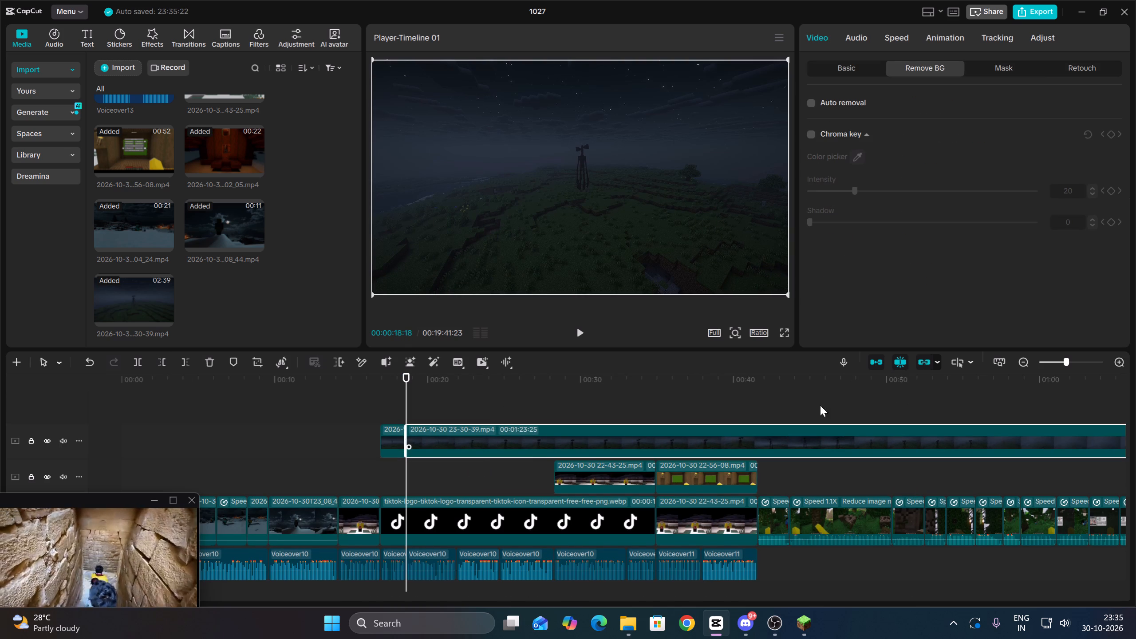
# Play the second Siren Head clip, trim its beginning at 00:00:19:16 and rejoin it to the first piece at 00:00:18:18.
pyautogui.keyDown('alt'); pyautogui.tripleClick(1117, 361); pyautogui.keyUp('alt')
pyautogui.press('space')
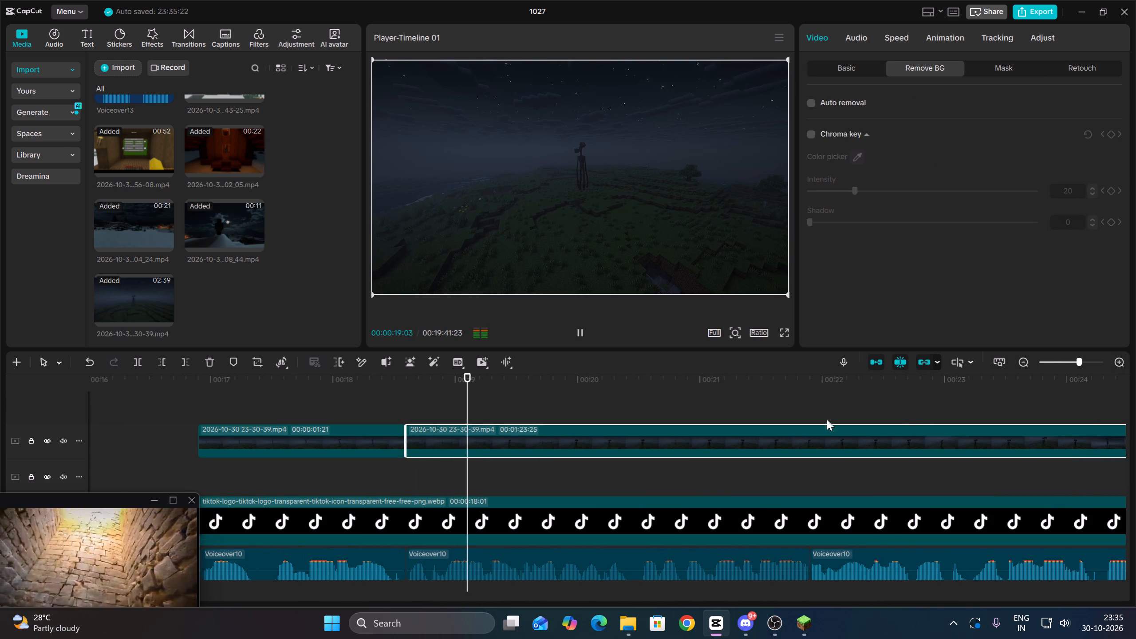
pyautogui.press('space')
pyautogui.keyDown('alt'); pyautogui.click(168, 361); pyautogui.keyUp('alt')
pyautogui.keyDown('alt'); pyautogui.moveTo(573, 433); pyautogui.dragTo(465, 440); pyautogui.keyUp('alt')
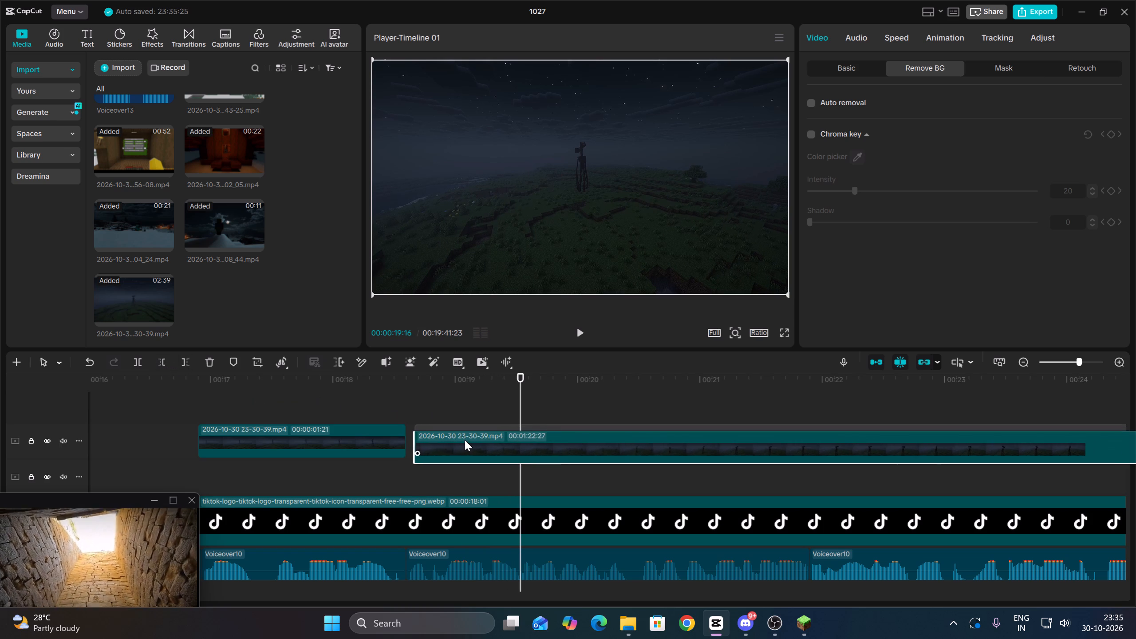
pyautogui.keyDown('alt'); pyautogui.moveTo(465, 440); pyautogui.dragTo(460, 440); pyautogui.keyUp('alt')
# Play the second Siren Head clip from its start and split it at the voiceover cut at 00:00:21:27.
pyautogui.press('Up')
pyautogui.press('space')
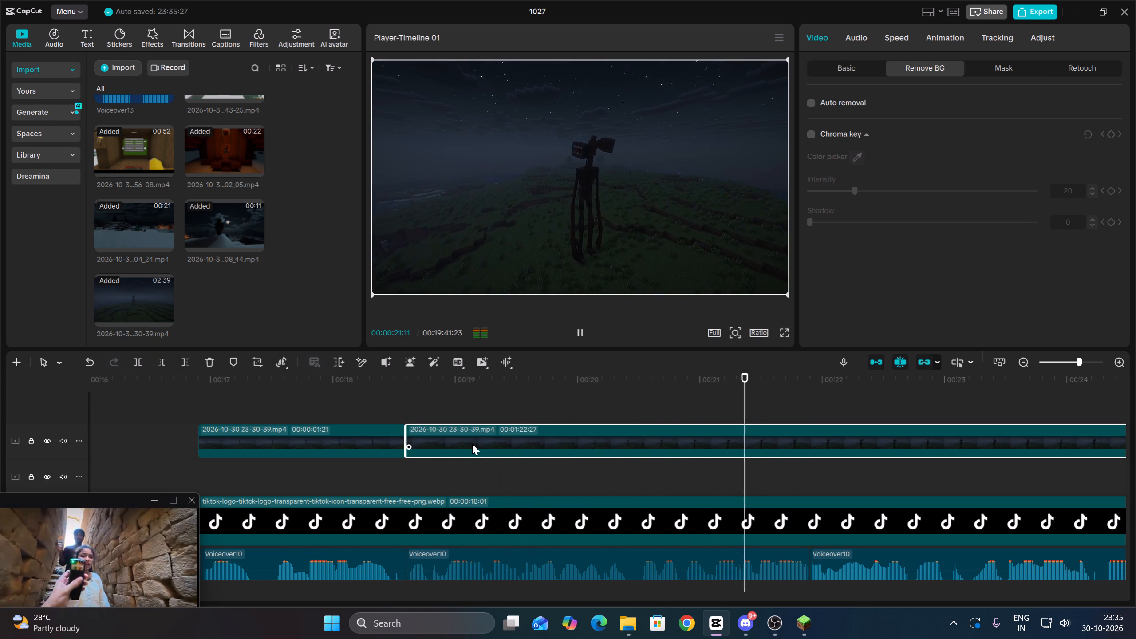
pyautogui.press('space')
pyautogui.press('Up')
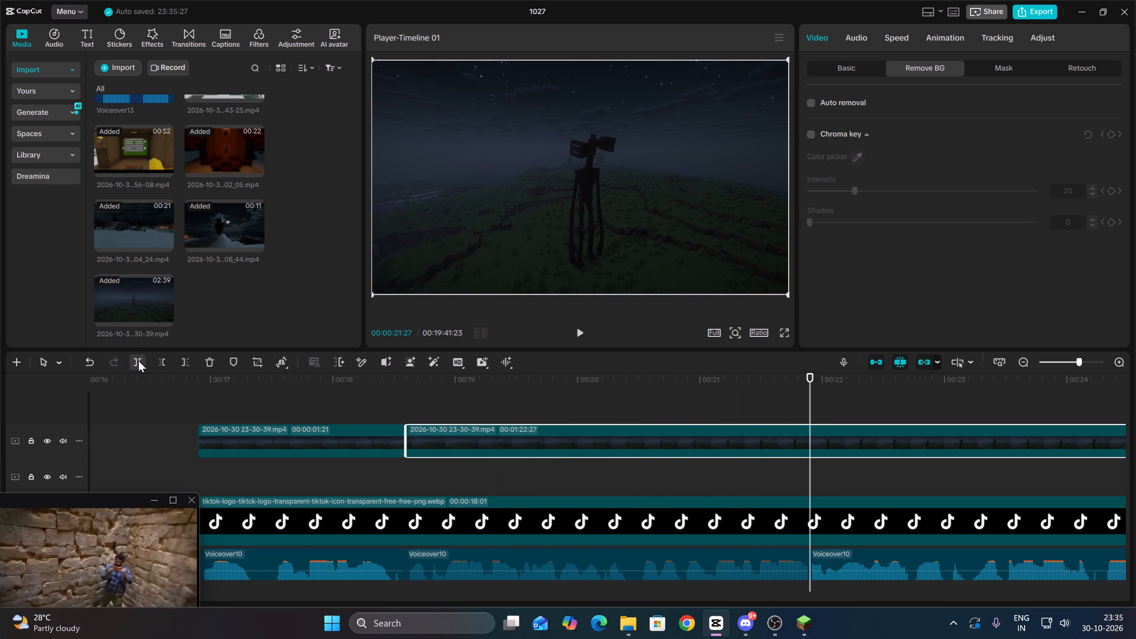
pyautogui.keyDown('alt'); pyautogui.click(138, 361); pyautogui.keyUp('alt')
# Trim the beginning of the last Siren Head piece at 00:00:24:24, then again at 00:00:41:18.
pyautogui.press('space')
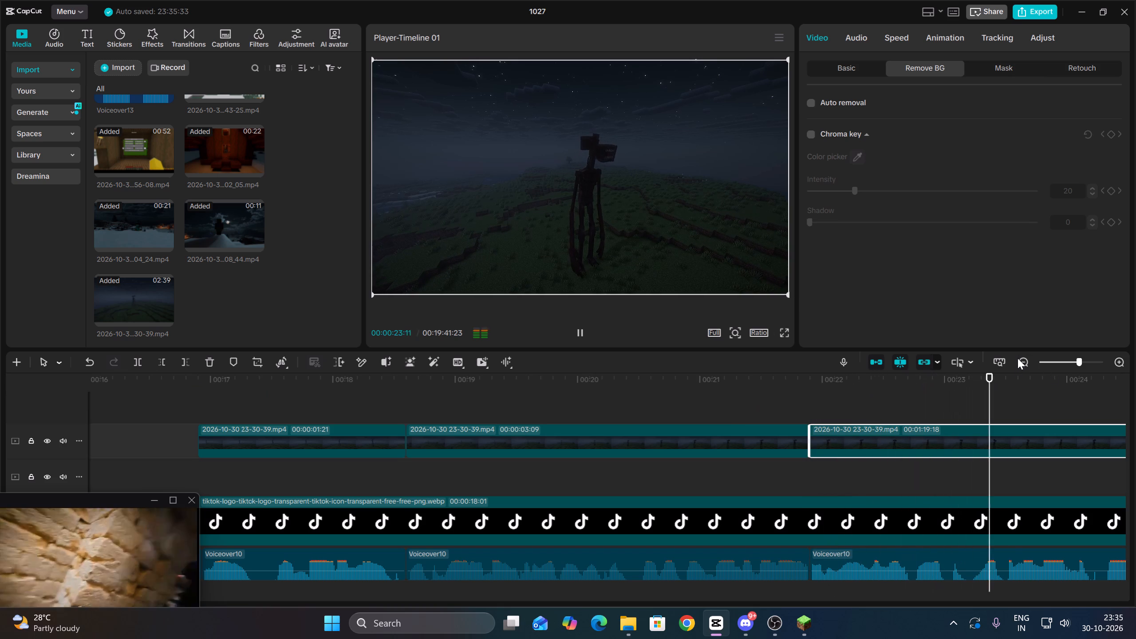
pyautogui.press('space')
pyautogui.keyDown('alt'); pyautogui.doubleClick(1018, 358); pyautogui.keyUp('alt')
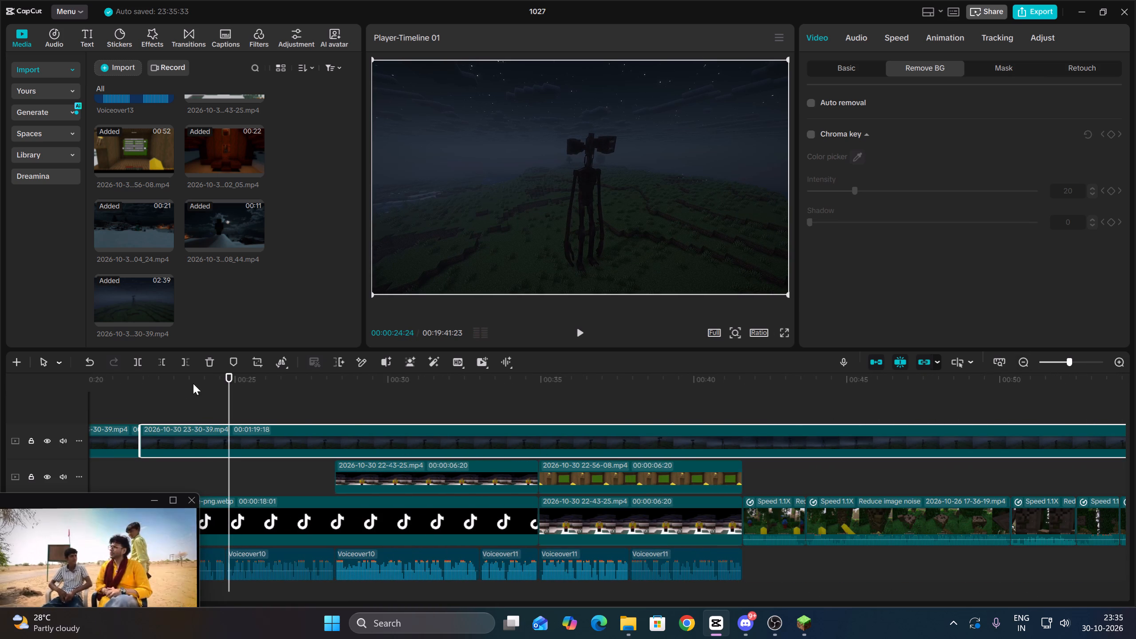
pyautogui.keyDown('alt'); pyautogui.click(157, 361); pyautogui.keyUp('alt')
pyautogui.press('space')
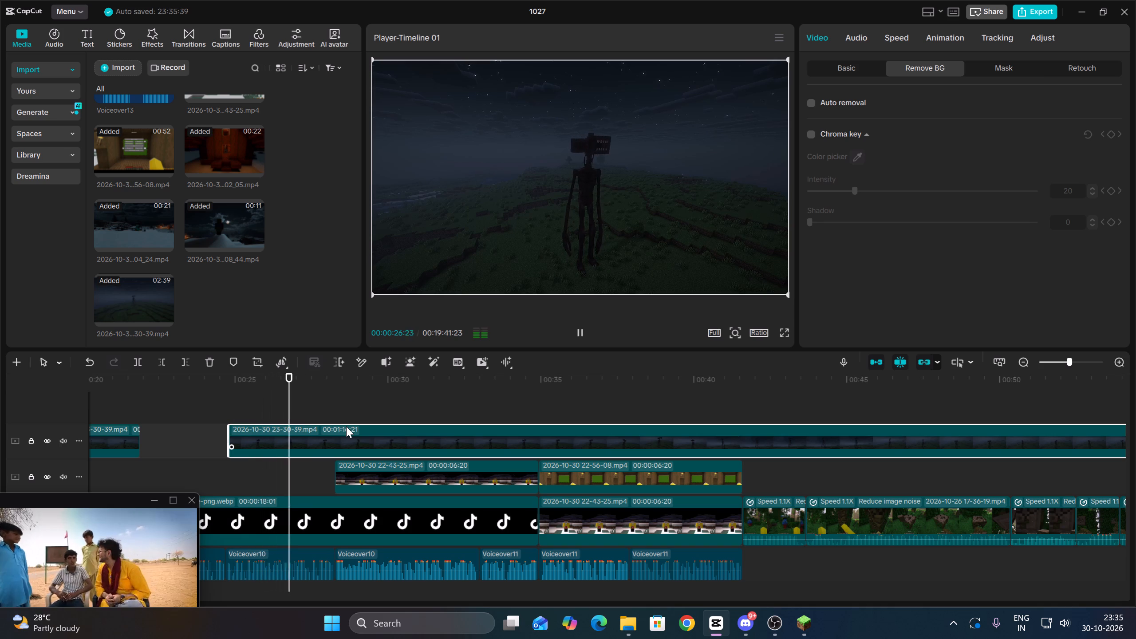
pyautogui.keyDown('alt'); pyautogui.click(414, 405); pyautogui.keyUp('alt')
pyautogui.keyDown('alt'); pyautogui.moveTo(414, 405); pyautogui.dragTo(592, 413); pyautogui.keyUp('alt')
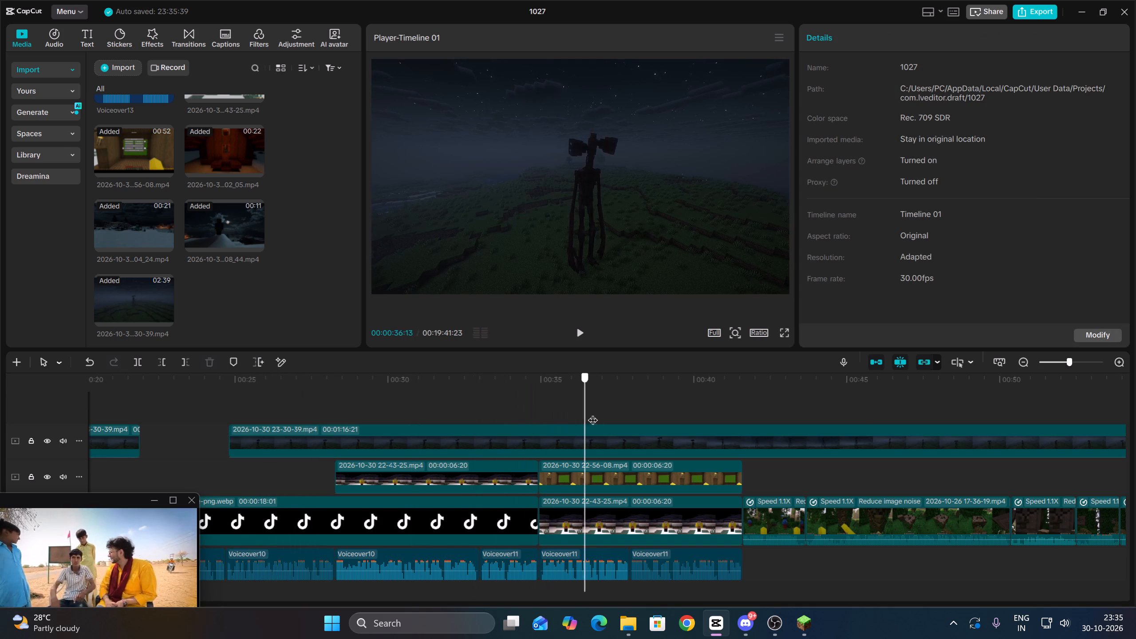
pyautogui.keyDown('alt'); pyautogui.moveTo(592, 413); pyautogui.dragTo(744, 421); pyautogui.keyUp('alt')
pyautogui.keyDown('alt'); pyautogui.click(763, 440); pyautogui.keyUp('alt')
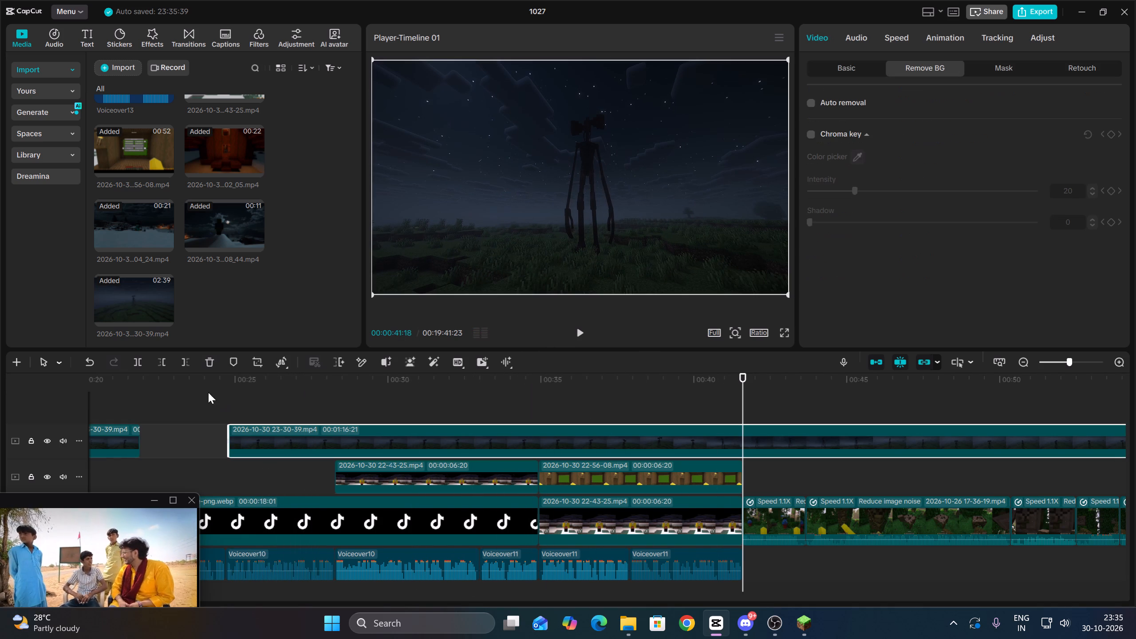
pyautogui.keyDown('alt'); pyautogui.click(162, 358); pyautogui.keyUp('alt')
# Listen to the voiceover from 00:00:24:21, find a later Siren Head shot and trim the last piece's beginning at 00:01:29:24.
pyautogui.keyDown('alt'); pyautogui.click(243, 454); pyautogui.keyUp('alt')
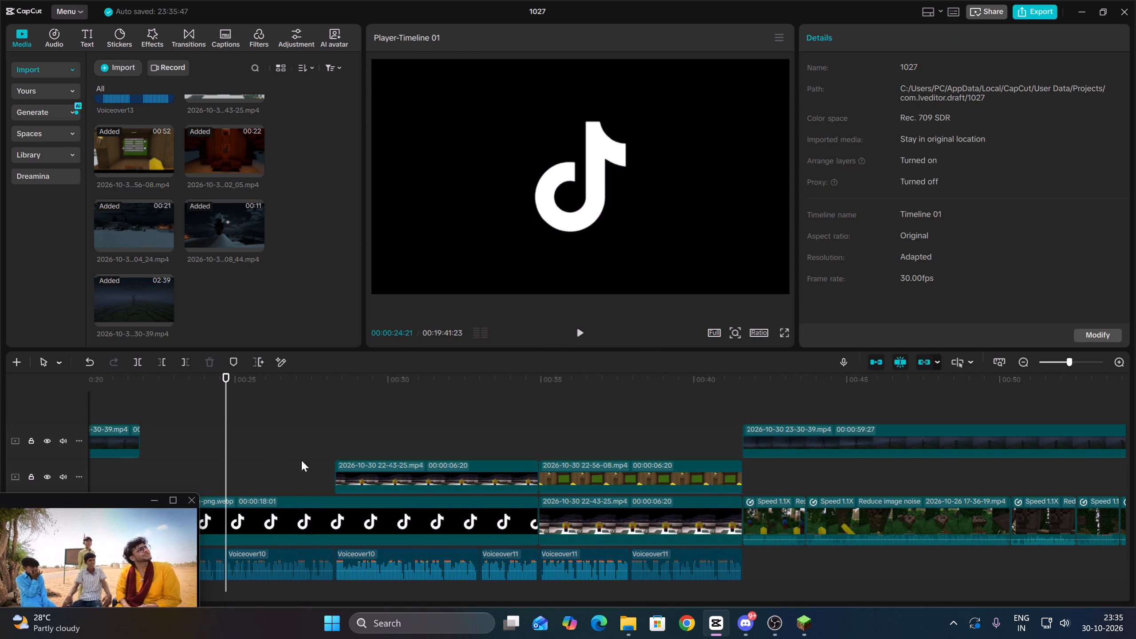
pyautogui.press('Up')
pyautogui.press('space')
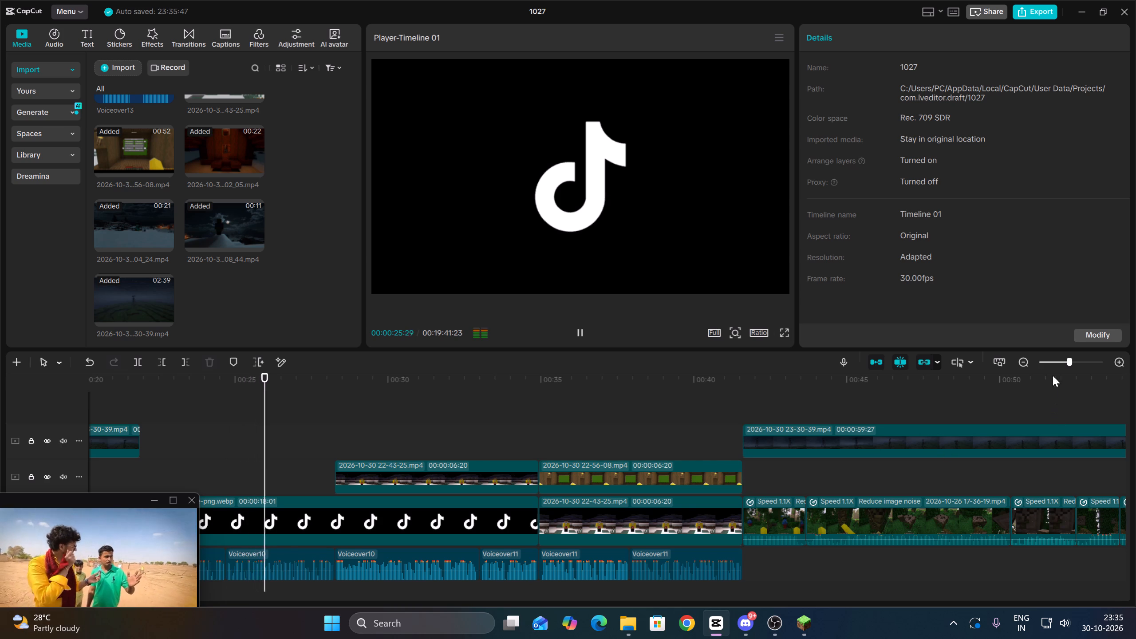
pyautogui.keyDown('alt'); pyautogui.tripleClick(1022, 364); pyautogui.keyUp('alt')
pyautogui.keyDown('alt'); pyautogui.click(437, 466); pyautogui.keyUp('alt')
pyautogui.keyDown('alt'); pyautogui.moveTo(438, 466); pyautogui.dragTo(447, 467); pyautogui.keyUp('alt')
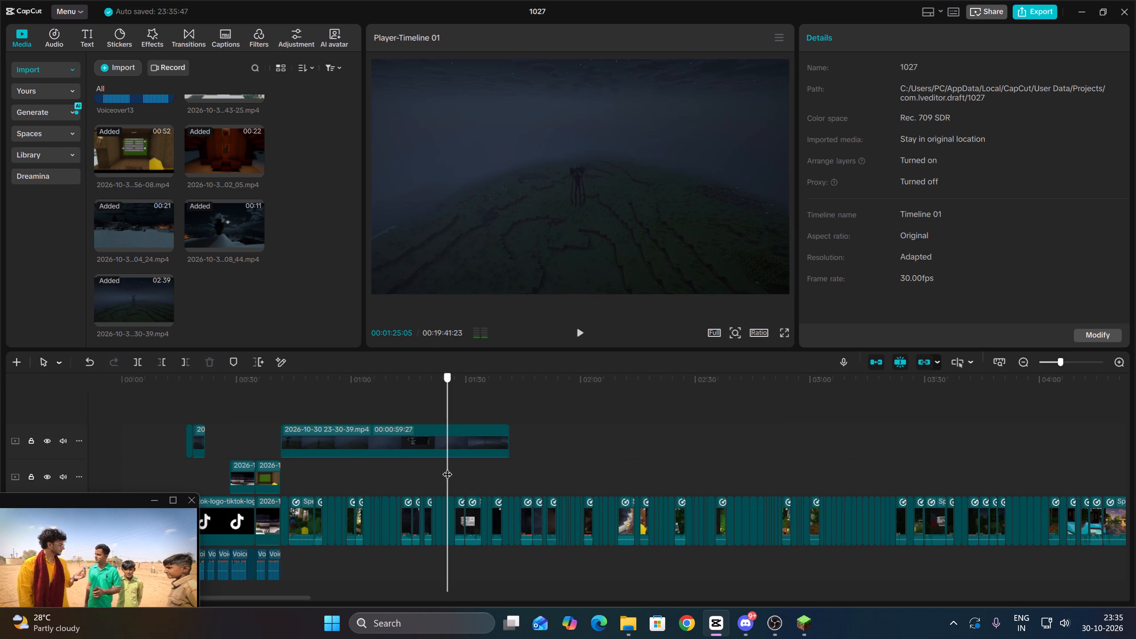
pyautogui.keyDown('alt'); pyautogui.moveTo(447, 467); pyautogui.dragTo(466, 467); pyautogui.keyUp('alt')
pyautogui.keyDown('alt'); pyautogui.moveTo(435, 481); pyautogui.dragTo(431, 424); pyautogui.keyUp('alt')
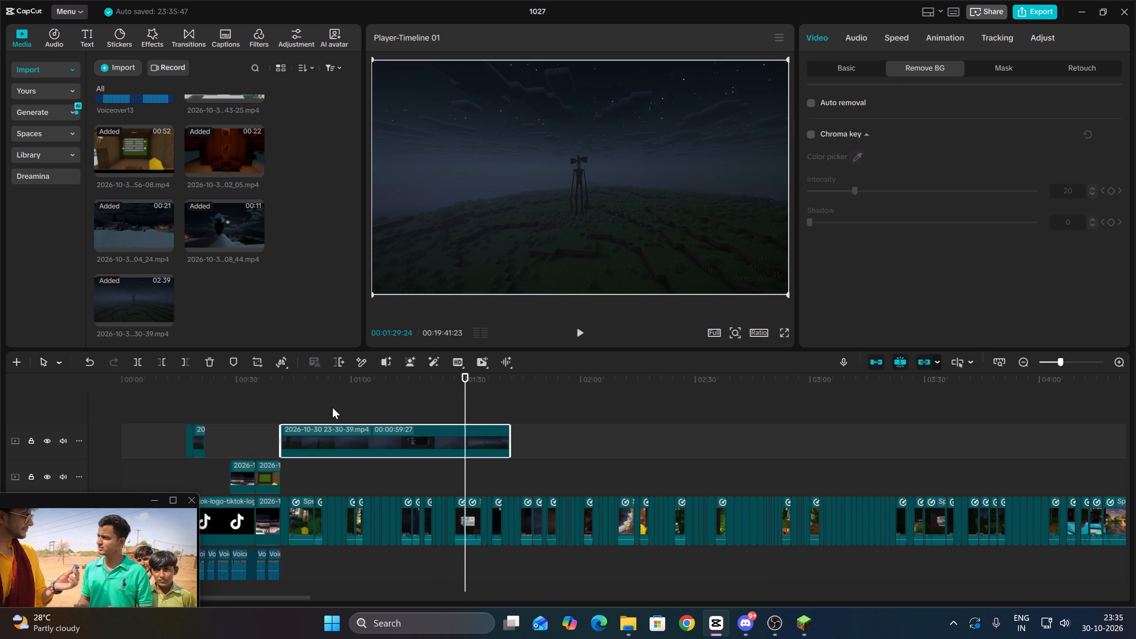
pyautogui.keyDown('alt'); pyautogui.click(155, 363); pyautogui.keyUp('alt')
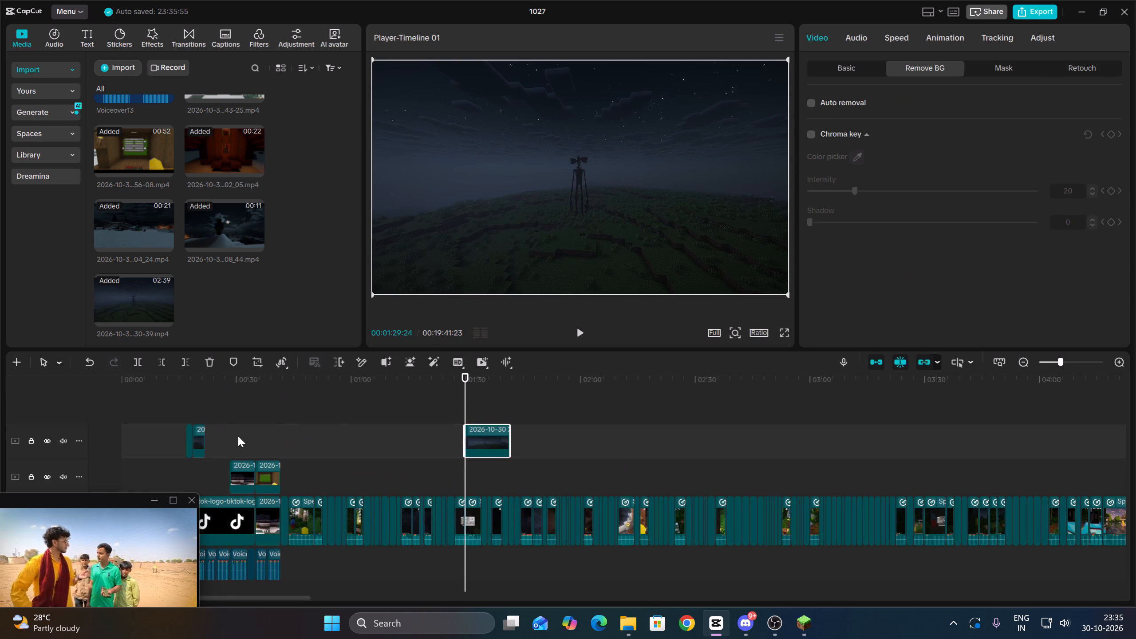
# Move the trimmed Siren Head piece to start at the voiceover cut at 00:00:24:21.
pyautogui.keyDown('alt'); pyautogui.click(236, 435); pyautogui.keyUp('alt')
pyautogui.press('Up')
pyautogui.press('Up')
pyautogui.press('Up')
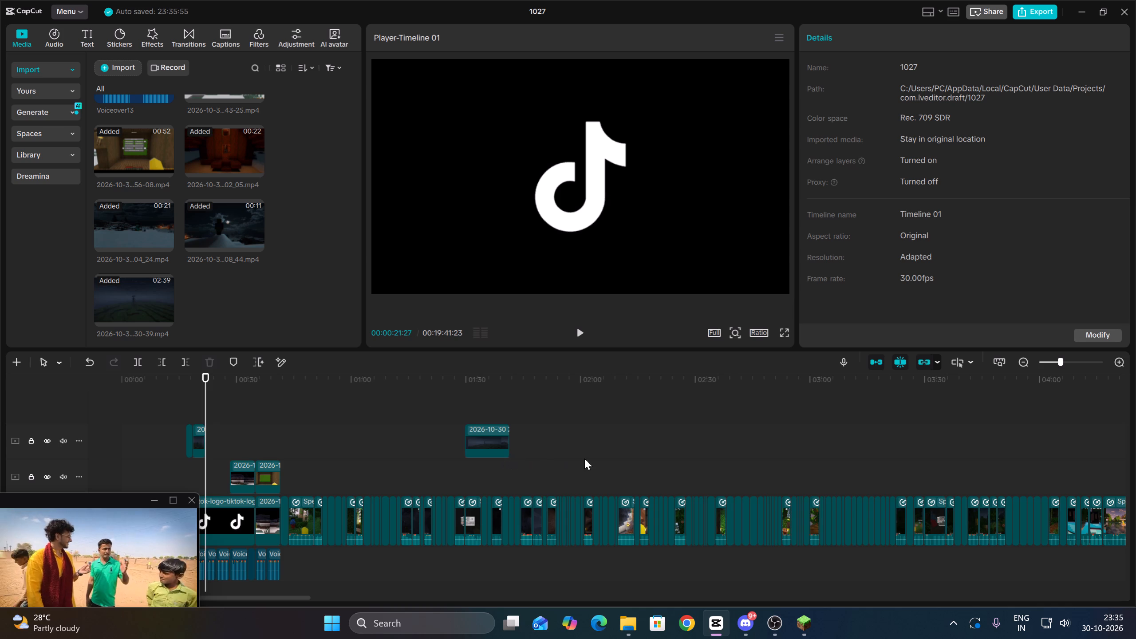
pyautogui.press('Down')
pyautogui.keyDown('alt'); pyautogui.click(1128, 366); pyautogui.keyUp('alt')
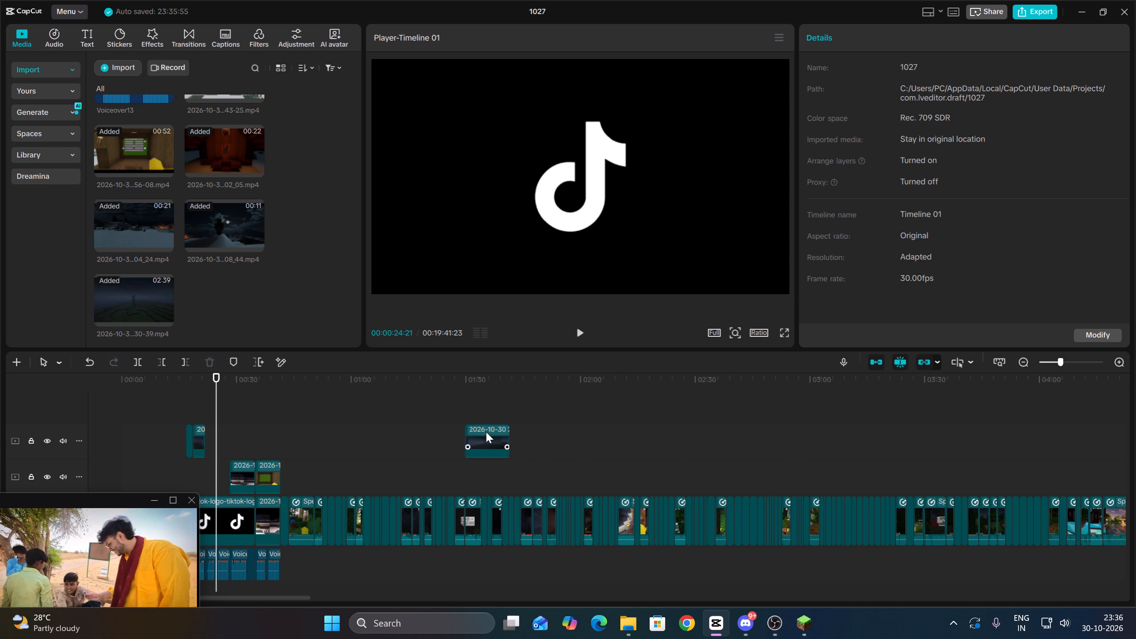
pyautogui.keyDown('alt'); pyautogui.moveTo(486, 432); pyautogui.dragTo(311, 431); pyautogui.keyUp('alt')
pyautogui.keyDown('alt'); pyautogui.tripleClick(1120, 361); pyautogui.keyUp('alt')
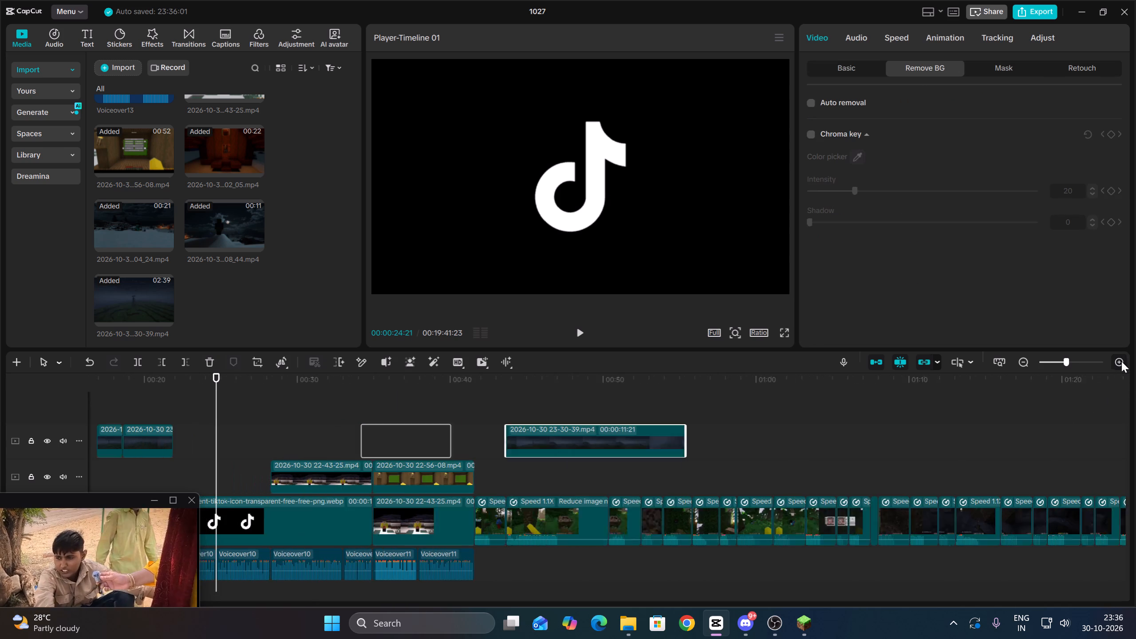
pyautogui.keyDown('alt'); pyautogui.click(1122, 361); pyautogui.keyUp('alt')
pyautogui.keyDown('alt'); pyautogui.click(1026, 362); pyautogui.keyUp('alt')
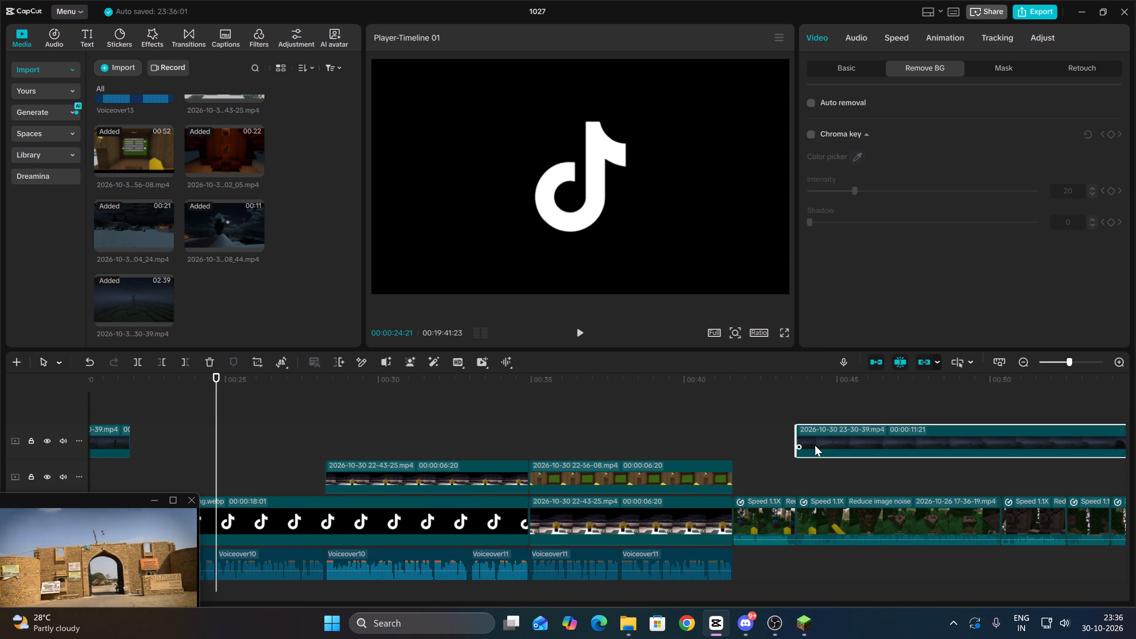
pyautogui.keyDown('alt'); pyautogui.moveTo(816, 445); pyautogui.dragTo(236, 448); pyautogui.keyUp('alt')
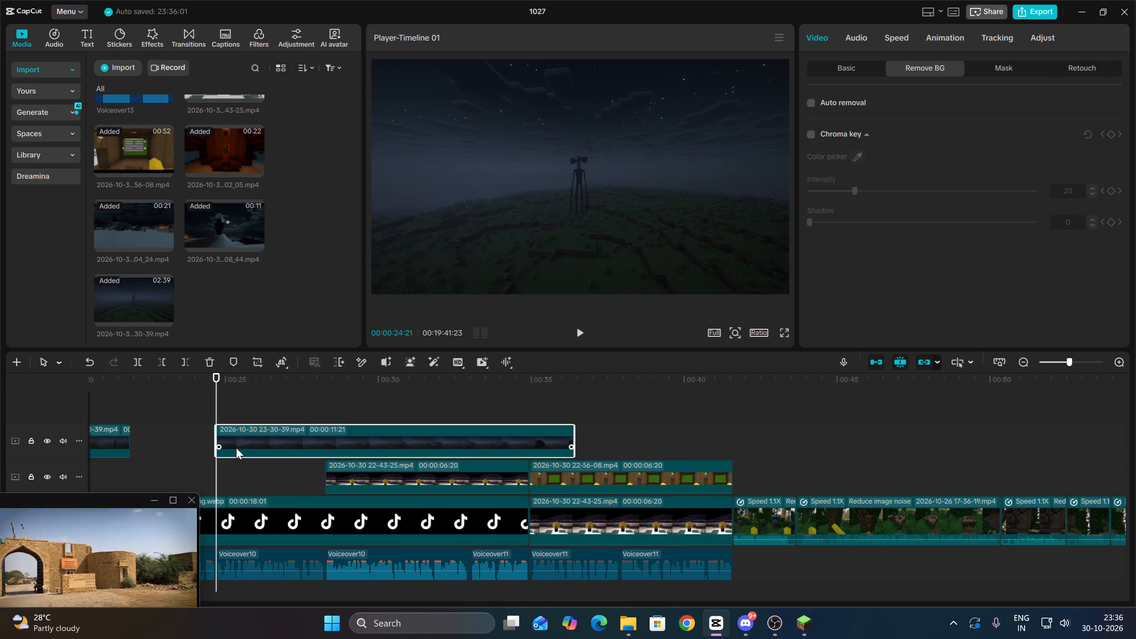
# Play the moved Siren Head piece against the voiceover and trim its end at 00:00:30:10.
pyautogui.press('space')
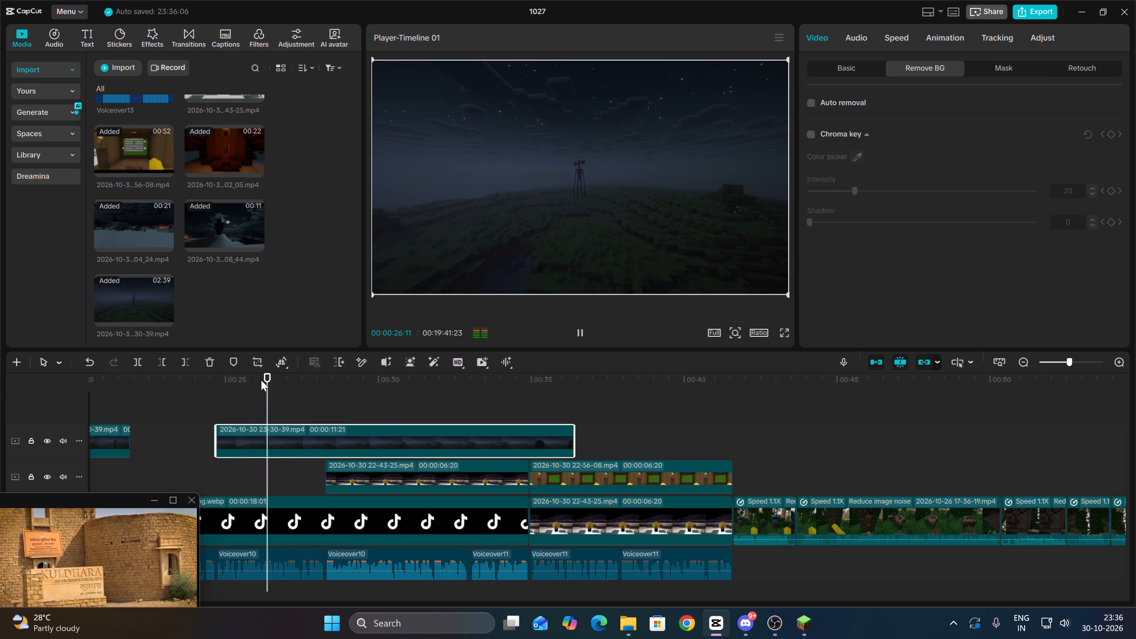
pyautogui.press('space')
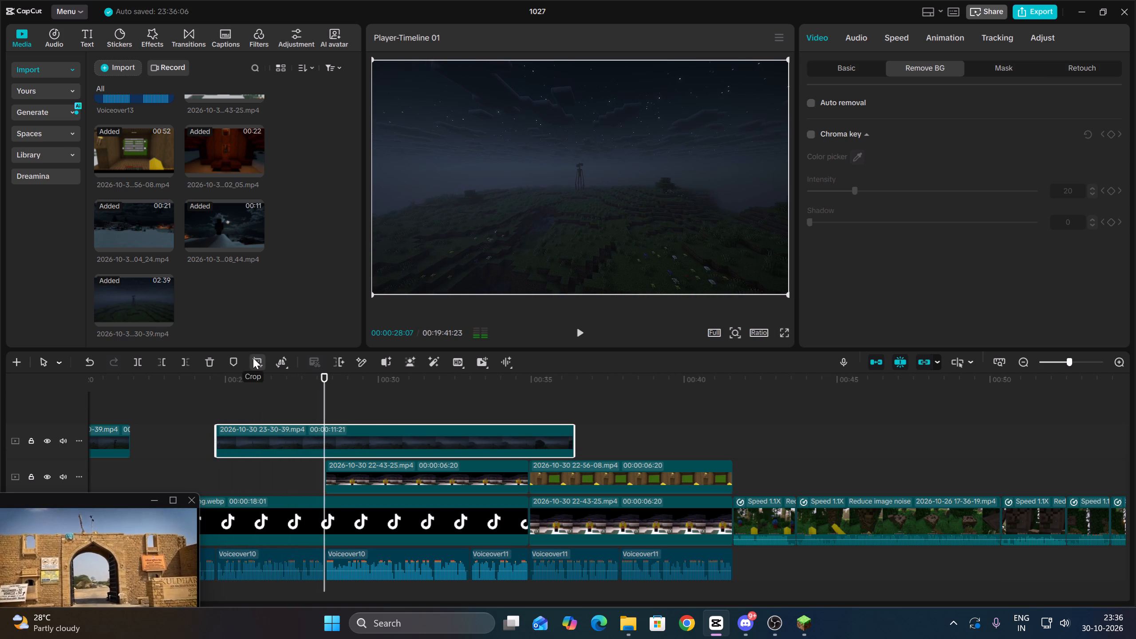
pyautogui.press('space')
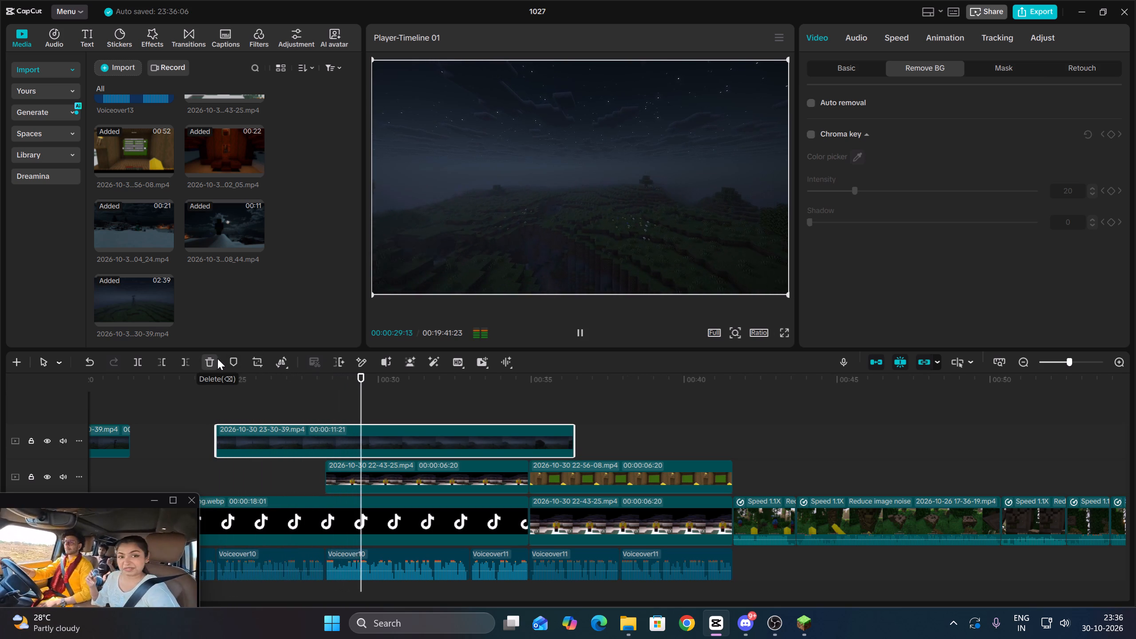
pyautogui.press('space')
pyautogui.press('Up')
pyautogui.keyDown('alt'); pyautogui.click(892, 41); pyautogui.keyUp('alt')
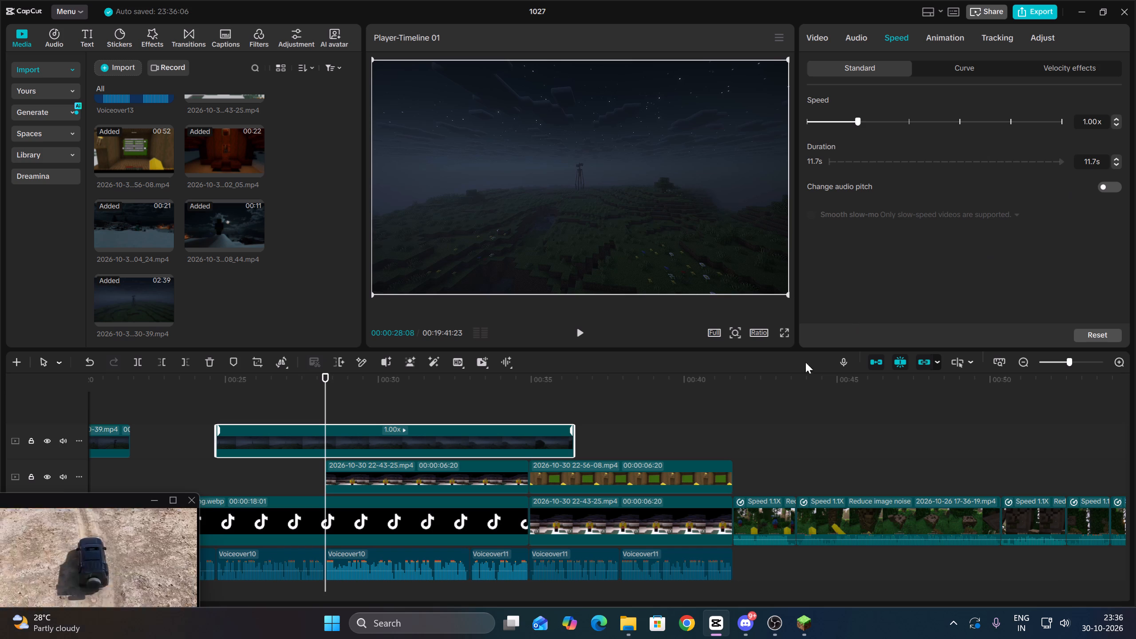
pyautogui.keyDown('alt'); pyautogui.click(333, 414); pyautogui.keyUp('alt')
pyautogui.keyDown('alt'); pyautogui.moveTo(333, 414); pyautogui.dragTo(369, 412); pyautogui.keyUp('alt')
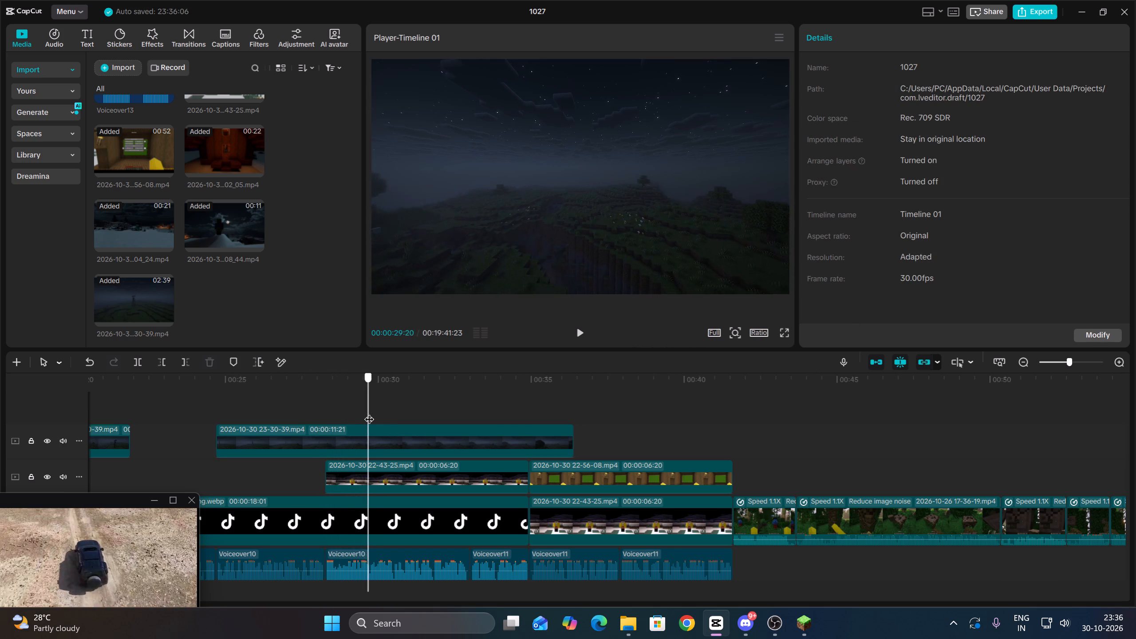
pyautogui.keyDown('alt'); pyautogui.moveTo(369, 412); pyautogui.dragTo(388, 413); pyautogui.keyUp('alt')
pyautogui.keyDown('alt'); pyautogui.click(378, 437); pyautogui.keyUp('alt')
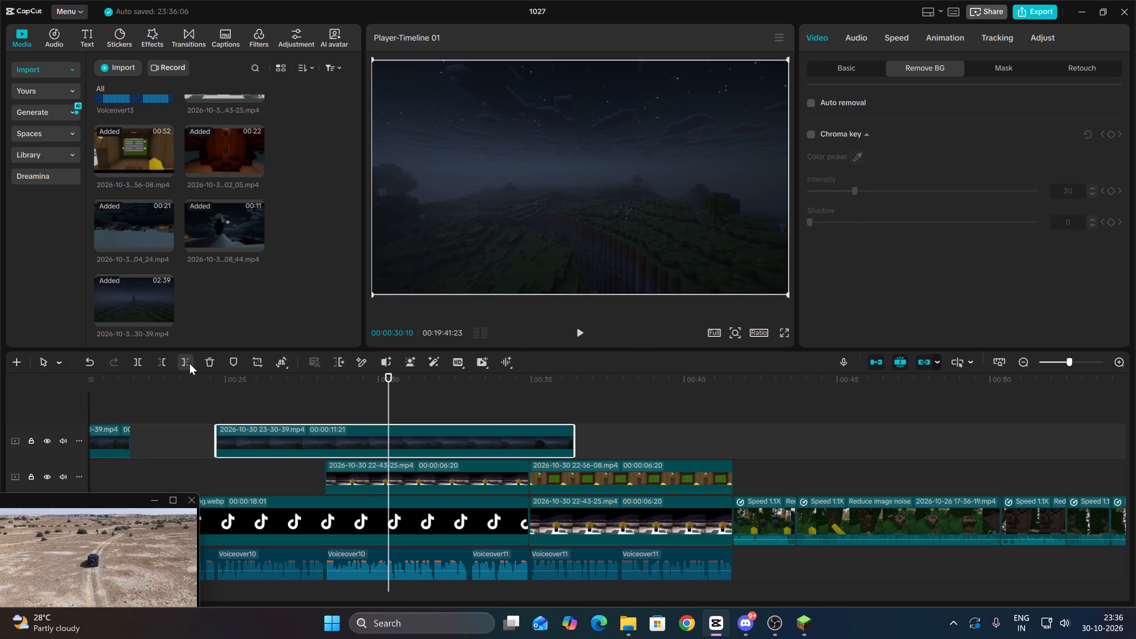
pyautogui.keyDown('alt'); pyautogui.click(189, 363); pyautogui.keyUp('alt')
# Speed up the Siren Head piece starting at 00:00:24:21 by setting its duration to 3.7 s.
pyautogui.keyDown('alt'); pyautogui.click(232, 401); pyautogui.keyUp('alt')
pyautogui.press('Up')
pyautogui.keyDown('alt'); pyautogui.click(238, 434); pyautogui.keyUp('alt')
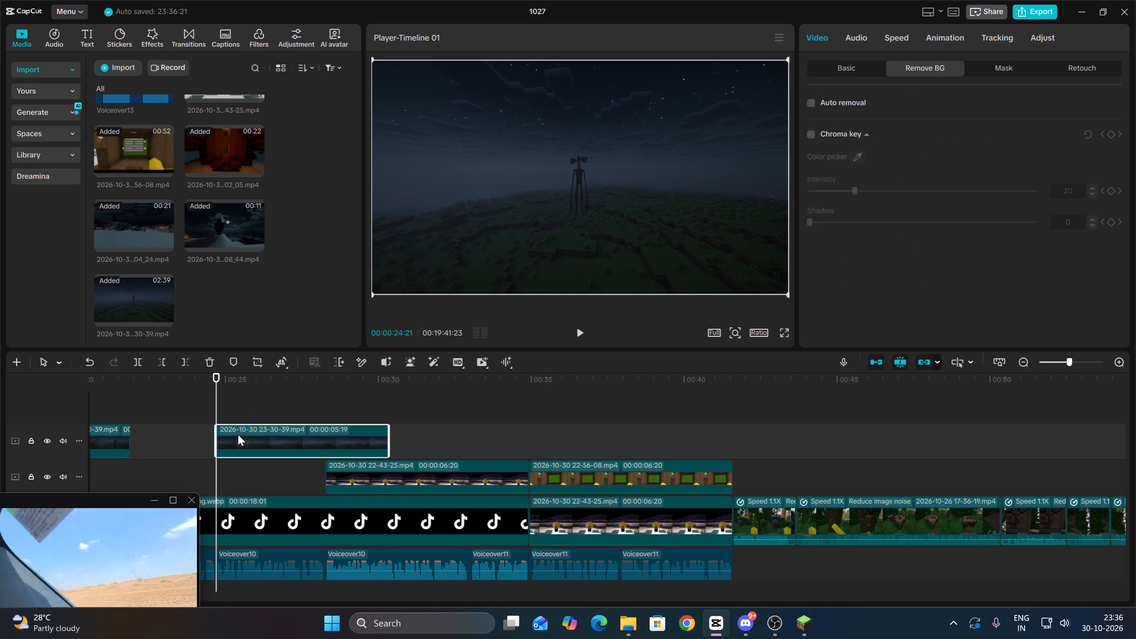
pyautogui.keyDown('alt'); pyautogui.click(244, 477); pyautogui.keyUp('alt')
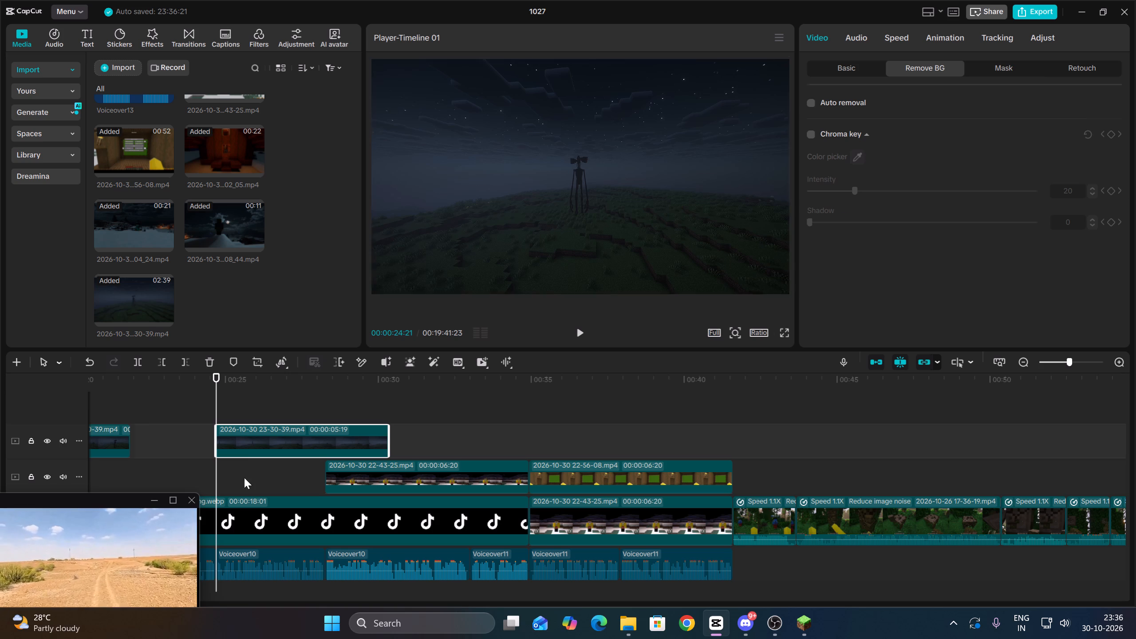
pyautogui.keyDown('alt'); pyautogui.moveTo(245, 477); pyautogui.dragTo(387, 469); pyautogui.keyUp('alt')
pyautogui.keyDown('alt'); pyautogui.click(357, 446); pyautogui.keyUp('alt')
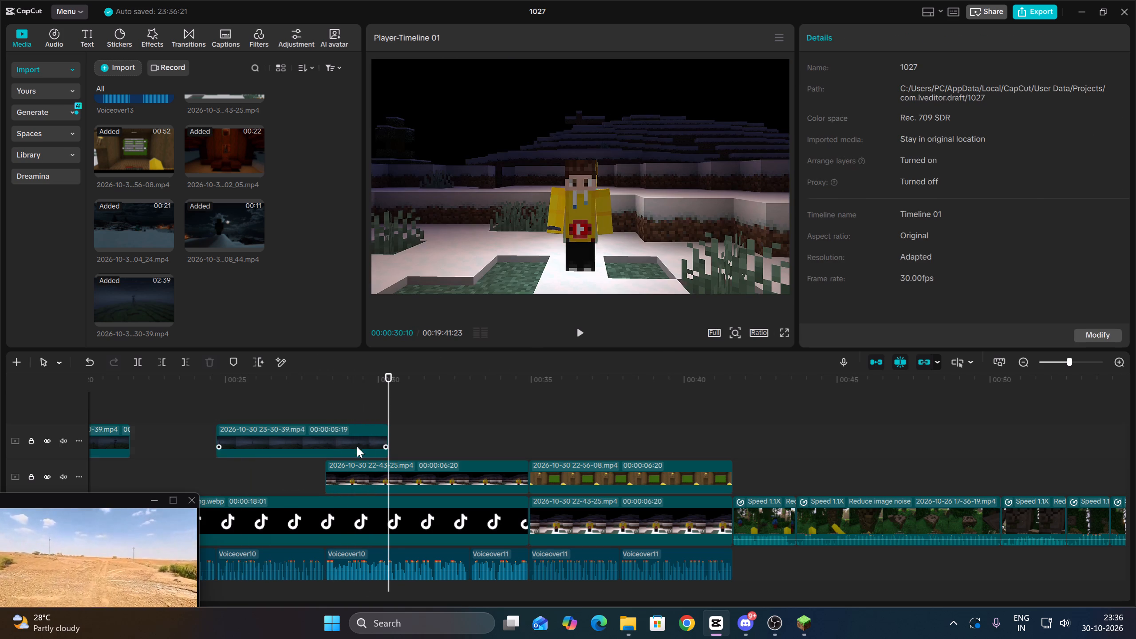
pyautogui.press('Up')
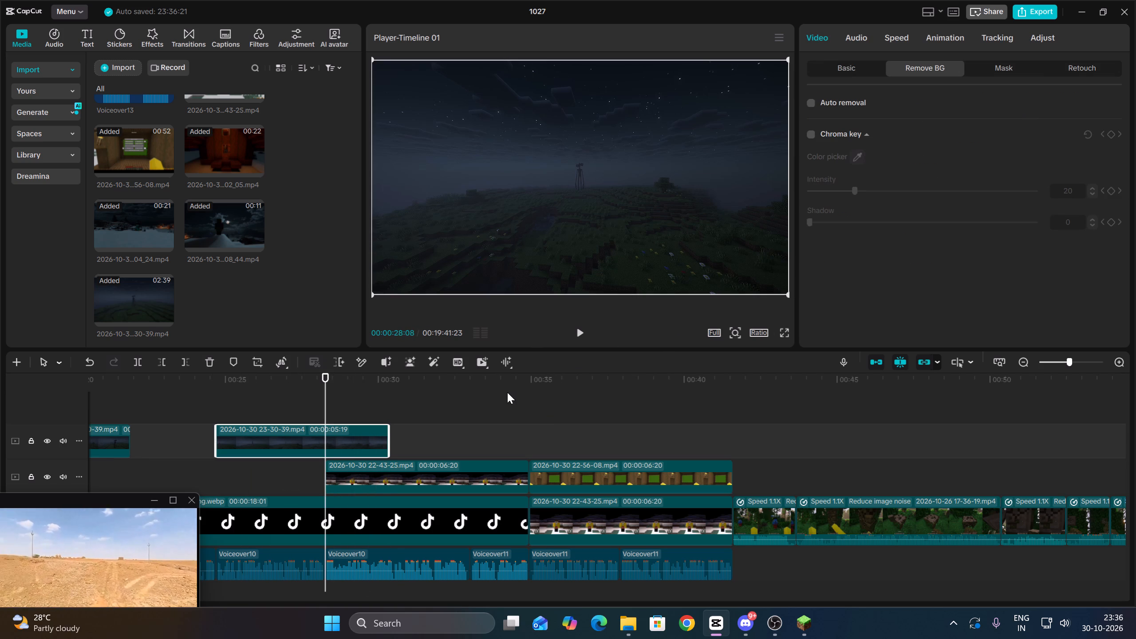
pyautogui.press('Up')
pyautogui.keyDown('alt'); pyautogui.click(858, 60); pyautogui.keyUp('alt')
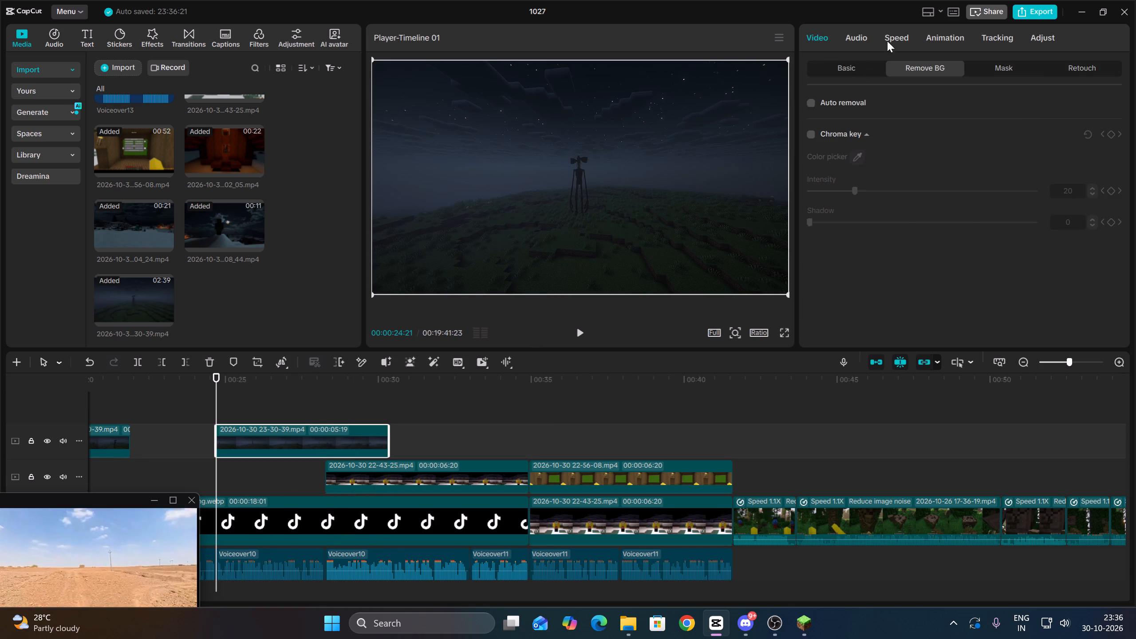
pyautogui.keyDown('alt'); pyautogui.click(907, 46); pyautogui.keyUp('alt')
pyautogui.keyDown('alt'); pyautogui.moveTo(1099, 164); pyautogui.dragTo(1080, 163); pyautogui.keyUp('alt')
pyautogui.press('BackSpace')
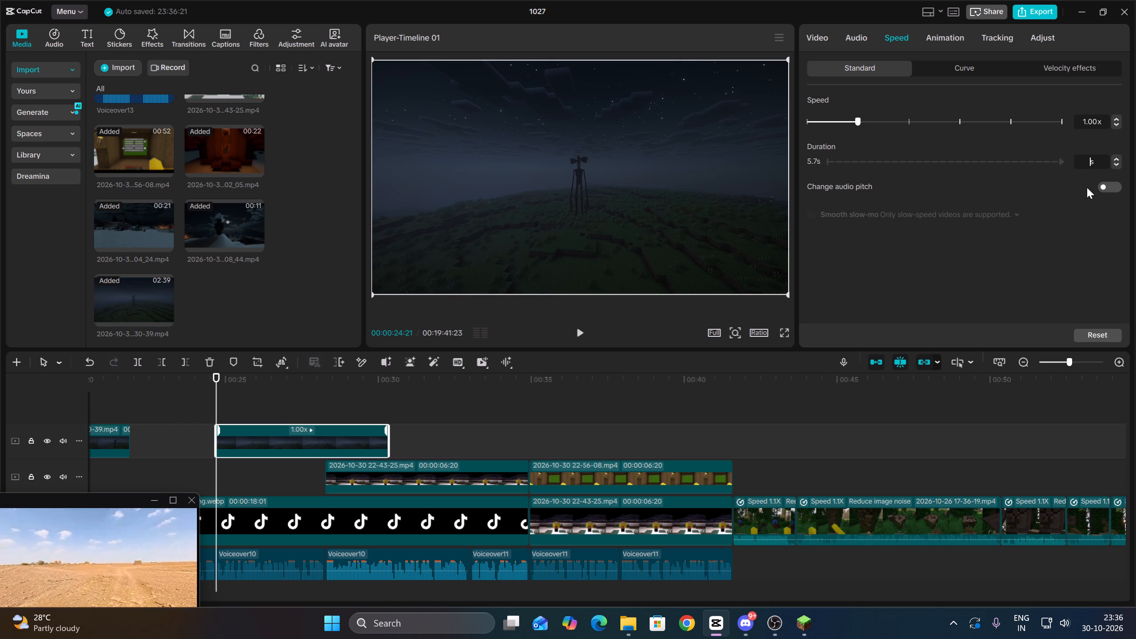
pyautogui.write('3.7')
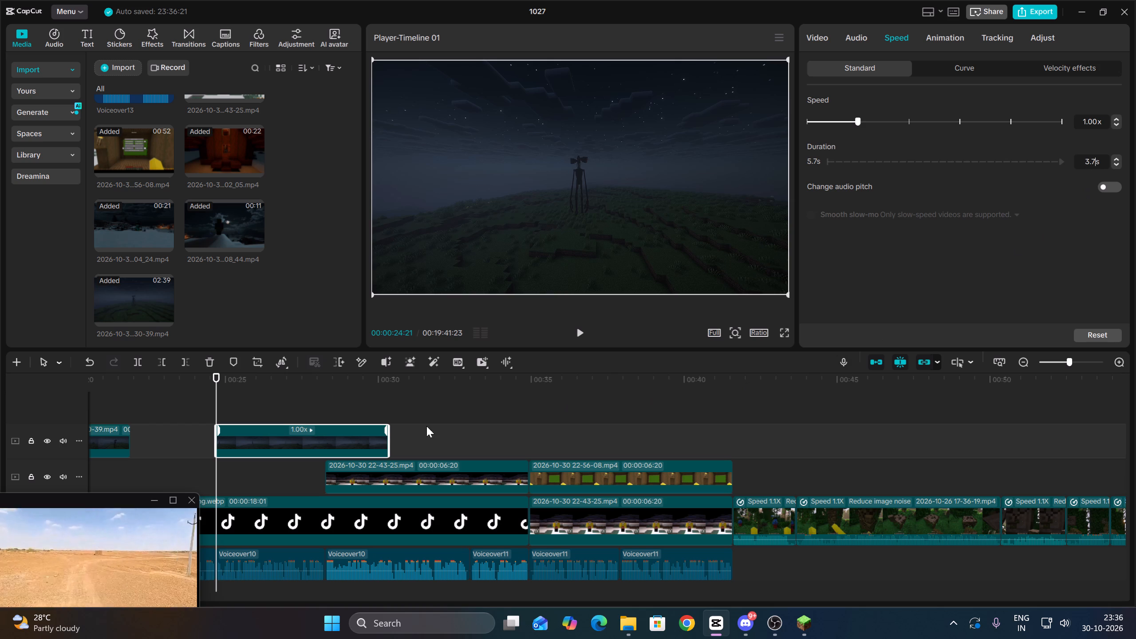
pyautogui.keyDown('alt'); pyautogui.click(302, 397); pyautogui.keyUp('alt')
# Play the sped-up Siren Head piece against the voiceover and trim its end at the voiceover cut at 00:00:28:08.
pyautogui.press('Up')
pyautogui.press('Up')
pyautogui.press('Down')
pyautogui.keyDown('alt'); pyautogui.click(304, 433); pyautogui.keyUp('alt')
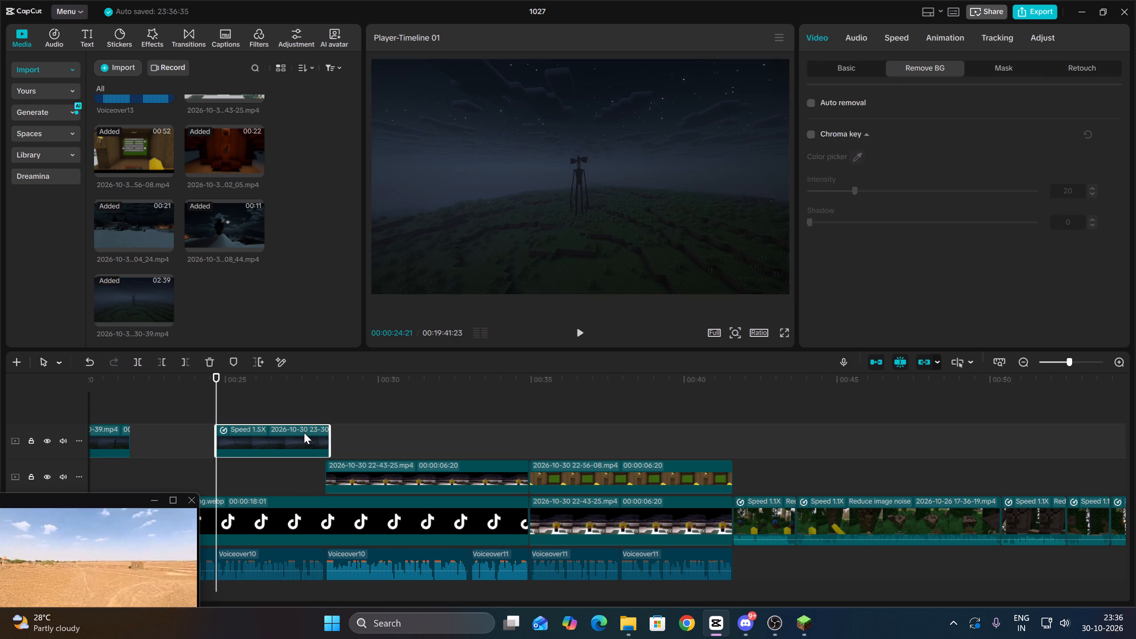
pyautogui.press('space')
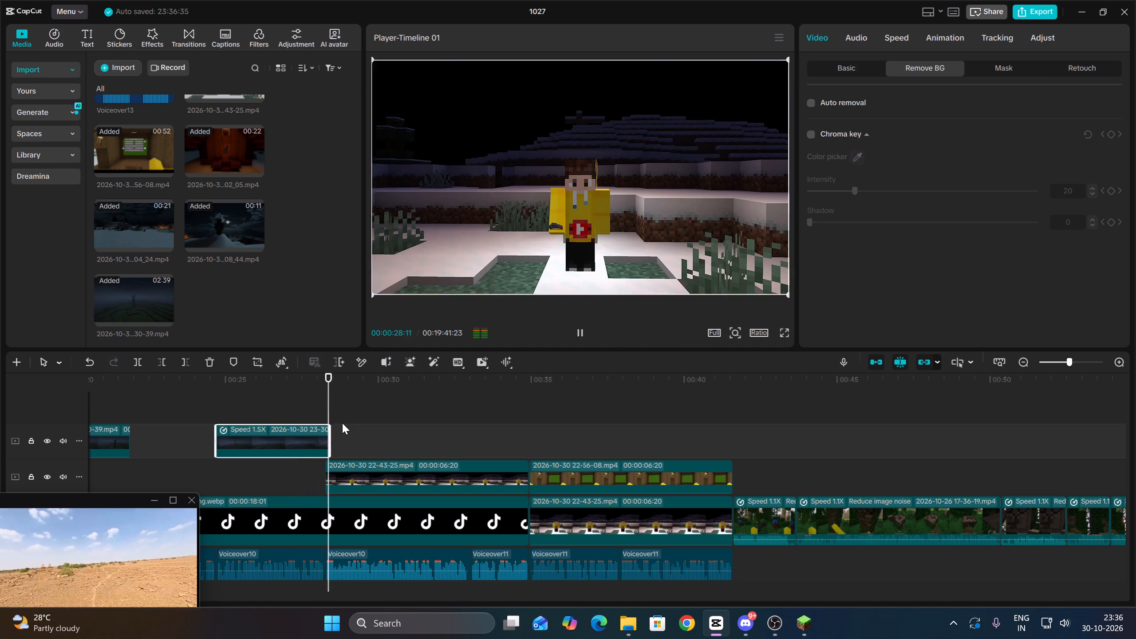
pyautogui.press('Up')
pyautogui.press('Up')
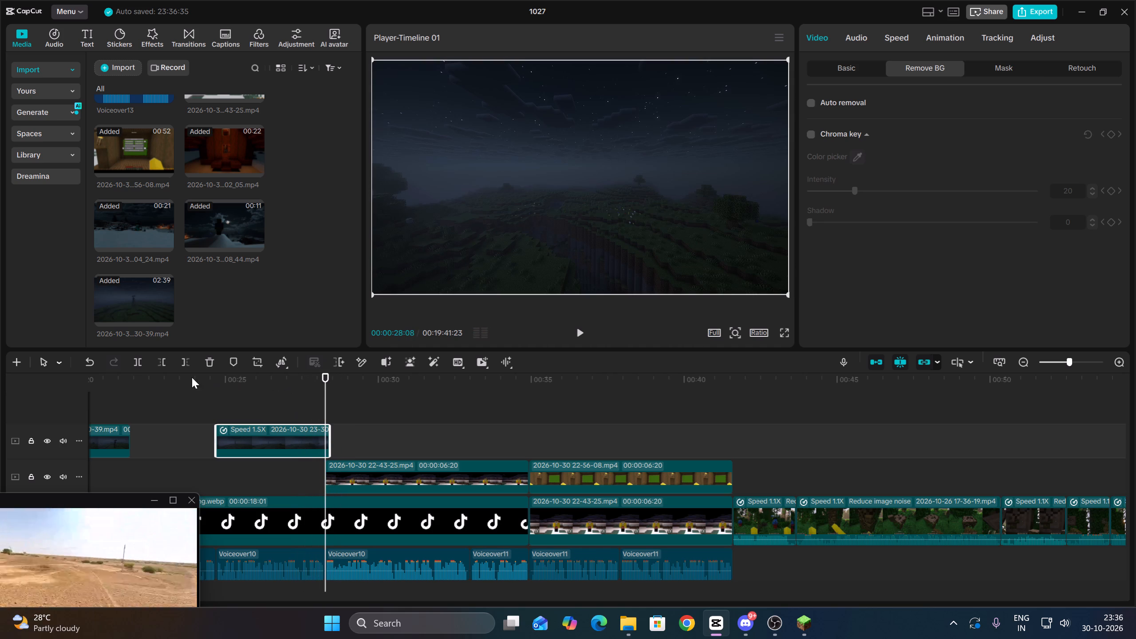
pyautogui.keyDown('alt'); pyautogui.click(185, 363); pyautogui.keyUp('alt')
# Move the sped-up Siren Head piece down one track, directly before the 22-43-25 clip, keeping its start at 00:00:24:21.
pyautogui.keyDown('alt'); pyautogui.moveTo(286, 437); pyautogui.dragTo(287, 475); pyautogui.keyUp('alt')
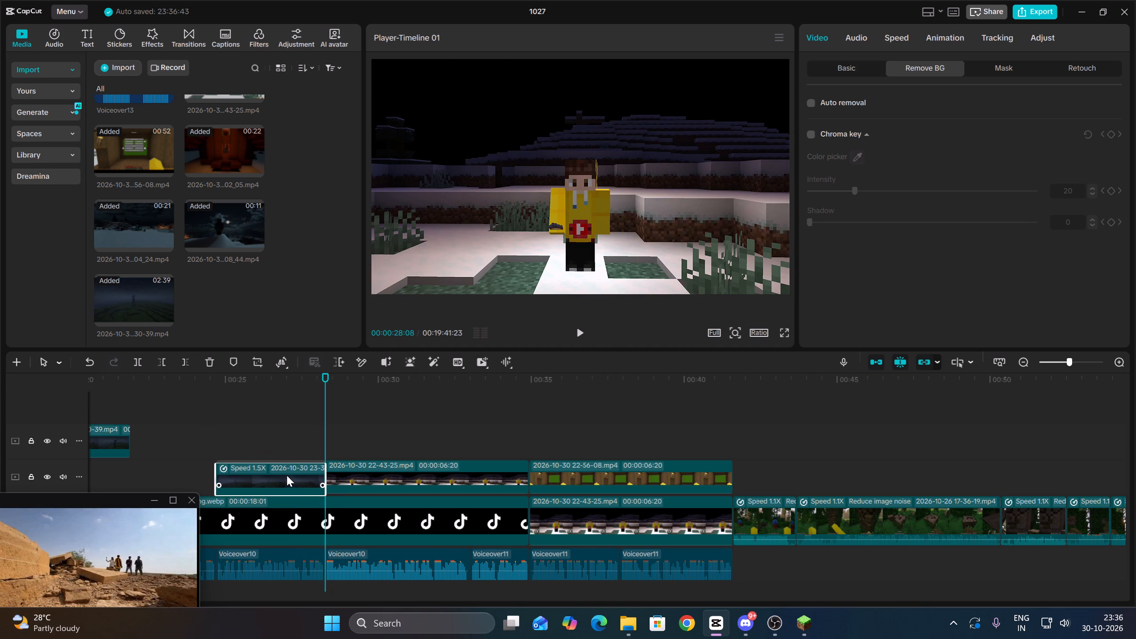
pyautogui.keyDown('alt'); pyautogui.moveTo(287, 475); pyautogui.dragTo(287, 476); pyautogui.keyUp('alt')
# Split the TikTok logo placeholder at 00:00:24:21 and delete the part after the split.
pyautogui.press('Up')
pyautogui.keyDown('alt'); pyautogui.click(271, 517); pyautogui.keyUp('alt')
pyautogui.keyDown('alt'); pyautogui.click(140, 356); pyautogui.keyUp('alt')
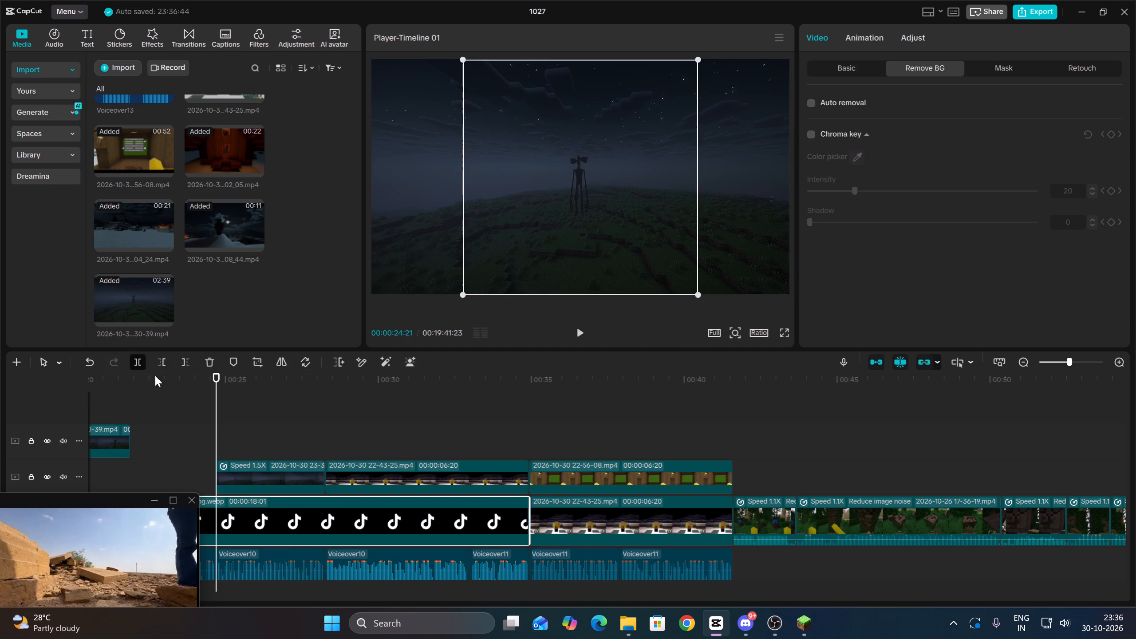
pyautogui.press('Down')
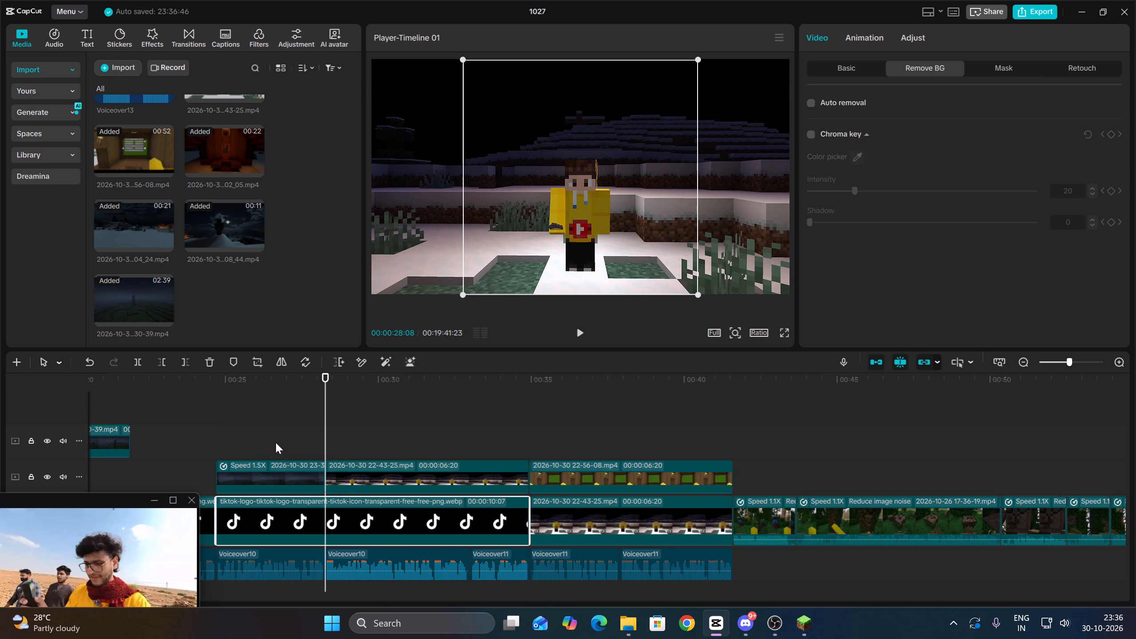
pyautogui.press('Delete')
# Move the sped-up Siren Head piece and the adjoining 22-43-25 clip together into the main track, starting at 00:00:24:21.
pyautogui.keyDown('alt'); pyautogui.moveTo(264, 438); pyautogui.dragTo(399, 466); pyautogui.keyUp('alt')
pyautogui.keyDown('alt'); pyautogui.moveTo(398, 468); pyautogui.dragTo(364, 528); pyautogui.keyUp('alt')
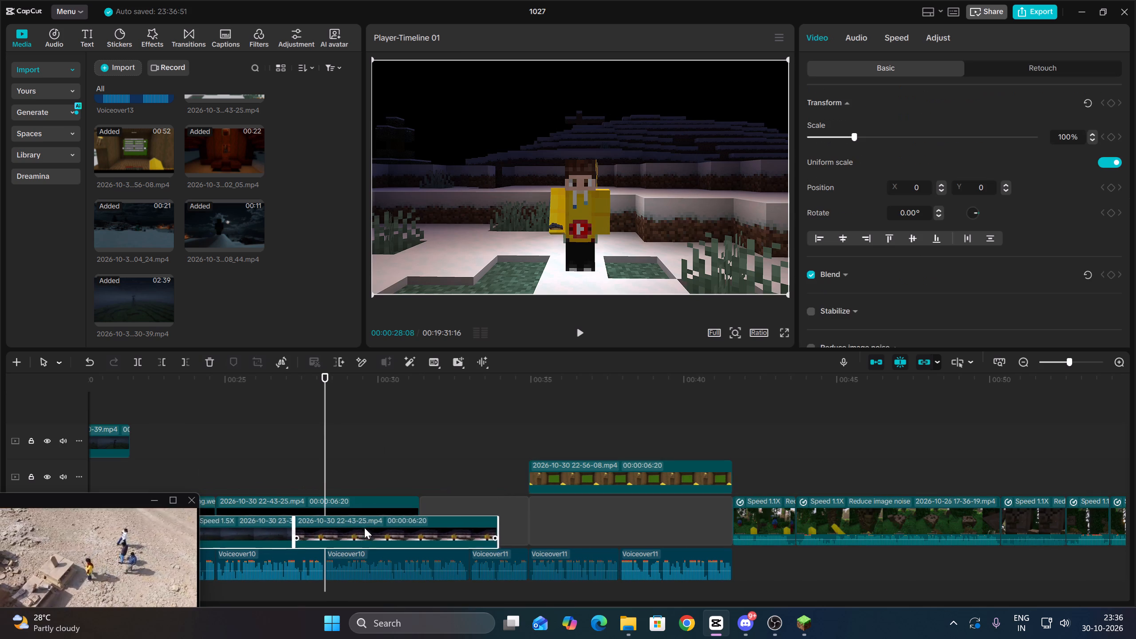
pyautogui.keyDown('alt'); pyautogui.moveTo(364, 528); pyautogui.dragTo(288, 524); pyautogui.keyUp('alt')
# Return to the start of the timeline at 00:00:00:00 and examine the opening clips over the voiceover.
pyautogui.keyDown('alt'); pyautogui.click(298, 446); pyautogui.keyUp('alt')
pyautogui.keyDown('alt'); pyautogui.moveTo(298, 446); pyautogui.dragTo(0, 446); pyautogui.keyUp('alt')
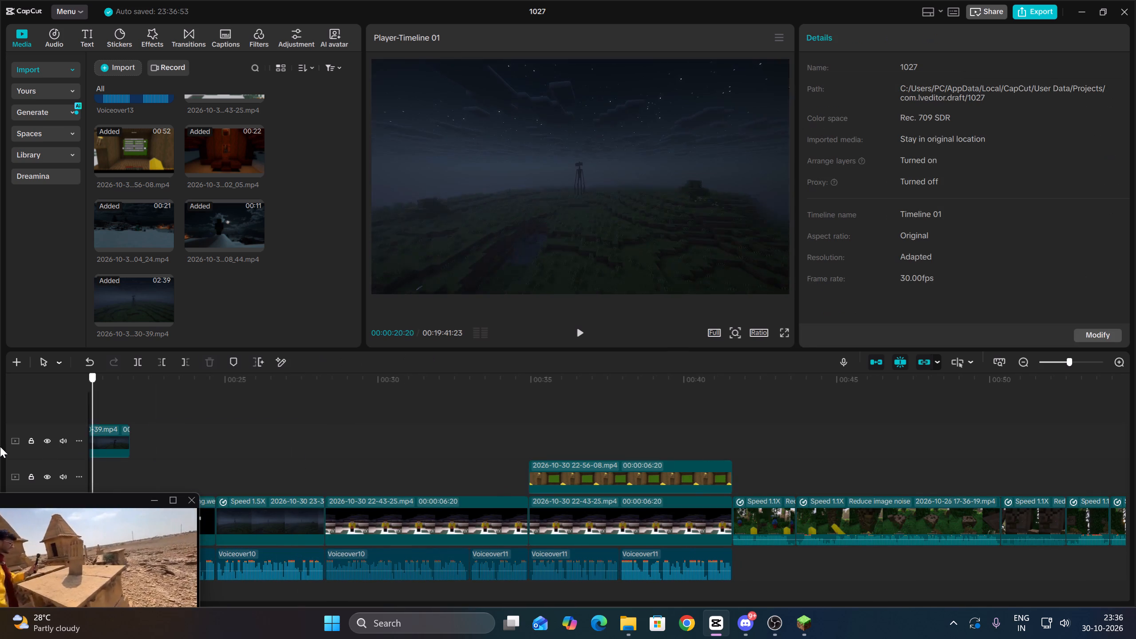
pyautogui.keyDown('alt'); pyautogui.moveTo(0, 446); pyautogui.dragTo(0, 432); pyautogui.keyUp('alt')
pyautogui.keyDown('alt'); pyautogui.click(1024, 359); pyautogui.keyUp('alt')
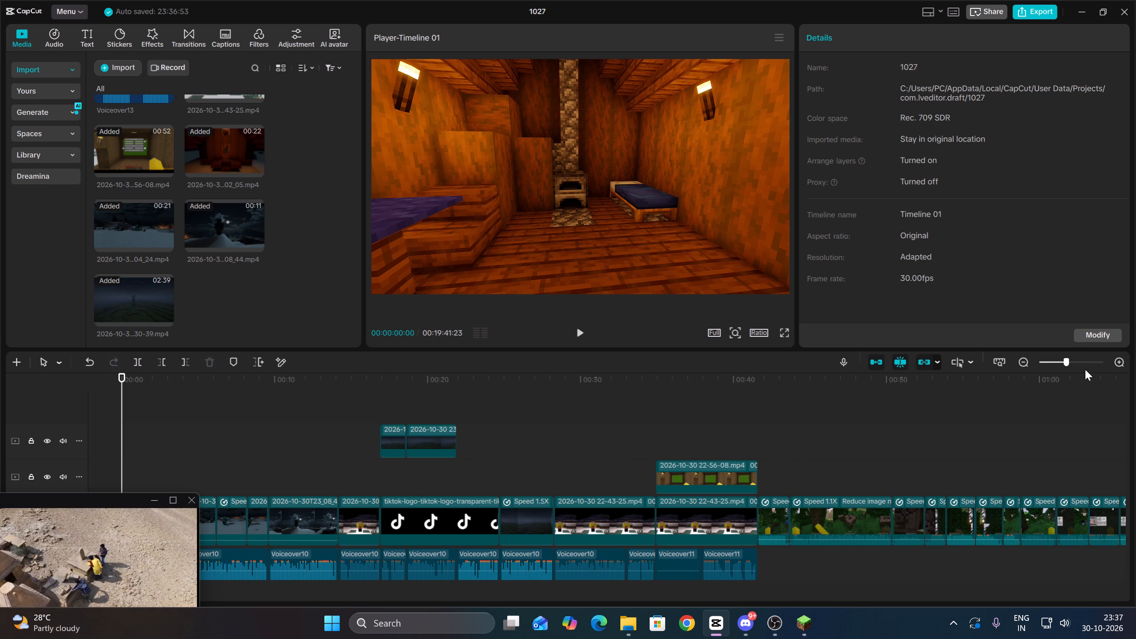
pyautogui.keyDown('alt'); pyautogui.doubleClick(1115, 363); pyautogui.keyUp('alt')
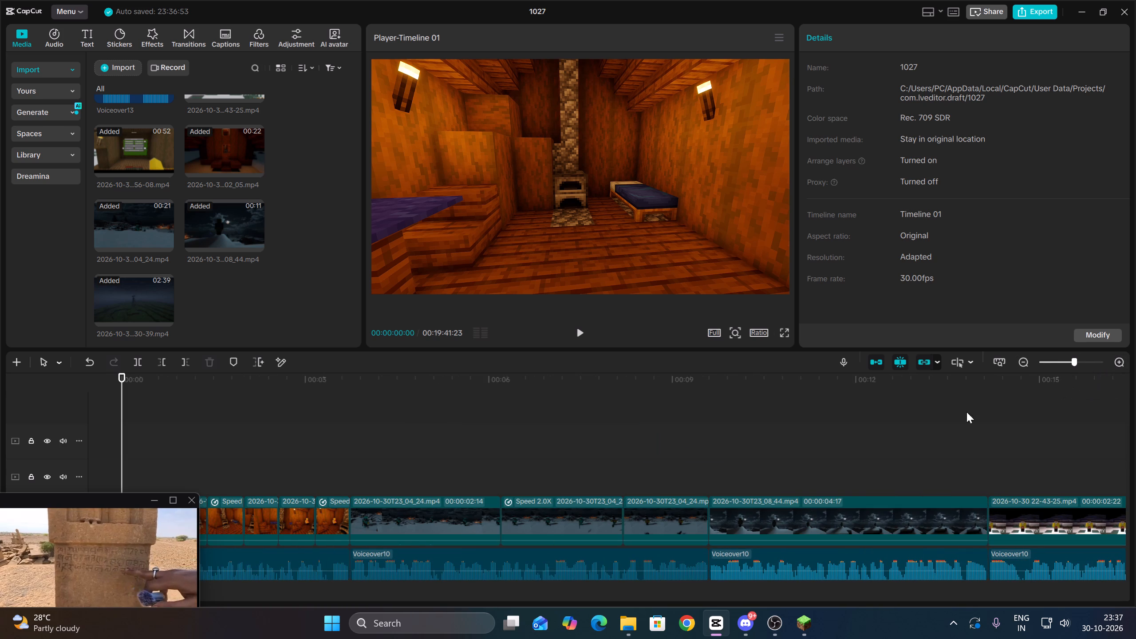
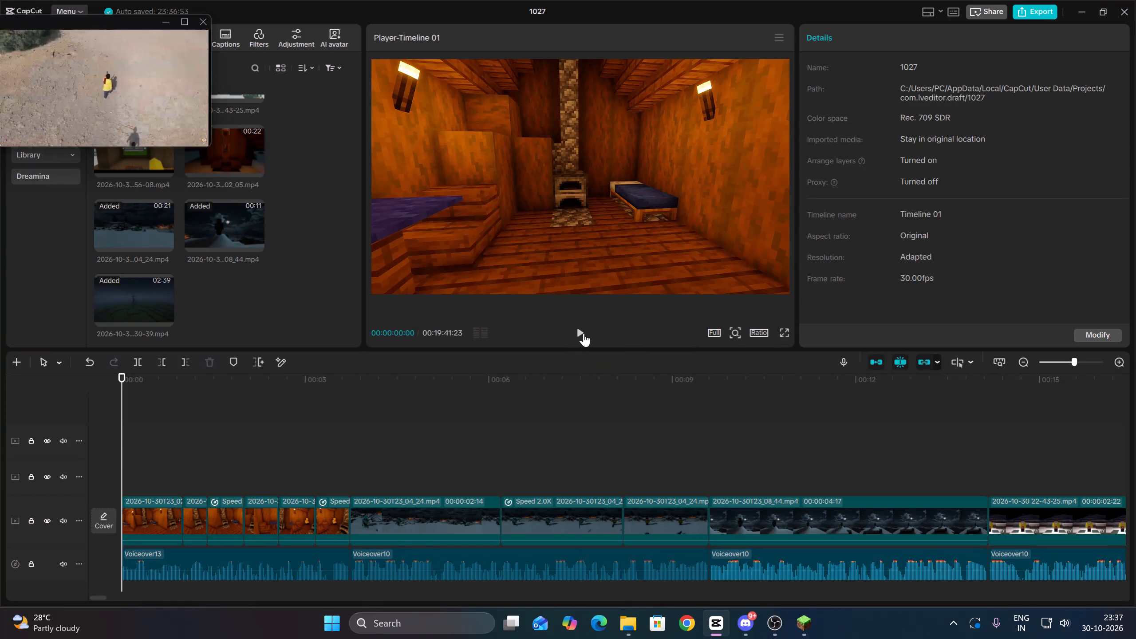
# Split the TikTok logo placeholder at 00:00:21:27, where the overlay clips above end, and delete the part before the split.
pyautogui.keyDown('alt'); pyautogui.click(584, 333); pyautogui.keyUp('alt')
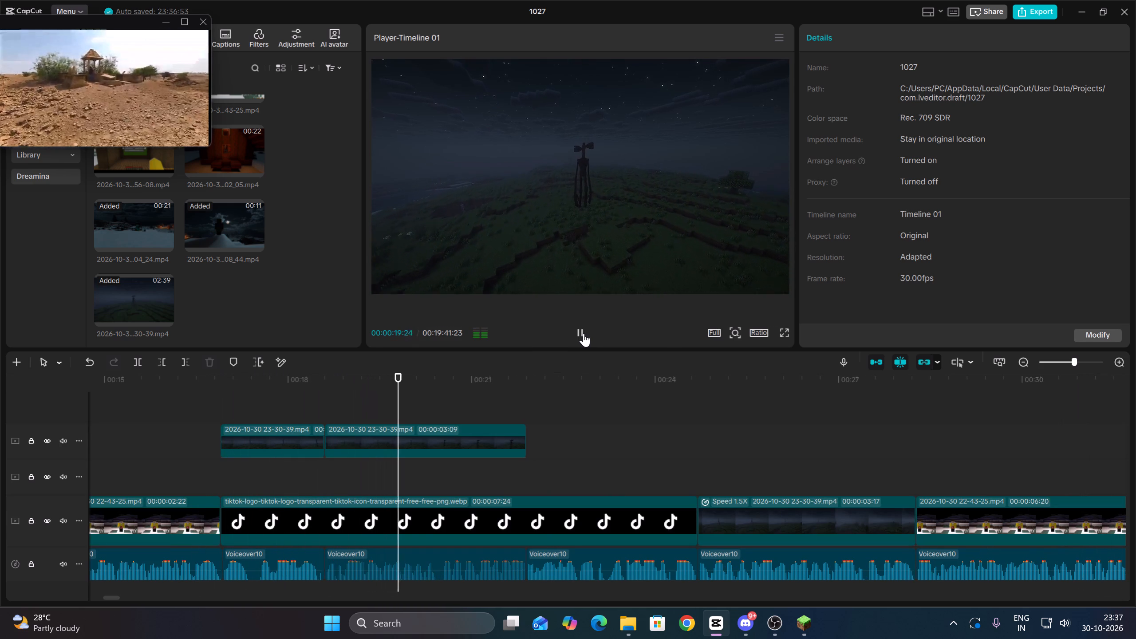
pyautogui.keyDown('alt'); pyautogui.click(527, 521); pyautogui.keyUp('alt')
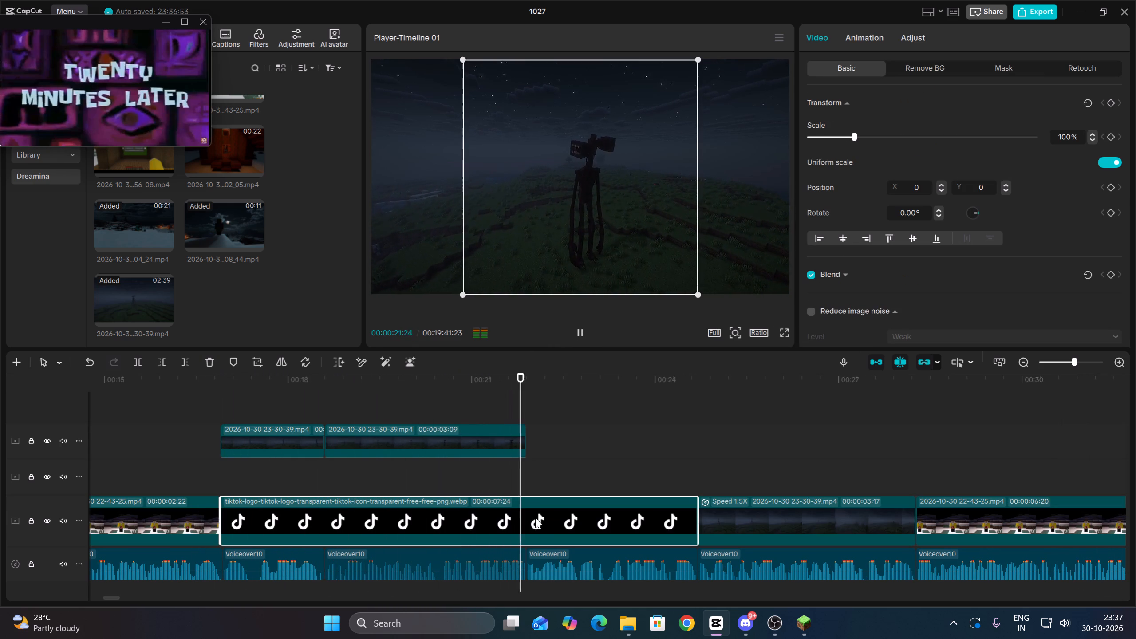
pyautogui.press('Up')
pyautogui.keyDown('alt'); pyautogui.click(134, 361); pyautogui.keyUp('alt')
pyautogui.keyDown('alt'); pyautogui.click(406, 523); pyautogui.keyUp('alt')
pyautogui.press('Delete')
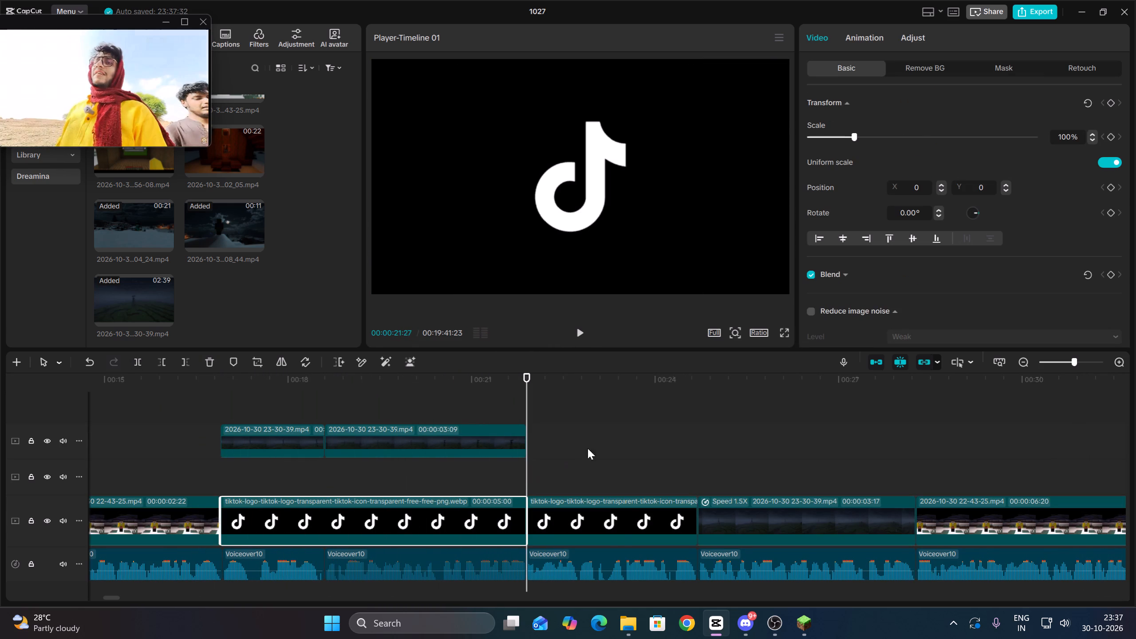
# Move the two overlaid 23-30-39 clips together into the main-track gap ending at 00:00:21:27, and preview the remaining placeholder.
pyautogui.keyDown('alt'); pyautogui.moveTo(577, 442); pyautogui.dragTo(259, 424); pyautogui.keyUp('alt')
pyautogui.keyDown('alt'); pyautogui.moveTo(271, 427); pyautogui.dragTo(226, 519); pyautogui.keyUp('alt')
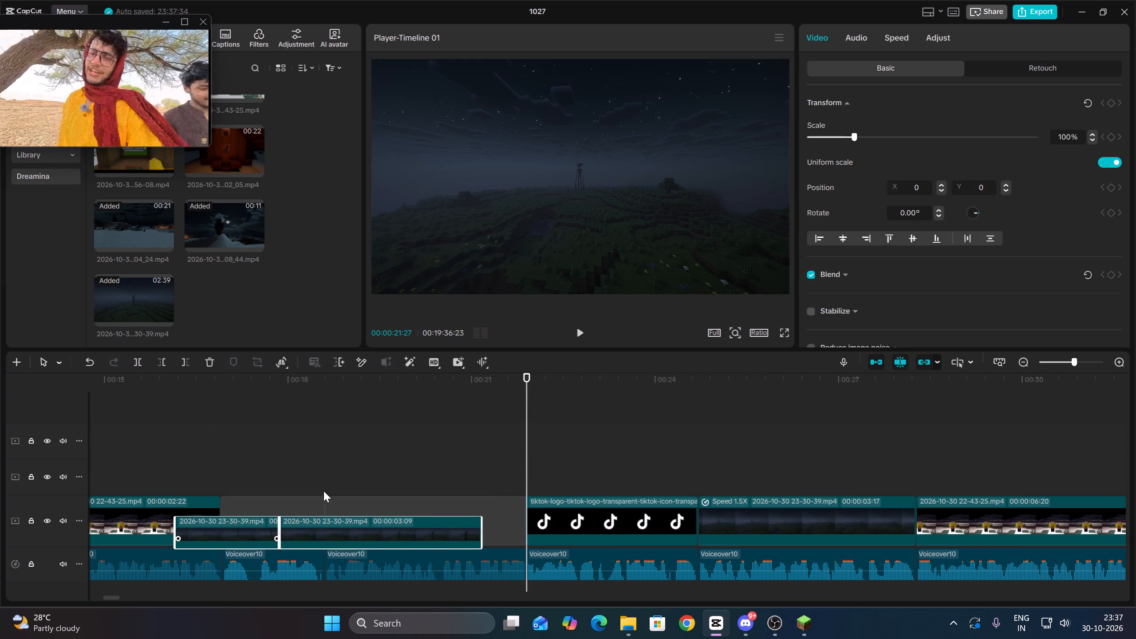
pyautogui.keyDown('alt'); pyautogui.click(559, 442); pyautogui.keyUp('alt')
pyautogui.press('Up')
pyautogui.keyDown('alt'); pyautogui.click(558, 488); pyautogui.keyUp('alt')
pyautogui.press('space')
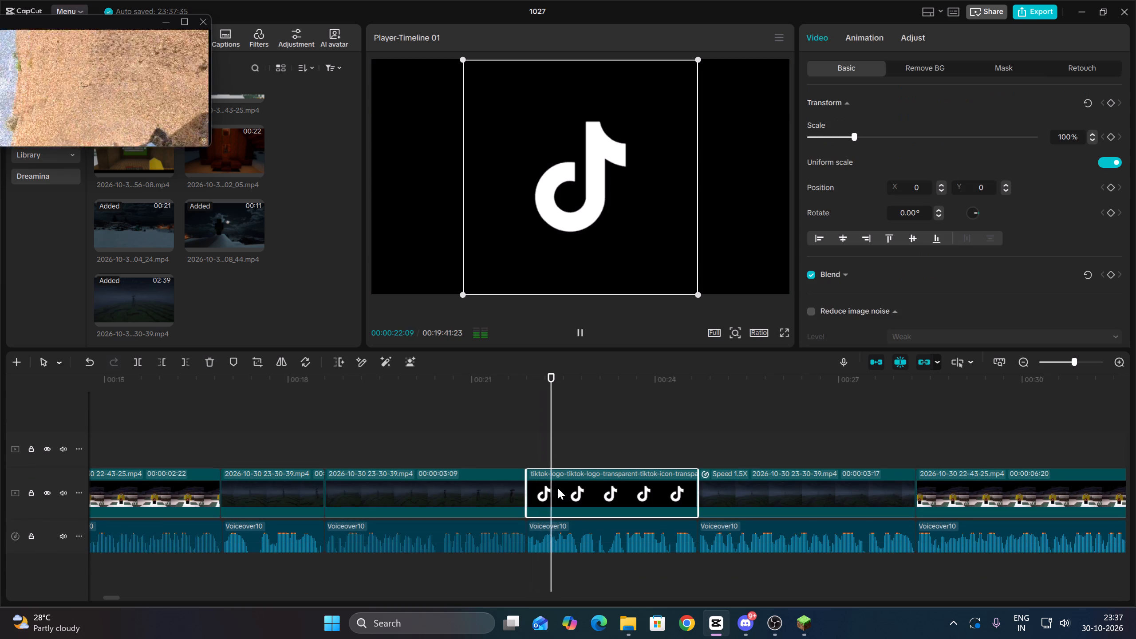
pyautogui.press('space')
# Switch to Minecraft and move over the open grassland to find a spot for a new Siren Head shot.
pyautogui.keyDown('alt'); pyautogui.click(805, 624); pyautogui.keyUp('alt')
pyautogui.keyDown('alt'); pyautogui.moveTo(632, 182); pyautogui.dragTo(568, 319); pyautogui.keyUp('alt')
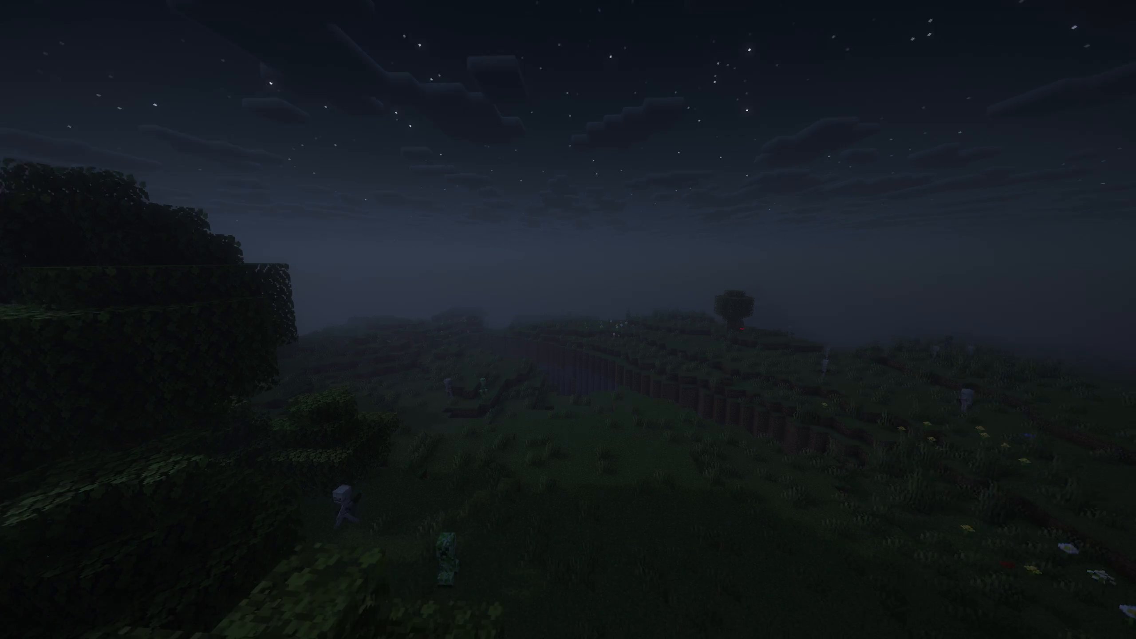
pyautogui.press('Up')
pyautogui.press('0')
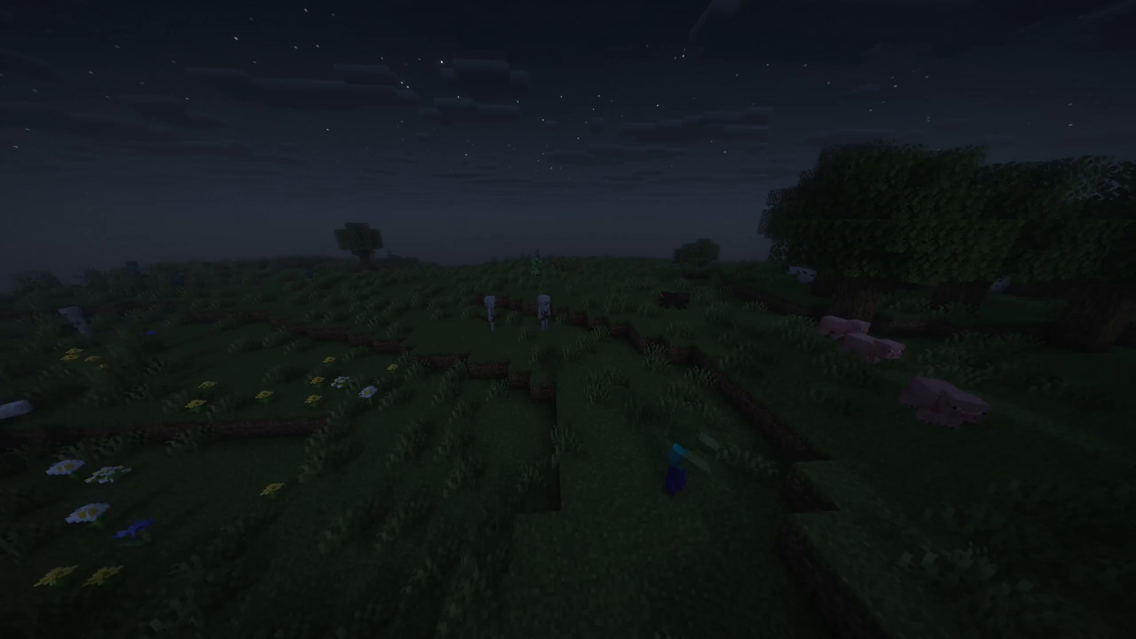
pyautogui.press('Up')
# Search the creative inventory for "sire" and put the Siren Head Spawn Egg in the first hotbar slot.
pyautogui.press('Return')
pyautogui.click(664, 208)
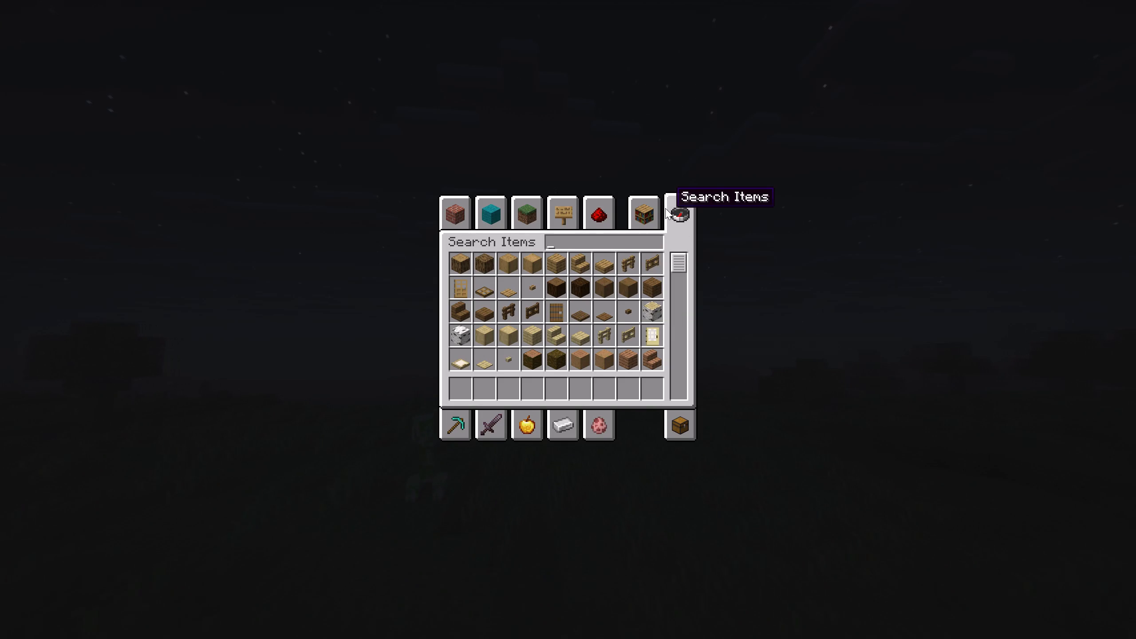
pyautogui.write('sum')
pyautogui.press('BackSpace')
pyautogui.press('BackSpace')
pyautogui.press('BackSpace')
pyautogui.press('BackSpace')
pyautogui.write('sire')
pyautogui.moveTo(644, 228); pyautogui.dragTo(616, 242)
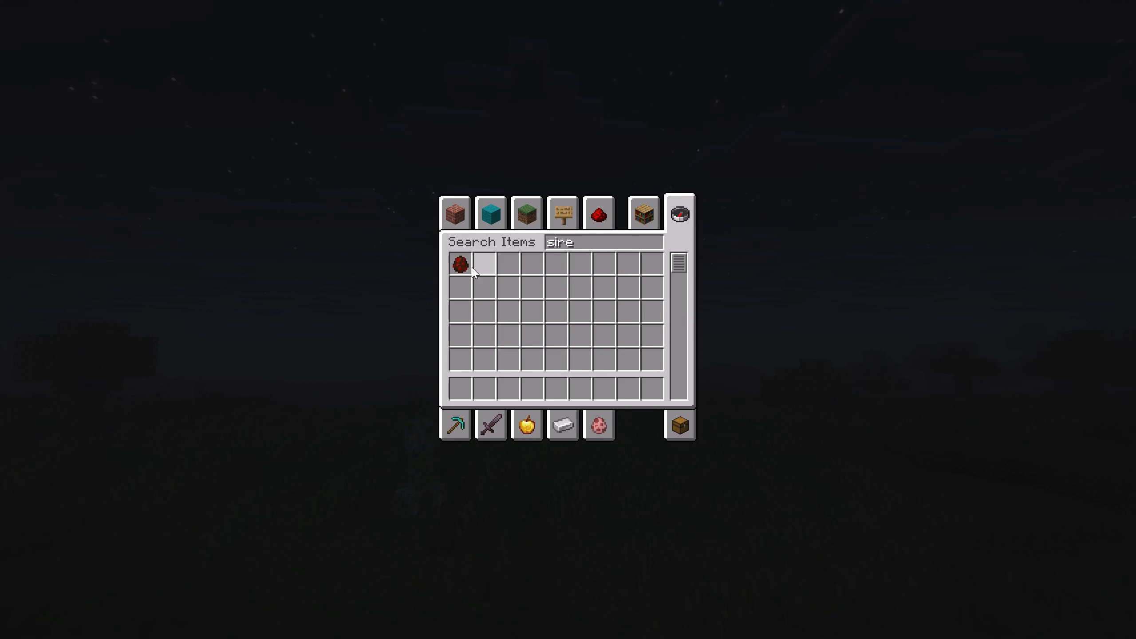
pyautogui.click(465, 257)
pyautogui.press('Escape')
pyautogui.press('Return')
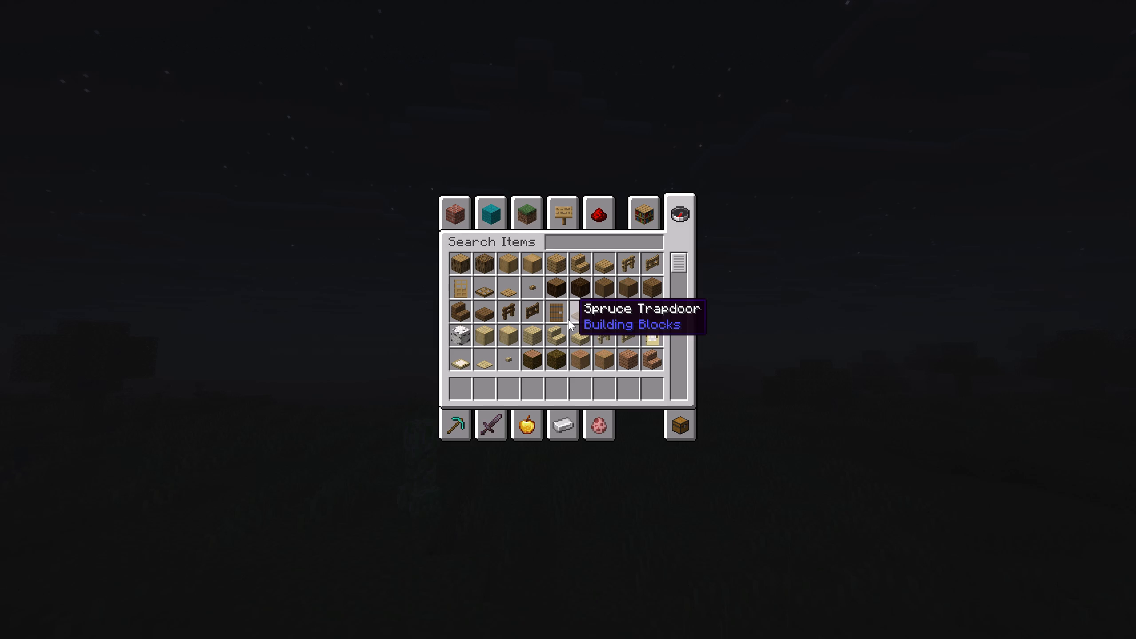
pyautogui.write('sire')
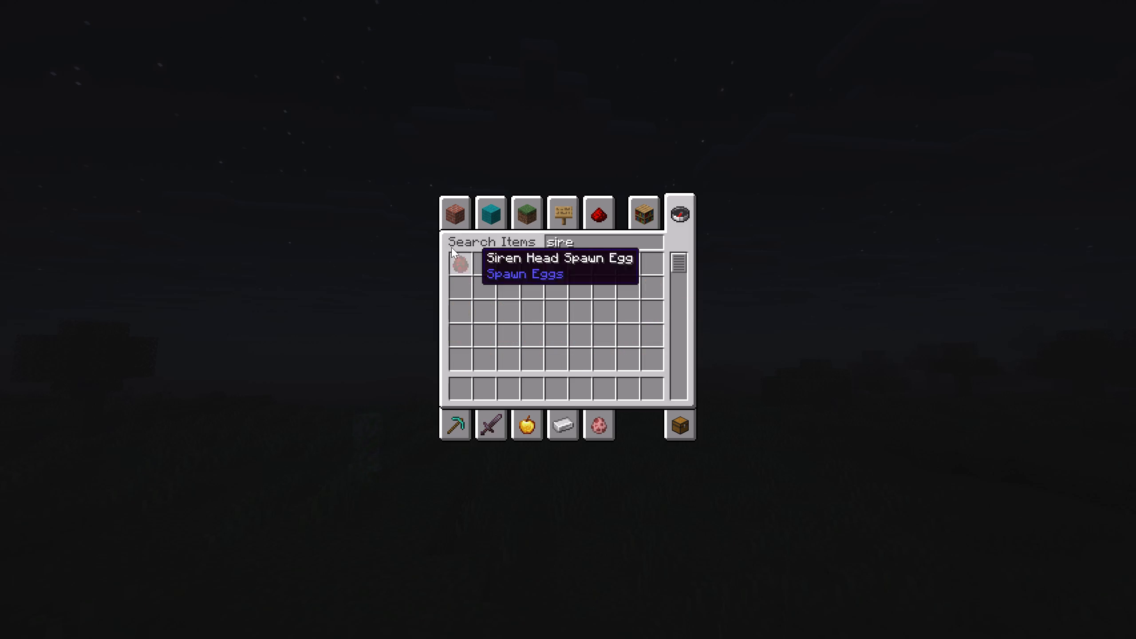
pyautogui.press('1')
pyautogui.press('Escape')
# Show the game HUD and spawn one Siren Head on the open grassland.
pyautogui.press('F1')
pyautogui.press('Up')
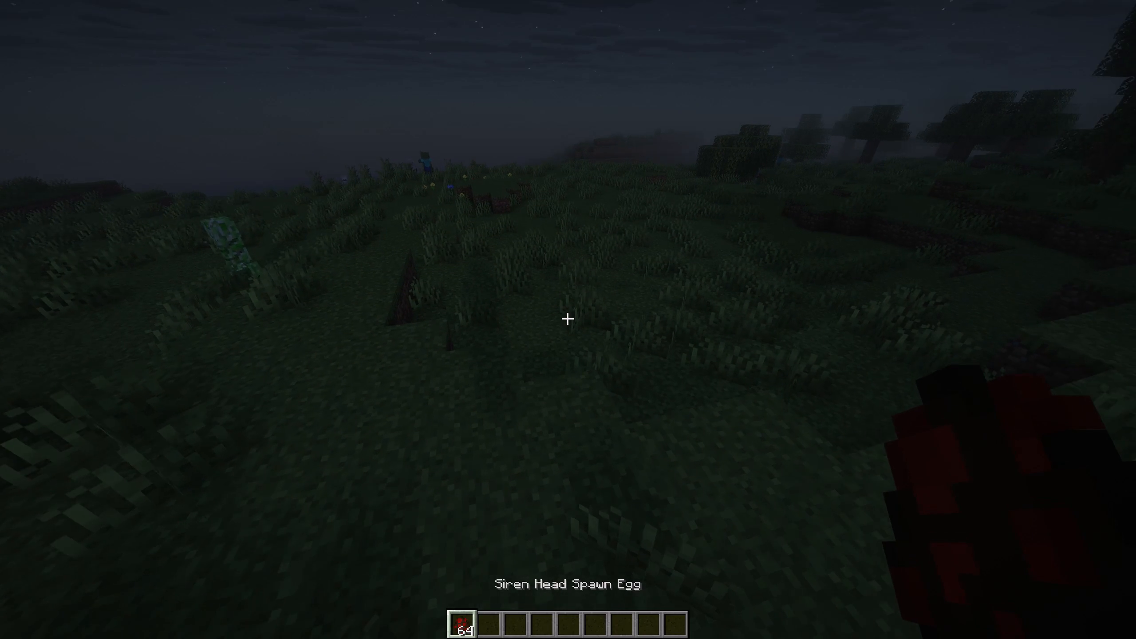
pyautogui.press('0')
pyautogui.press('Down')
pyautogui.press('Down')
pyautogui.press('Down')
pyautogui.press('Down')
pyautogui.press('Down')
pyautogui.press('Down')
pyautogui.rightClick(568, 319)
# Select an empty hotbar slot and remove the Siren Head spawn eggs from the inventory.
pyautogui.scroll(-2, 568, 318)
pyautogui.keyDown('shift'); pyautogui.scroll(-1, 568, 319); pyautogui.keyUp('shift')
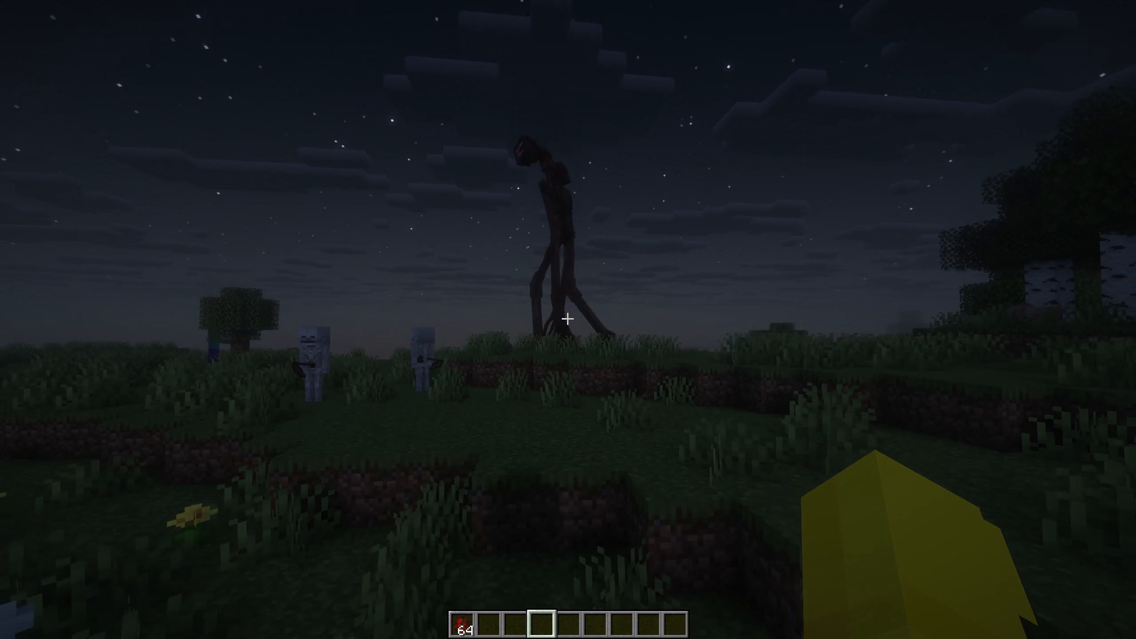
pyautogui.press('Return')
pyautogui.click(685, 429)
pyautogui.keyDown('shift'); pyautogui.click(671, 385); pyautogui.keyUp('shift')
pyautogui.press('Return')
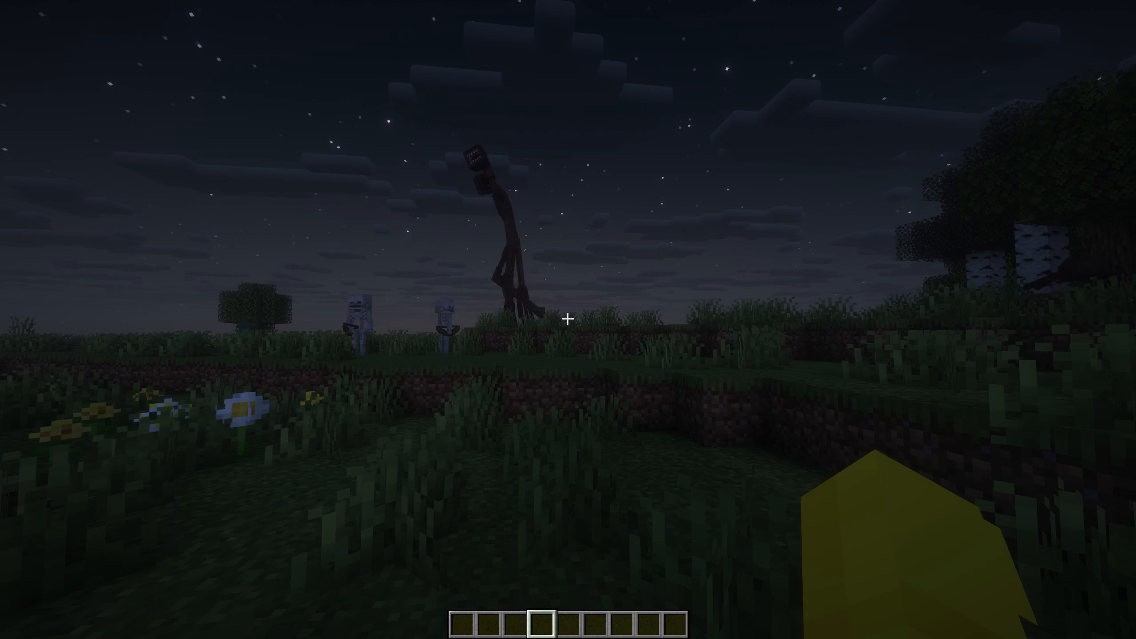
# Switch from Minecraft to another open window.
pyautogui.hotkey('alt', 'Tab')
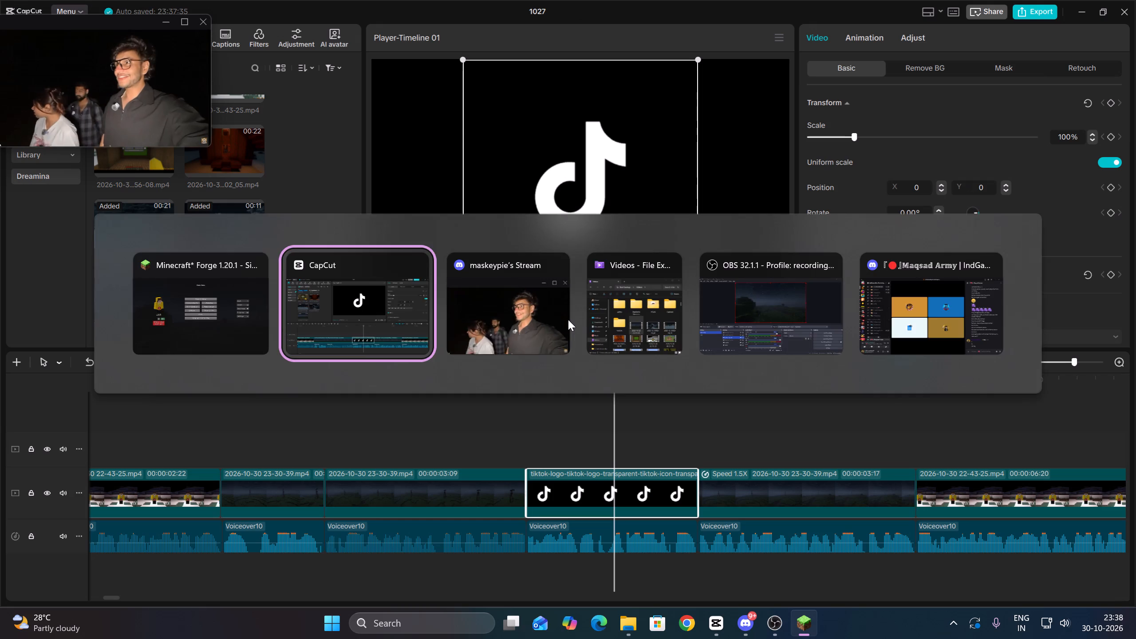
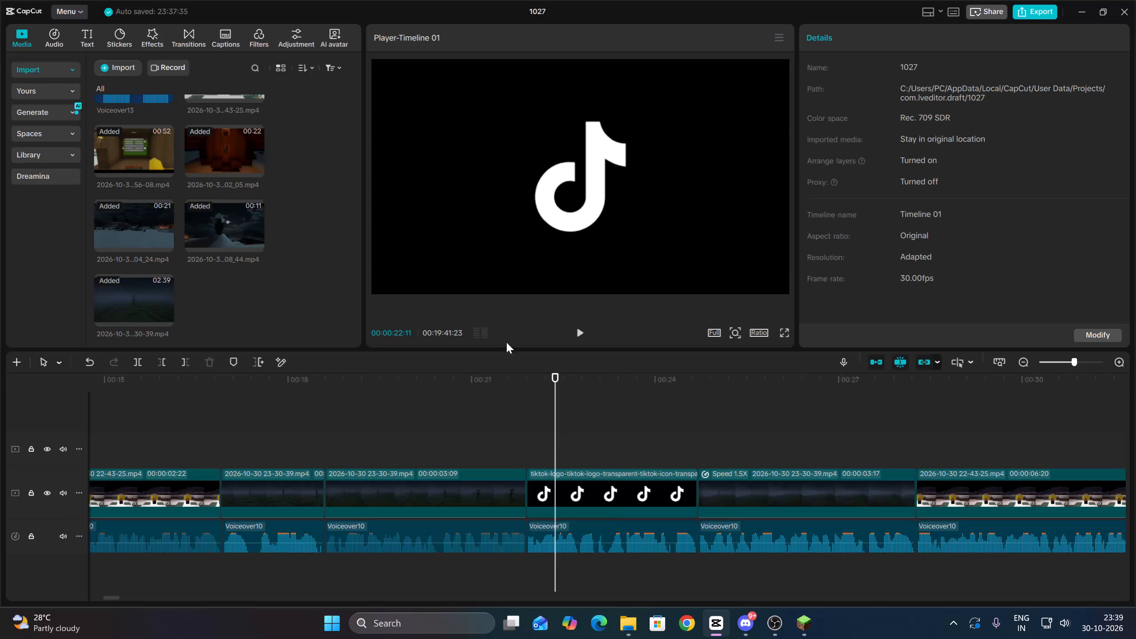
pyautogui.click(121, 69)
pyautogui.click(139, 93)
pyautogui.scroll(-4, 552, 306)
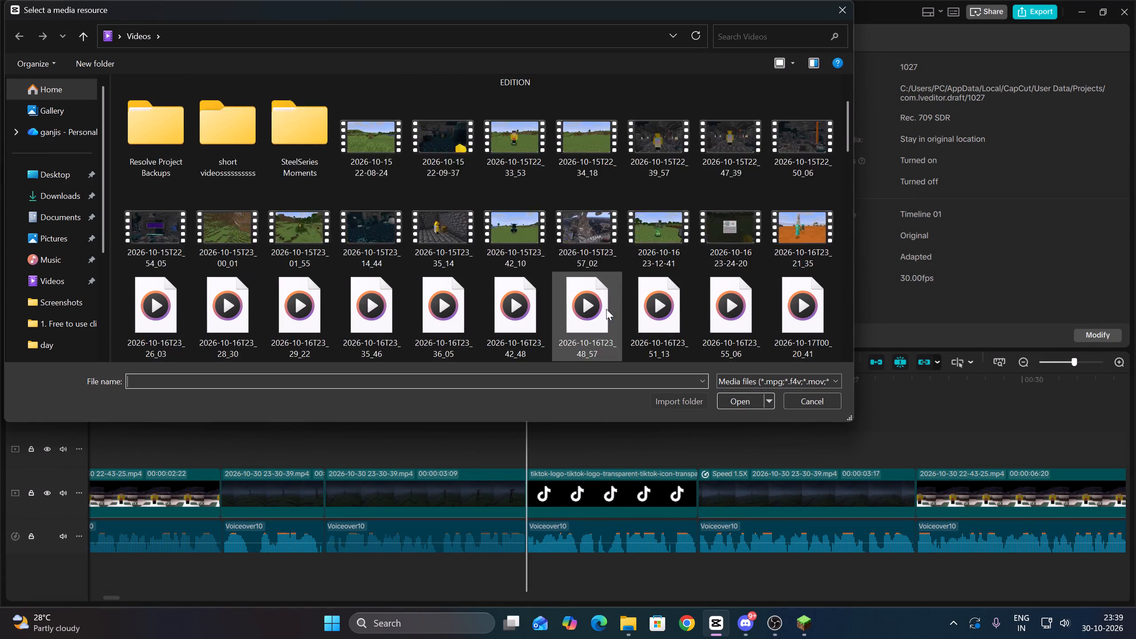
pyautogui.scroll(-12, 606, 309)
pyautogui.scroll(-6, 685, 302)
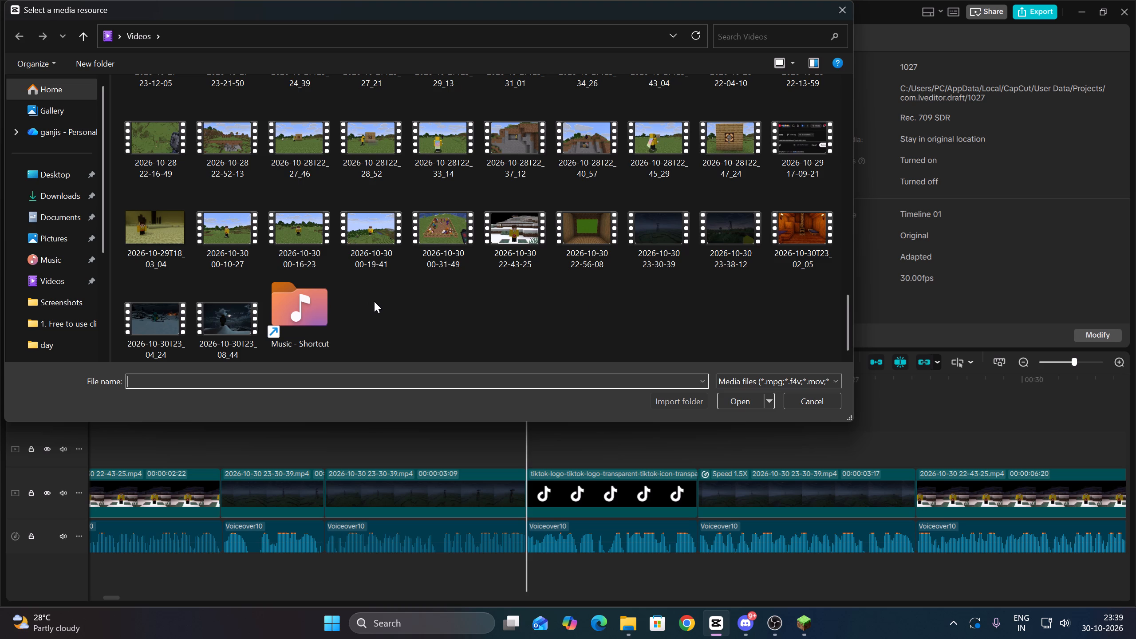
pyautogui.scroll(11, 375, 301)
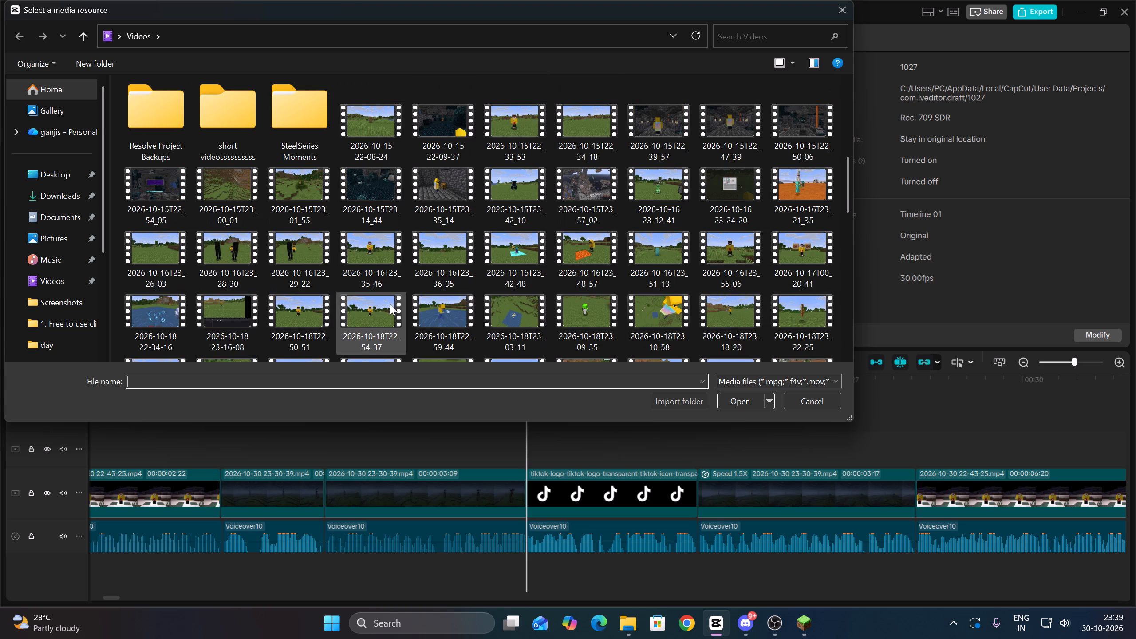
pyautogui.scroll(-15, 390, 304)
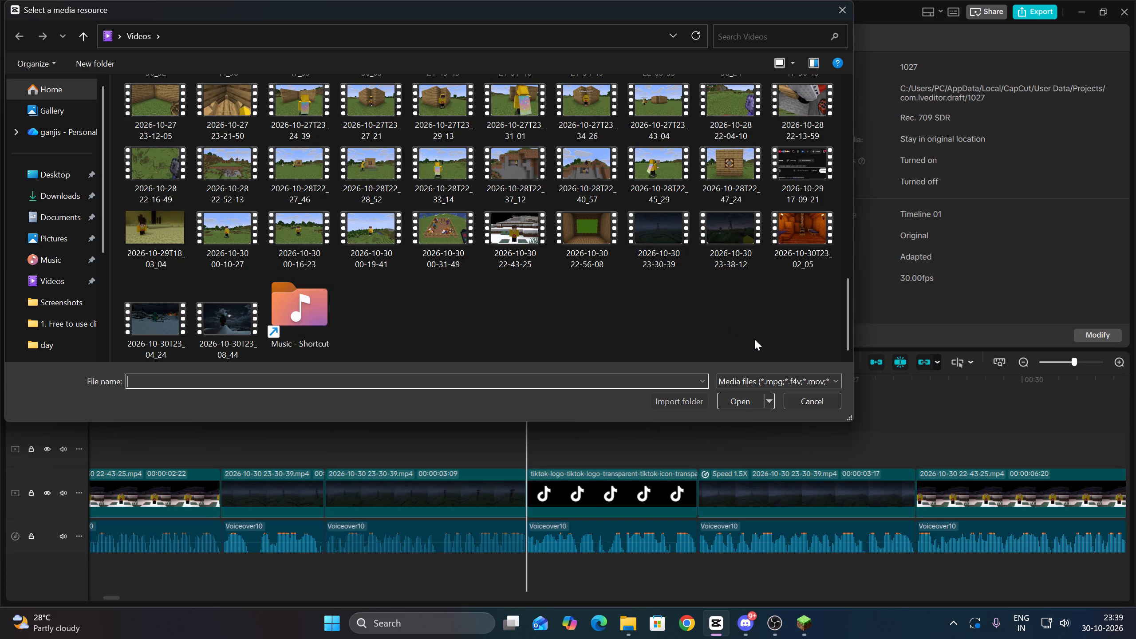
pyautogui.click(741, 255)
pyautogui.click(734, 400)
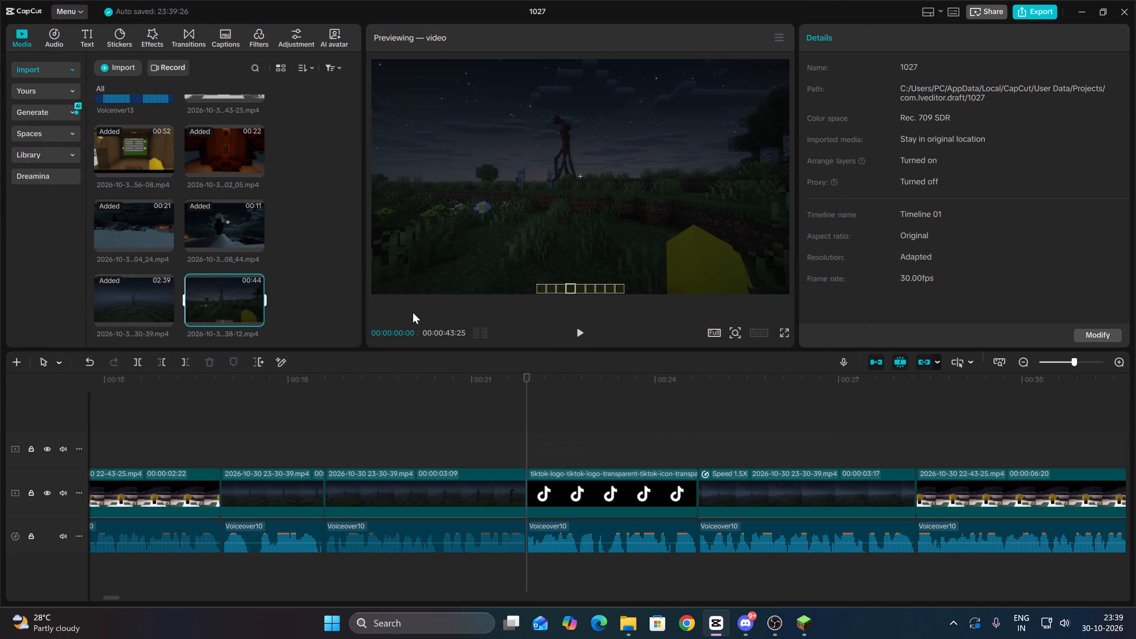
pyautogui.moveTo(240, 300); pyautogui.dragTo(369, 438)
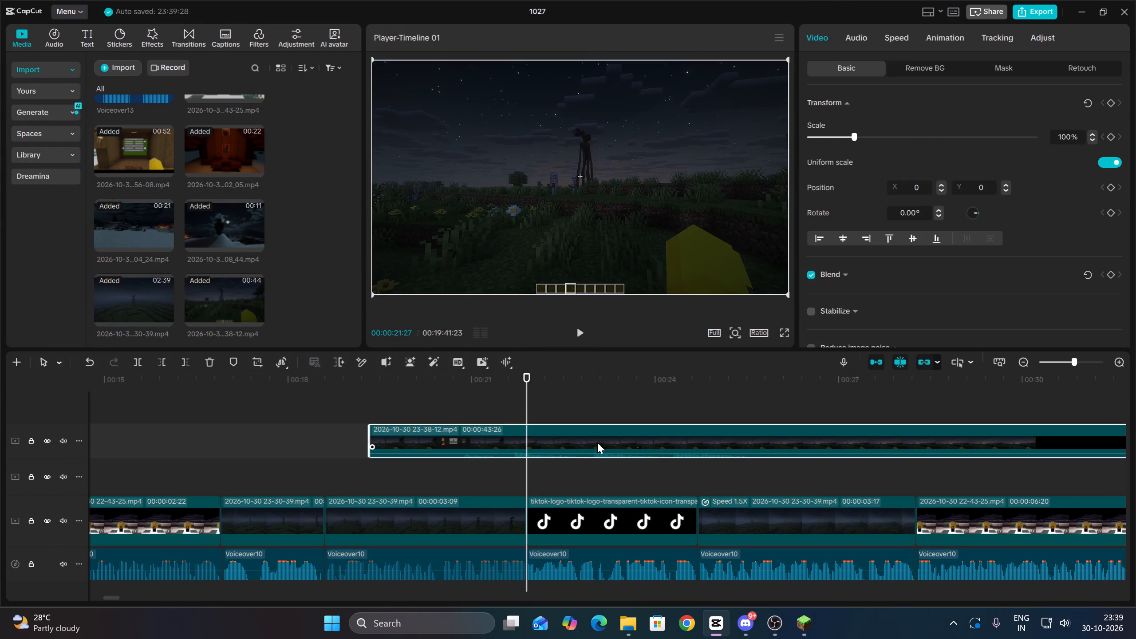
pyautogui.moveTo(597, 442); pyautogui.dragTo(556, 491)
# Preview the new overlay clip and cut away its beginning in two passes, the second at 00:00:28:17.
pyautogui.press('space')
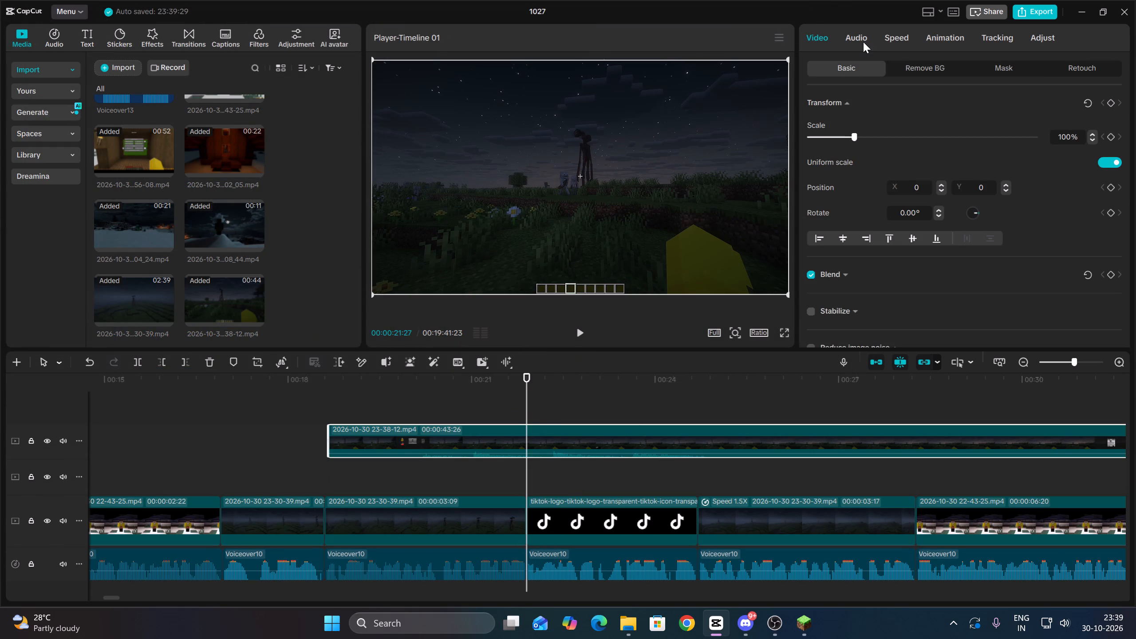
pyautogui.click(166, 363)
pyautogui.click(898, 444)
pyautogui.click(899, 406)
pyautogui.moveTo(899, 406); pyautogui.dragTo(935, 402)
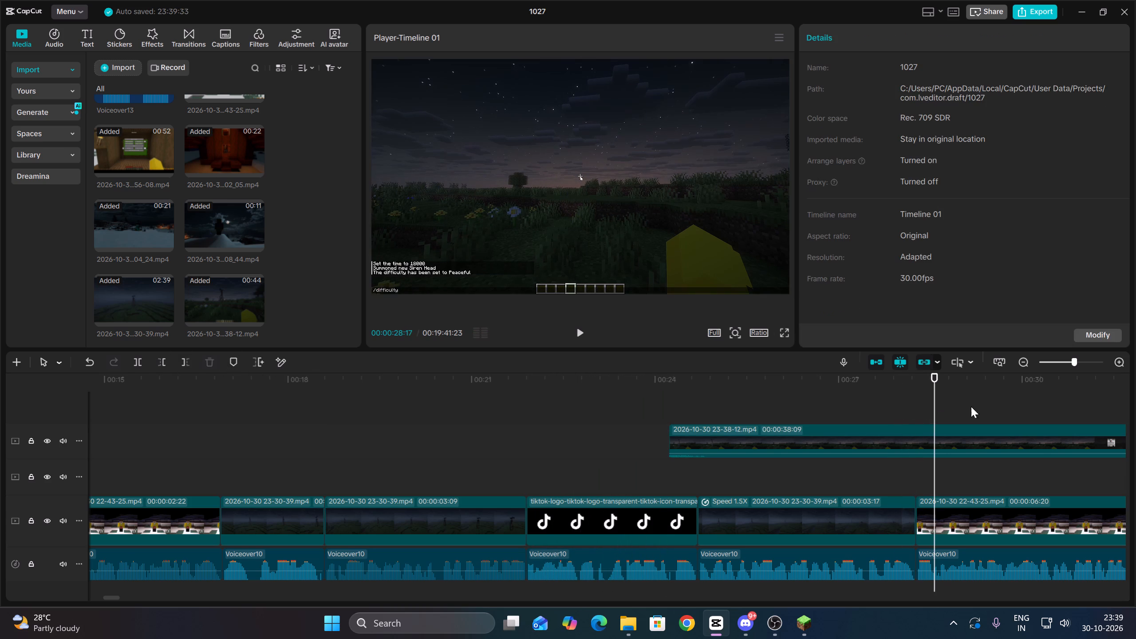
pyautogui.moveTo(974, 412); pyautogui.dragTo(994, 459)
pyautogui.click(151, 356)
pyautogui.click(153, 359)
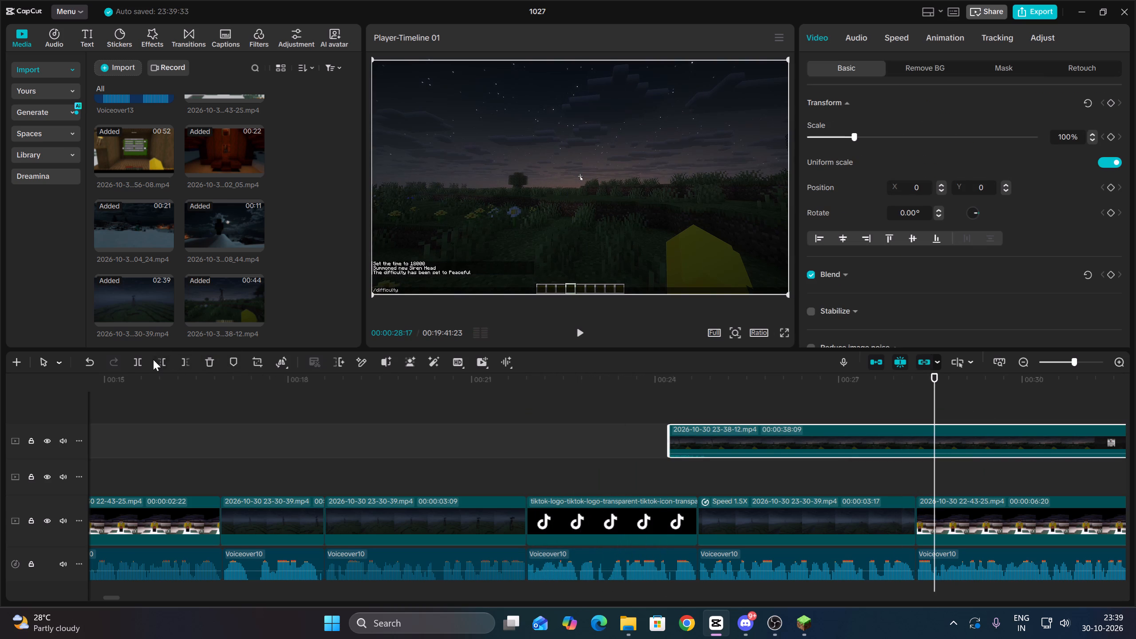
pyautogui.click(163, 360)
# Slide the overlay clip earlier across the placeholder's start at 00:00:21:27 and cut away everything before that point.
pyautogui.click(547, 467)
pyautogui.press('Up')
pyautogui.moveTo(977, 429); pyautogui.dragTo(644, 455)
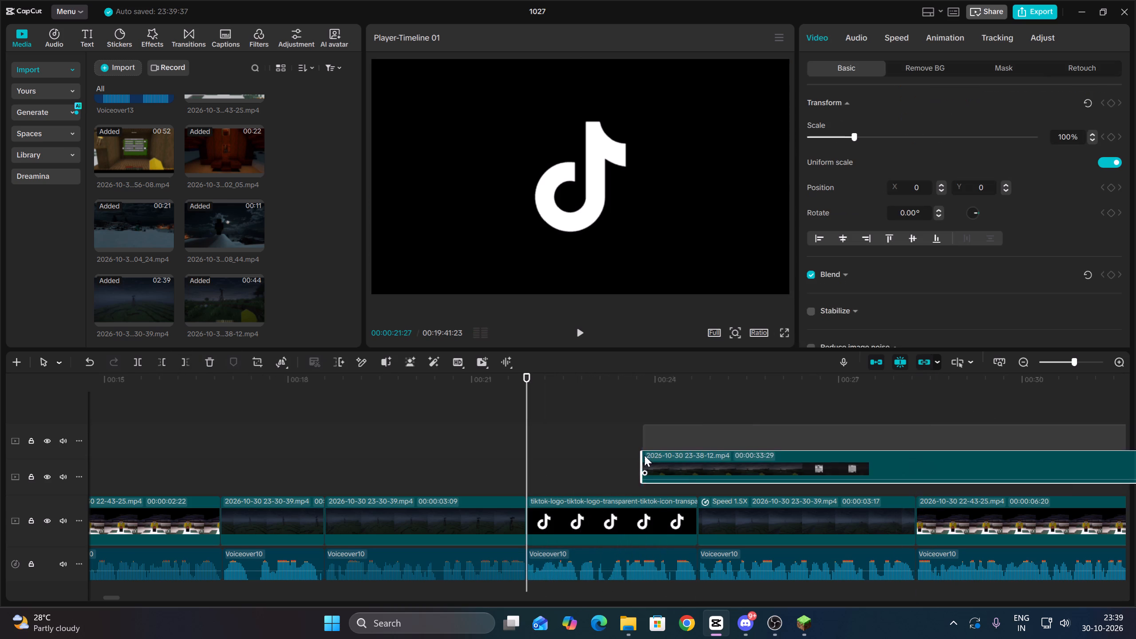
pyautogui.moveTo(644, 455); pyautogui.dragTo(445, 459)
pyautogui.moveTo(736, 438); pyautogui.dragTo(646, 439)
pyautogui.moveTo(646, 439); pyautogui.dragTo(572, 443)
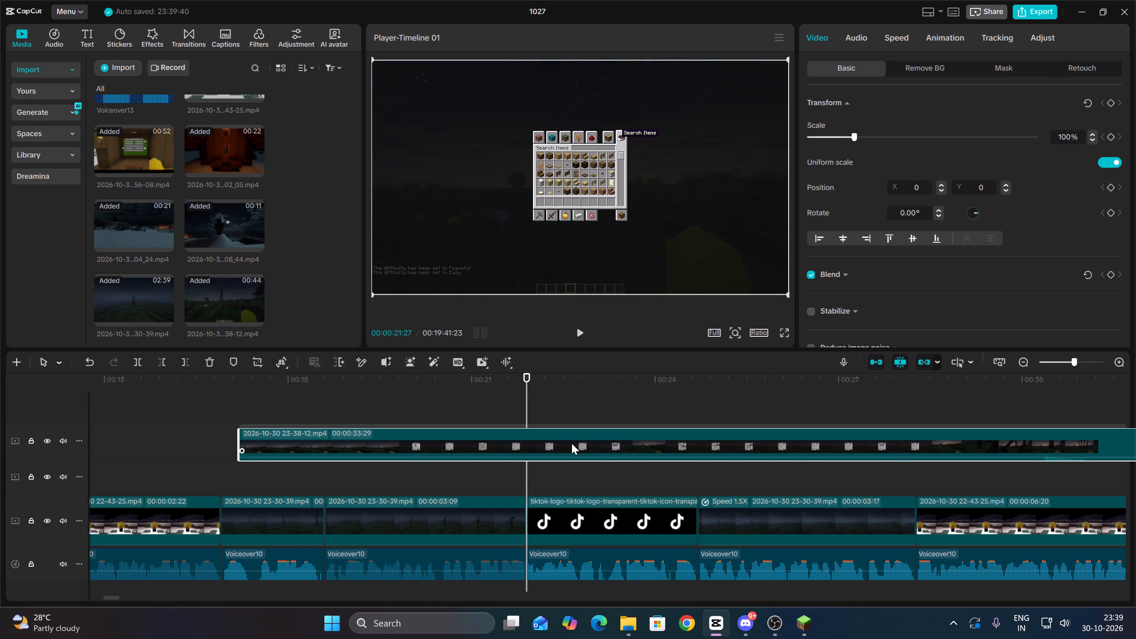
pyautogui.moveTo(572, 443); pyautogui.dragTo(572, 443)
pyautogui.moveTo(729, 437); pyautogui.dragTo(617, 438)
pyautogui.moveTo(688, 434); pyautogui.dragTo(622, 431)
pyautogui.moveTo(752, 426); pyautogui.dragTo(654, 424)
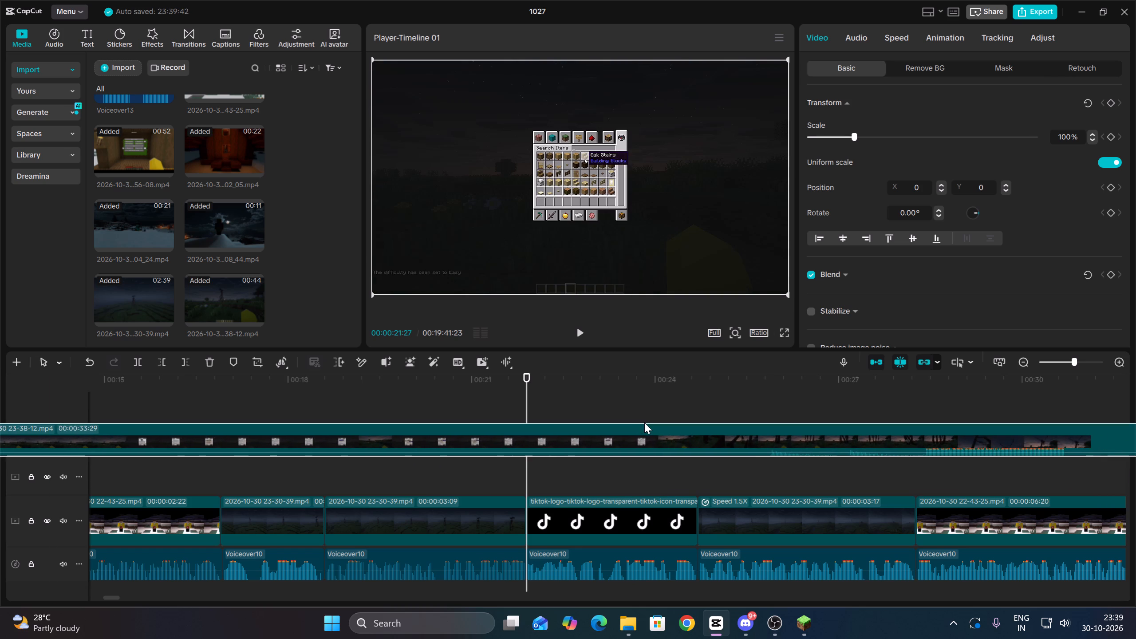
pyautogui.click(158, 361)
# Slide the overlay clip to its close Siren Head footage and trim its start at 00:00:21:27.
pyautogui.moveTo(868, 463); pyautogui.dragTo(684, 451)
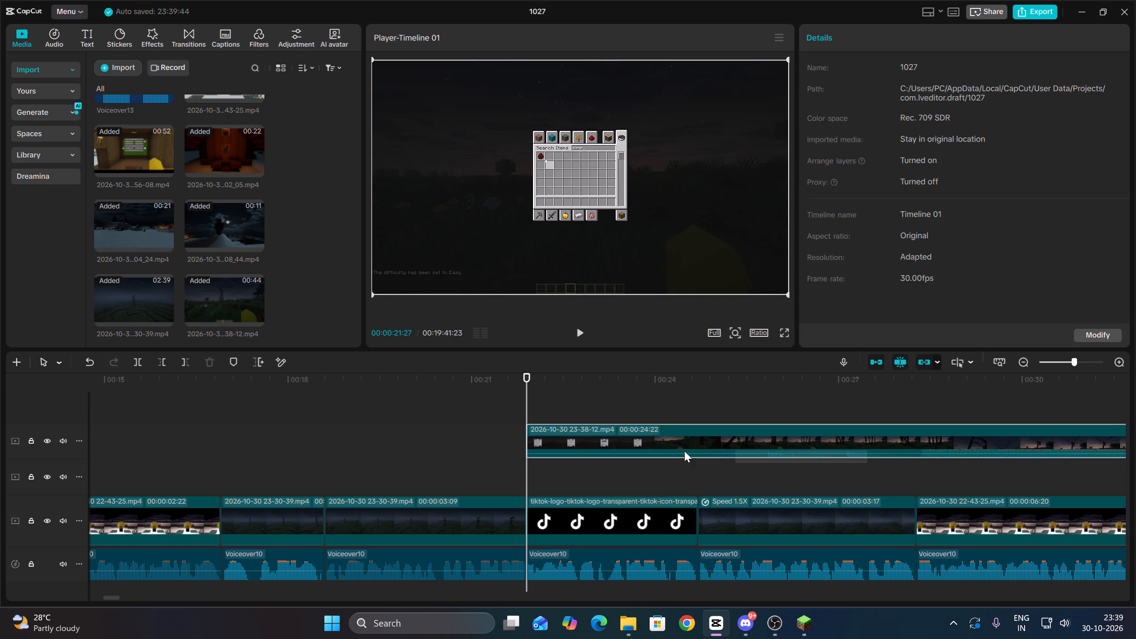
pyautogui.moveTo(684, 451); pyautogui.dragTo(667, 451)
pyautogui.moveTo(790, 428); pyautogui.dragTo(535, 426)
pyautogui.moveTo(787, 428); pyautogui.dragTo(593, 427)
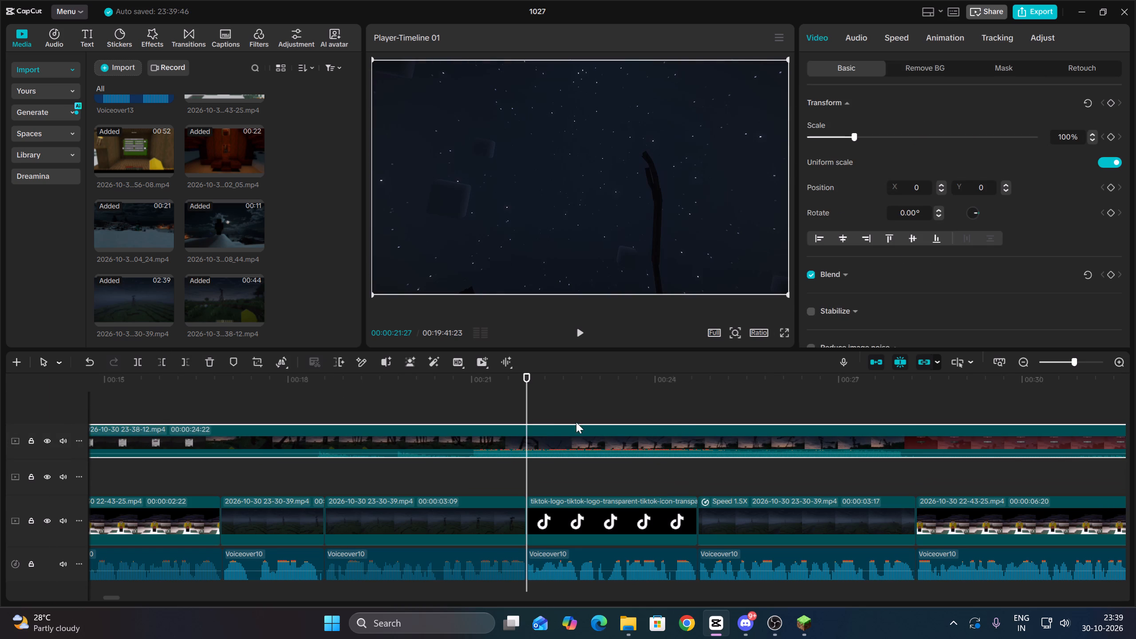
pyautogui.press('space')
pyautogui.press('space')
pyautogui.click(496, 472)
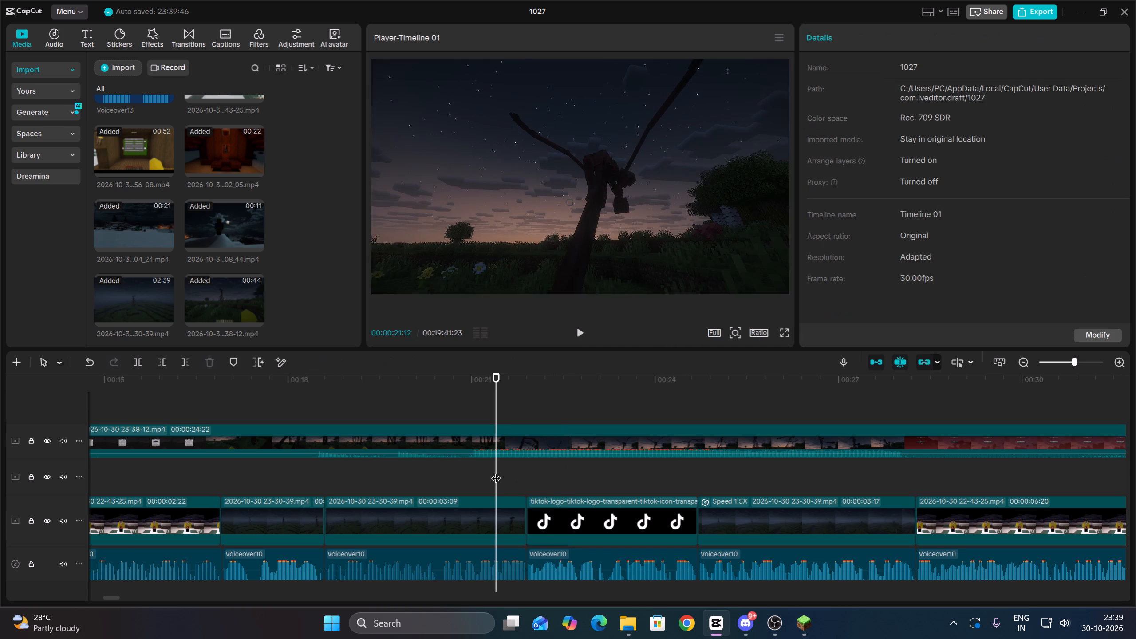
pyautogui.moveTo(496, 471); pyautogui.dragTo(528, 472)
pyautogui.click(594, 450)
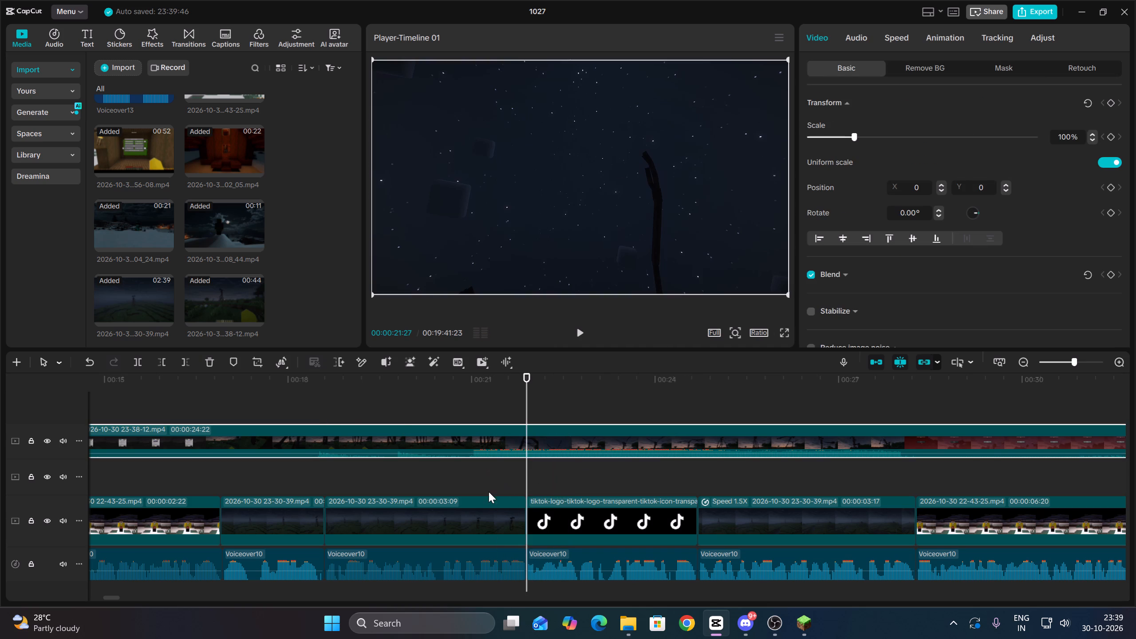
pyautogui.moveTo(533, 444); pyautogui.dragTo(587, 452)
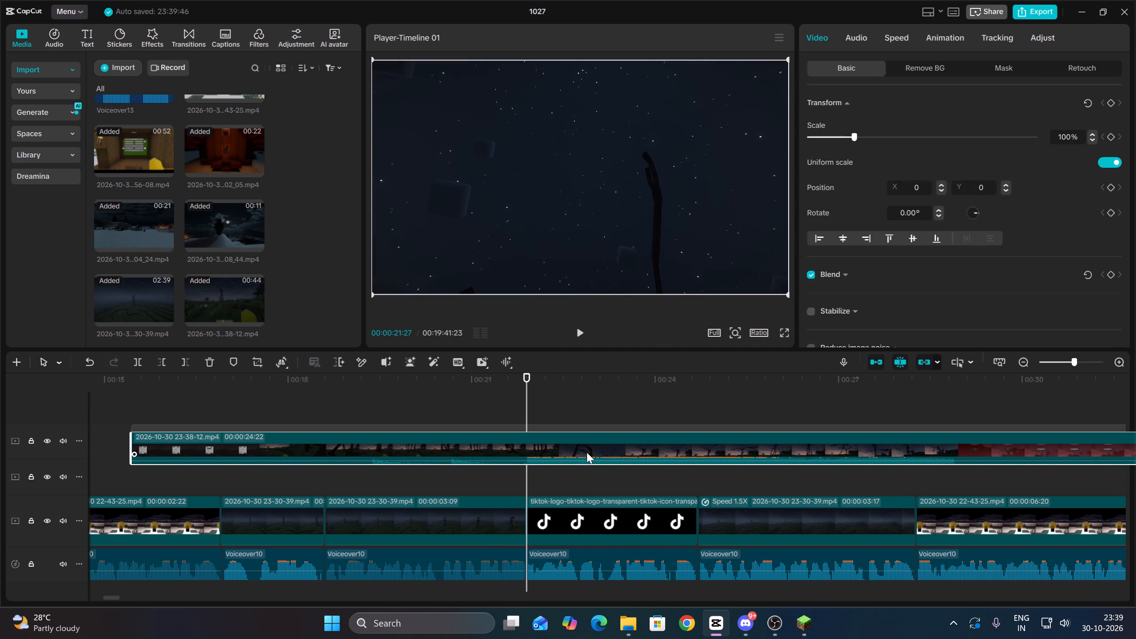
pyautogui.click(164, 362)
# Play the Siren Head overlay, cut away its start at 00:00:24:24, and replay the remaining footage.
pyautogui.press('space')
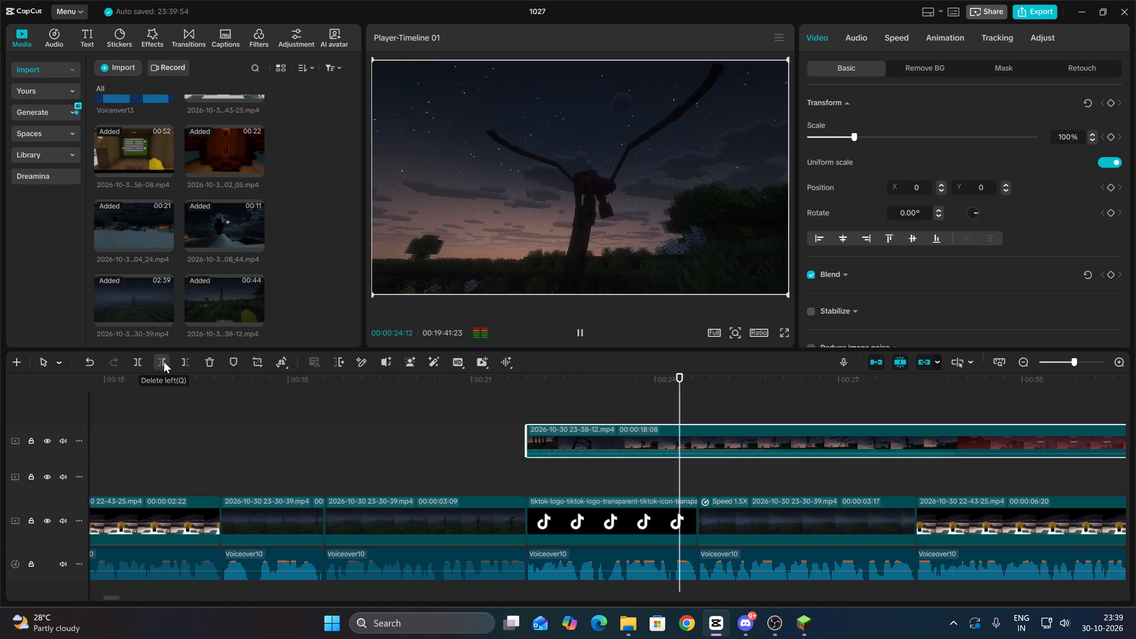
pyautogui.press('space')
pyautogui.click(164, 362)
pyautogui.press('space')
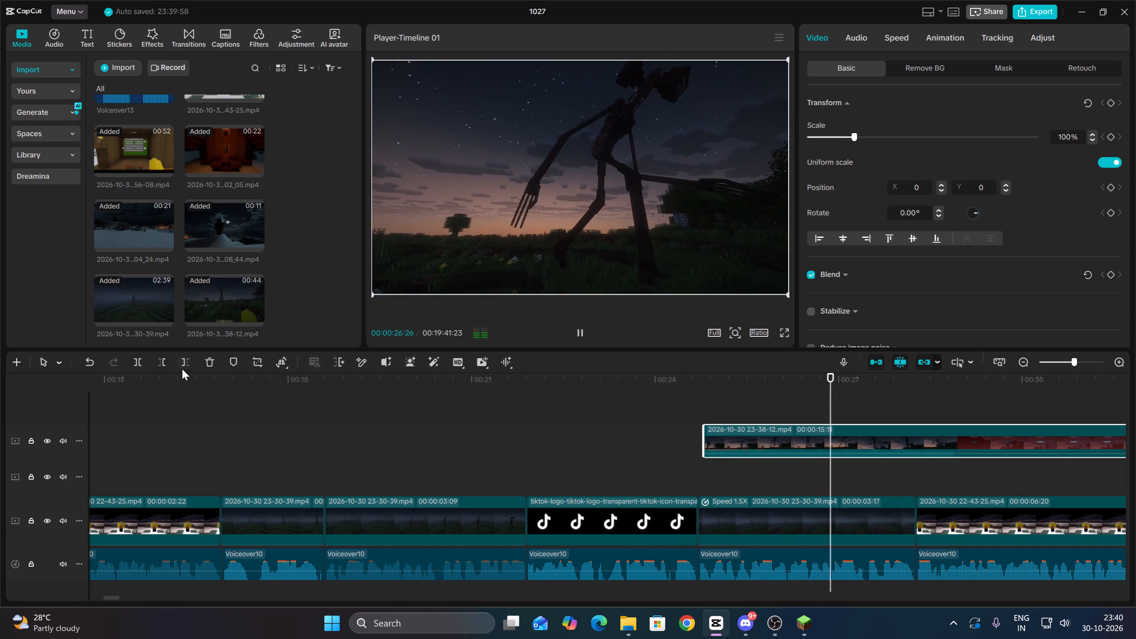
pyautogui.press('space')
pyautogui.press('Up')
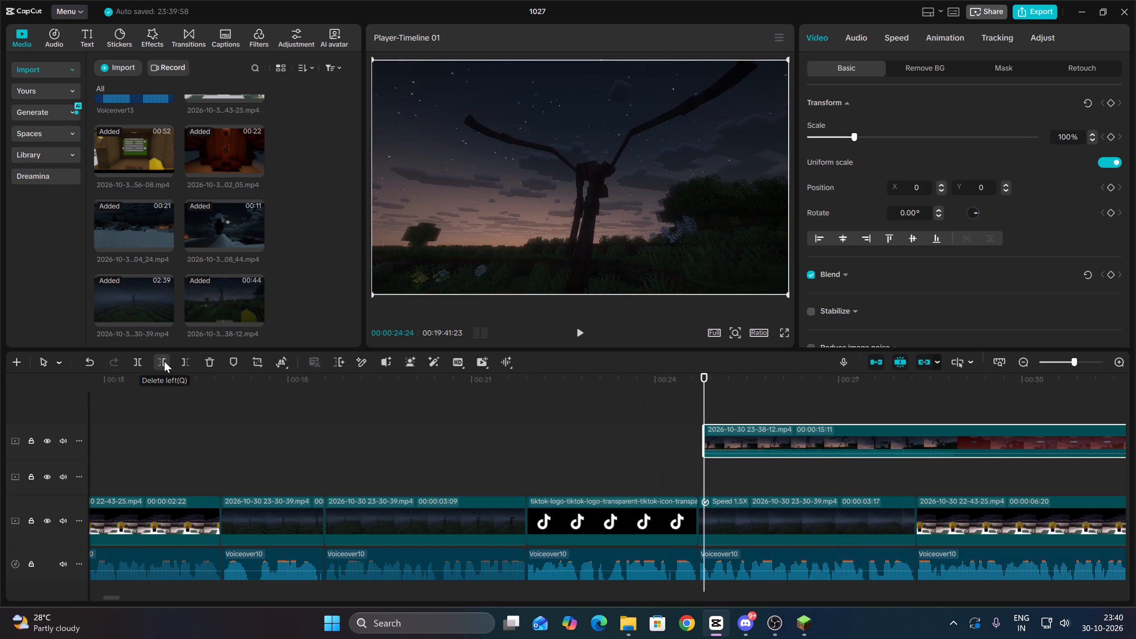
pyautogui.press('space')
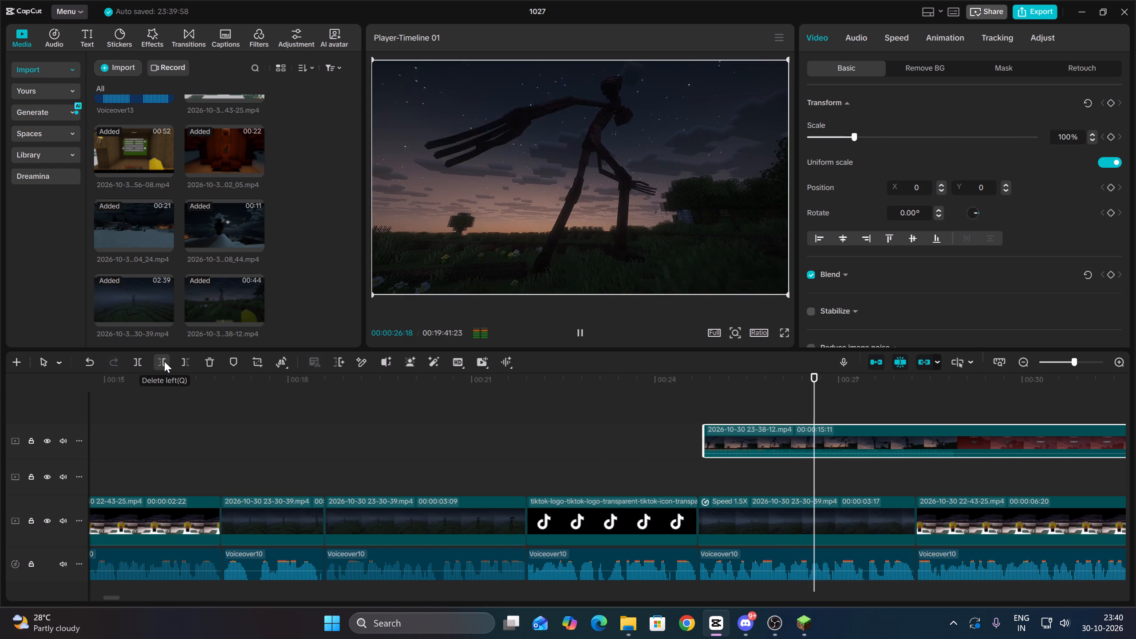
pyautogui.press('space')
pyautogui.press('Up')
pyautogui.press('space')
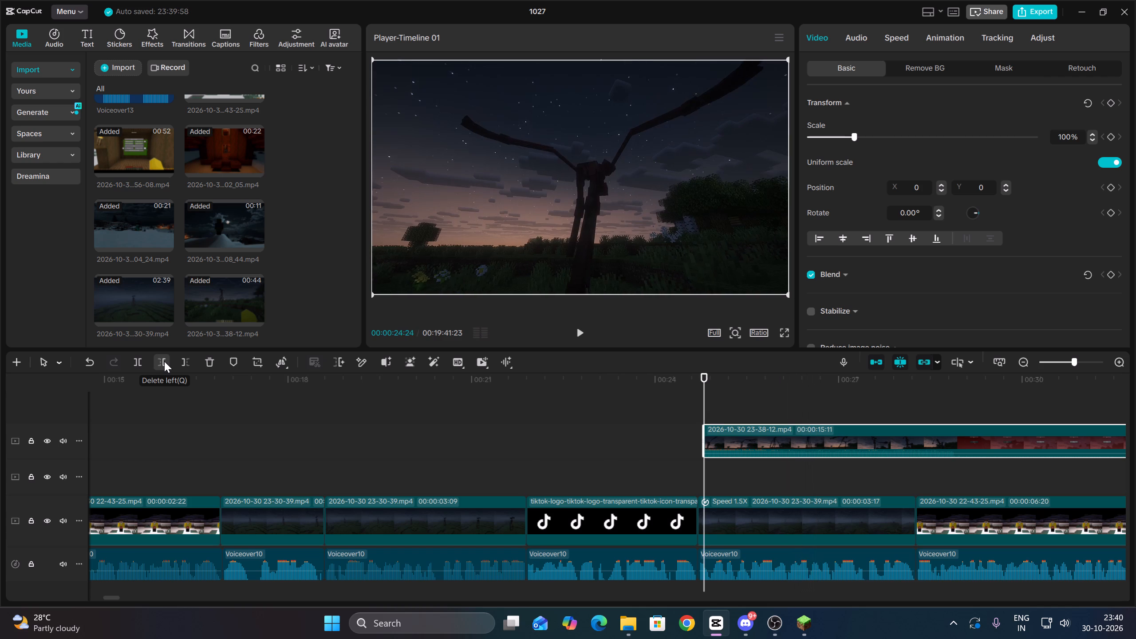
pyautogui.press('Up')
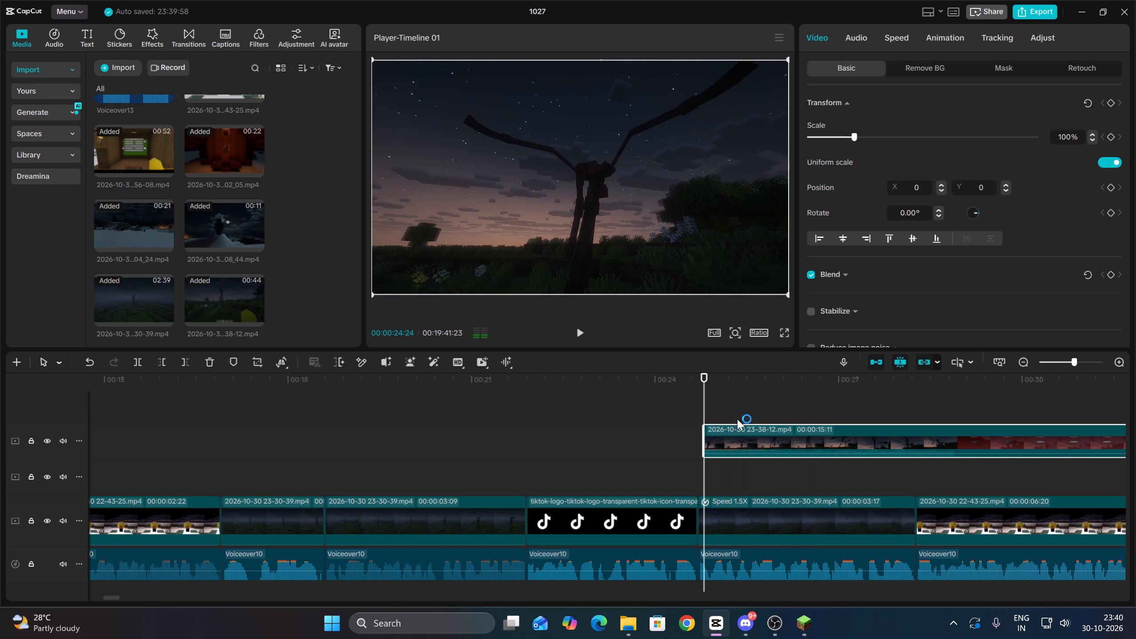
# Extend the overlay clip's start back to a duration of 00:00:17:20 and align it with the 1.5X clip's start.
pyautogui.moveTo(741, 435); pyautogui.dragTo(824, 439)
pyautogui.moveTo(792, 438); pyautogui.dragTo(710, 431)
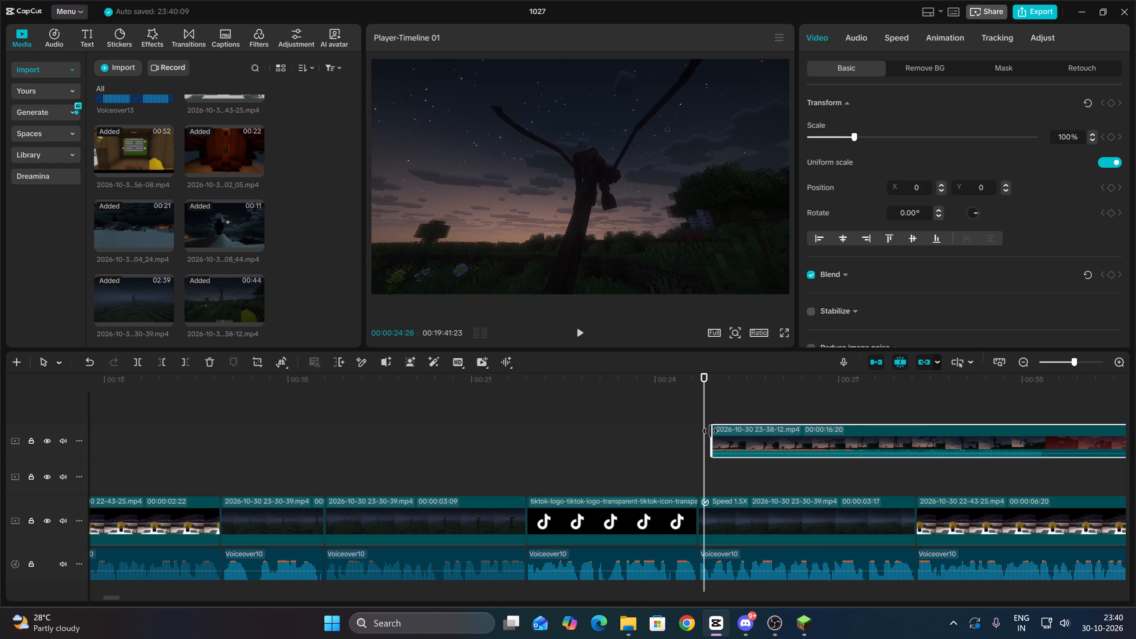
pyautogui.moveTo(710, 431); pyautogui.dragTo(696, 433)
pyautogui.moveTo(733, 432); pyautogui.dragTo(789, 435)
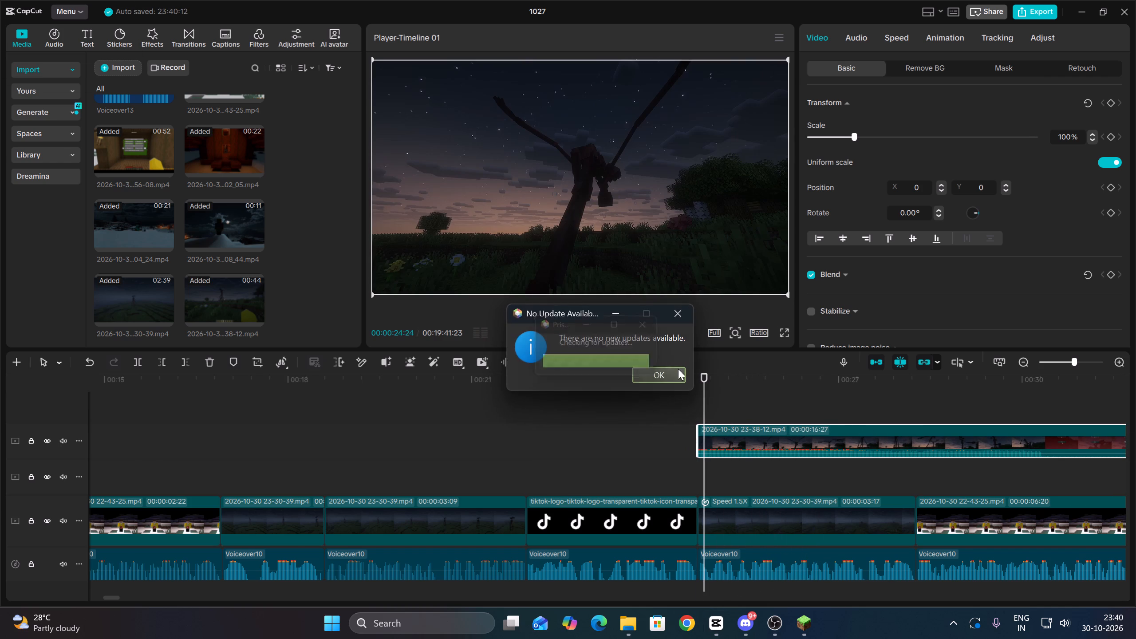
pyautogui.click(686, 315)
pyautogui.moveTo(765, 430); pyautogui.dragTo(840, 433)
pyautogui.moveTo(772, 433); pyautogui.dragTo(717, 428)
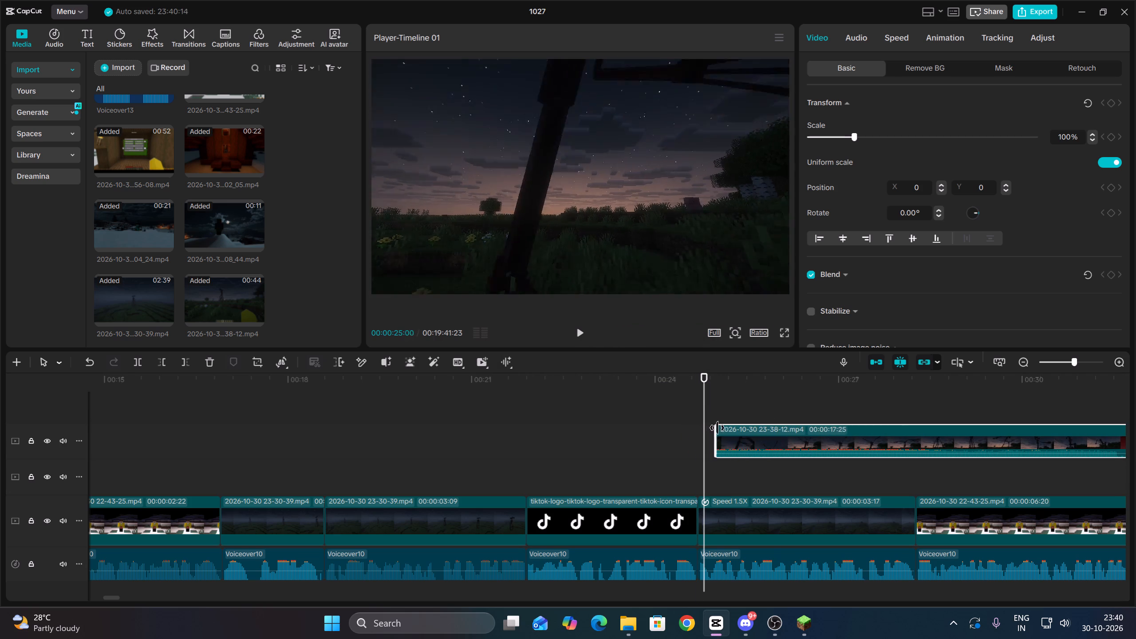
pyautogui.moveTo(717, 428); pyautogui.dragTo(727, 427)
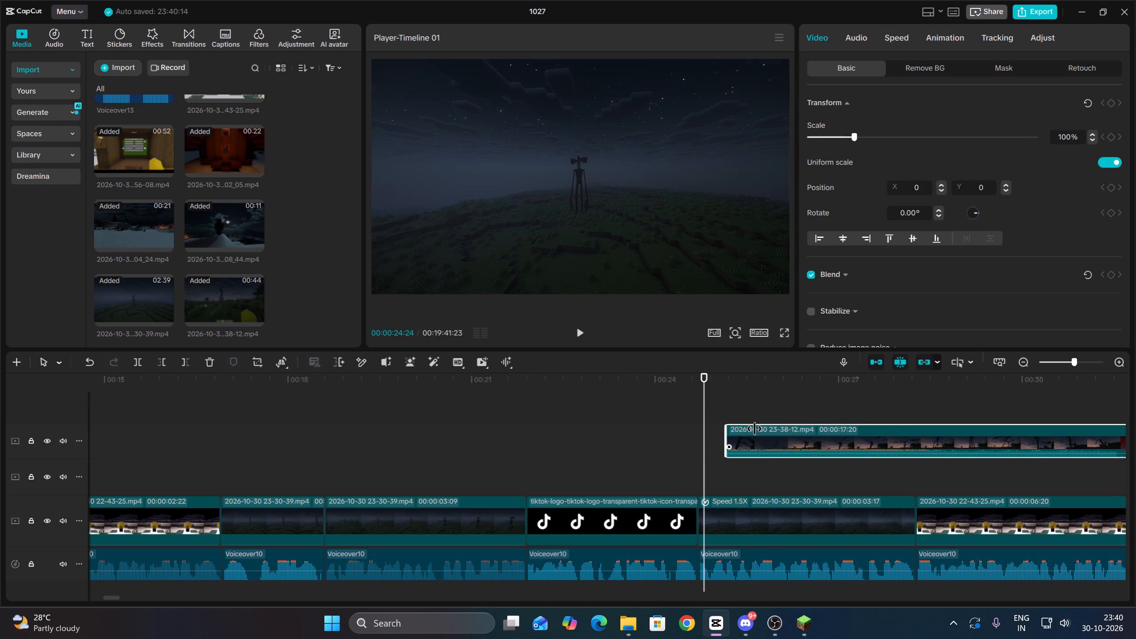
pyautogui.moveTo(765, 430); pyautogui.dragTo(738, 435)
# Play the aligned overlay and split it at 00:00:28:08, where the 1.5X clip below ends.
pyautogui.press('Up')
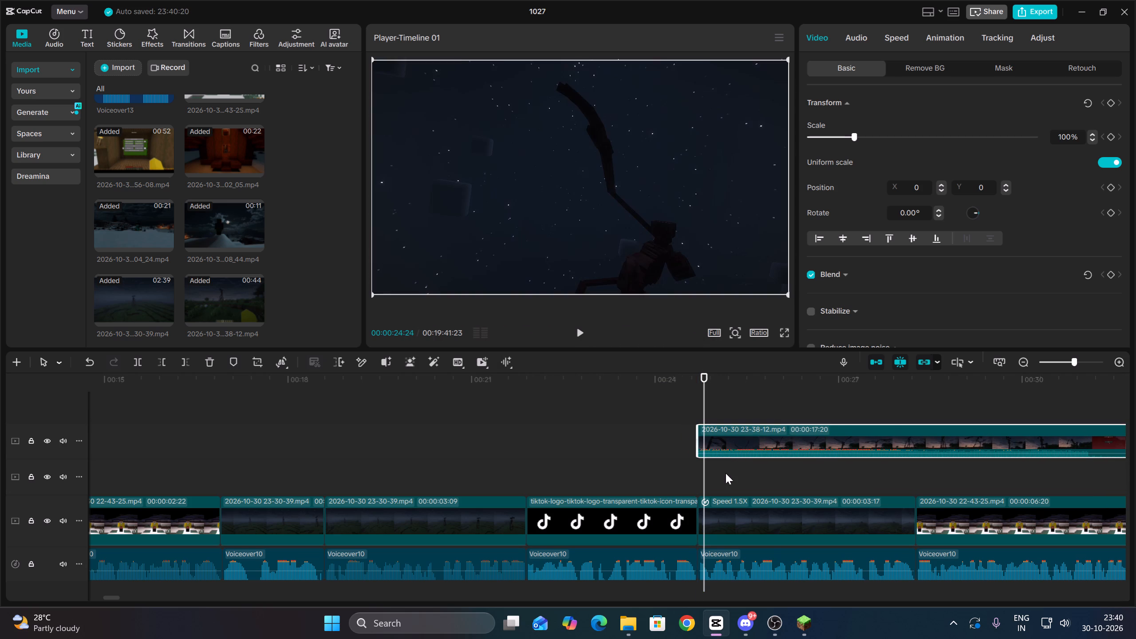
pyautogui.press('Up')
pyautogui.press('space')
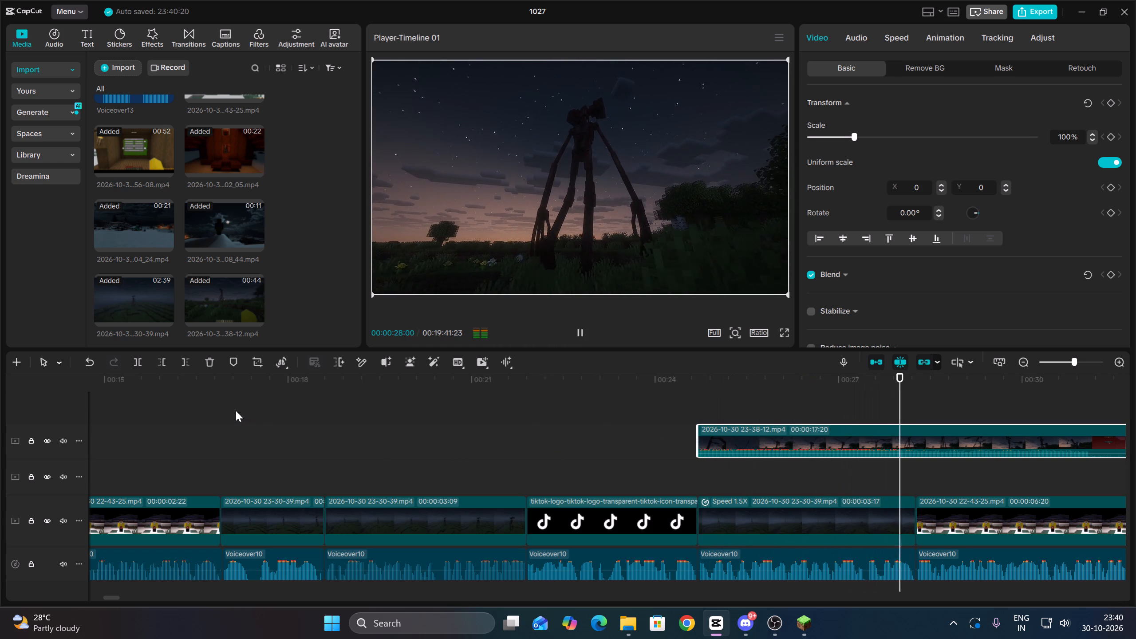
pyautogui.press('space')
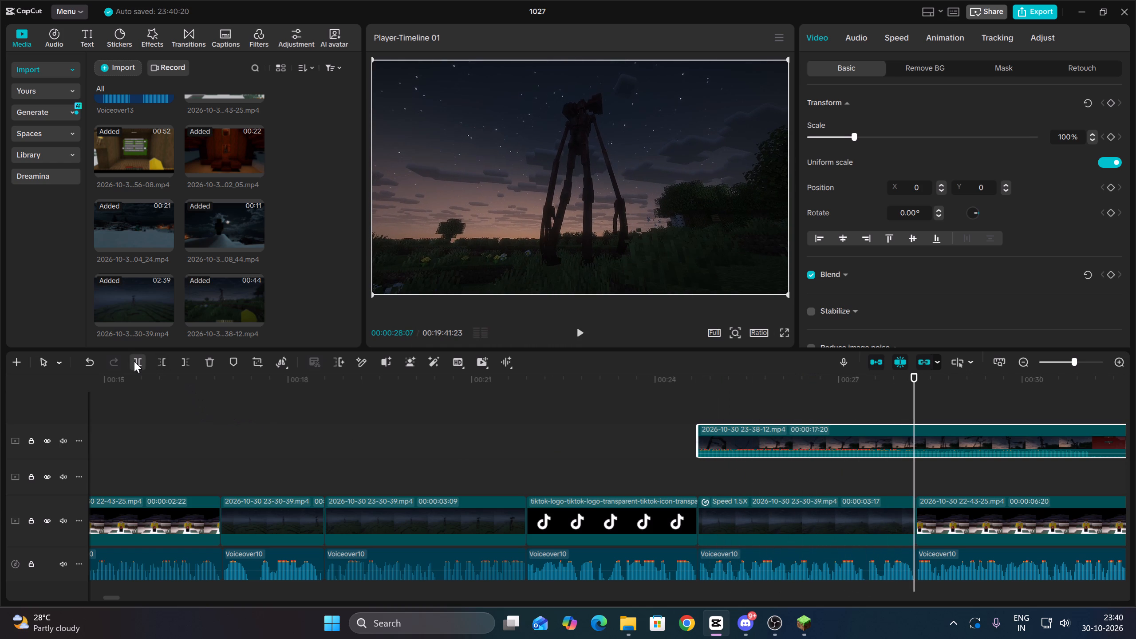
pyautogui.press('Down')
pyautogui.click(134, 361)
# Move the remaining overlay piece to a new track above, starting at the TikTok placeholder's start at 00:00:21:27.
pyautogui.moveTo(981, 442); pyautogui.dragTo(599, 415)
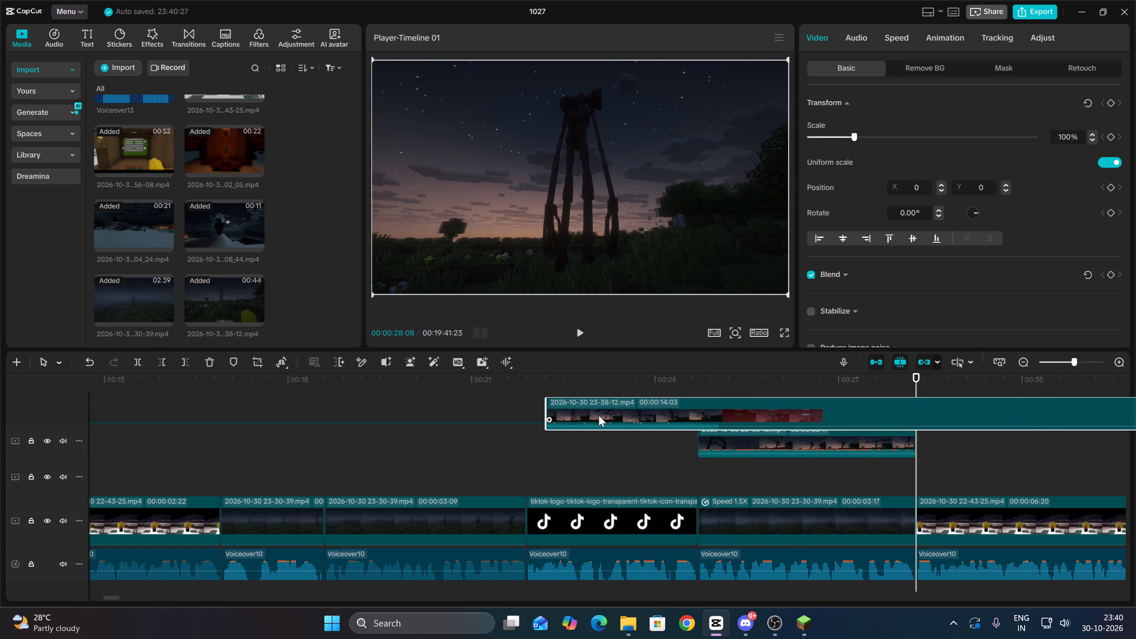
pyautogui.moveTo(599, 415); pyautogui.dragTo(588, 415)
# Preview the upper overlay piece, trim its start at 00:00:22:25, and move it back to the placeholder's start.
pyautogui.click(568, 458)
pyautogui.press('Up')
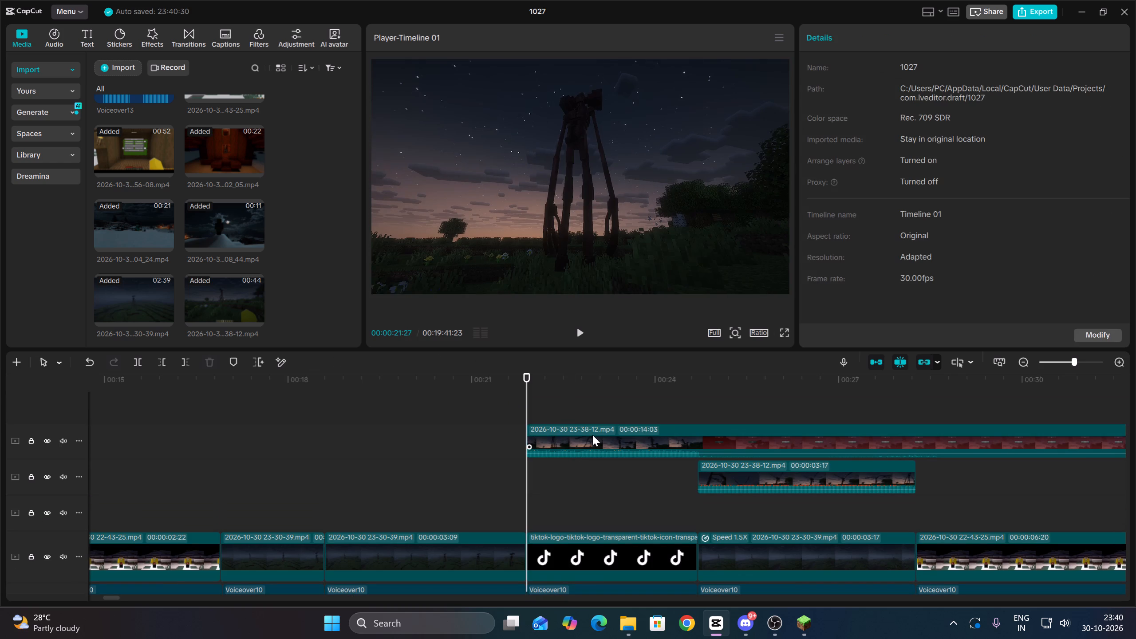
pyautogui.click(592, 435)
pyautogui.press('space')
pyautogui.press('space')
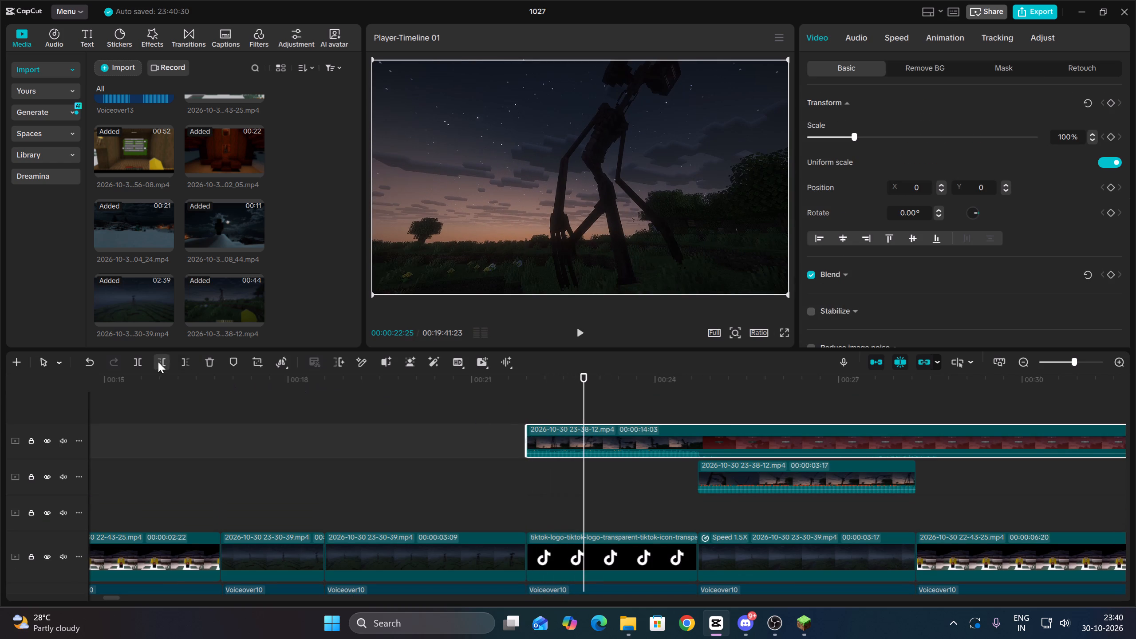
pyautogui.click(158, 362)
pyautogui.moveTo(649, 430); pyautogui.dragTo(592, 434)
# Play the upper overlay piece from its start, trim its start at 00:00:22:15, and move it back to the TikTok placeholder's start.
pyautogui.press('Up')
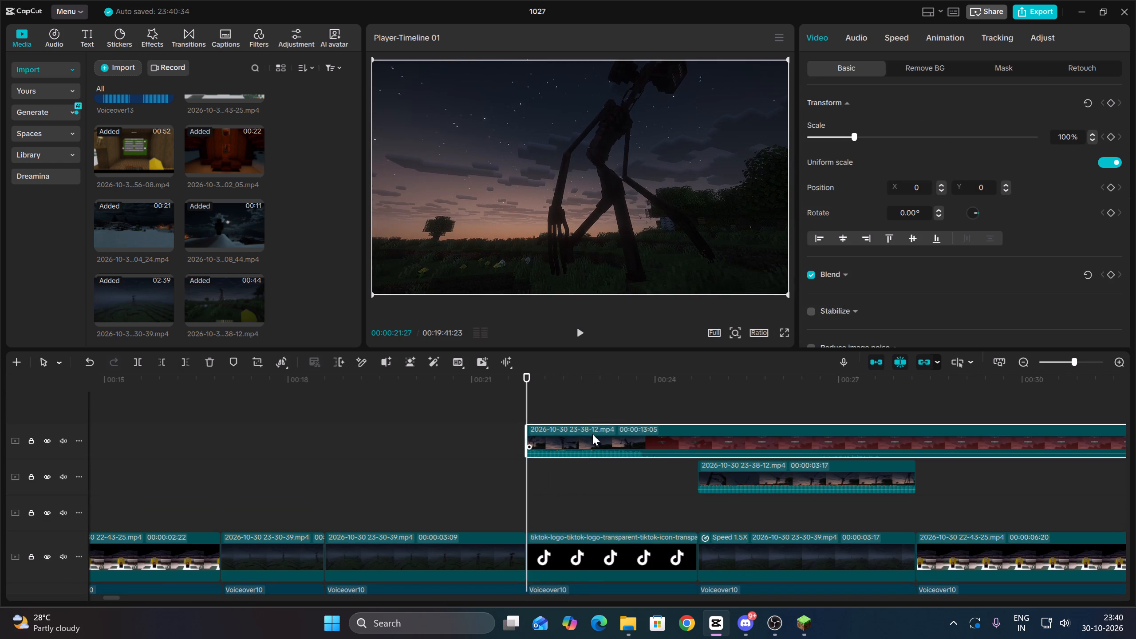
pyautogui.press('space')
pyautogui.press('space')
pyautogui.click(161, 361)
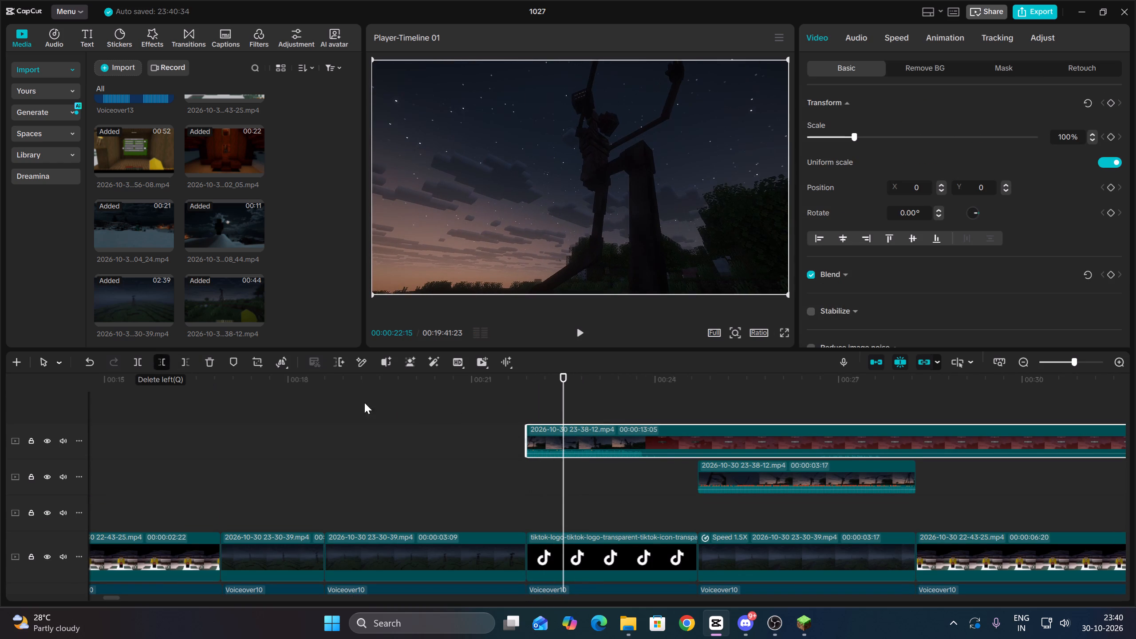
pyautogui.press('Up')
pyautogui.moveTo(653, 437); pyautogui.dragTo(615, 440)
# Preview the upper overlay piece and trim its end at 00:00:24:21, where the TikTok placeholder ends.
pyautogui.press('space')
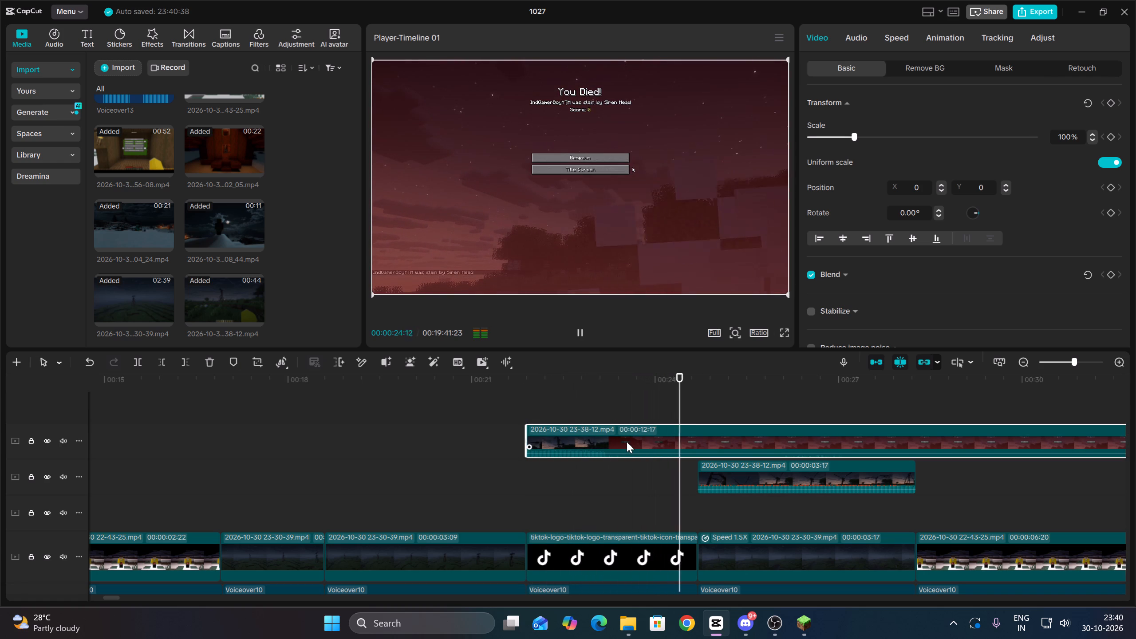
pyautogui.press('Up')
pyautogui.click(192, 363)
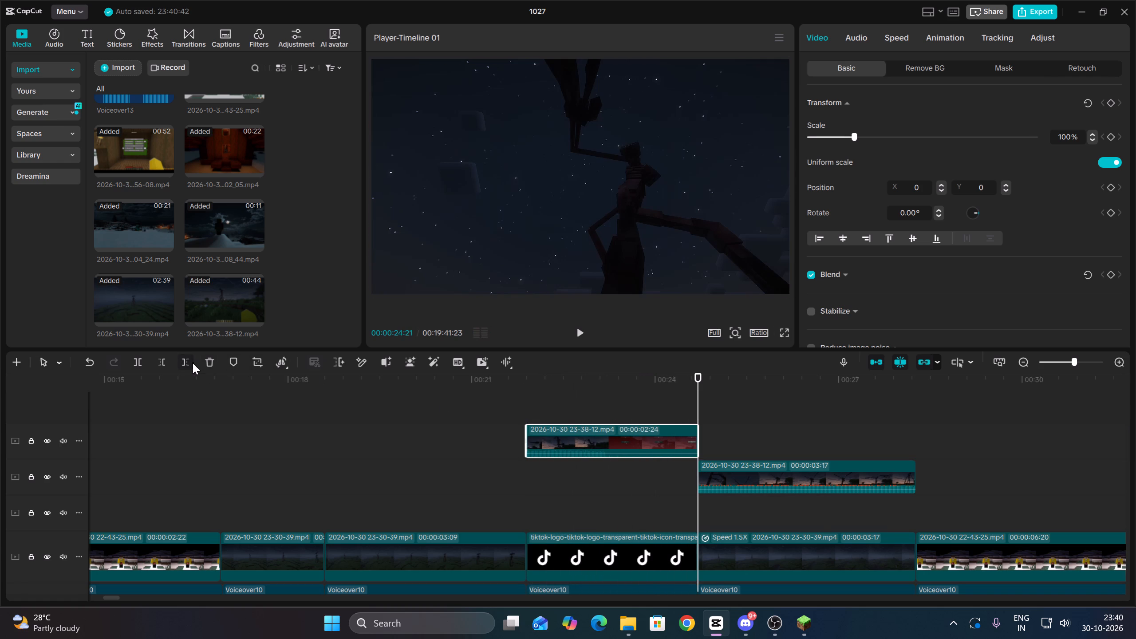
# Delete the TikTok placeholder and move the trimmed 00:00:02:24 overlay clip into its place on the main track.
pyautogui.click(642, 540)
pyautogui.press('Delete')
pyautogui.moveTo(632, 431); pyautogui.dragTo(617, 557)
# Delete the 1.5X clip and move the 00:00:03:17 overlay clip into its place on the main track.
pyautogui.click(767, 517)
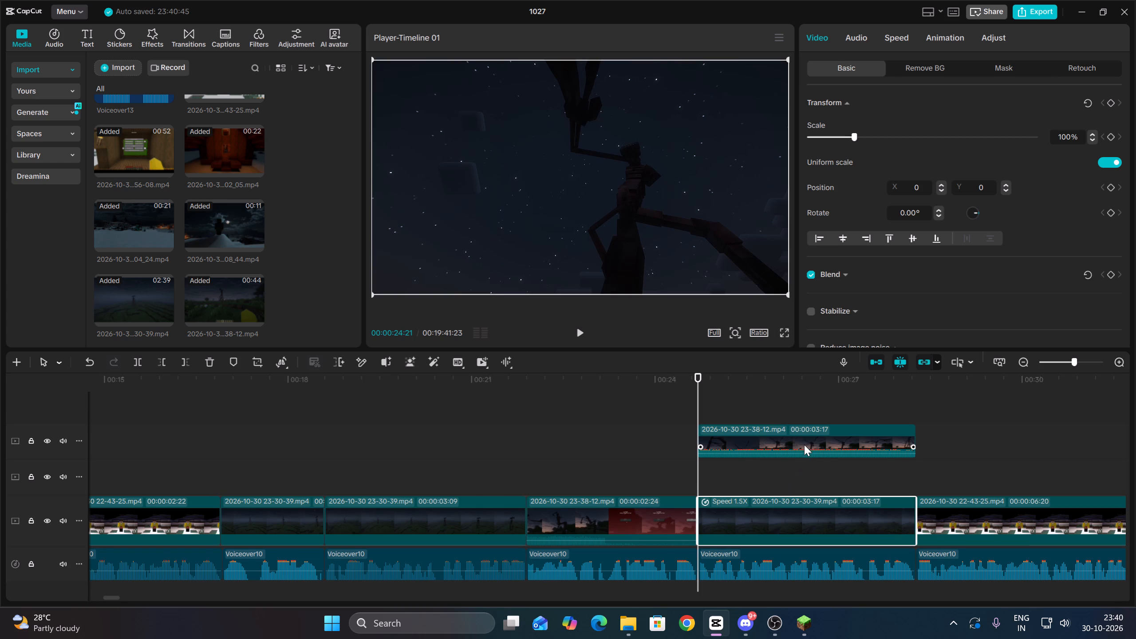
pyautogui.press('Delete')
pyautogui.moveTo(790, 433); pyautogui.dragTo(772, 520)
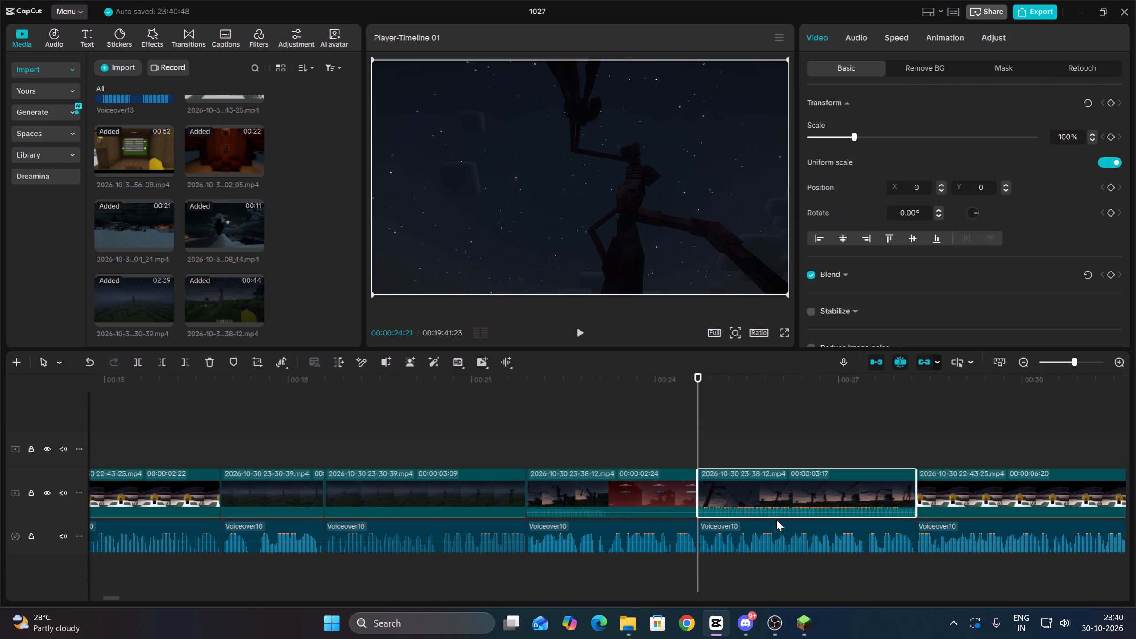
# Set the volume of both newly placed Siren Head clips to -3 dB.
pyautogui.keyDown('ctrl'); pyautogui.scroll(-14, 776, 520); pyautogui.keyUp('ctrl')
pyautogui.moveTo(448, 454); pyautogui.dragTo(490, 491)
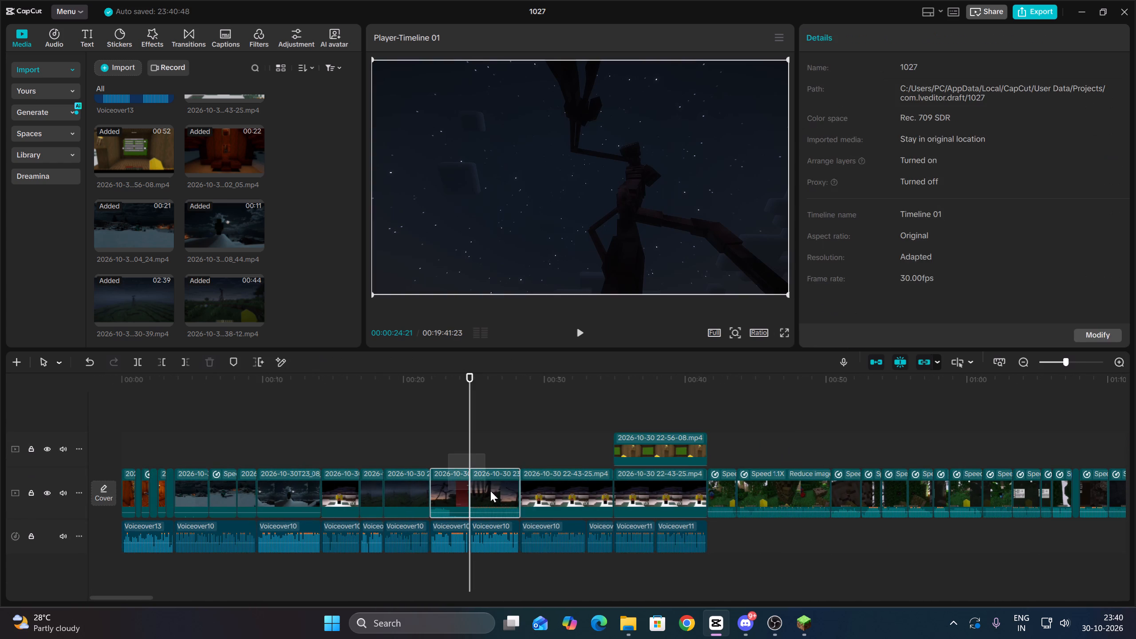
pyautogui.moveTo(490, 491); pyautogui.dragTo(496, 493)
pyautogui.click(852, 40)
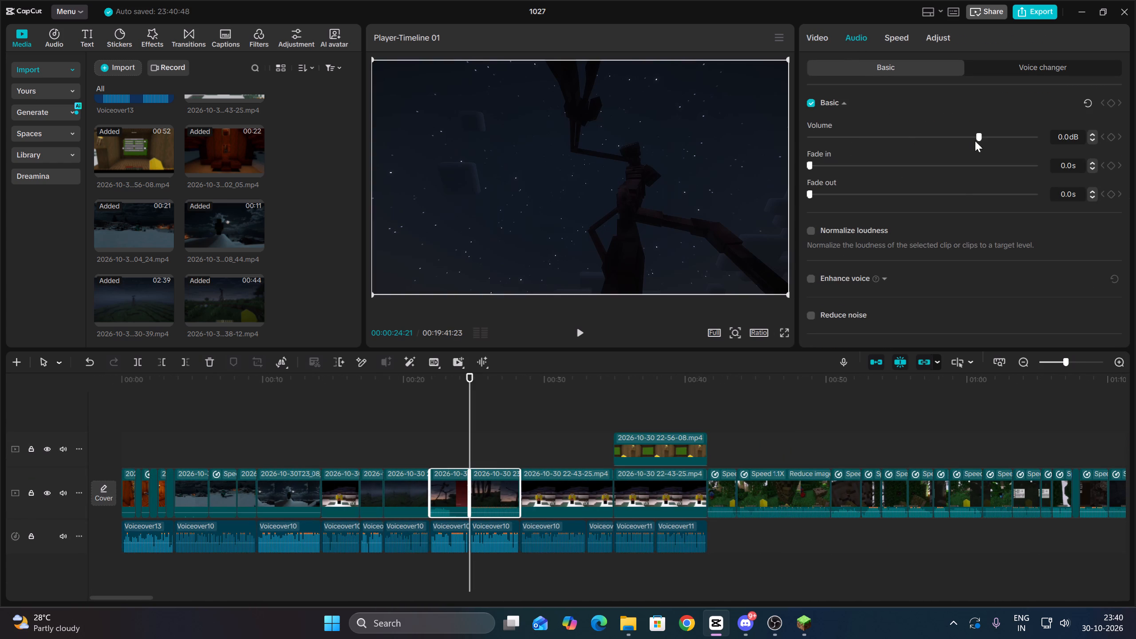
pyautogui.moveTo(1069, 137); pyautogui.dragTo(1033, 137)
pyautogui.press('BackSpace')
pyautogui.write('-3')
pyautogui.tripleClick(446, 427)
# Play back the two Siren Head clips and lower the volume of the second one, starting at 00:00:24:21, to -17.1 dB.
pyautogui.moveTo(446, 427); pyautogui.dragTo(32, 429)
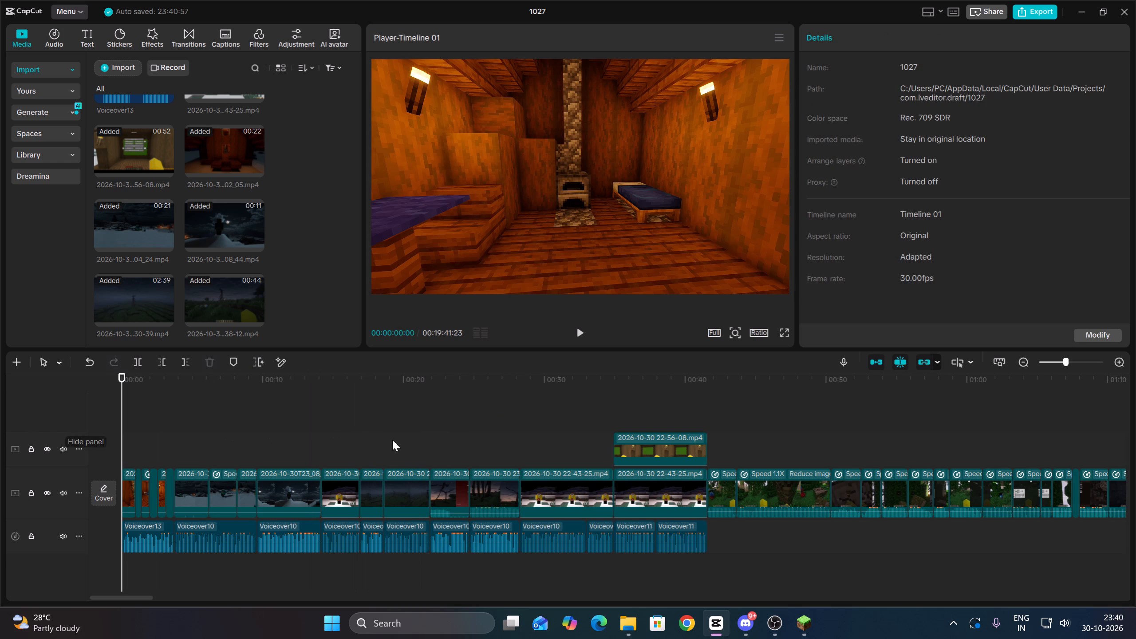
pyautogui.click(445, 442)
pyautogui.press('Up')
pyautogui.press('space')
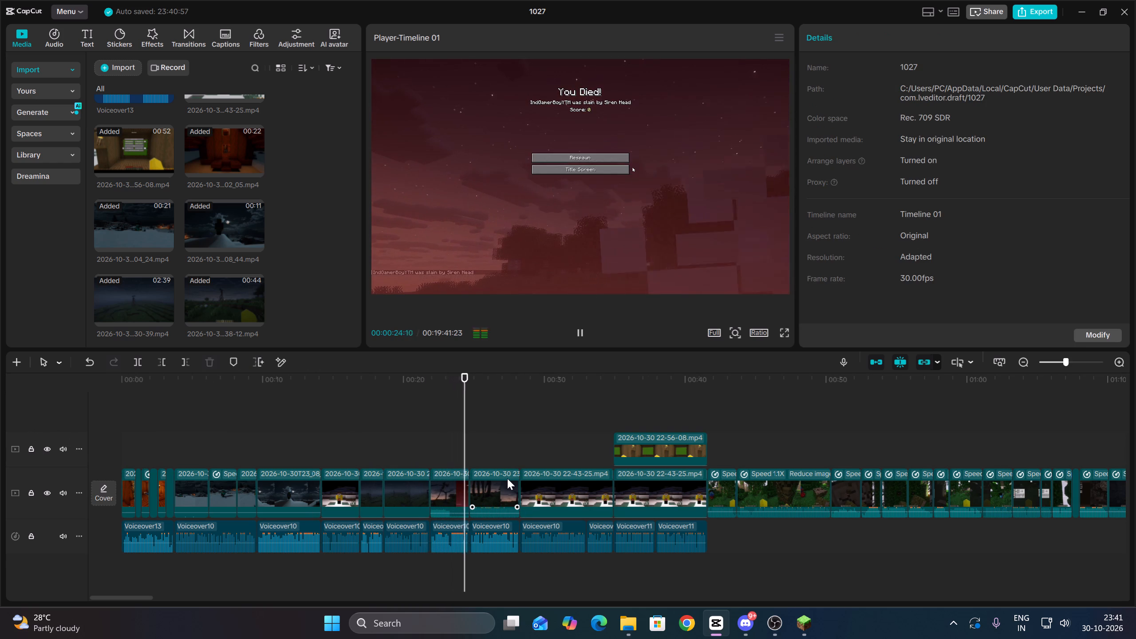
pyautogui.click(503, 484)
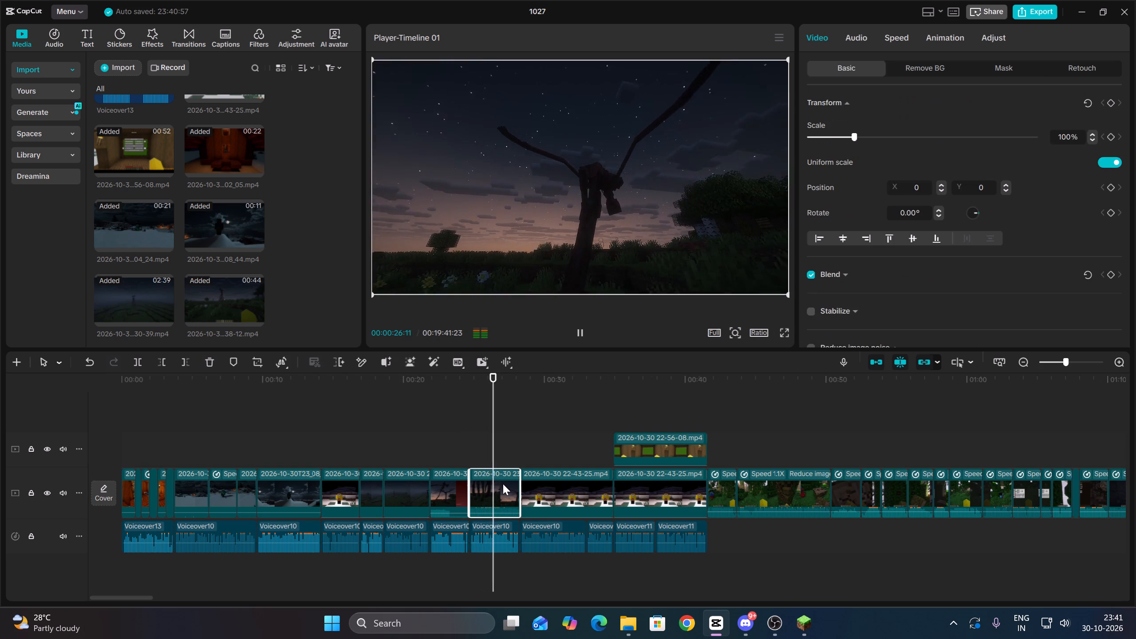
pyautogui.press('Up')
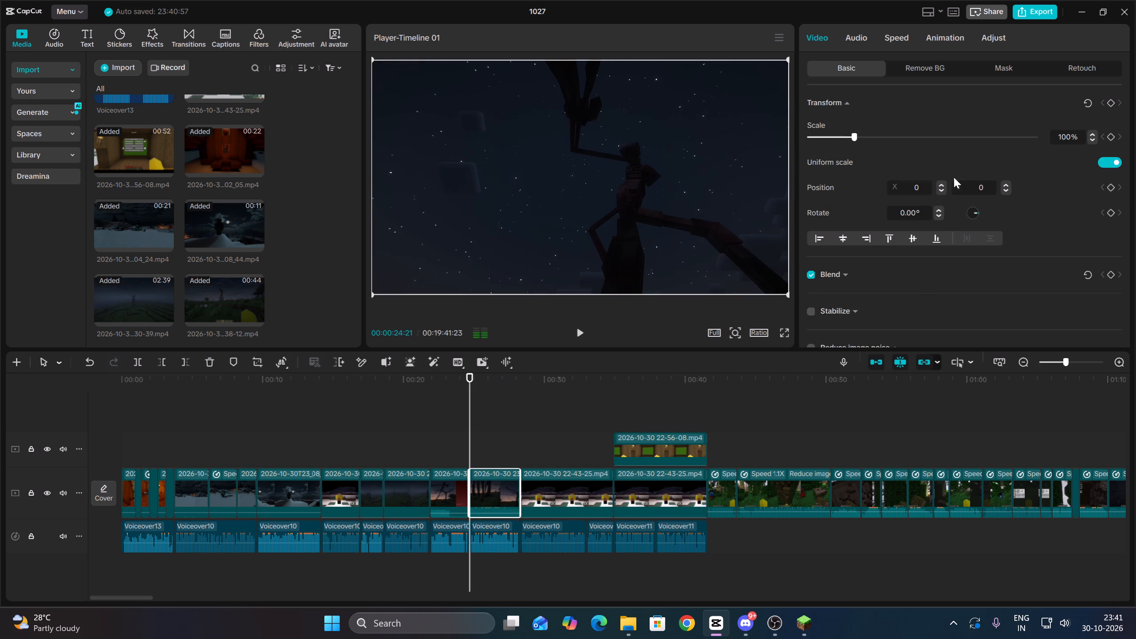
pyautogui.click(850, 35)
pyautogui.moveTo(959, 142); pyautogui.dragTo(946, 142)
pyautogui.moveTo(946, 142); pyautogui.dragTo(955, 139)
pyautogui.press('space')
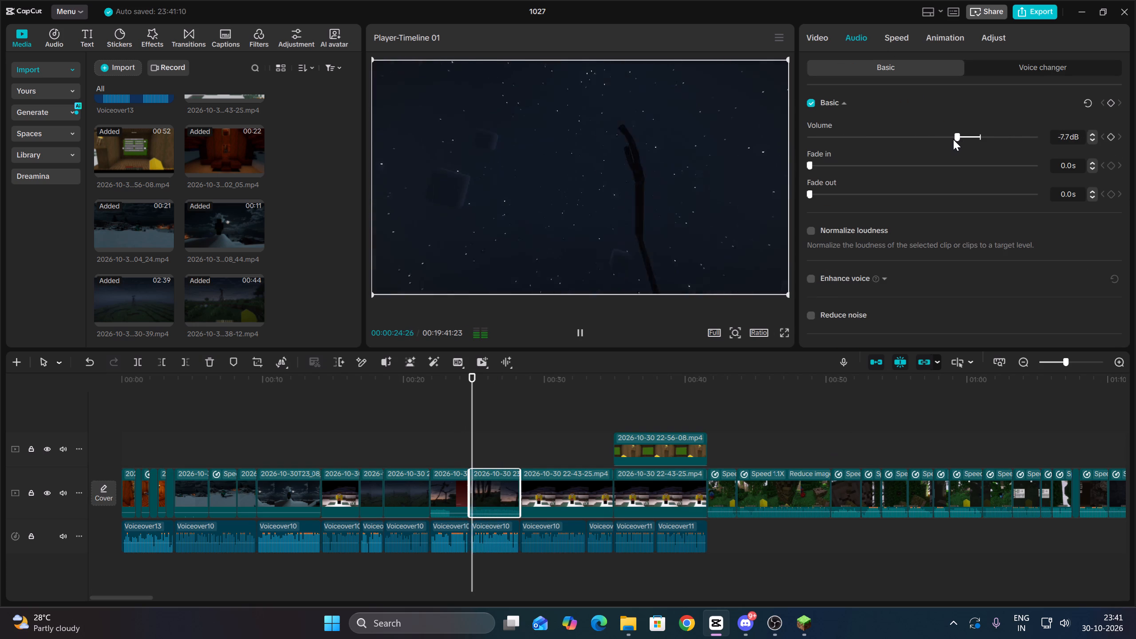
pyautogui.moveTo(944, 140); pyautogui.dragTo(938, 142)
pyautogui.moveTo(938, 140); pyautogui.dragTo(928, 140)
pyautogui.press('space')
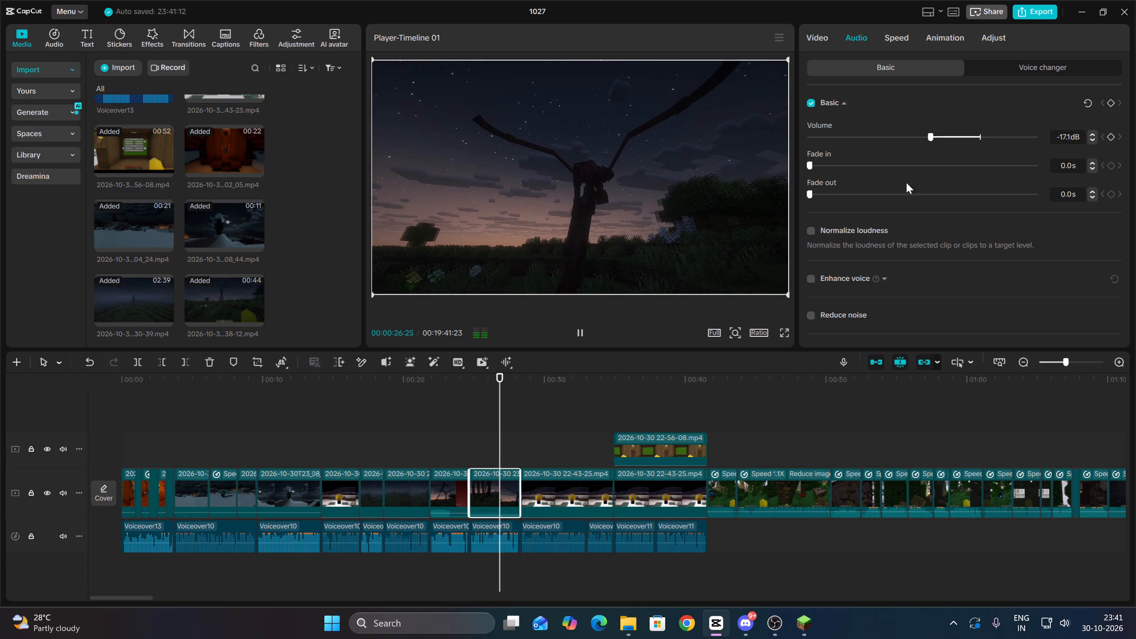
# Lower the volume of the first Siren Head clip, starting at 00:00:21:27, to -7.7 dB and play back the section.
pyautogui.click(445, 438)
pyautogui.moveTo(445, 438); pyautogui.dragTo(429, 435)
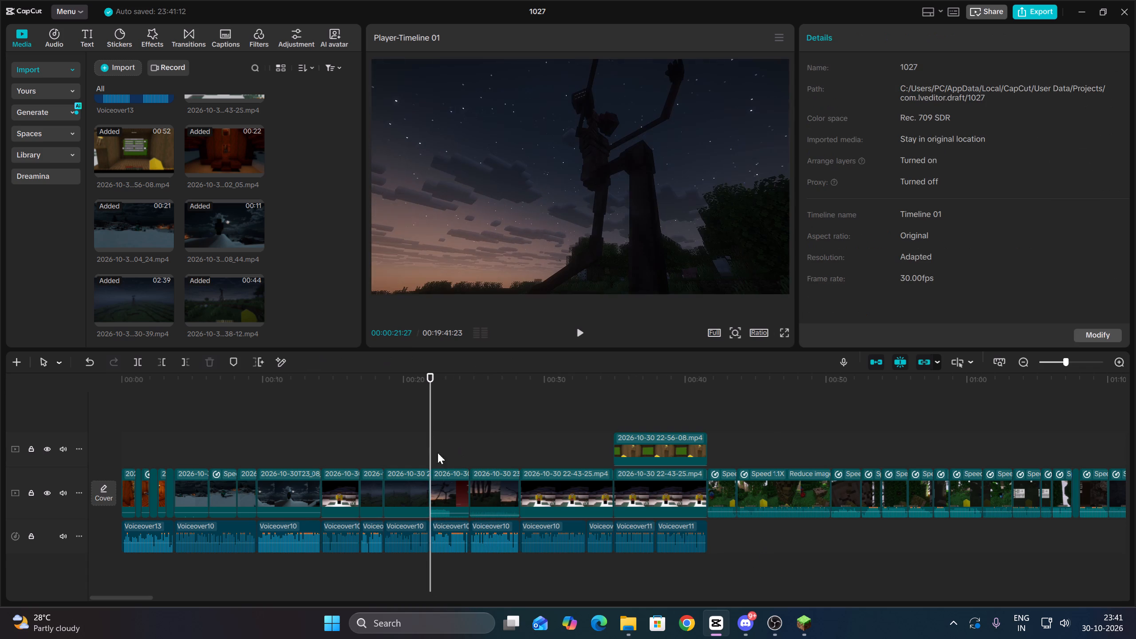
pyautogui.click(444, 501)
pyautogui.press('space')
pyautogui.press('Up')
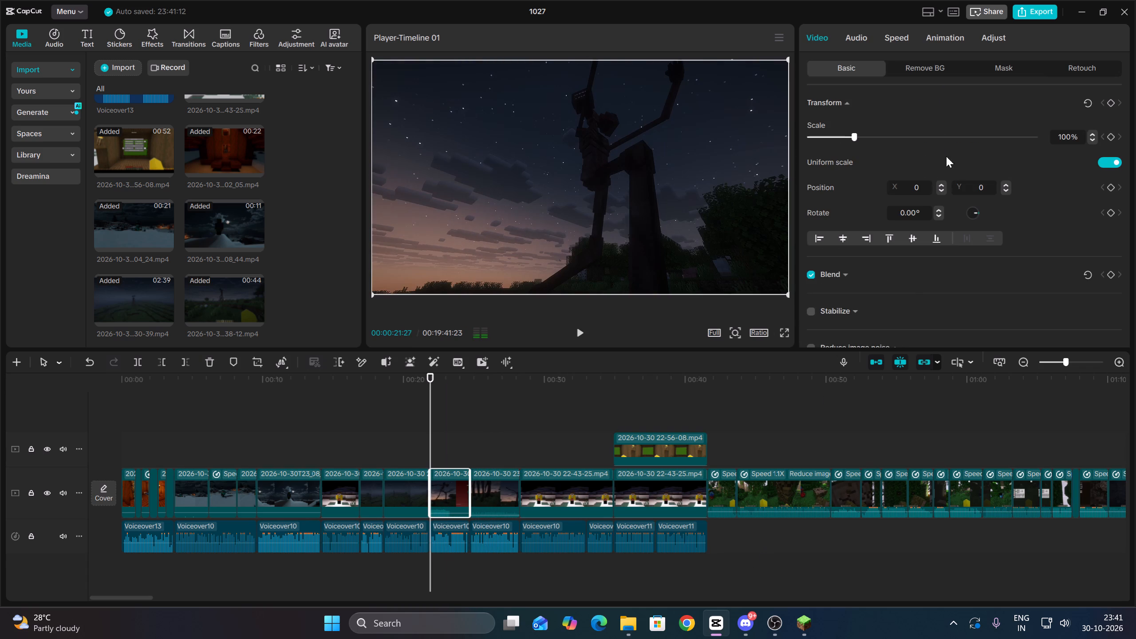
pyautogui.click(854, 33)
pyautogui.click(955, 140)
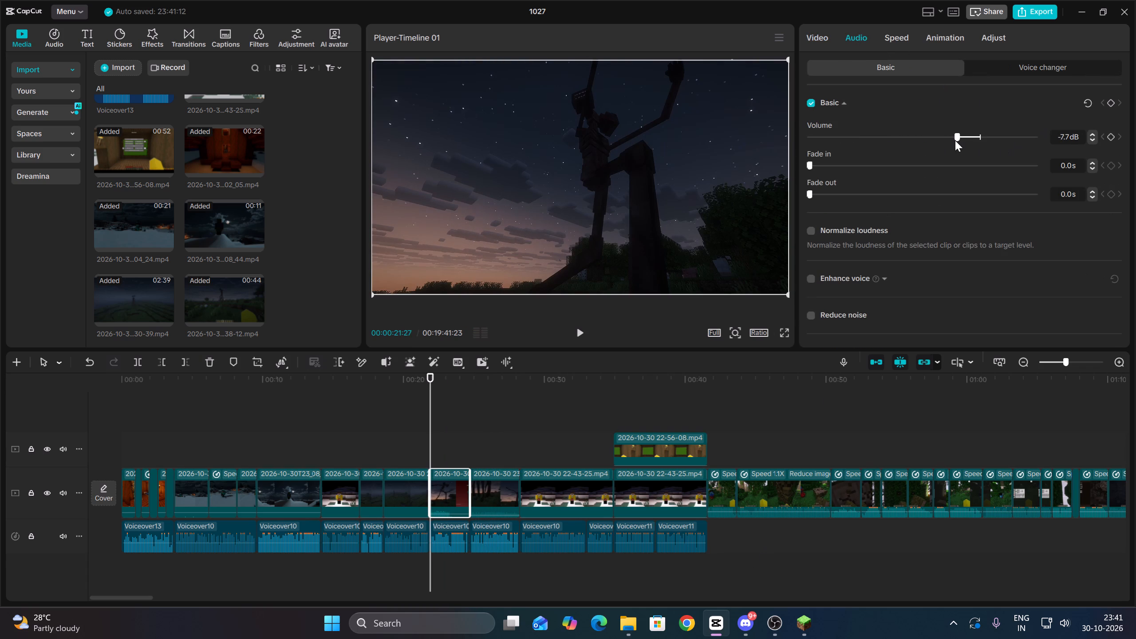
pyautogui.click(955, 140)
pyautogui.press('space')
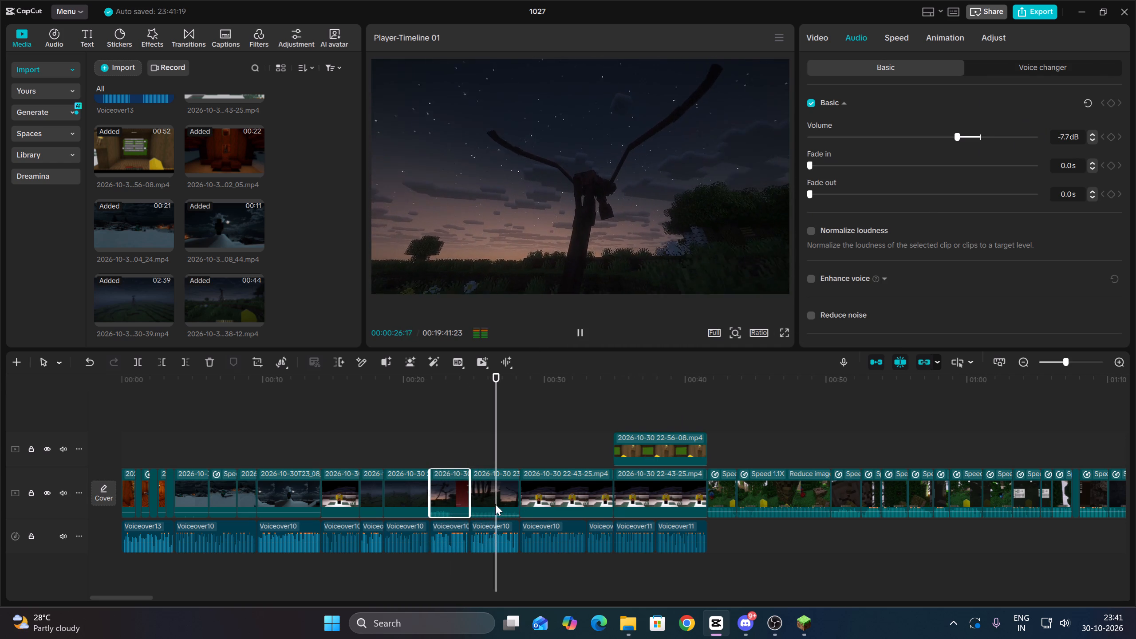
pyautogui.keyDown('ctrl'); pyautogui.scroll(-7, 529, 499); pyautogui.keyUp('ctrl')
pyautogui.keyDown('ctrl'); pyautogui.scroll(6, 476, 496); pyautogui.keyUp('ctrl')
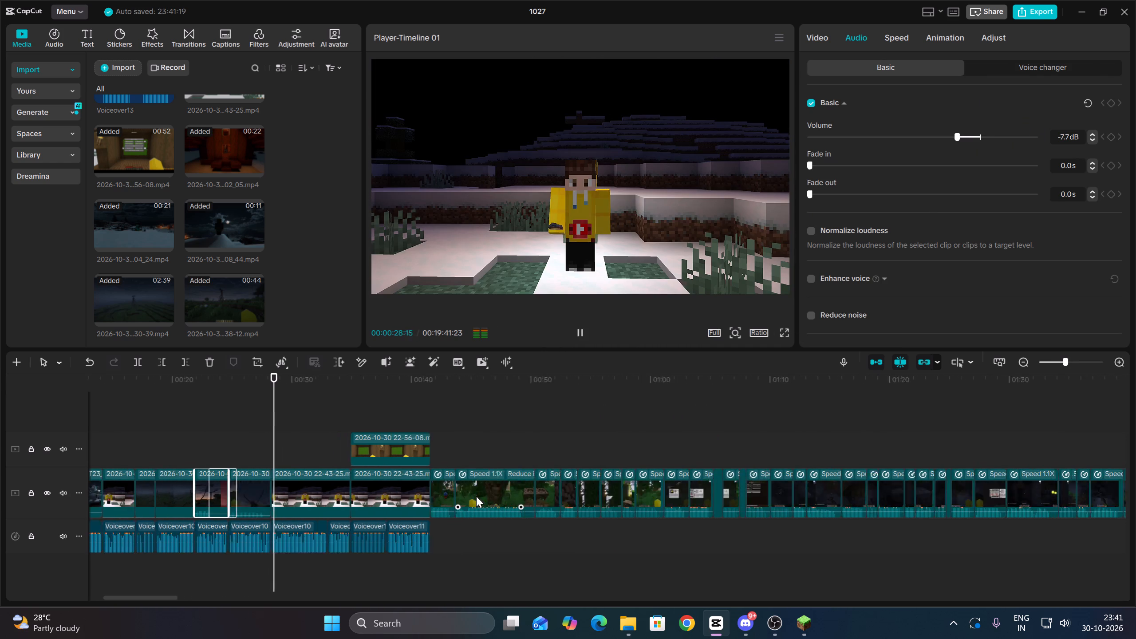
pyautogui.click(307, 442)
pyautogui.moveTo(307, 442); pyautogui.dragTo(322, 446)
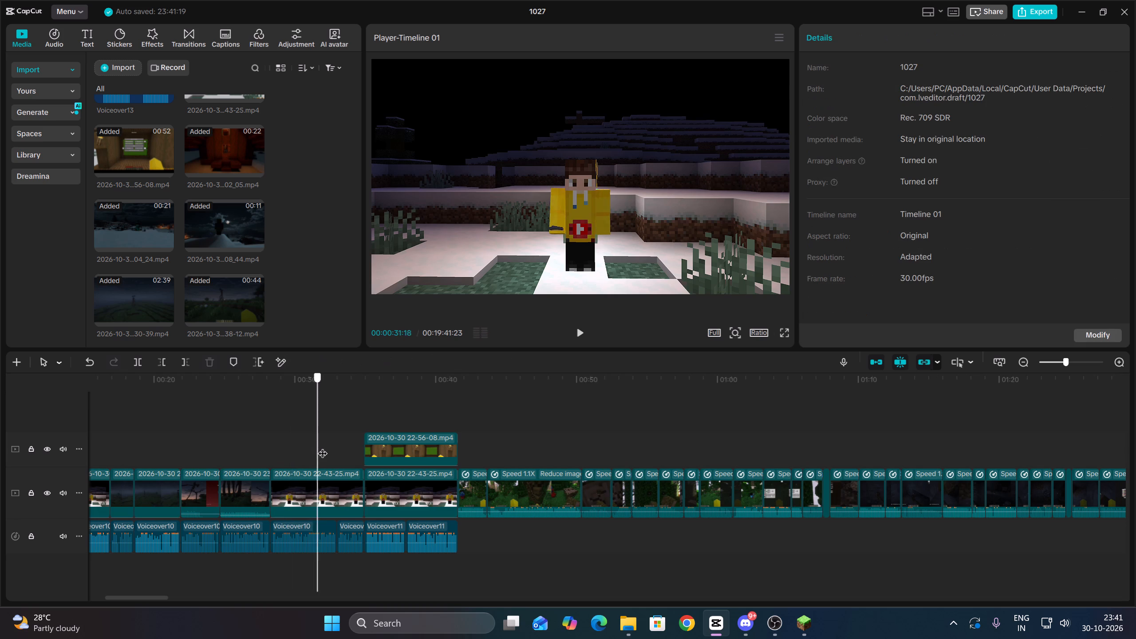
# Apply a vignette of 12 to all main-track clips from the project's start up to where the 22-56-08 overlay begins.
pyautogui.moveTo(322, 446); pyautogui.dragTo(0, 463)
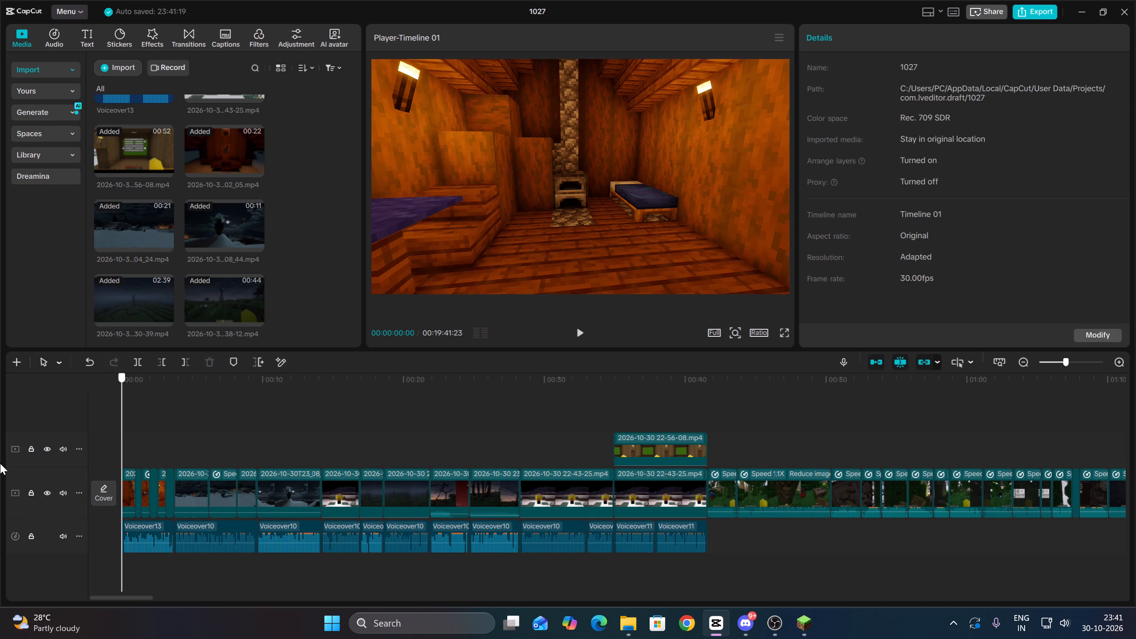
pyautogui.moveTo(0, 463); pyautogui.dragTo(0, 463)
pyautogui.scroll(1, 578, 461)
pyautogui.moveTo(567, 422); pyautogui.dragTo(327, 487)
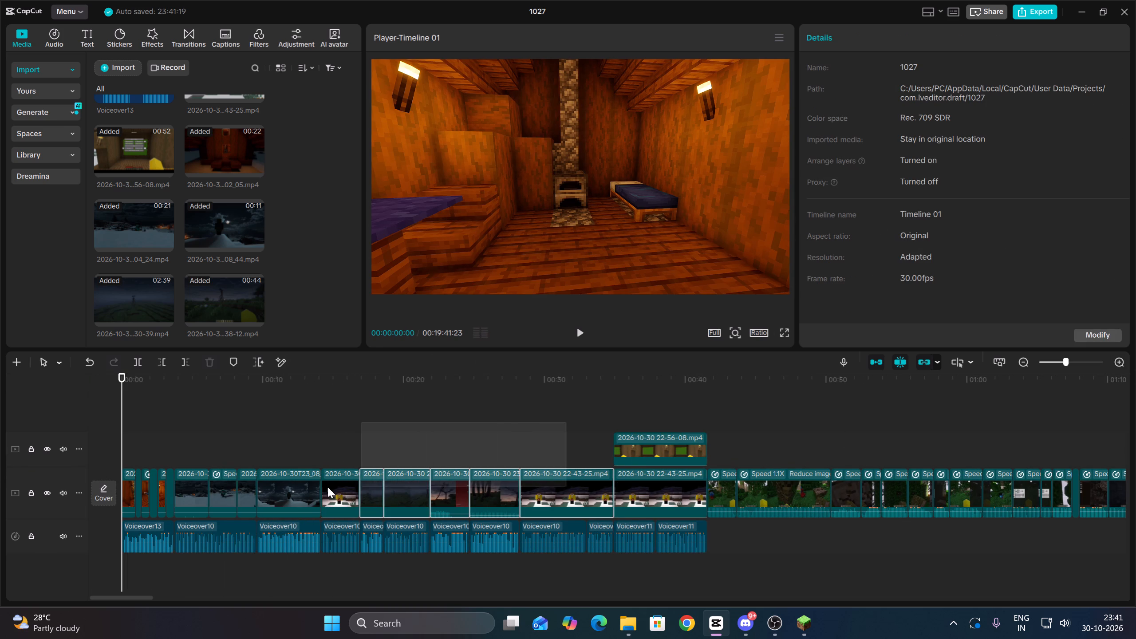
pyautogui.moveTo(327, 487); pyautogui.dragTo(72, 484)
pyautogui.click(925, 40)
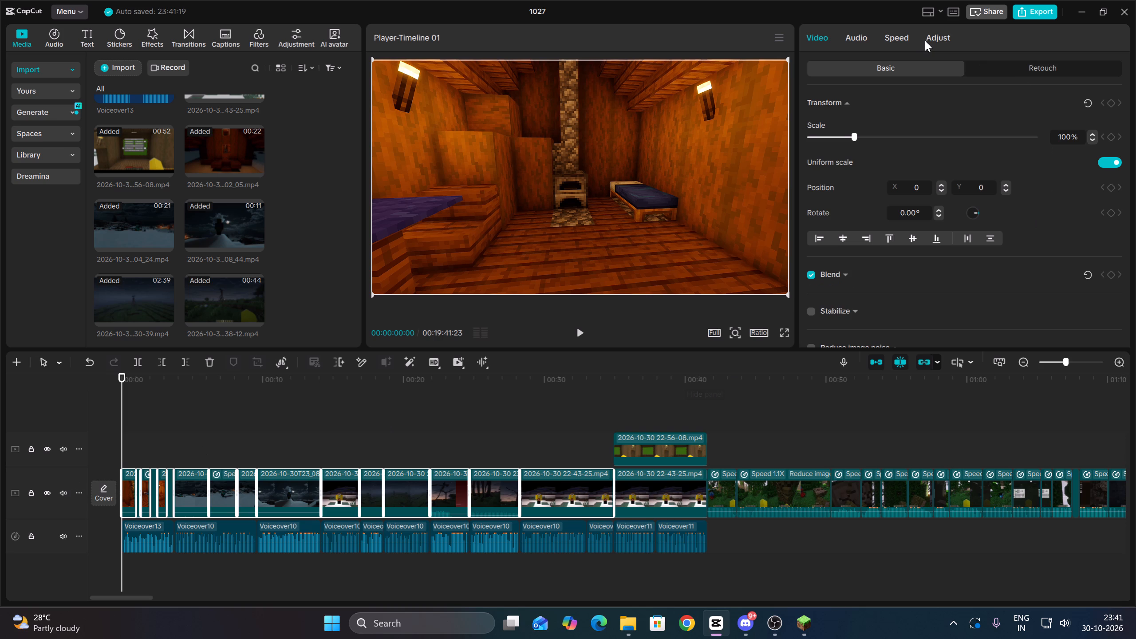
pyautogui.scroll(-4, 861, 171)
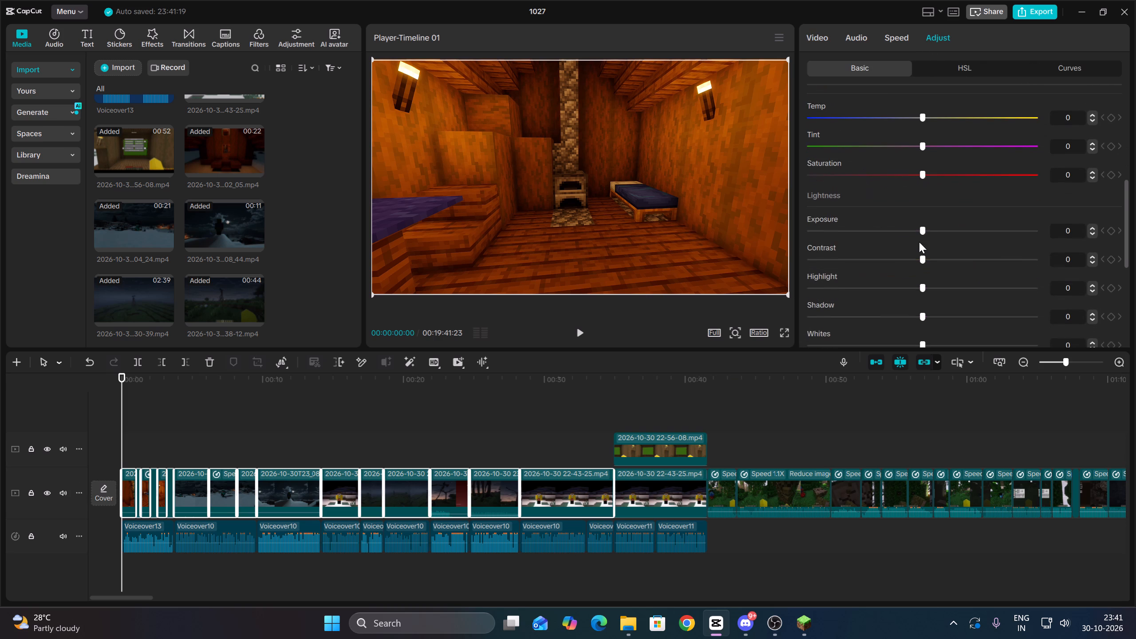
pyautogui.scroll(-5, 919, 242)
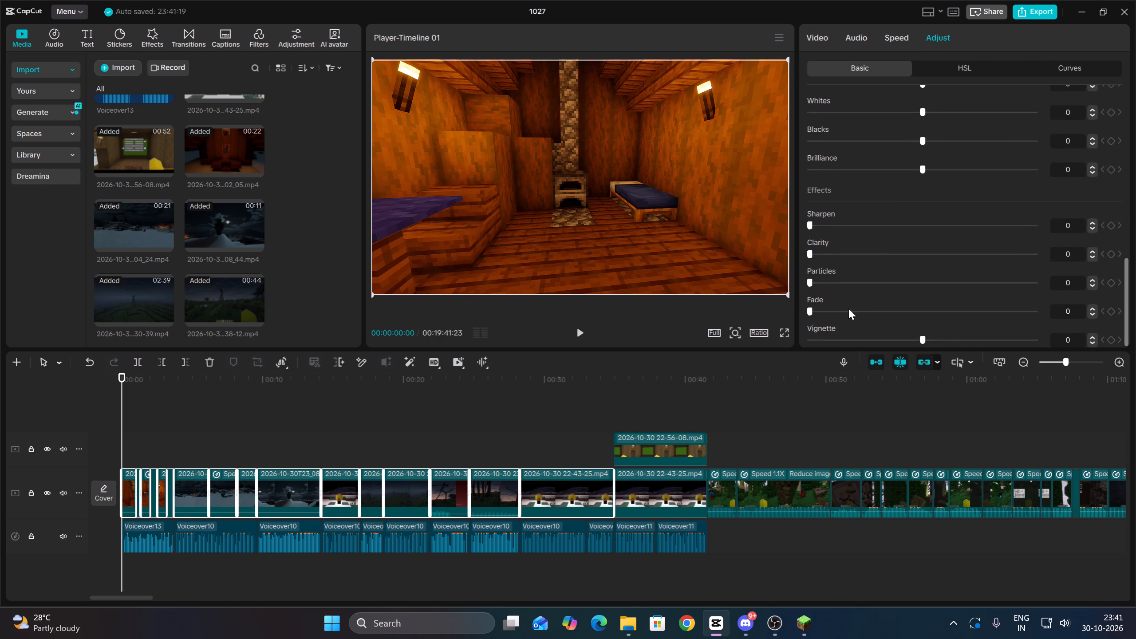
pyautogui.scroll(-2, 845, 326)
pyautogui.moveTo(916, 339); pyautogui.dragTo(933, 338)
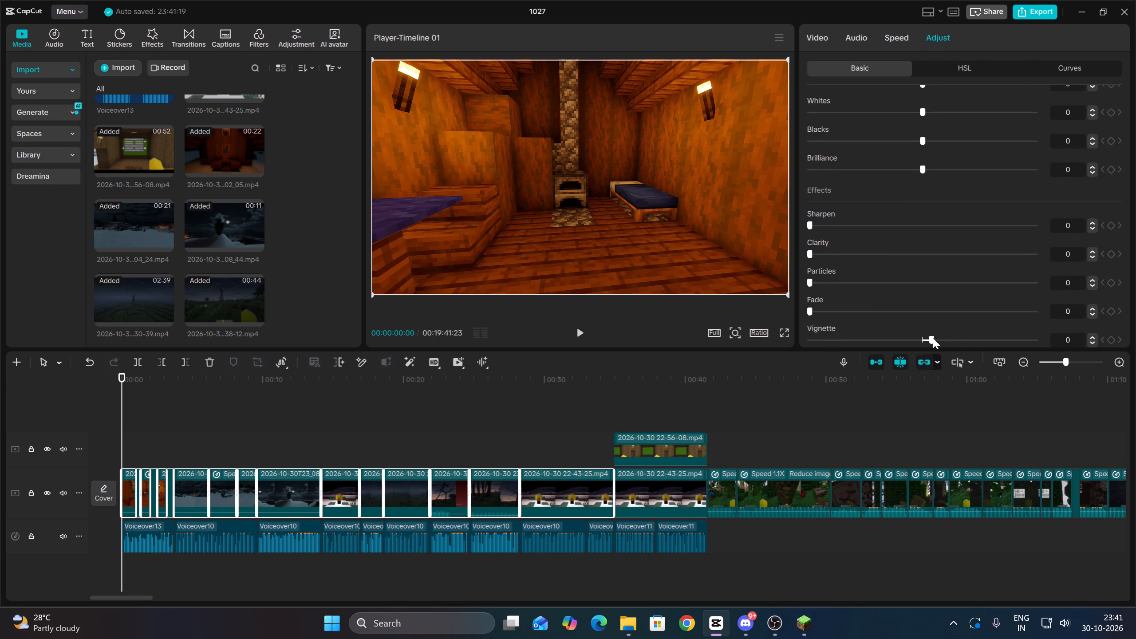
pyautogui.moveTo(933, 338); pyautogui.dragTo(999, 338)
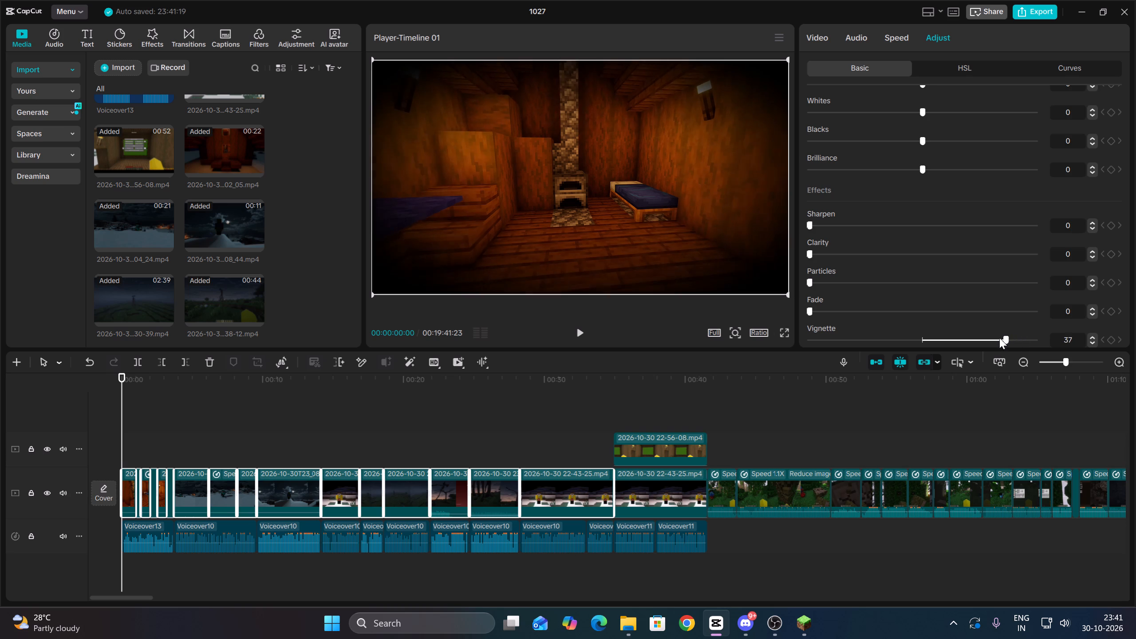
pyautogui.moveTo(999, 338); pyautogui.dragTo(947, 343)
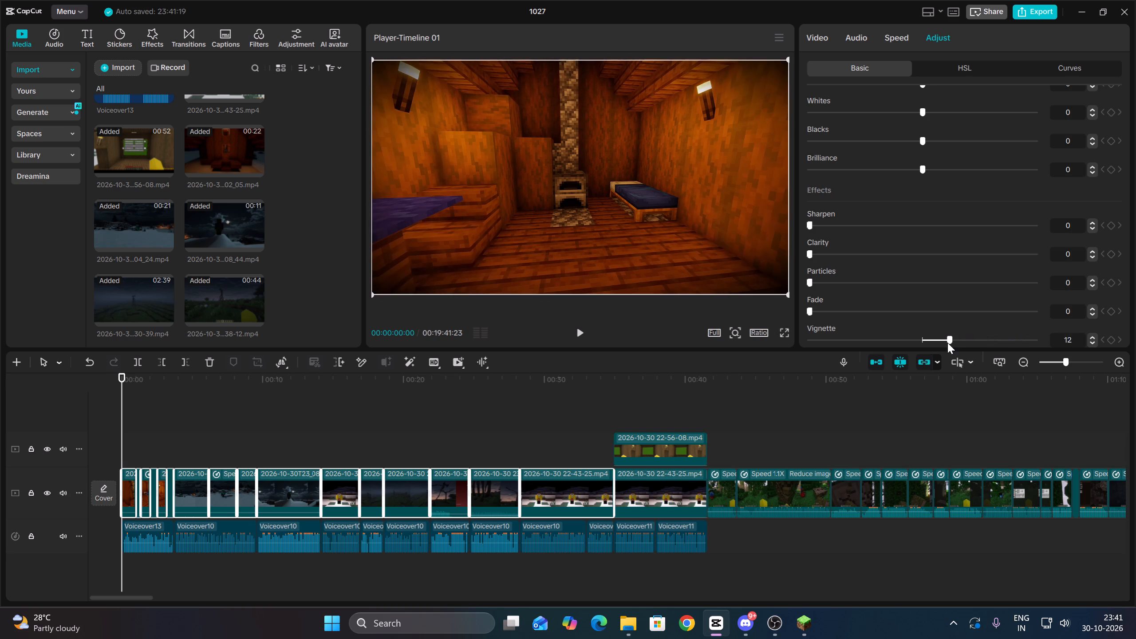
pyautogui.moveTo(947, 343); pyautogui.dragTo(947, 346)
# On the same selected clips, set clarity to 7 and raise sharpening slightly.
pyautogui.moveTo(818, 253); pyautogui.dragTo(821, 253)
pyautogui.moveTo(821, 253); pyautogui.dragTo(853, 253)
pyautogui.moveTo(853, 253); pyautogui.dragTo(824, 257)
pyautogui.moveTo(824, 257); pyautogui.dragTo(822, 257)
pyautogui.moveTo(813, 226); pyautogui.dragTo(830, 226)
pyautogui.moveTo(830, 226); pyautogui.dragTo(834, 226)
pyautogui.scroll(2, 911, 198)
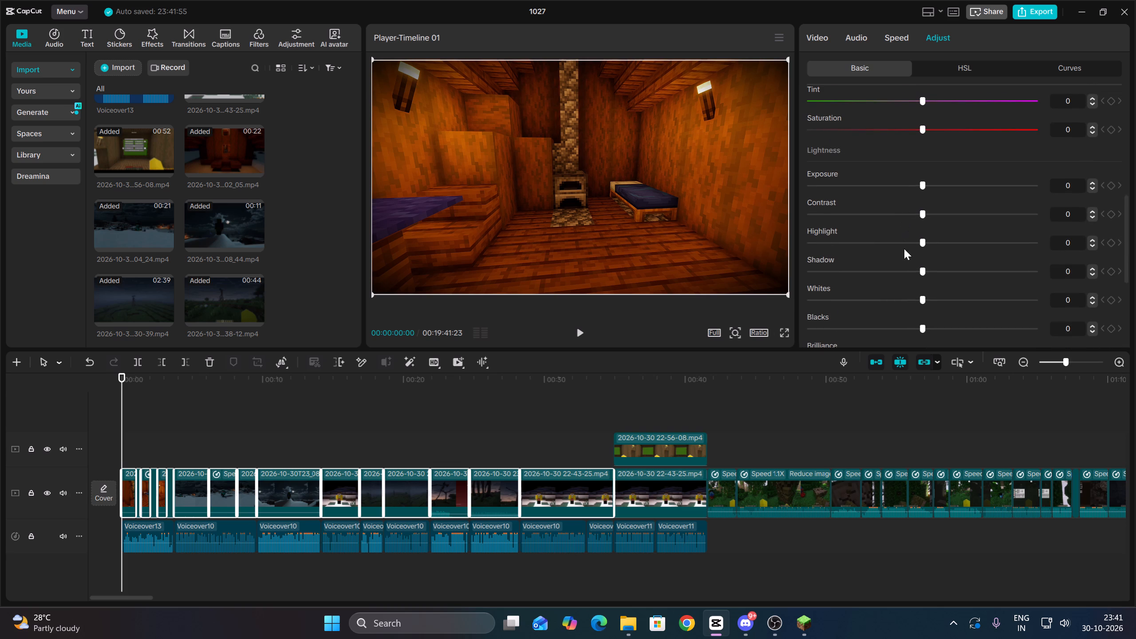
# Set whites to 5 and exposure to -3 on the selected opening clips, keeping contrast at 0.
pyautogui.moveTo(925, 304); pyautogui.dragTo(944, 298)
pyautogui.moveTo(944, 298); pyautogui.dragTo(932, 298)
pyautogui.moveTo(923, 210); pyautogui.dragTo(905, 217)
pyautogui.moveTo(905, 217); pyautogui.dragTo(919, 218)
pyautogui.moveTo(930, 185); pyautogui.dragTo(934, 185)
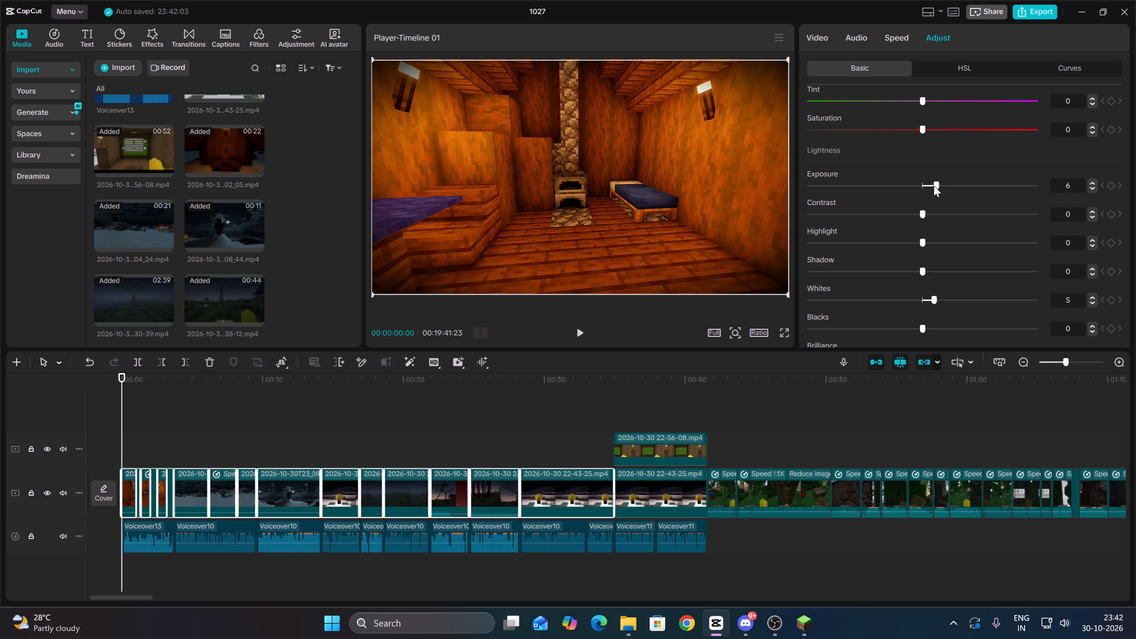
pyautogui.moveTo(934, 185); pyautogui.dragTo(905, 188)
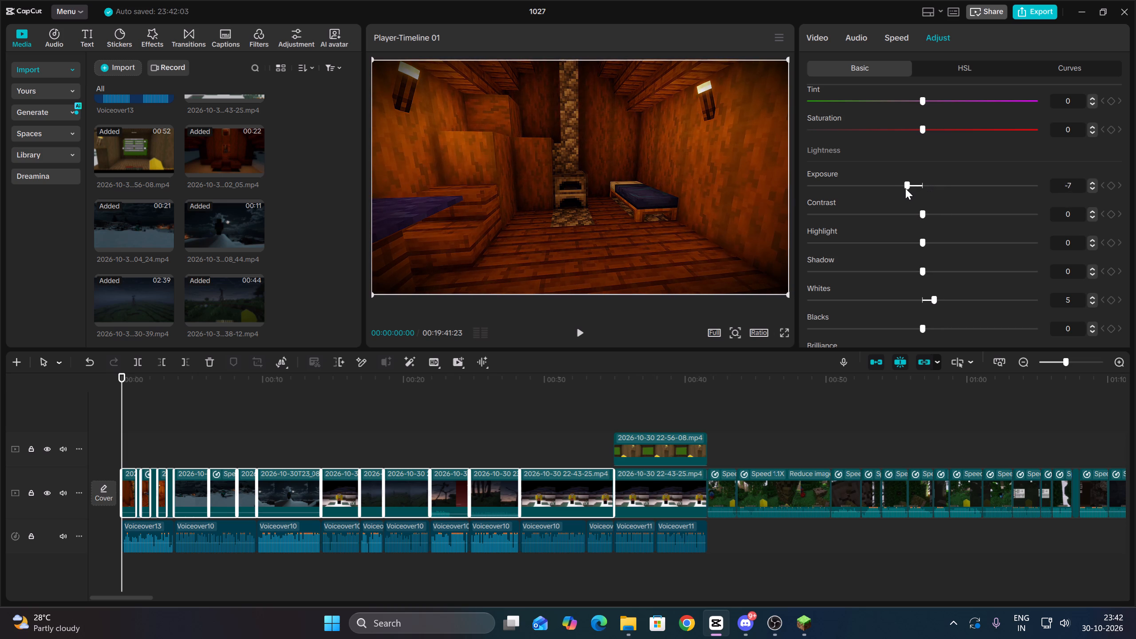
pyautogui.moveTo(905, 188); pyautogui.dragTo(913, 188)
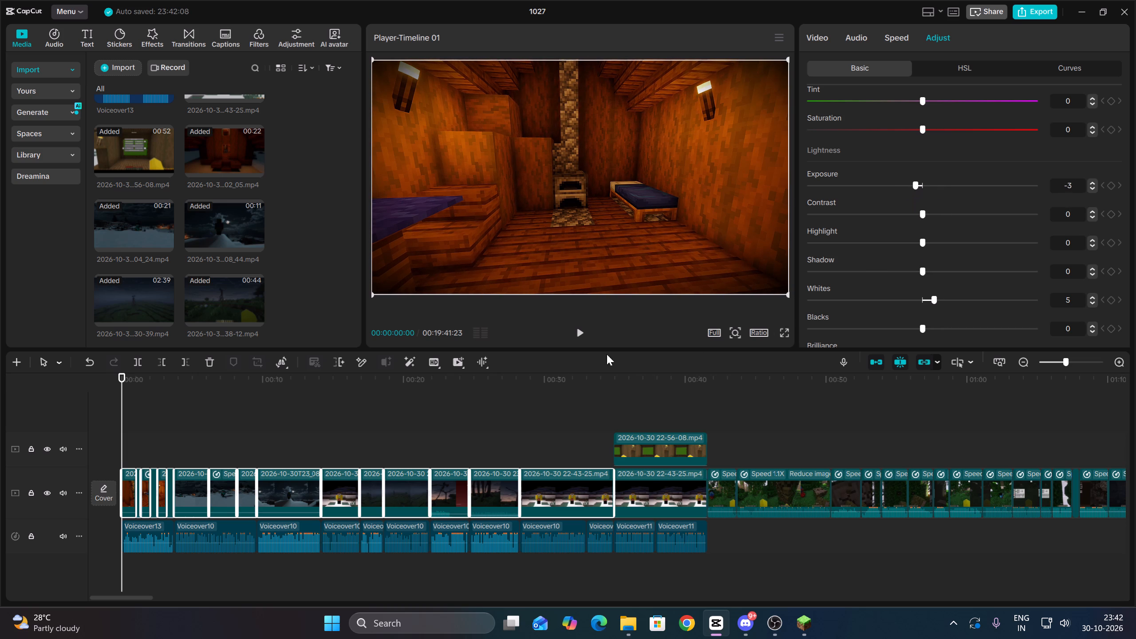
# Play back the adjusted opening from the project's start in full screen.
pyautogui.scroll(-4, 563, 361)
pyautogui.click(368, 407)
pyautogui.moveTo(369, 407); pyautogui.dragTo(0, 407)
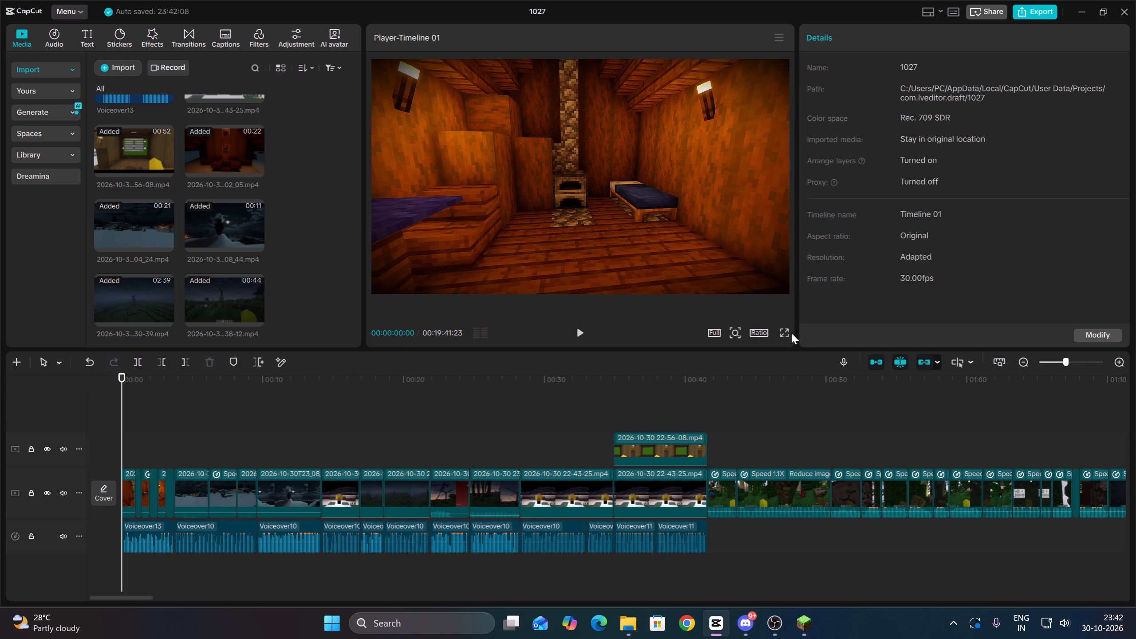
pyautogui.click(785, 331)
pyautogui.press('space')
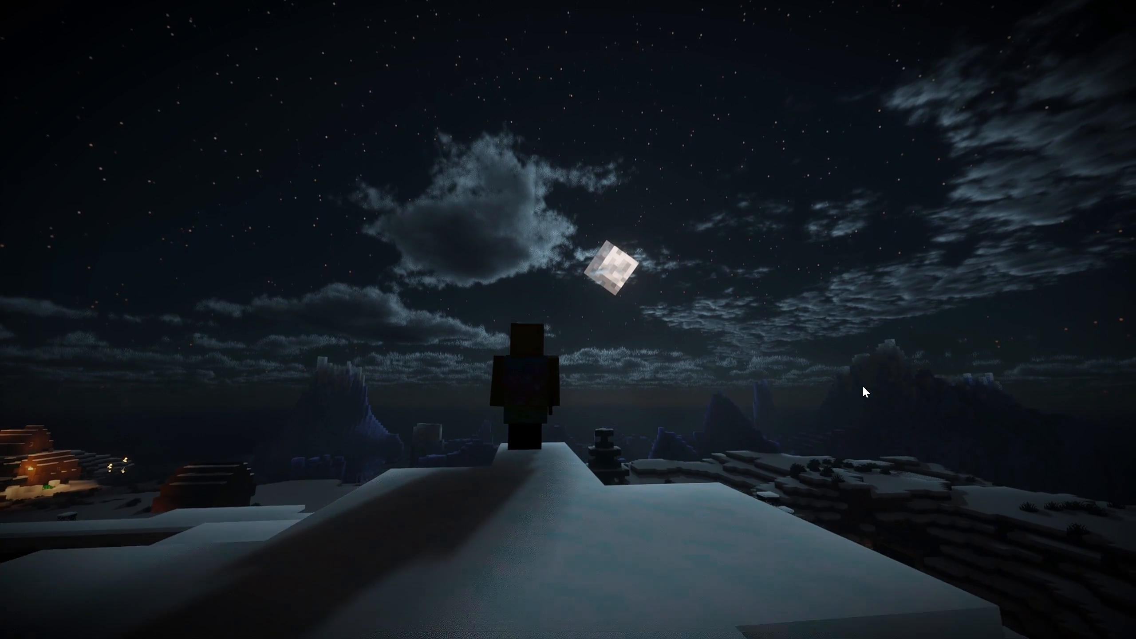
pyautogui.press('Escape')
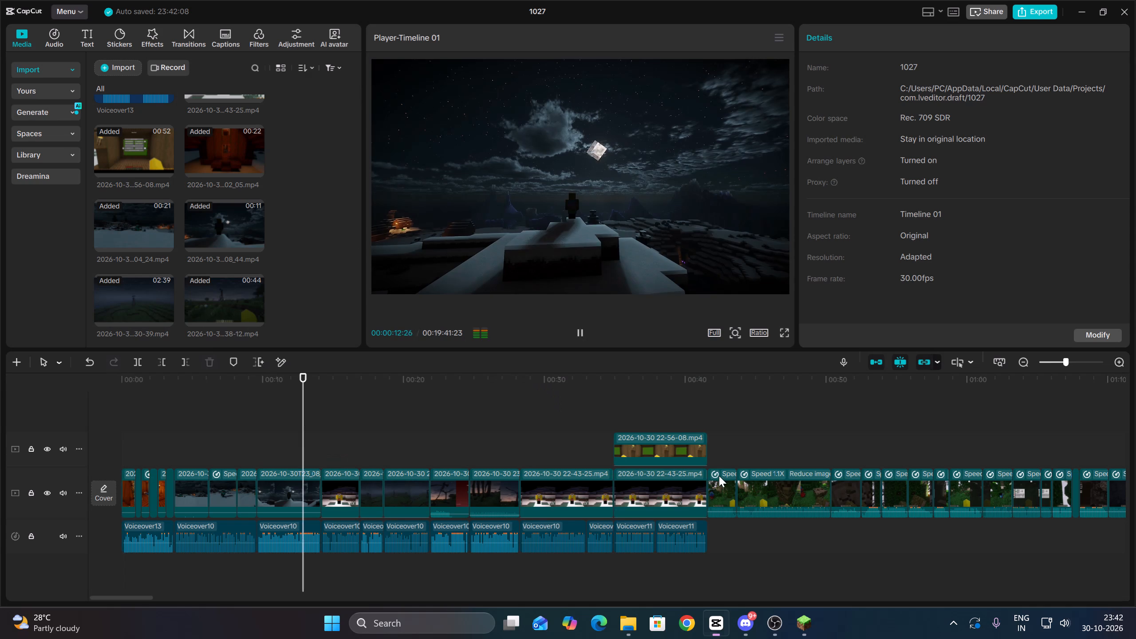
# Combine the wooden-house clips at the start of the main track, before the first 23_04_24 clip, into a compound clip.
pyautogui.click(275, 443)
pyautogui.moveTo(275, 443); pyautogui.dragTo(112, 439)
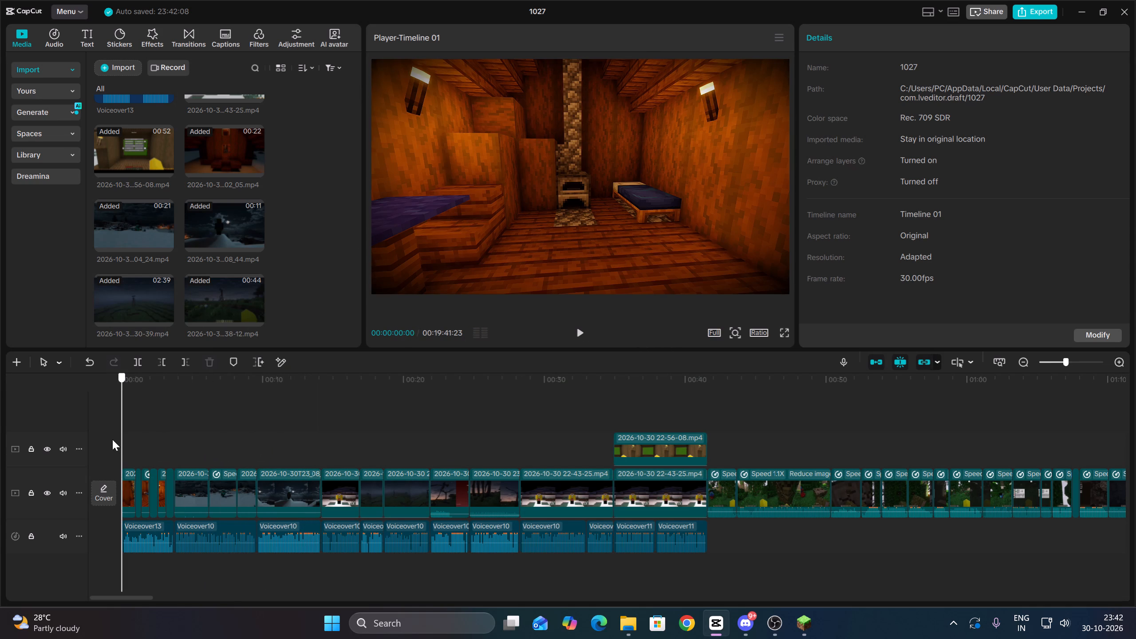
pyautogui.moveTo(112, 439); pyautogui.dragTo(111, 438)
pyautogui.moveTo(132, 450); pyautogui.dragTo(167, 496)
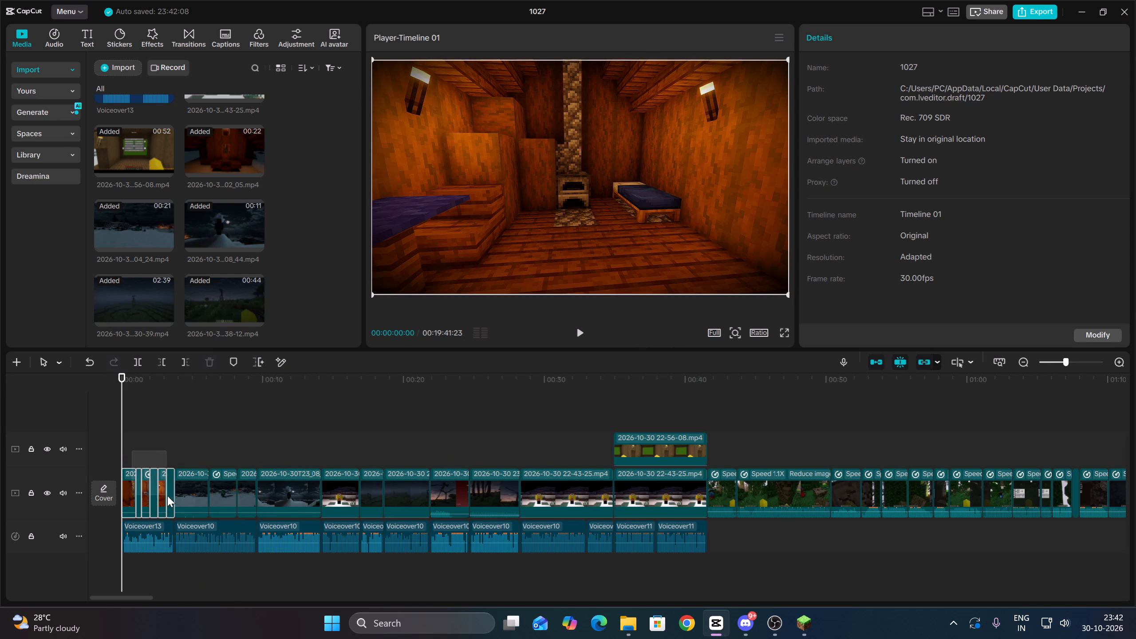
pyautogui.moveTo(167, 496); pyautogui.dragTo(168, 497)
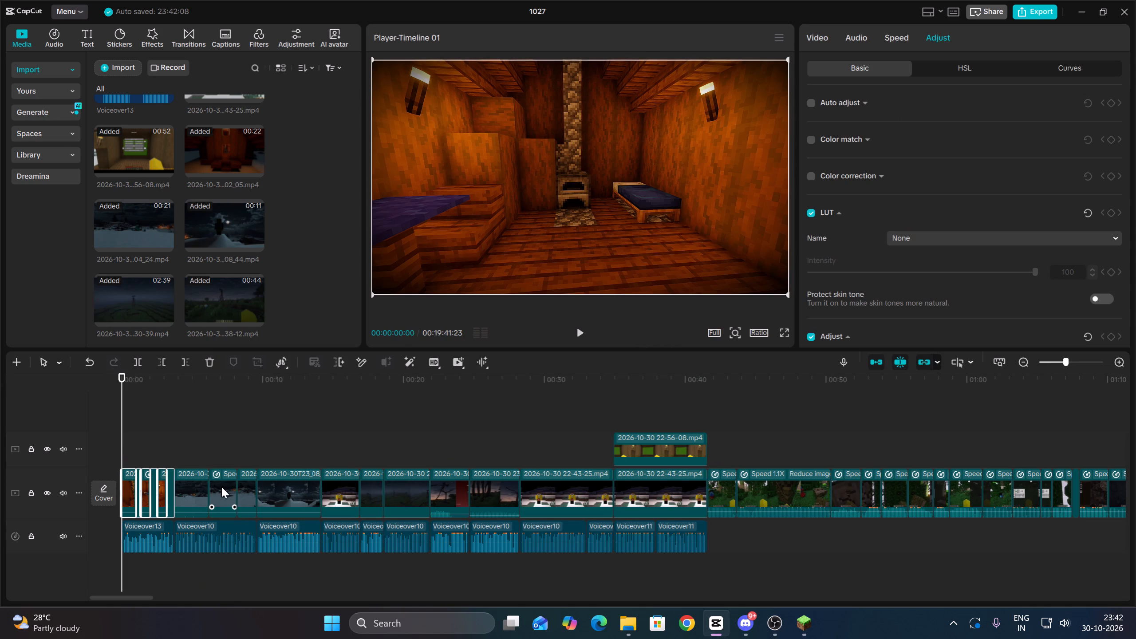
pyautogui.hotkey('alt', 'g')
# Add a transform keyframe at the very start of the new compound clip.
pyautogui.doubleClick(1124, 361)
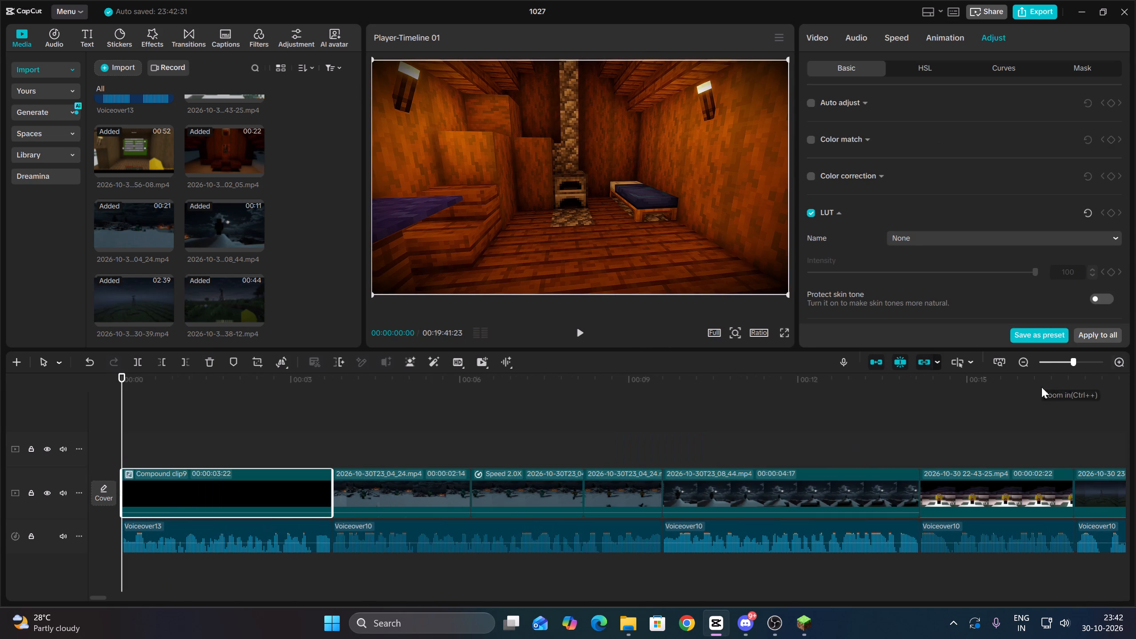
pyautogui.click(188, 450)
pyautogui.press('Up')
pyautogui.click(187, 491)
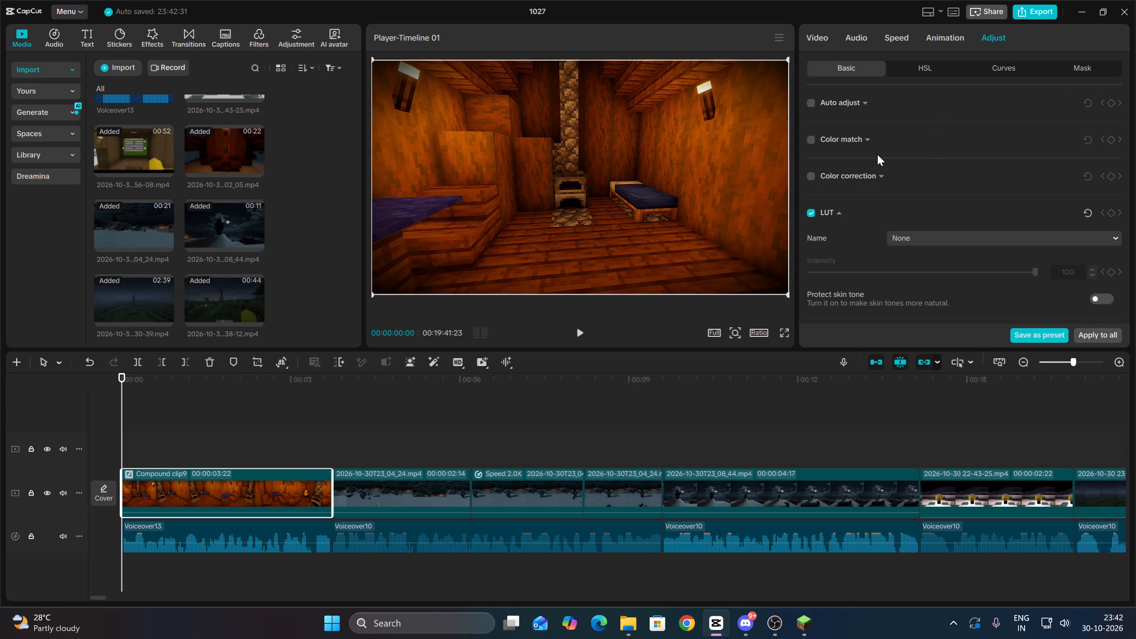
pyautogui.scroll(-9, 928, 143)
pyautogui.scroll(-3, 926, 200)
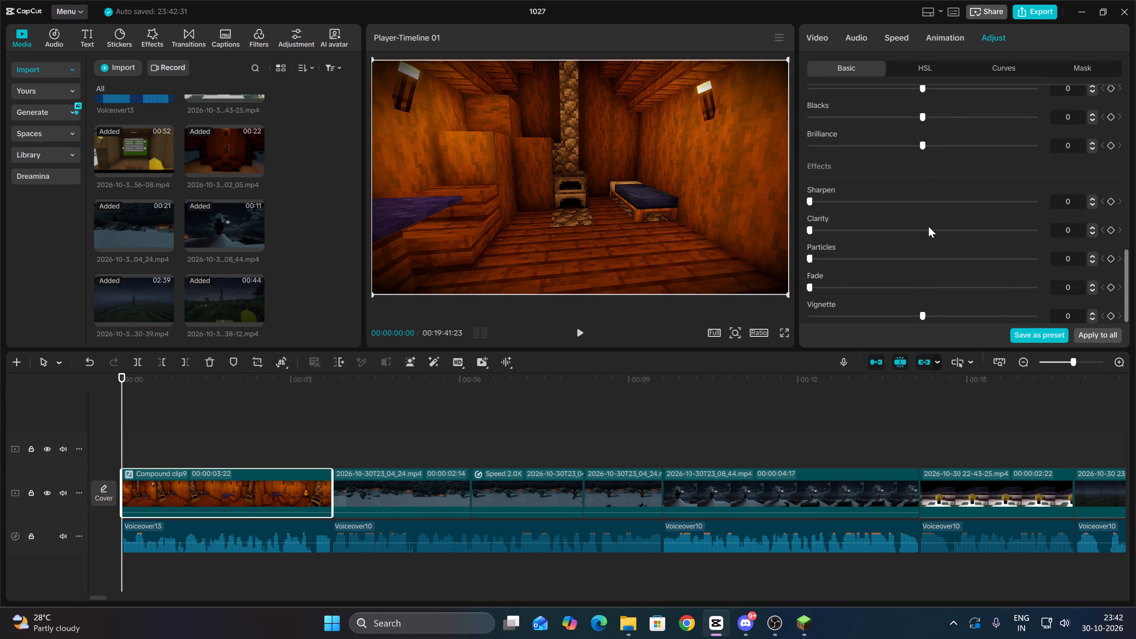
pyautogui.scroll(6, 928, 267)
pyautogui.scroll(-8, 928, 266)
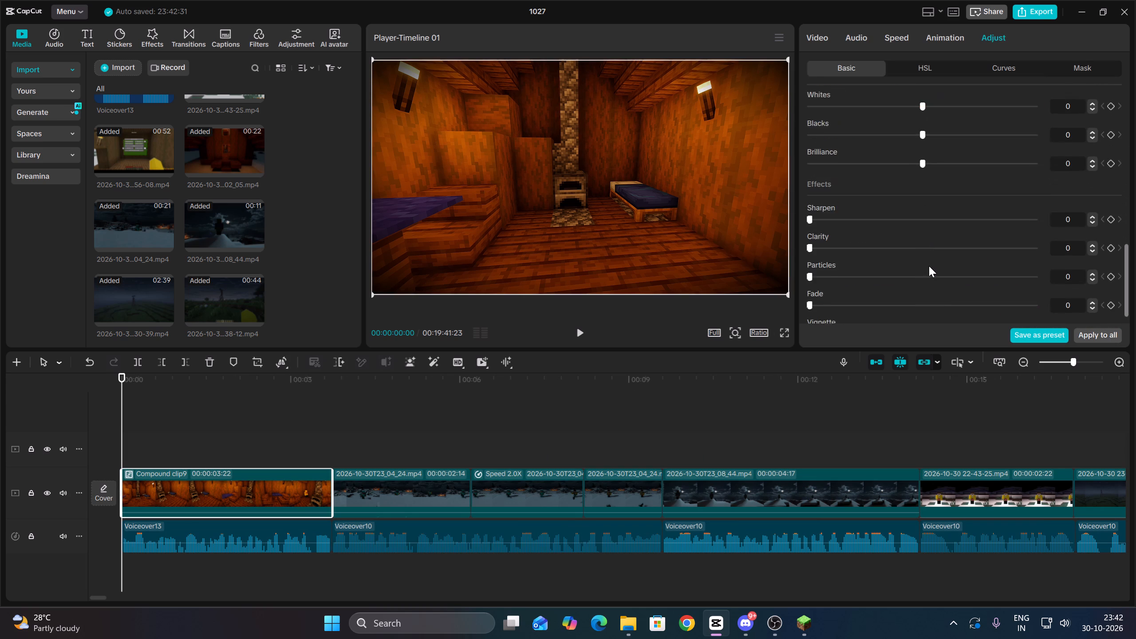
pyautogui.scroll(-6, 929, 266)
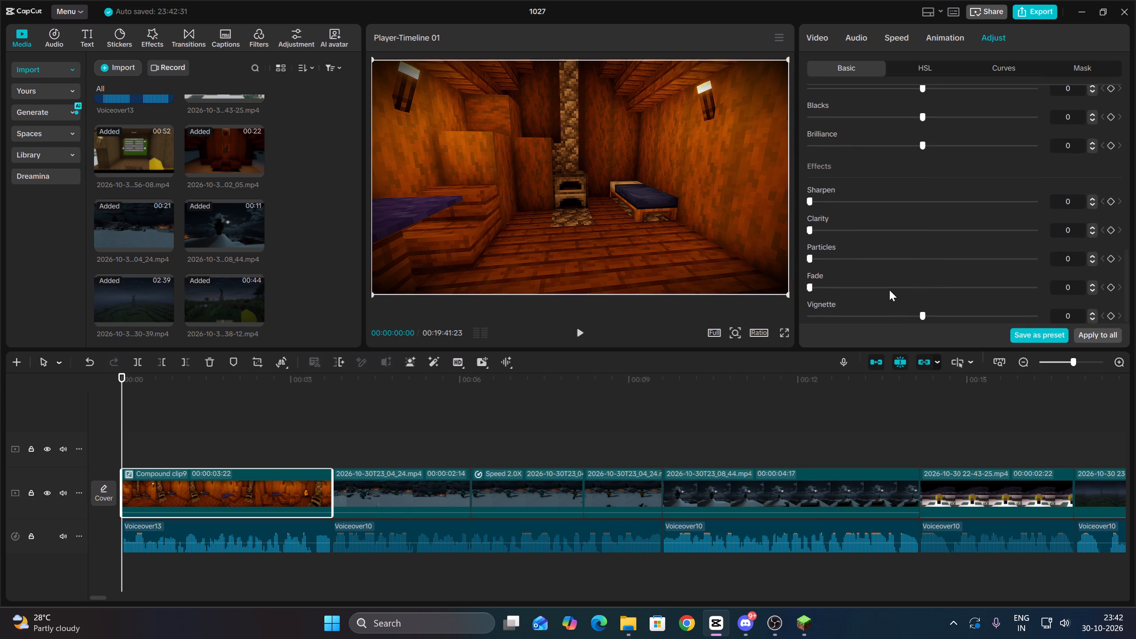
pyautogui.click(828, 38)
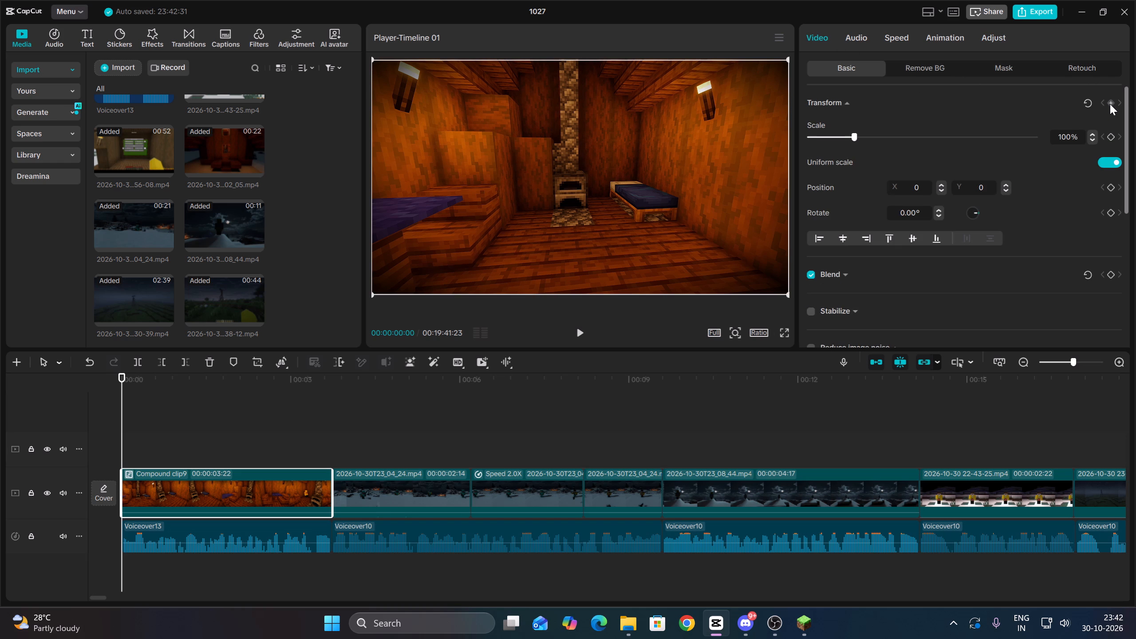
pyautogui.click(1110, 103)
# Add a second transform keyframe at 00:00:03:15 with scale 124% and play back the zoom-in.
pyautogui.press('space')
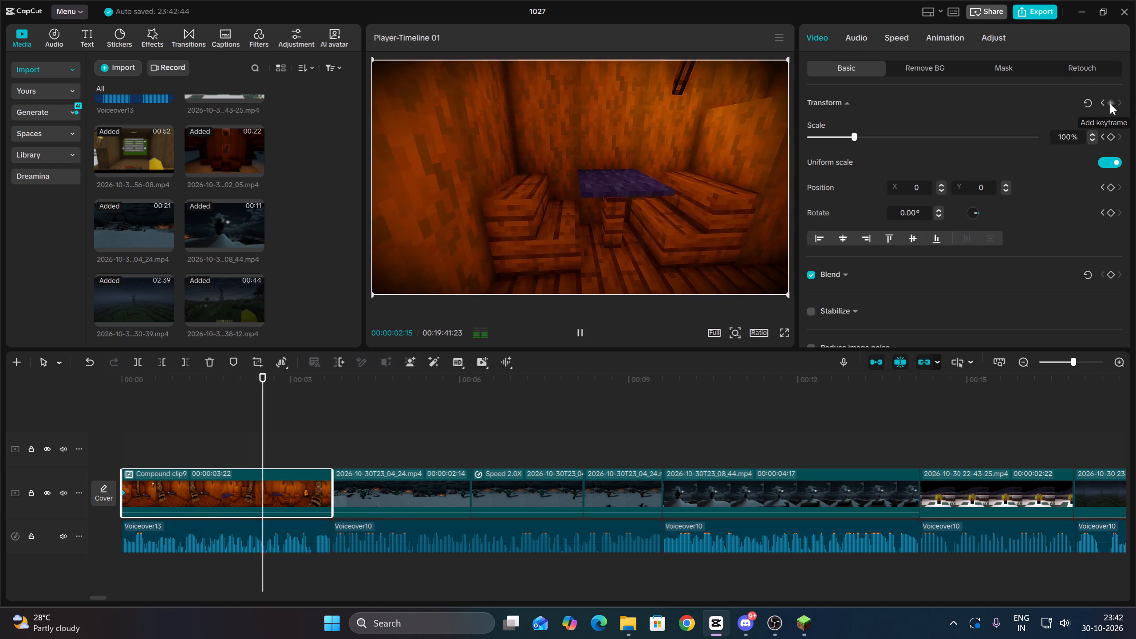
pyautogui.press('space')
pyautogui.click(1110, 103)
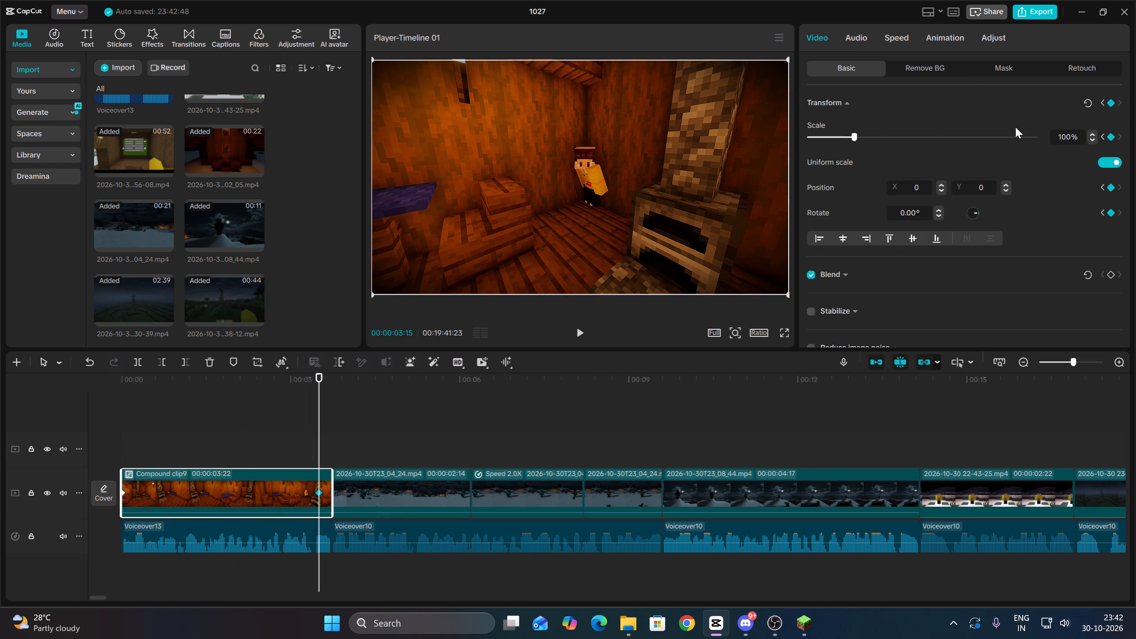
pyautogui.moveTo(862, 135); pyautogui.dragTo(866, 135)
pyautogui.press('Up')
pyautogui.press('space')
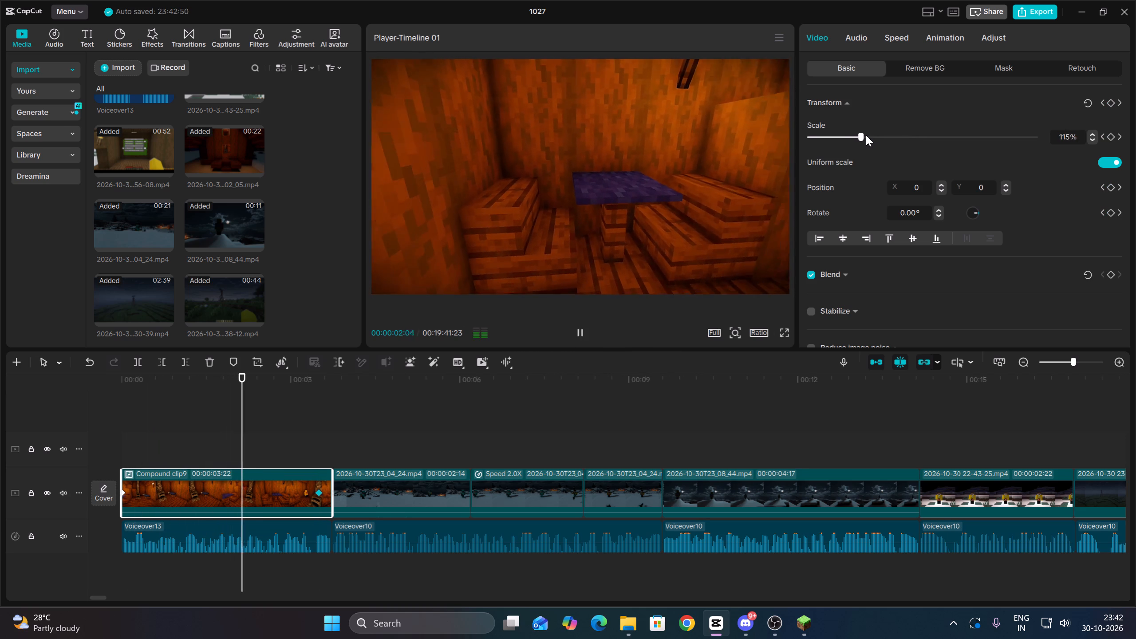
pyautogui.press('space')
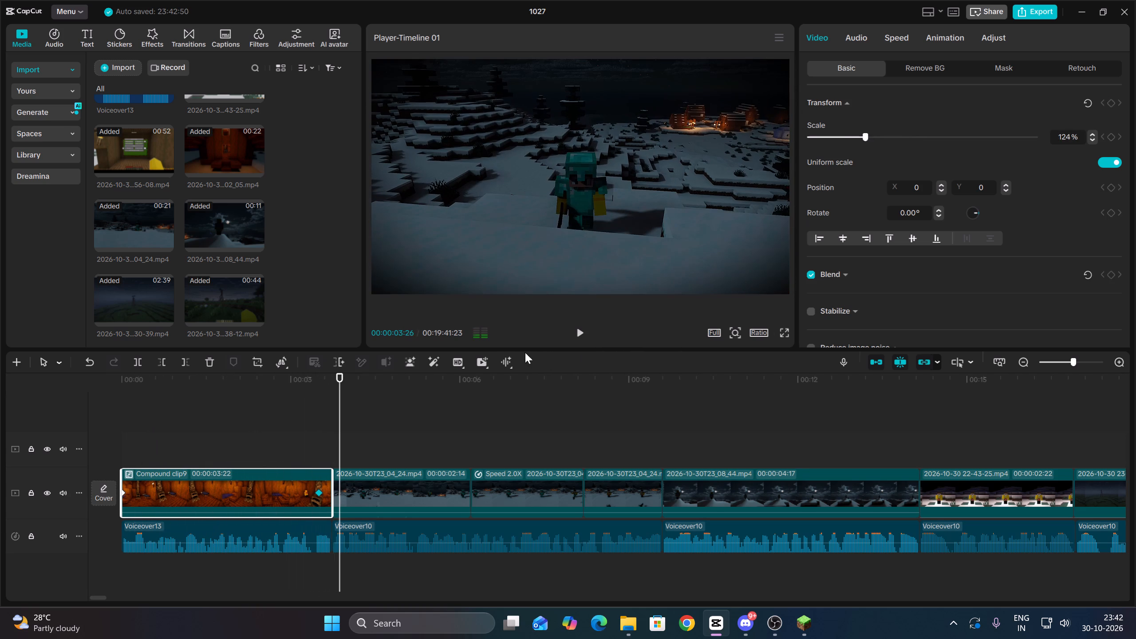
# Search Downloads for "theo" and import the music file Conspiracy Theory - Rod Kim.
pyautogui.click(330, 428)
pyautogui.moveTo(330, 428); pyautogui.dragTo(0, 435)
pyautogui.click(113, 63)
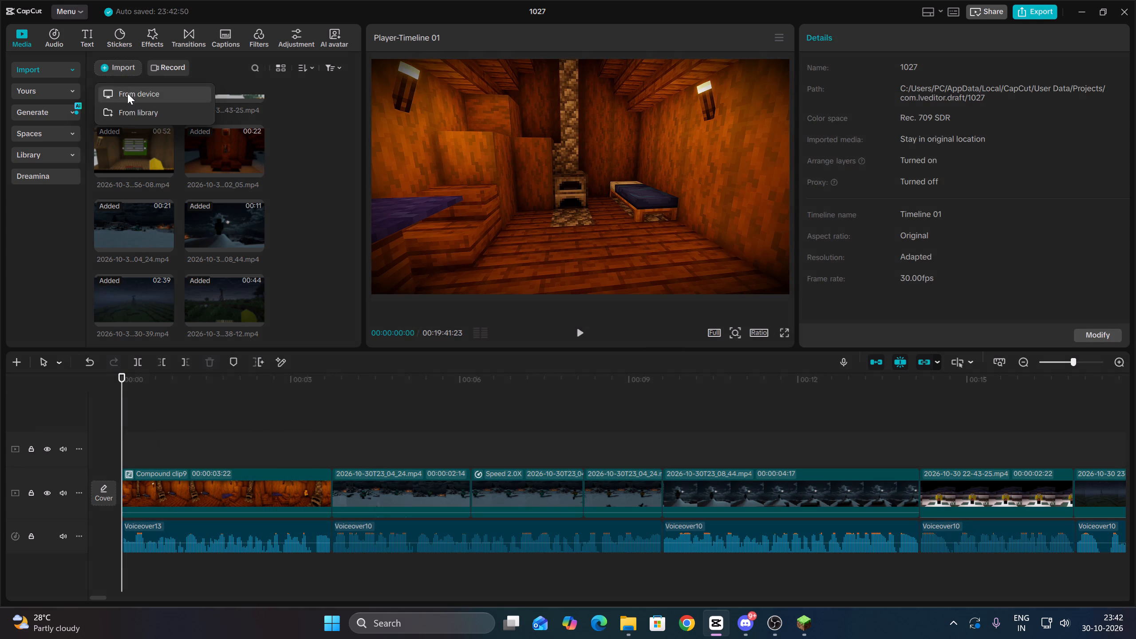
pyautogui.click(127, 93)
pyautogui.click(52, 140)
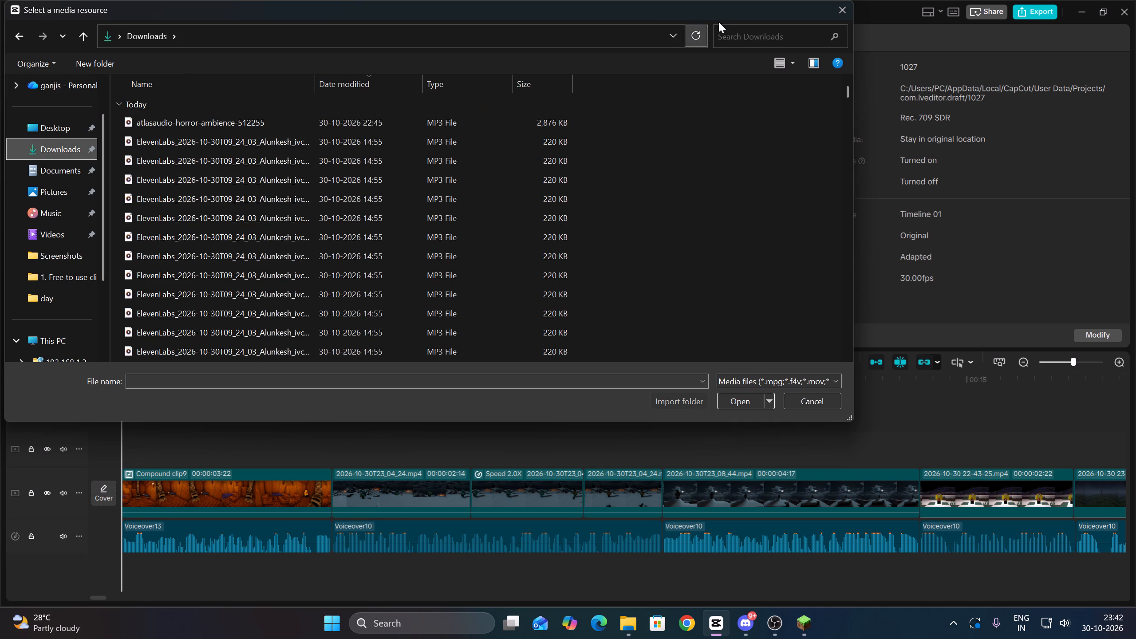
pyautogui.click(737, 33)
pyautogui.write('theo')
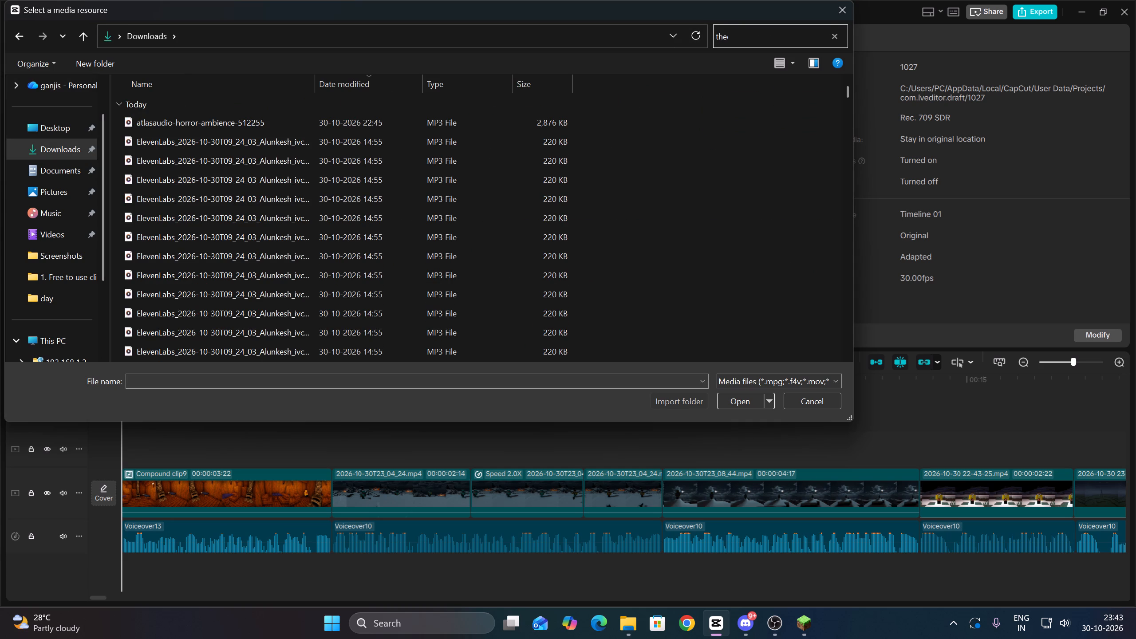
pyautogui.click(531, 114)
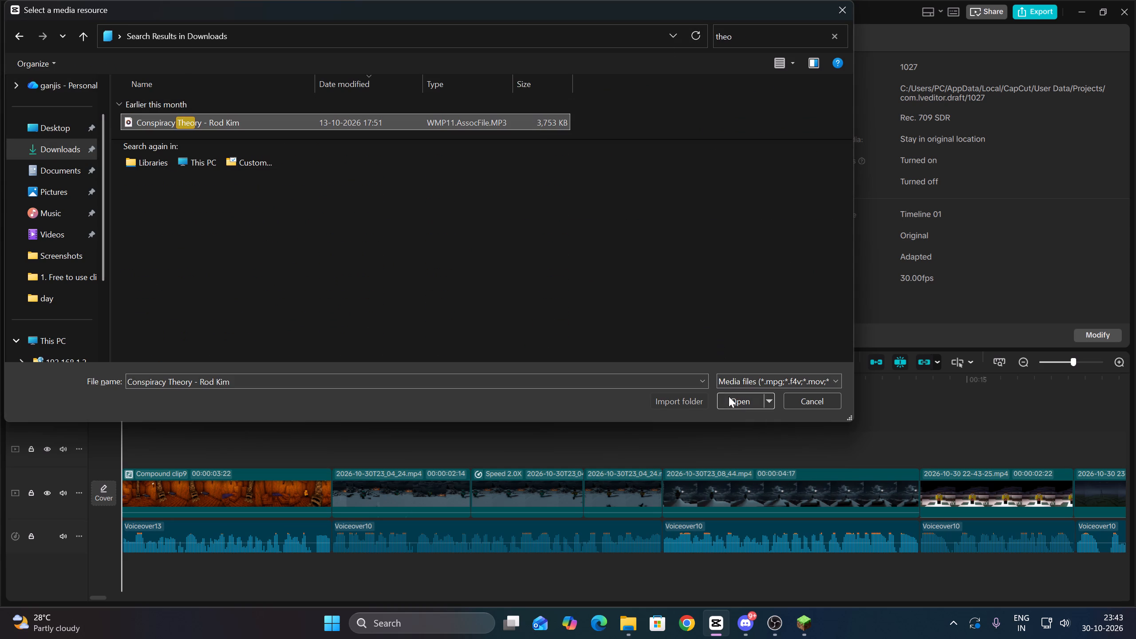
pyautogui.click(728, 402)
# Place the Conspiracy Theory music at the project's start beneath the voiceover and lower its volume to -7.8 dB.
pyautogui.scroll(-7, 406, 379)
pyautogui.moveTo(120, 296); pyautogui.dragTo(86, 576)
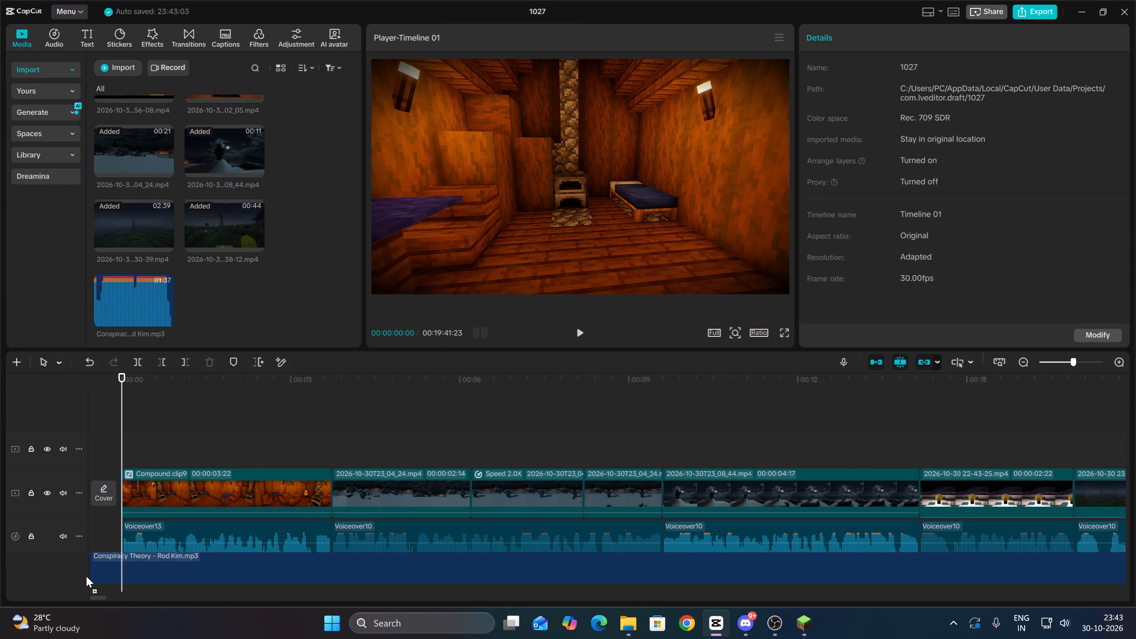
pyautogui.moveTo(86, 576); pyautogui.dragTo(71, 588)
pyautogui.press('space')
pyautogui.press('space')
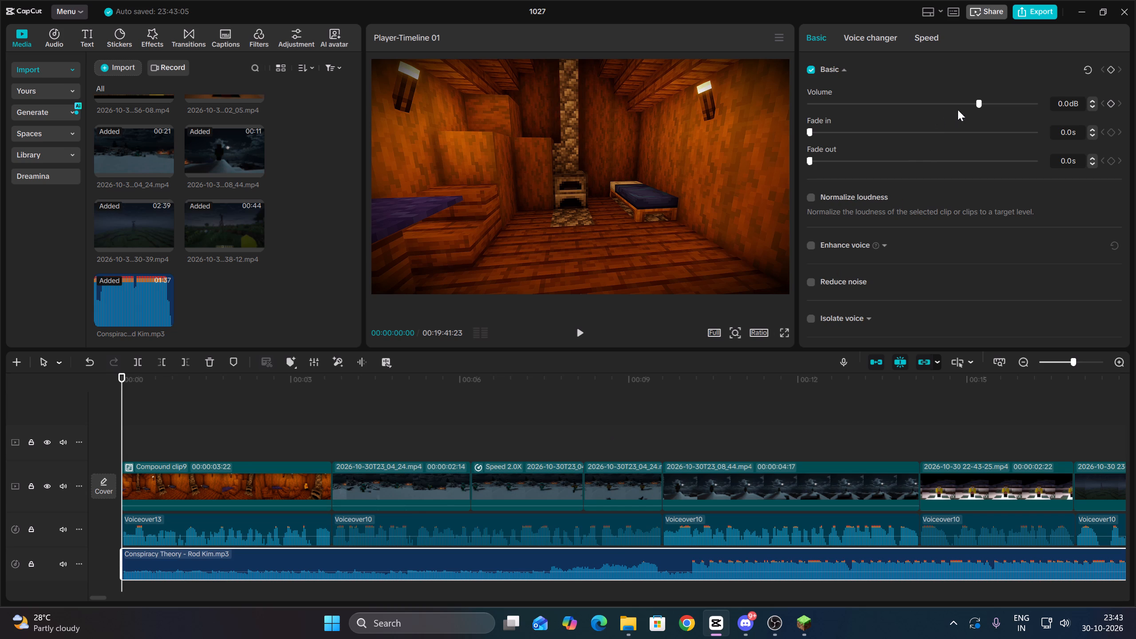
pyautogui.moveTo(972, 103); pyautogui.dragTo(955, 102)
# Play the music from the project's start and trim off everything past the start of the 23_08_44 clip.
pyautogui.click(180, 434)
pyautogui.moveTo(180, 434); pyautogui.dragTo(102, 433)
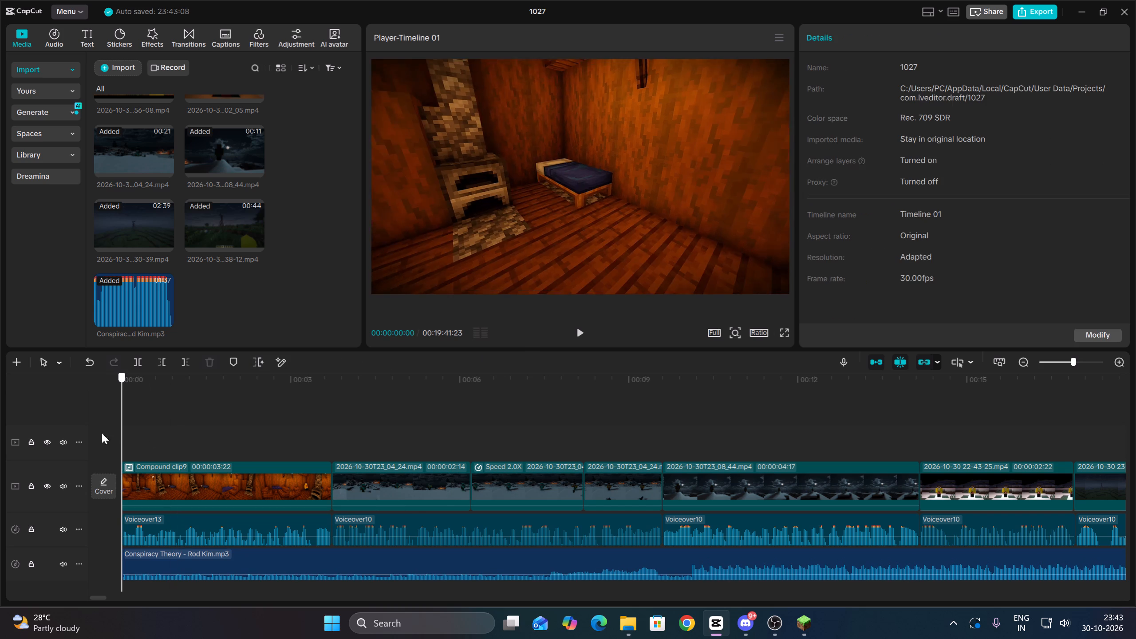
pyautogui.moveTo(102, 433); pyautogui.dragTo(91, 438)
pyautogui.click(150, 561)
pyautogui.press('space')
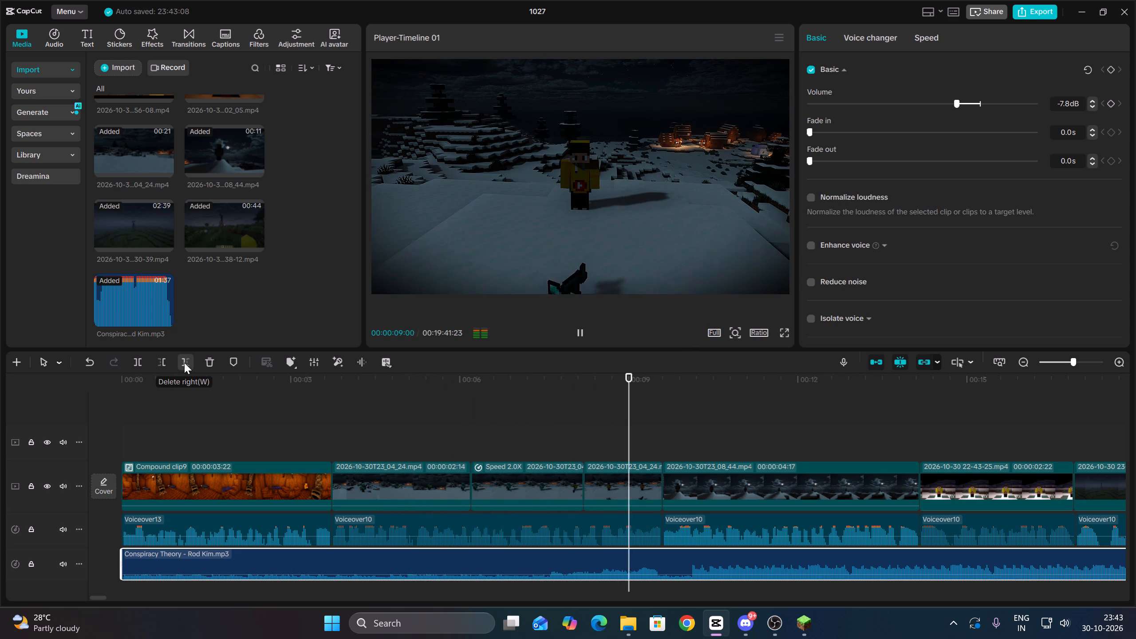
pyautogui.press('space')
pyautogui.click(184, 363)
pyautogui.press('space')
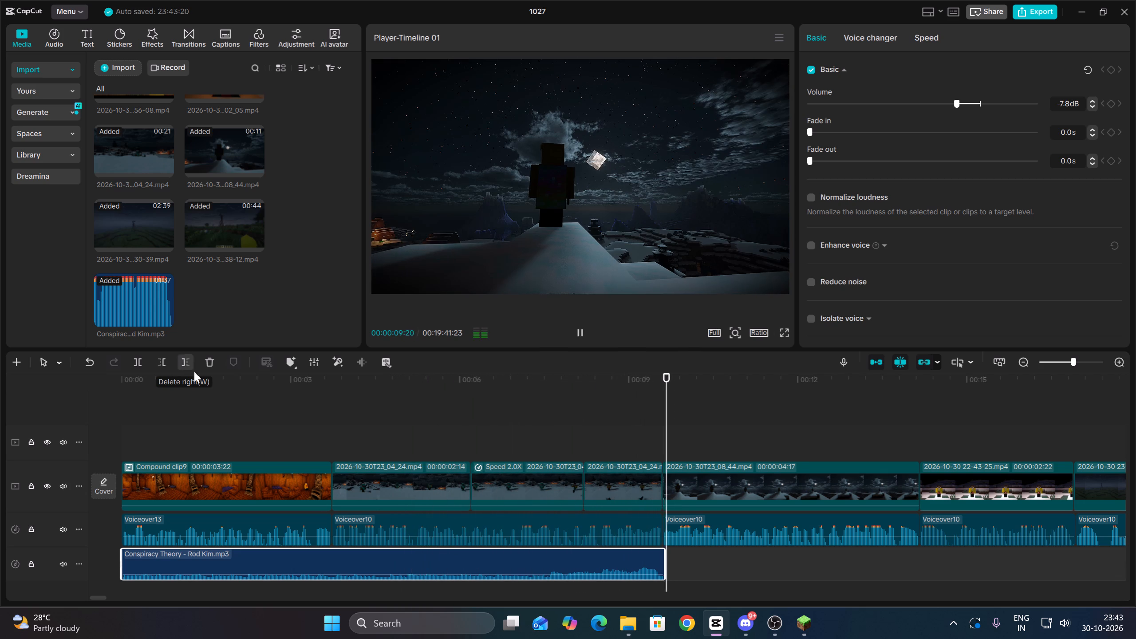
pyautogui.press('space')
# Paste a copy of the trimmed music at 00:00:09:19, move it to a new audio track below, and play it back.
pyautogui.rightClick(521, 561)
pyautogui.click(607, 286)
pyautogui.press('Up')
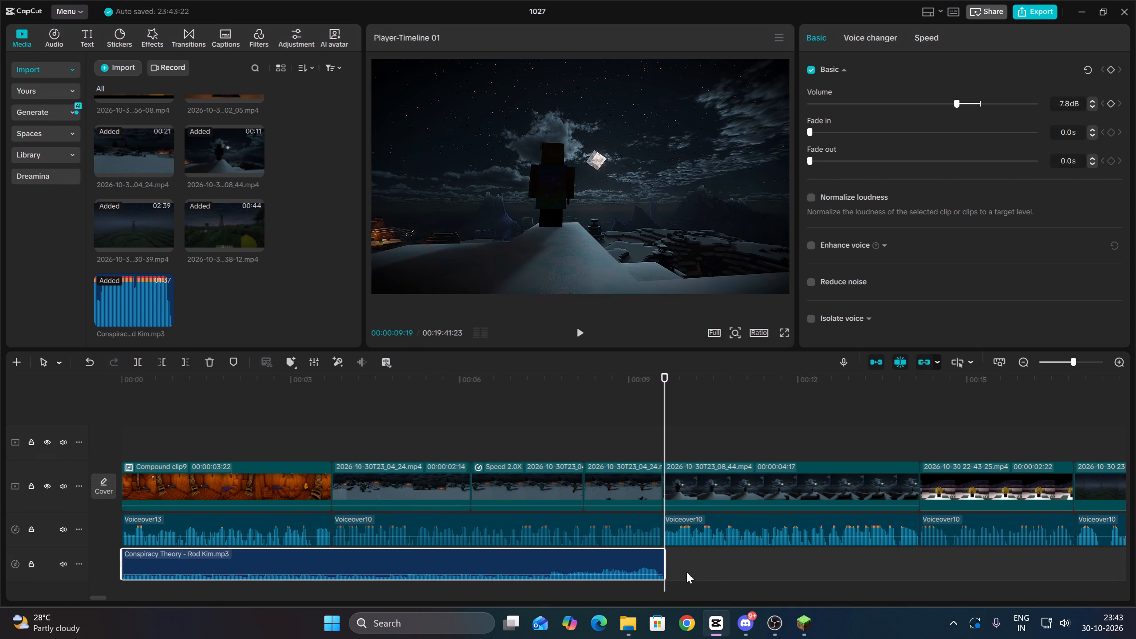
pyautogui.click(686, 568)
pyautogui.press('Up')
pyautogui.rightClick(687, 568)
pyautogui.click(712, 560)
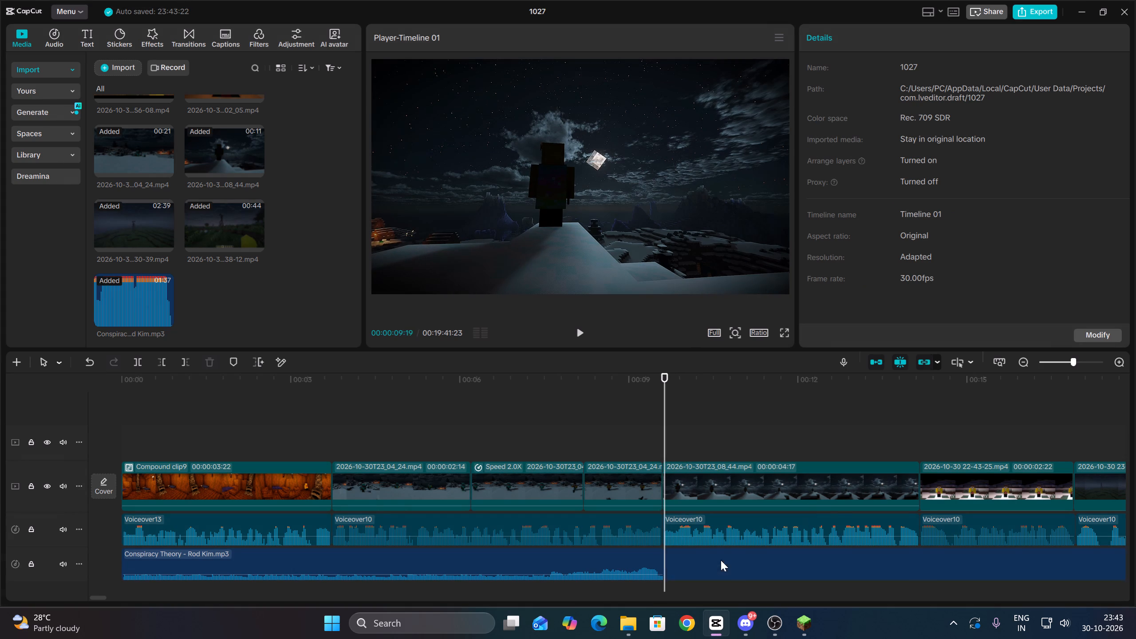
pyautogui.moveTo(736, 552); pyautogui.dragTo(732, 592)
pyautogui.press('space')
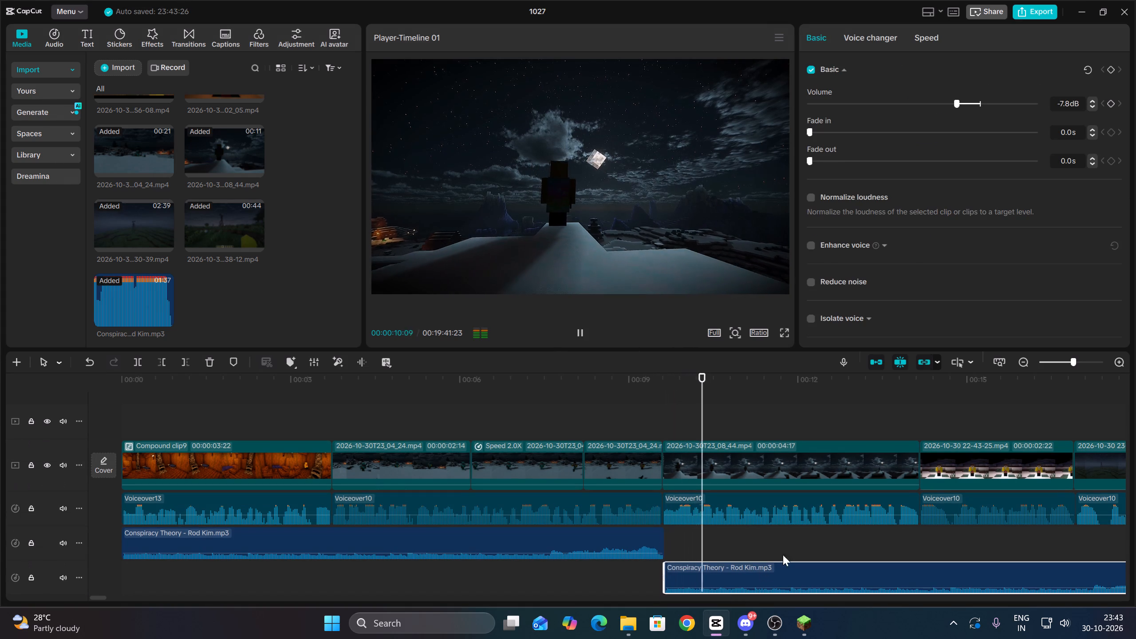
pyautogui.click(1028, 355)
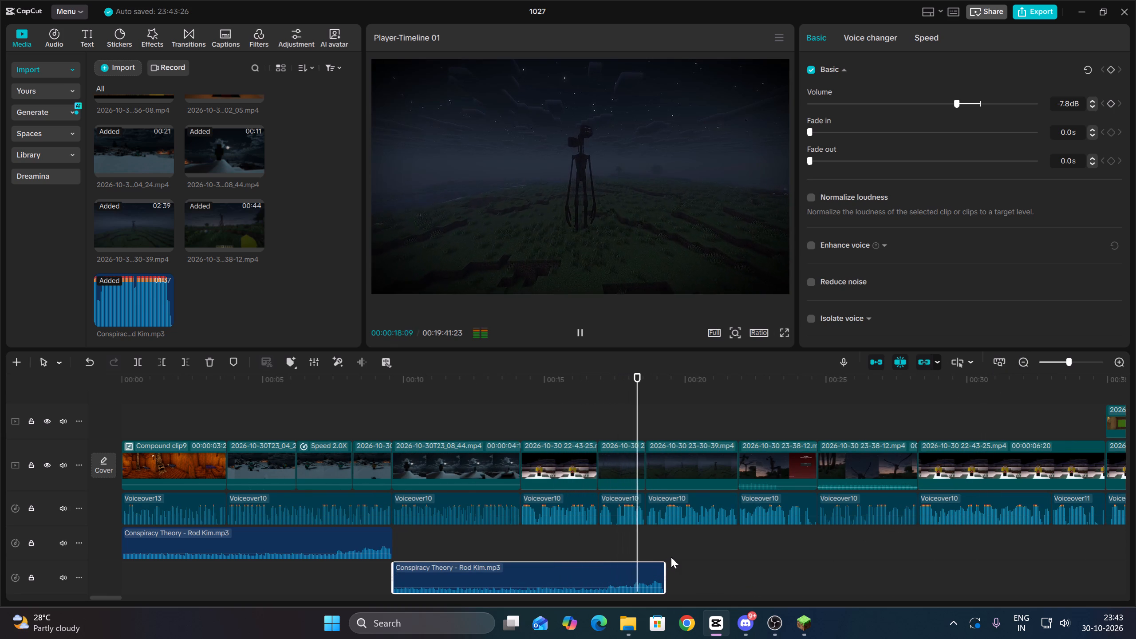
# Paste a third copy of the trimmed music at 00:00:19:08 on the first music track and play it back.
pyautogui.press('Up')
pyautogui.click(672, 550)
pyautogui.press('Up')
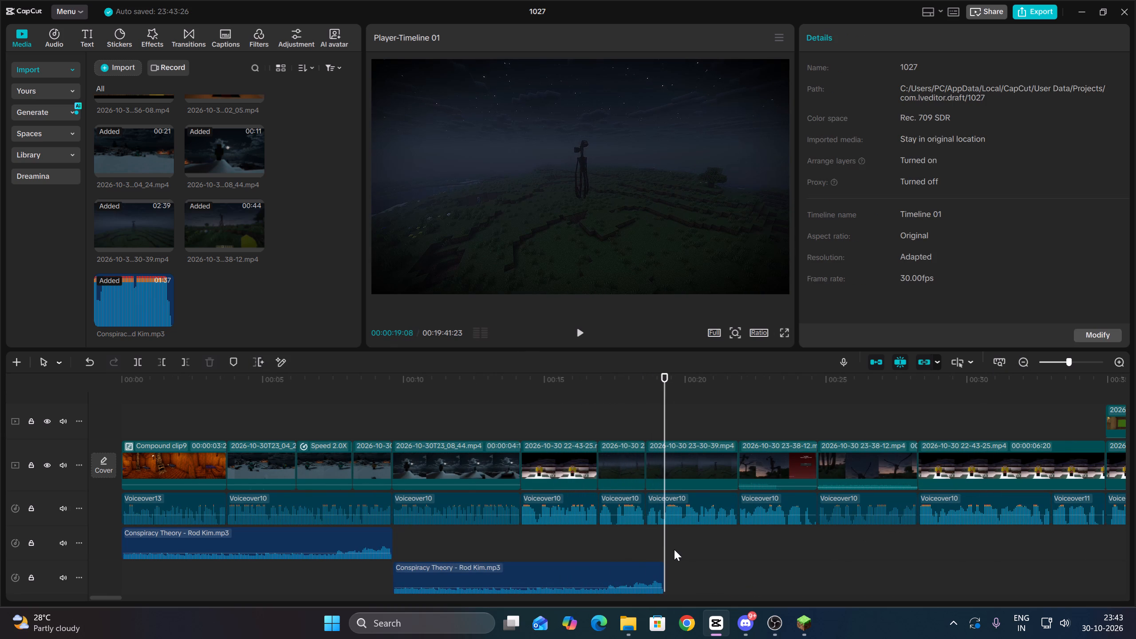
pyautogui.rightClick(674, 549)
pyautogui.click(713, 564)
pyautogui.press('space')
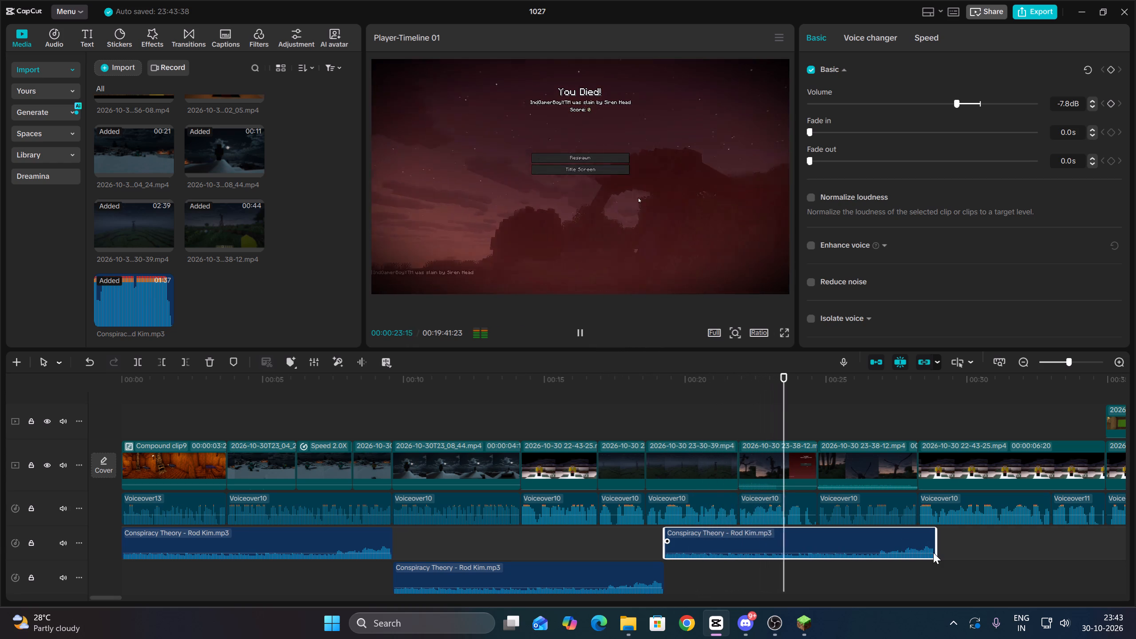
# Paste a fourth music copy at 00:00:28:27, move it to the second music track, and play it back.
pyautogui.press('Up')
pyautogui.click(954, 541)
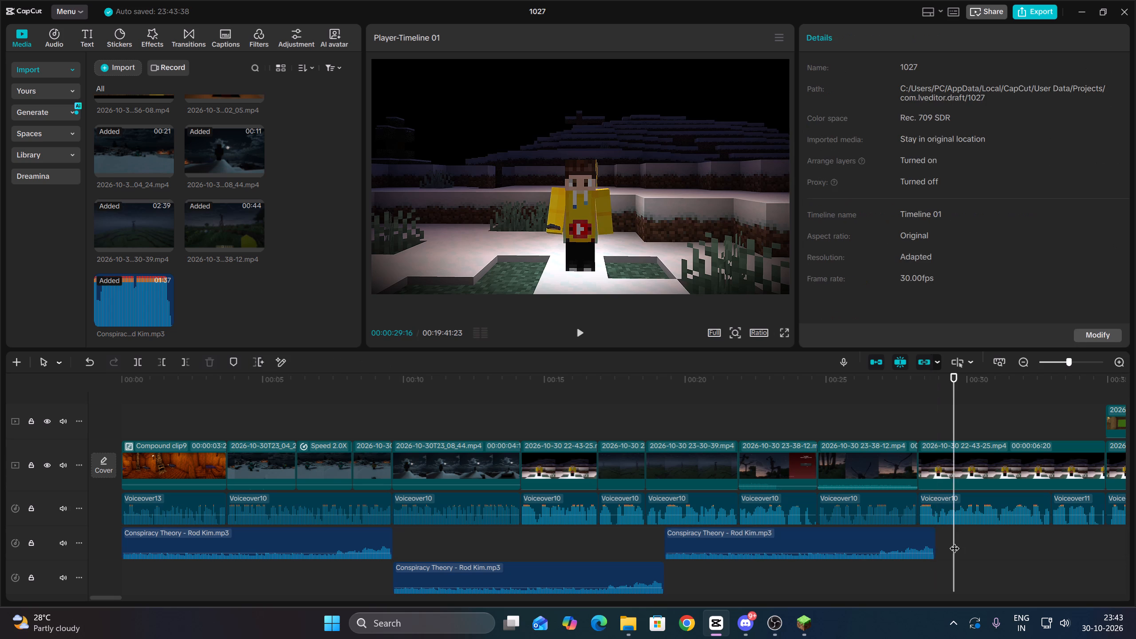
pyautogui.press('Up')
pyautogui.rightClick(954, 541)
pyautogui.click(968, 561)
pyautogui.moveTo(969, 541); pyautogui.dragTo(971, 555)
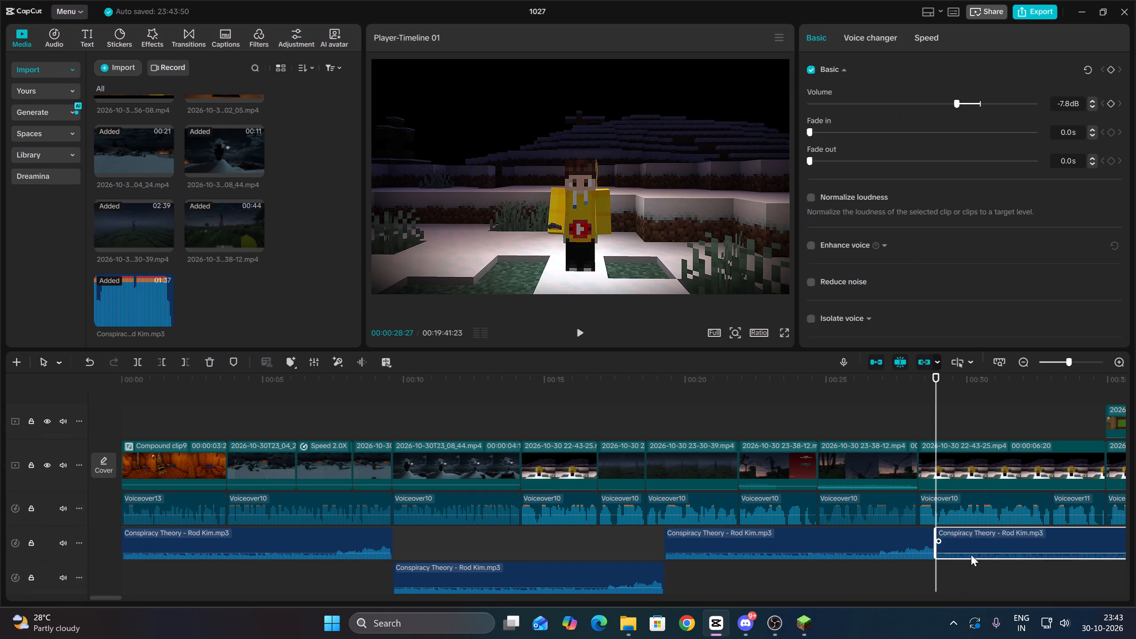
pyautogui.moveTo(971, 555); pyautogui.dragTo(968, 583)
pyautogui.press('space')
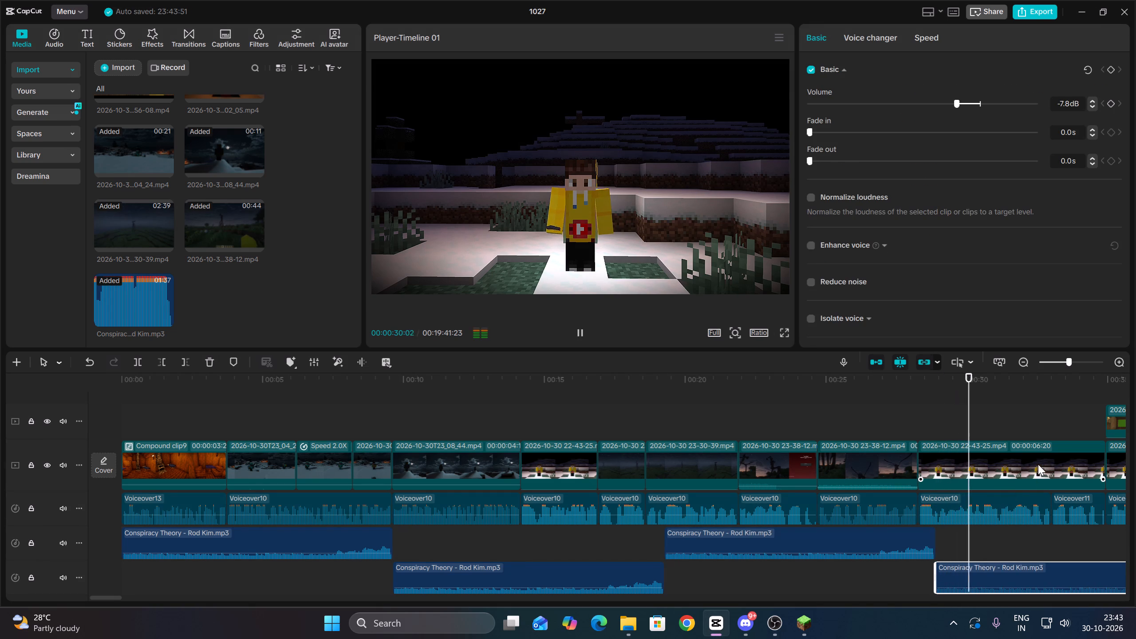
# Paste a fifth music copy at 00:00:38:16 on the first music track and start playback.
pyautogui.click(1022, 361)
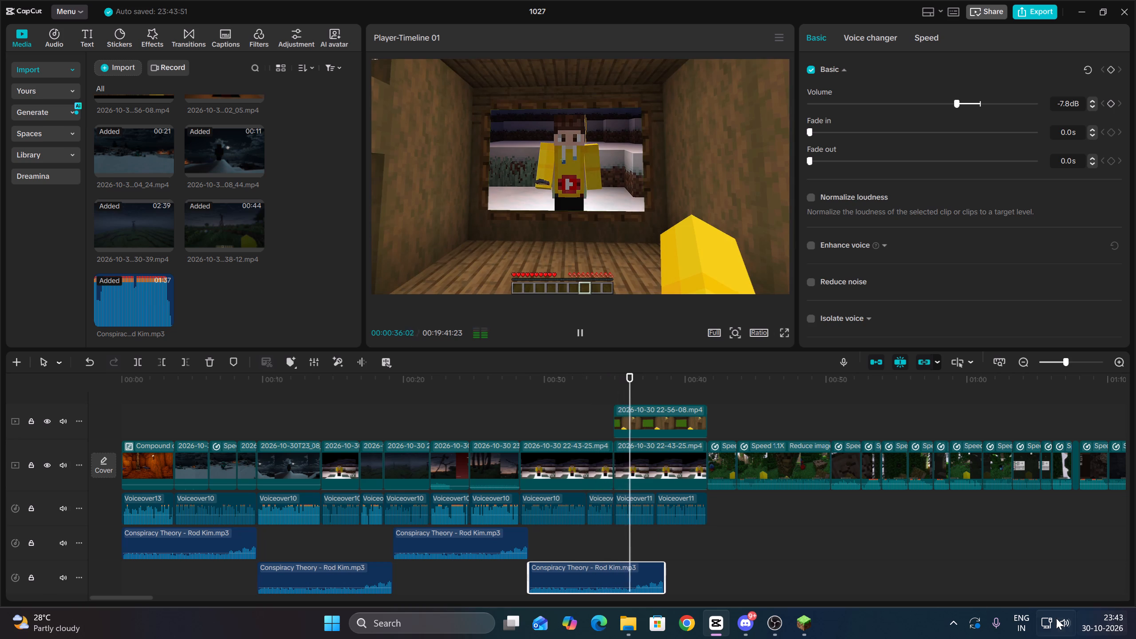
pyautogui.click(1056, 618)
pyautogui.click(852, 628)
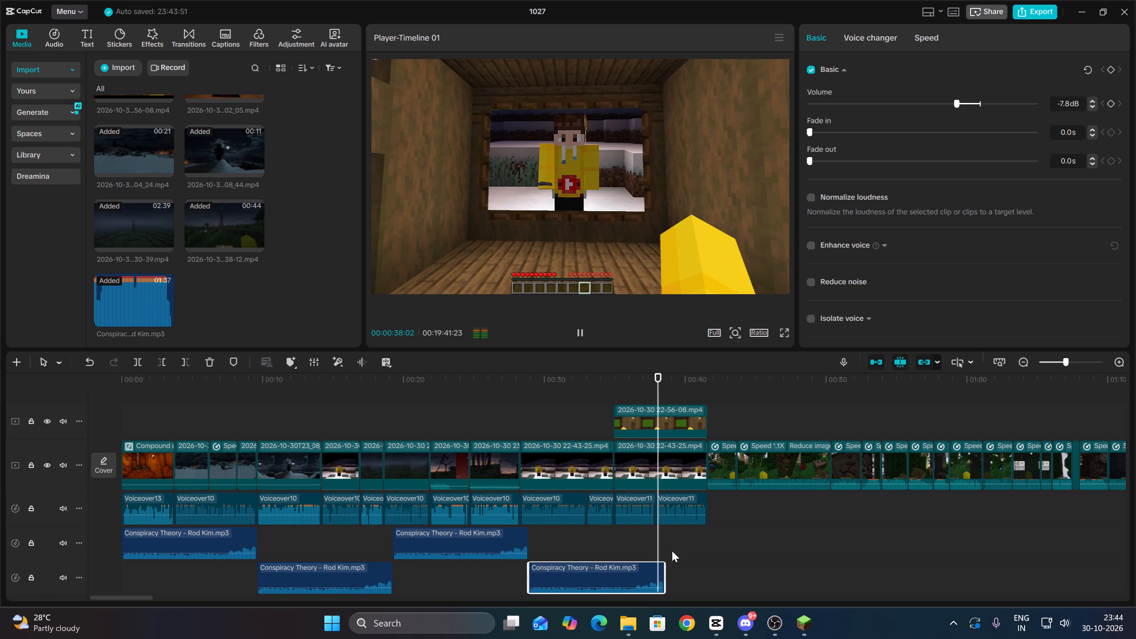
pyautogui.press('Up')
pyautogui.press('Up')
pyautogui.click(673, 548)
pyautogui.moveTo(663, 544); pyautogui.dragTo(658, 542)
pyautogui.press('Up')
pyautogui.rightClick(679, 544)
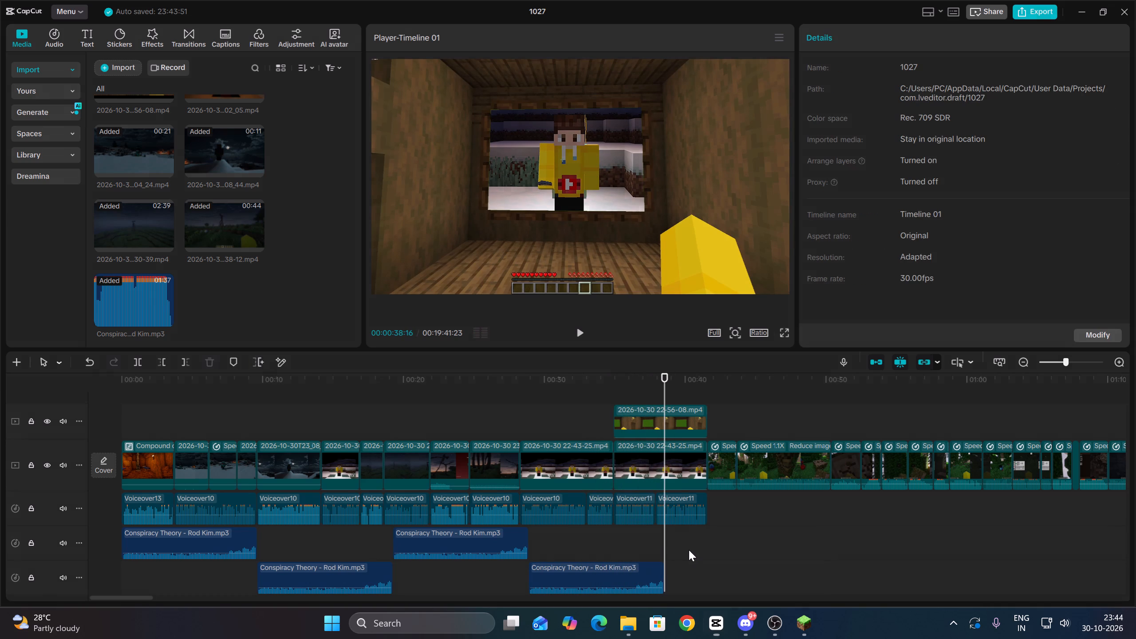
pyautogui.click(704, 556)
pyautogui.press('space')
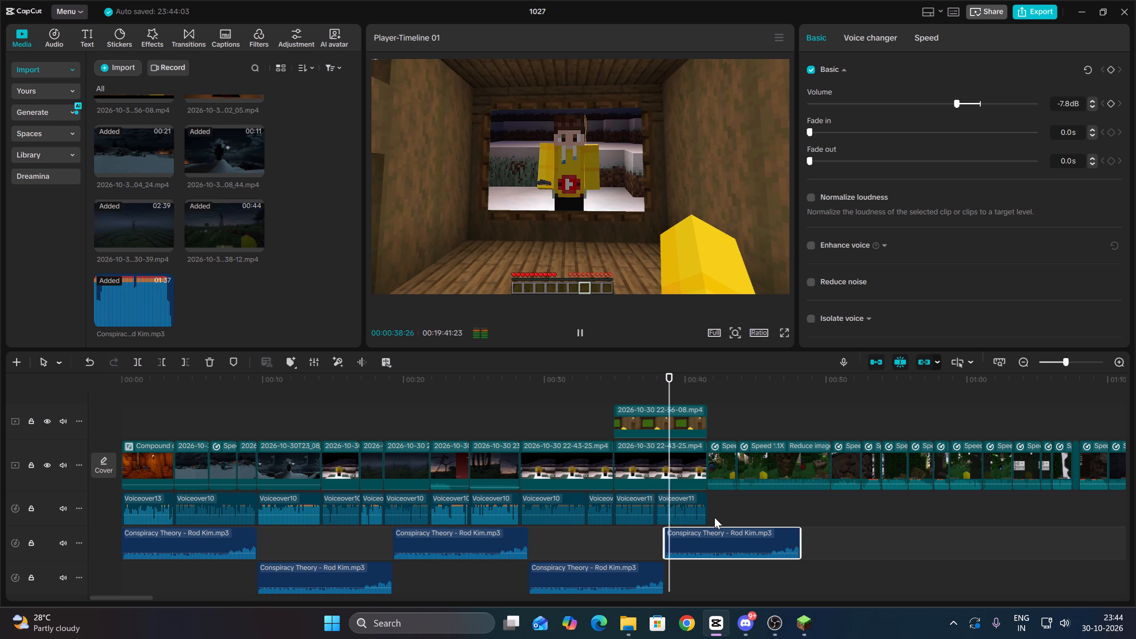
# Trim about 2 seconds off the fifth music copy's start and slide it back to 00:00:38:16, closing the gap.
pyautogui.click(167, 360)
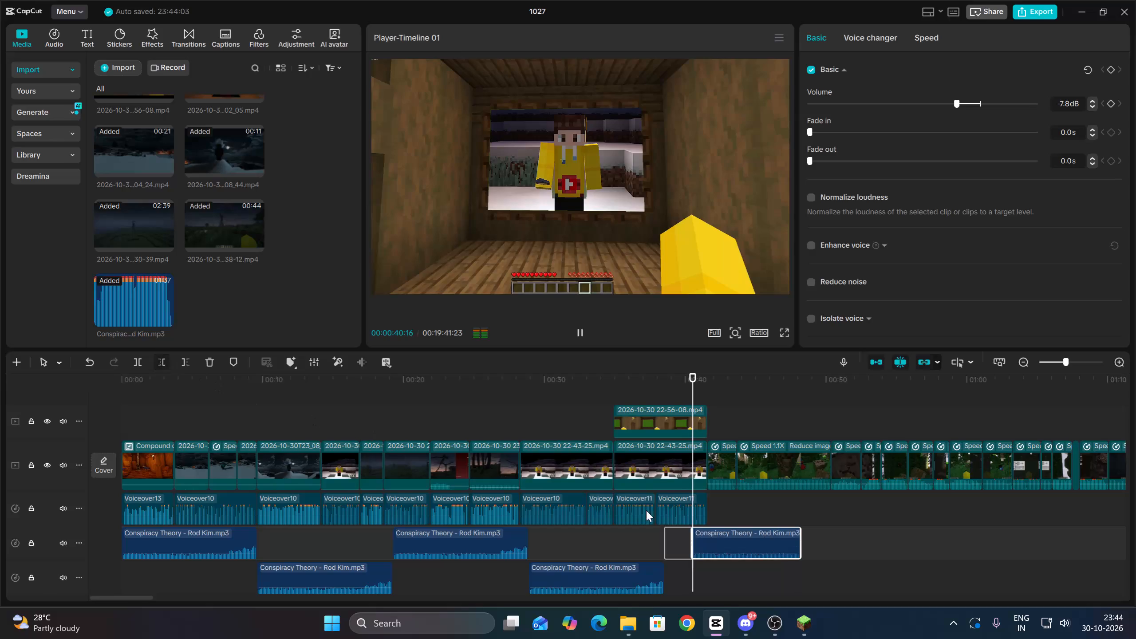
pyautogui.moveTo(730, 533); pyautogui.dragTo(700, 540)
pyautogui.press('Up')
# Trim the fifth music copy's end at 00:00:41:18, level with the end of the 22-56-08 overlay clip.
pyautogui.press('space')
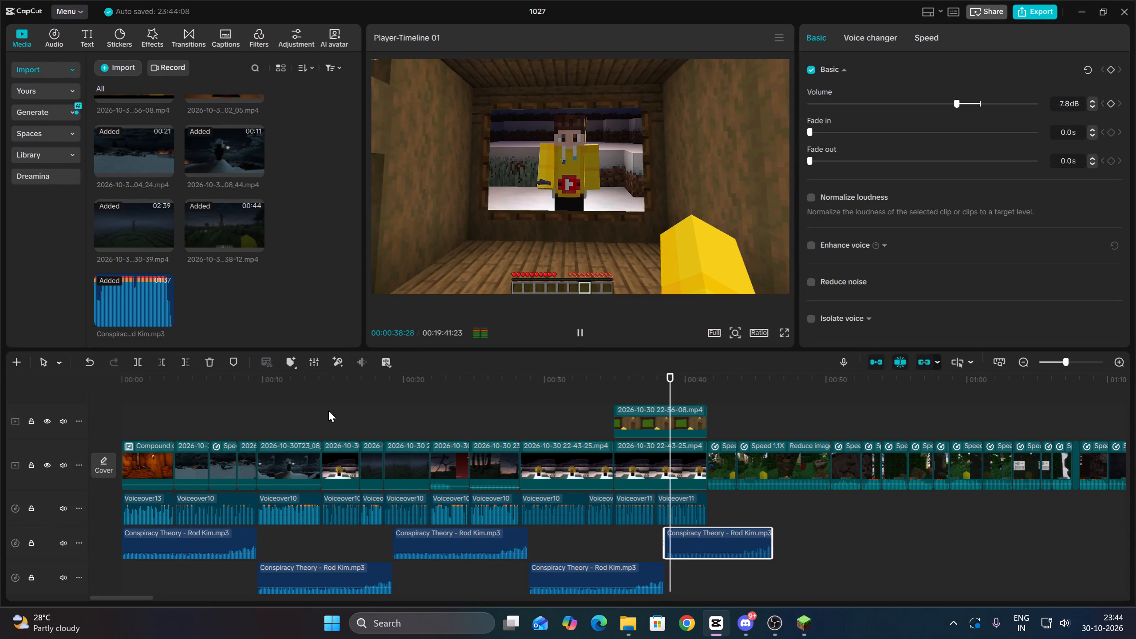
pyautogui.press('Up')
pyautogui.click(185, 361)
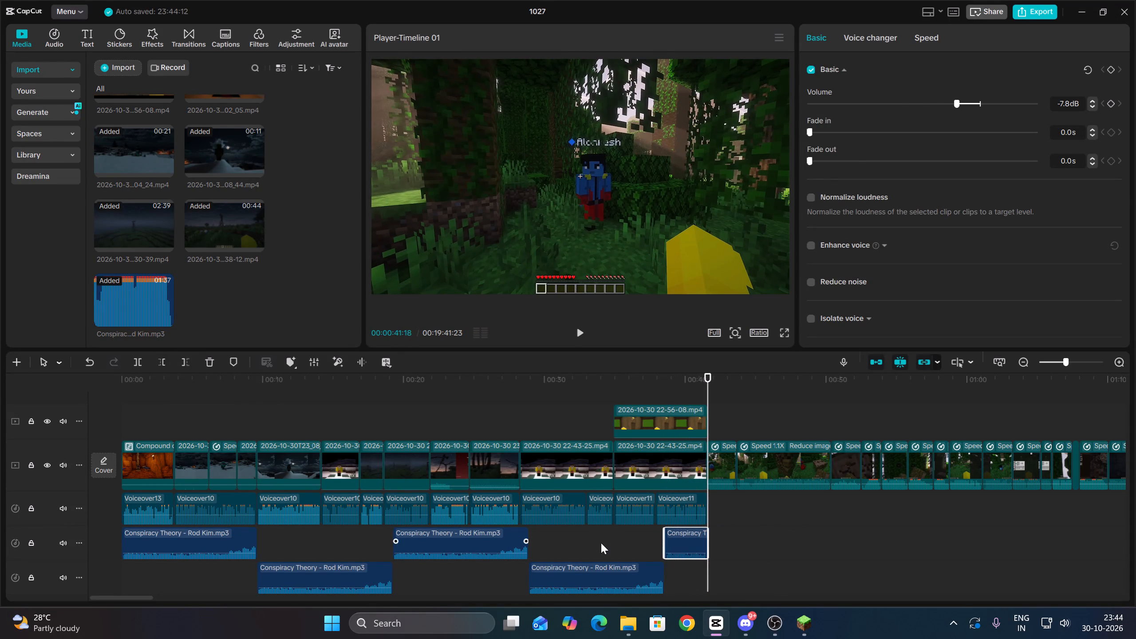
# Return to the project's start, search Downloads for "riser" and import the Riser Sound Effect(MP3_160K) file.
pyautogui.click(601, 543)
pyautogui.moveTo(601, 543); pyautogui.dragTo(0, 525)
pyautogui.click(105, 72)
pyautogui.click(129, 86)
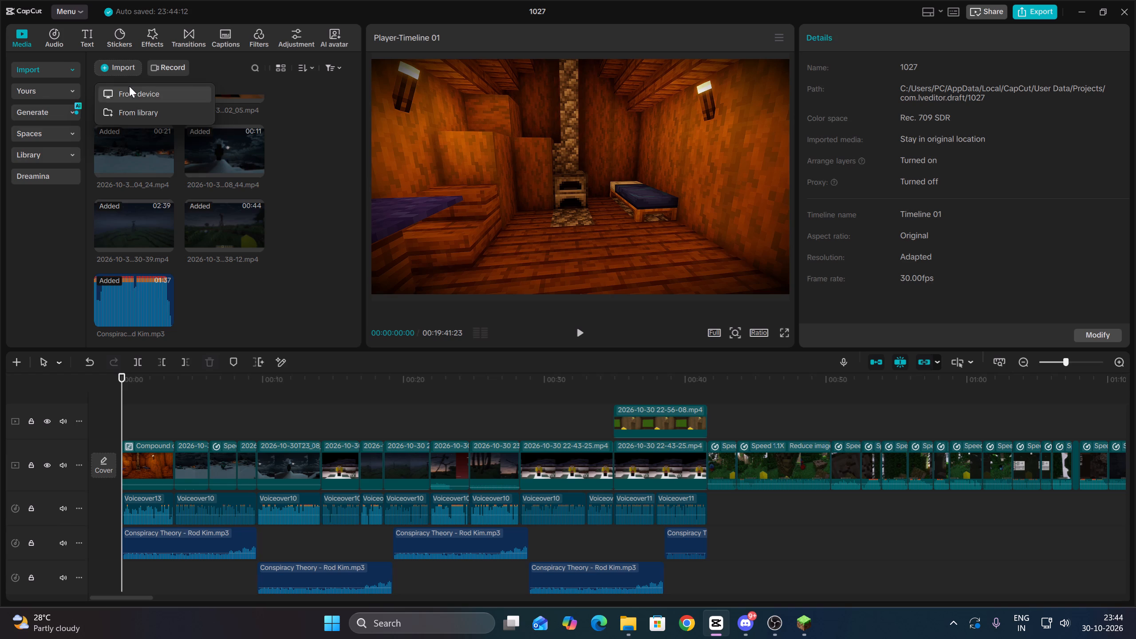
pyautogui.press('BackSpace')
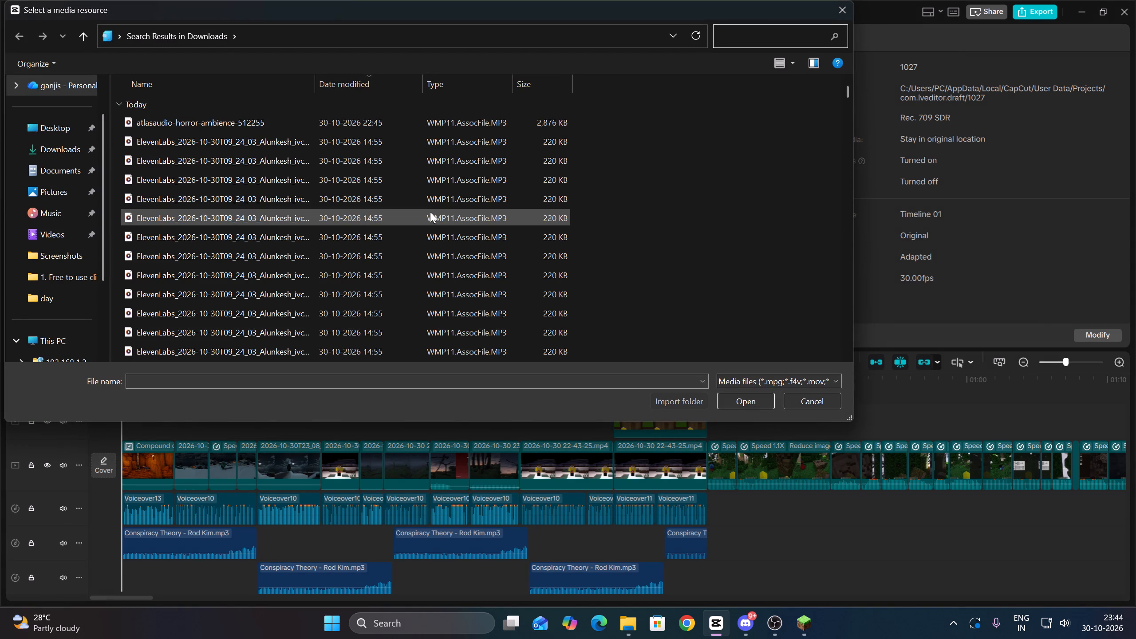
pyautogui.write('riser')
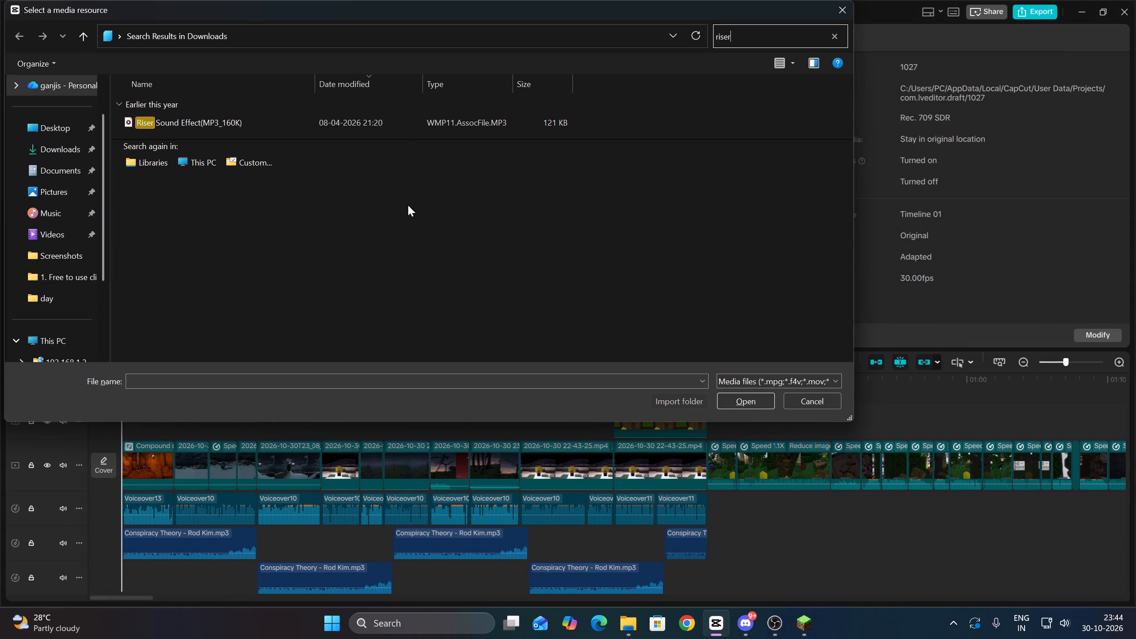
pyautogui.click(422, 114)
pyautogui.click(736, 408)
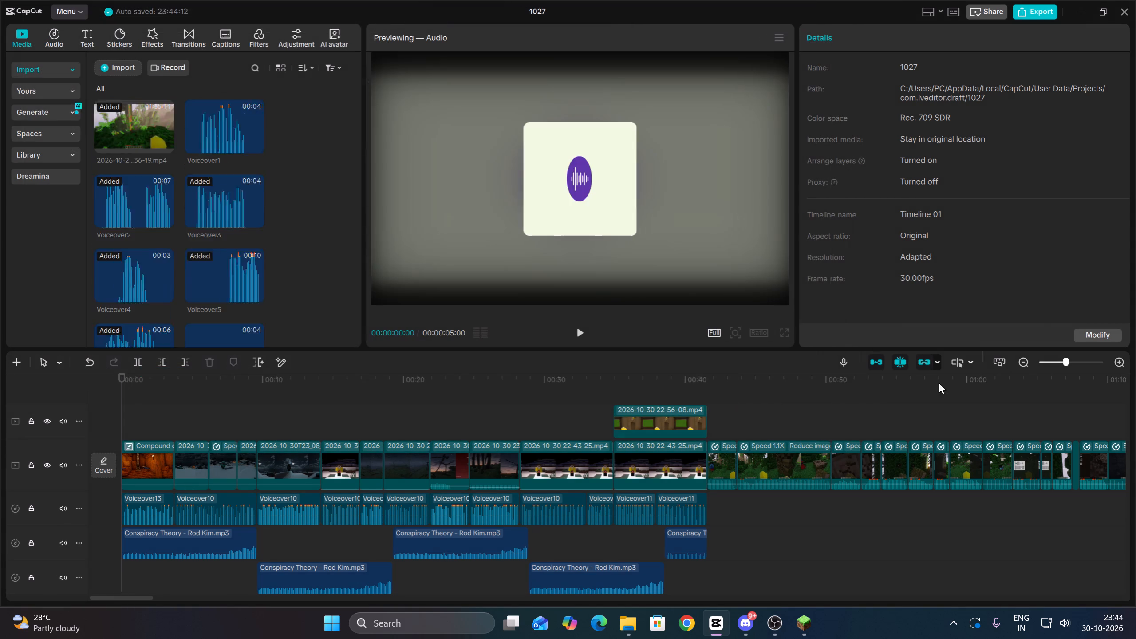
# Place the Riser Sound Effect at the project's start on a new audio track beneath the music.
pyautogui.tripleClick(1115, 361)
pyautogui.tripleClick(1116, 361)
pyautogui.tripleClick(1116, 361)
pyautogui.tripleClick(1116, 361)
pyautogui.tripleClick(1116, 361)
pyautogui.tripleClick(1116, 361)
pyautogui.tripleClick(1116, 361)
pyautogui.tripleClick(1116, 361)
pyautogui.tripleClick(1116, 361)
pyautogui.tripleClick(1116, 361)
pyautogui.tripleClick(1116, 362)
pyautogui.tripleClick(1115, 362)
pyautogui.tripleClick(1114, 363)
pyautogui.tripleClick(1114, 363)
pyautogui.tripleClick(1114, 363)
pyautogui.tripleClick(1114, 363)
pyautogui.tripleClick(1114, 363)
pyautogui.tripleClick(1114, 363)
pyautogui.tripleClick(1114, 363)
pyautogui.tripleClick(1114, 363)
pyautogui.tripleClick(1114, 363)
pyautogui.tripleClick(1114, 363)
pyautogui.tripleClick(1114, 363)
pyautogui.tripleClick(1114, 363)
pyautogui.tripleClick(1114, 363)
pyautogui.doubleClick(1114, 363)
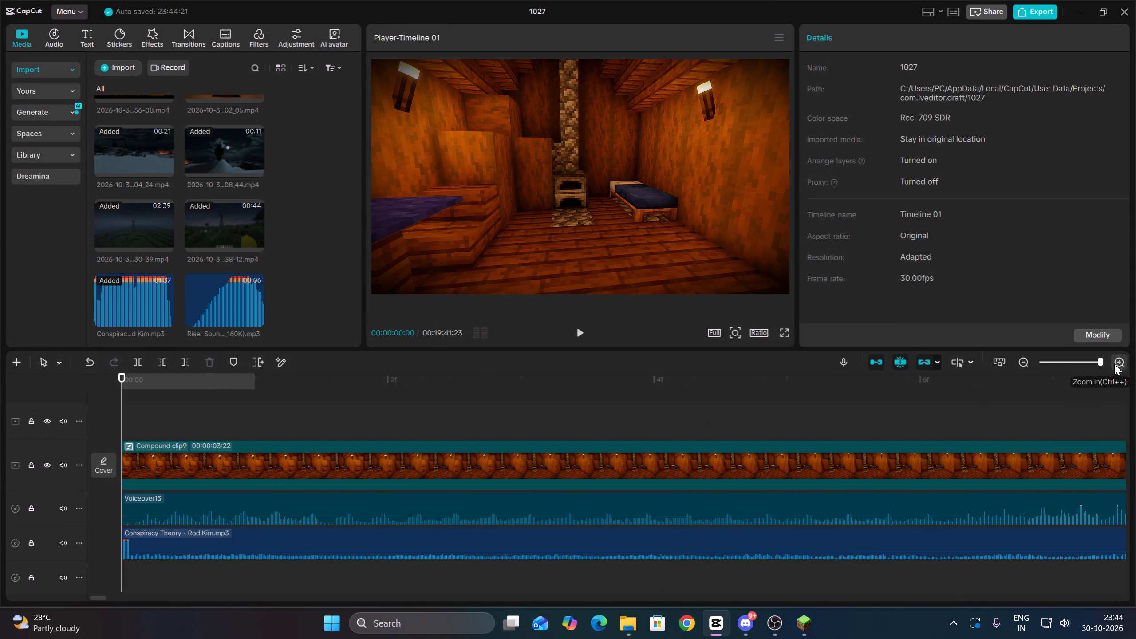
pyautogui.scroll(-7, 655, 532)
pyautogui.click(226, 292)
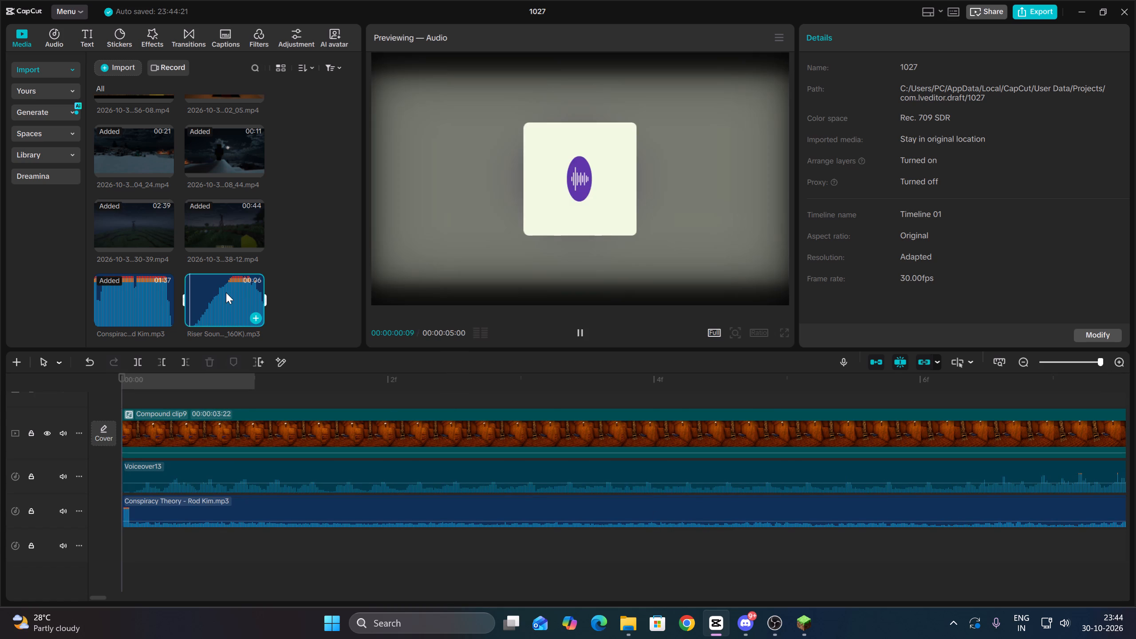
pyautogui.moveTo(226, 292); pyautogui.dragTo(70, 565)
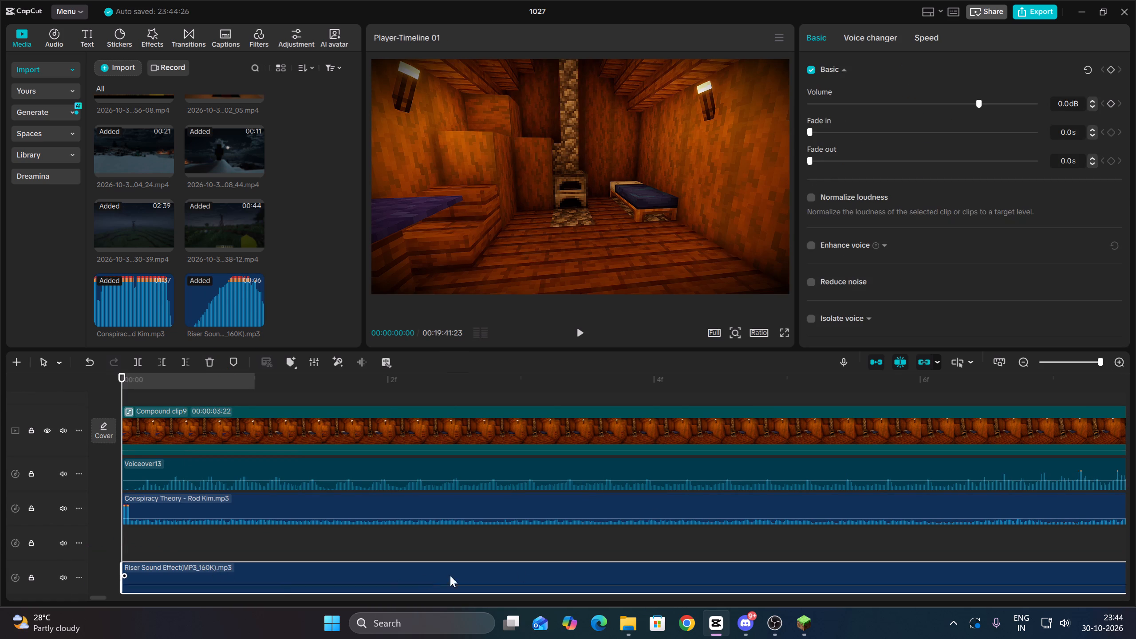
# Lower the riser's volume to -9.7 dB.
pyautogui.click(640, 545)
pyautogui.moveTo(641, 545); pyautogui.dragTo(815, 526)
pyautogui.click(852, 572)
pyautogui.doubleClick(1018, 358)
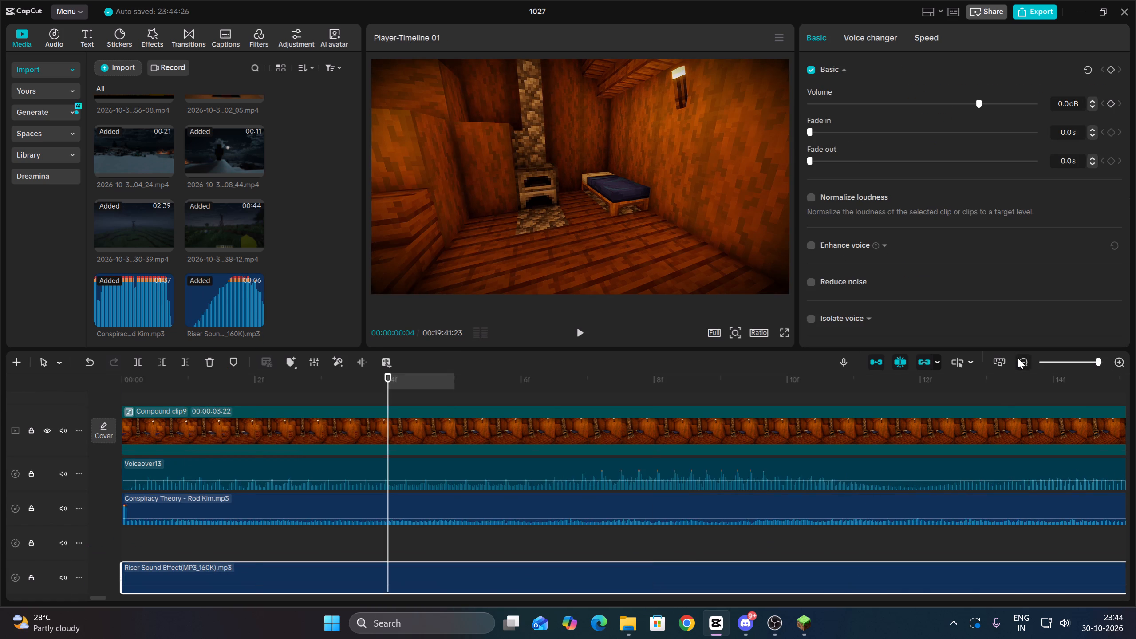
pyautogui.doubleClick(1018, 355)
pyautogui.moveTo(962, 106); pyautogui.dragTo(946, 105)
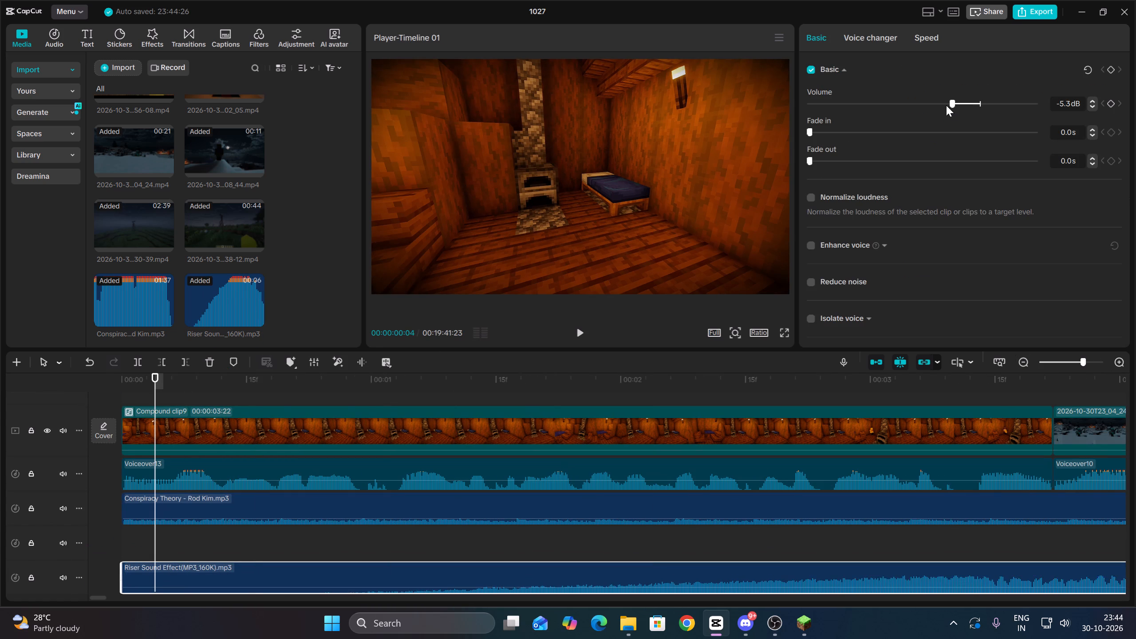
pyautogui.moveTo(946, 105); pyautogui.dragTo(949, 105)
# Trim off the riser's beginning up to 00:00:01:11 and move it to the project's start directly beneath the first music clip.
pyautogui.click(445, 544)
pyautogui.moveTo(449, 545); pyautogui.dragTo(460, 547)
pyautogui.moveTo(493, 549); pyautogui.dragTo(518, 588)
pyautogui.click(173, 368)
pyautogui.click(166, 365)
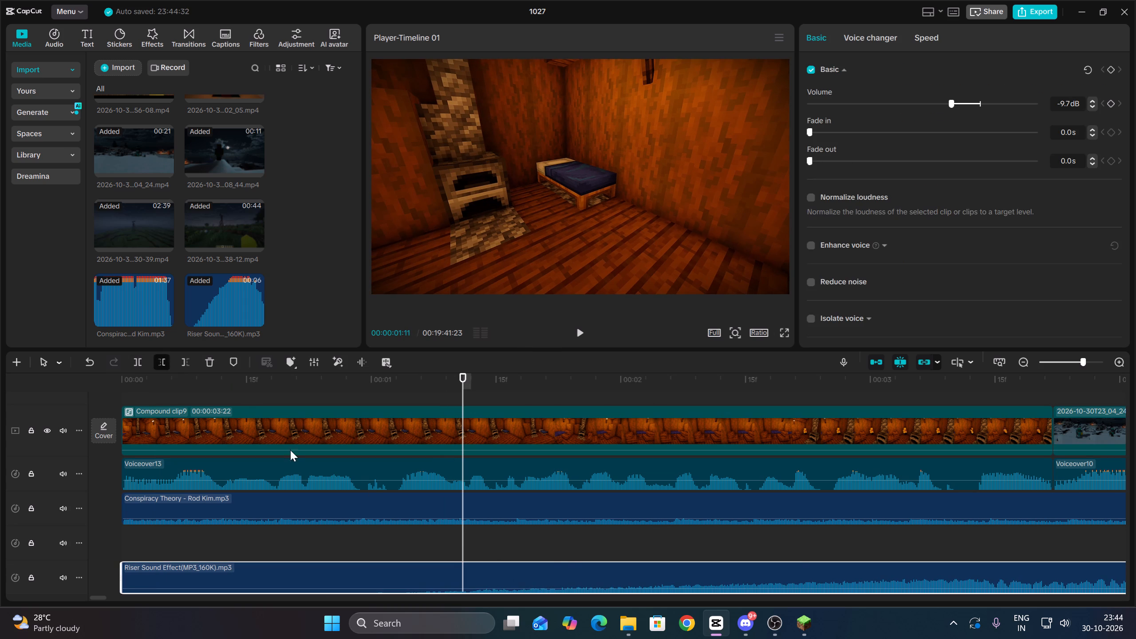
pyautogui.moveTo(571, 569); pyautogui.dragTo(174, 533)
pyautogui.press('Up')
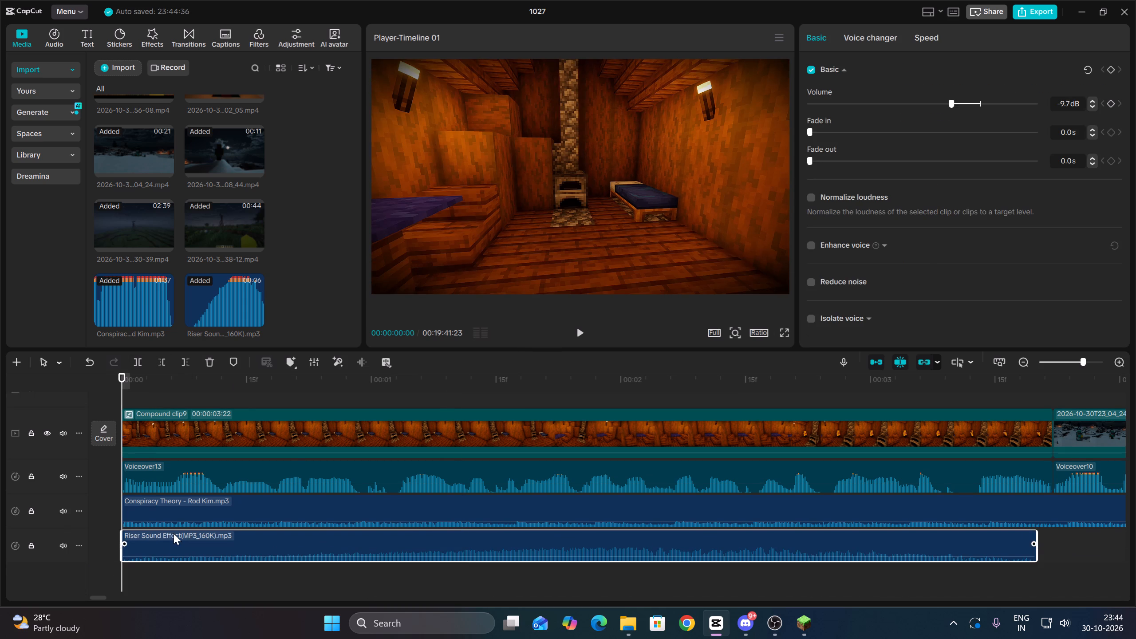
# Play the riser from the project's start and lower its volume to -14.1 dB.
pyautogui.press('space')
pyautogui.moveTo(946, 107); pyautogui.dragTo(935, 106)
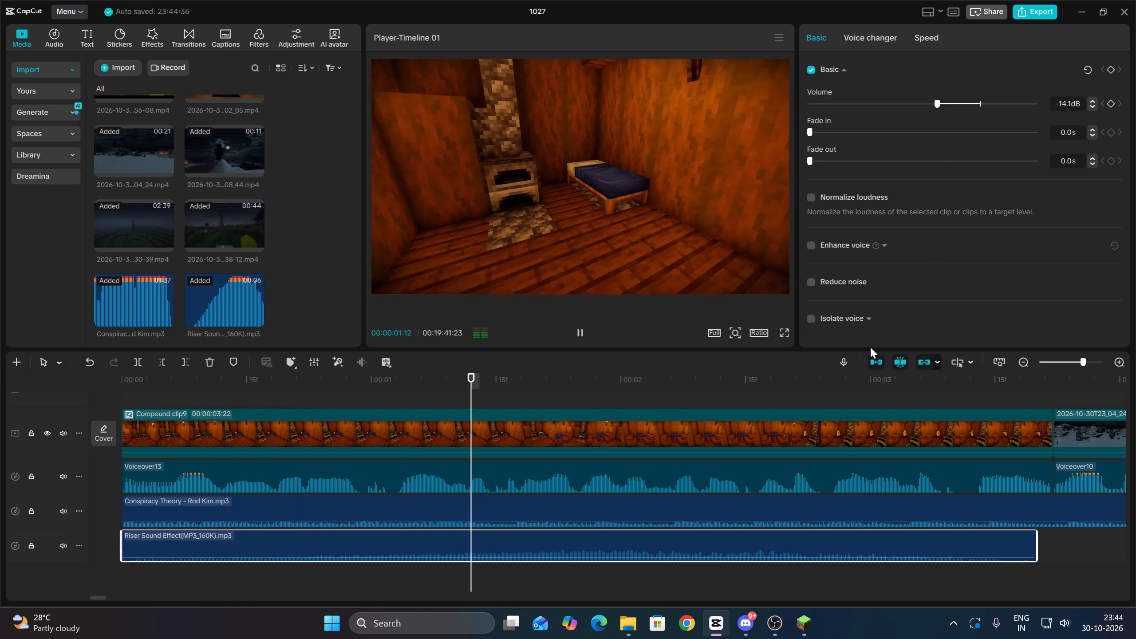
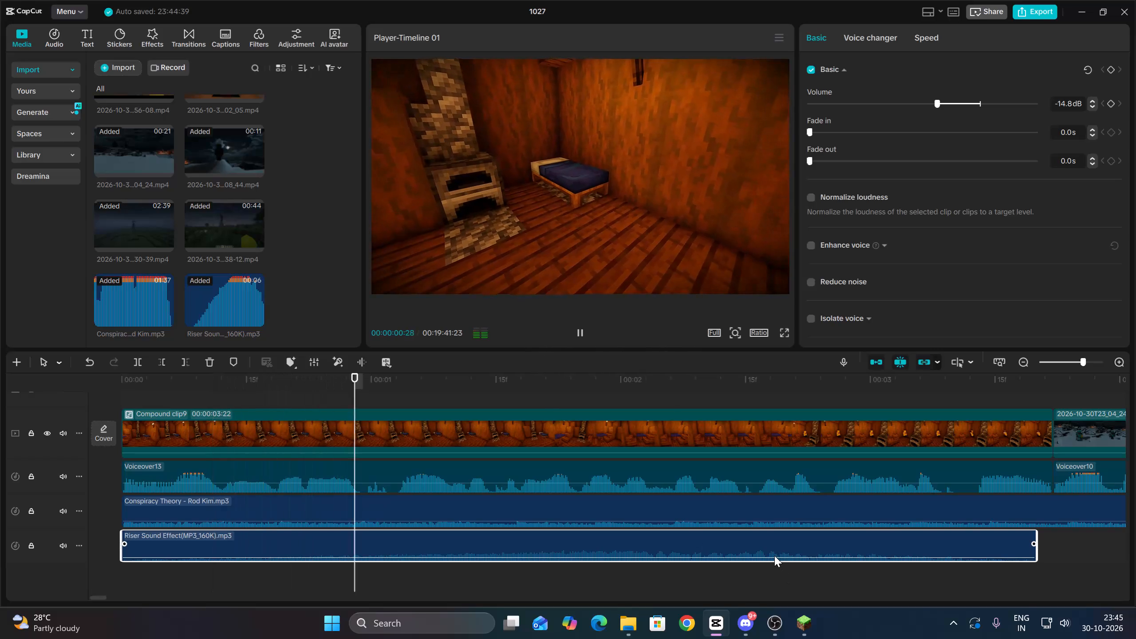
# Trim off the riser's beginning up to 00:00:00:26 and move it to the project's start, one audio track lower.
pyautogui.press('space')
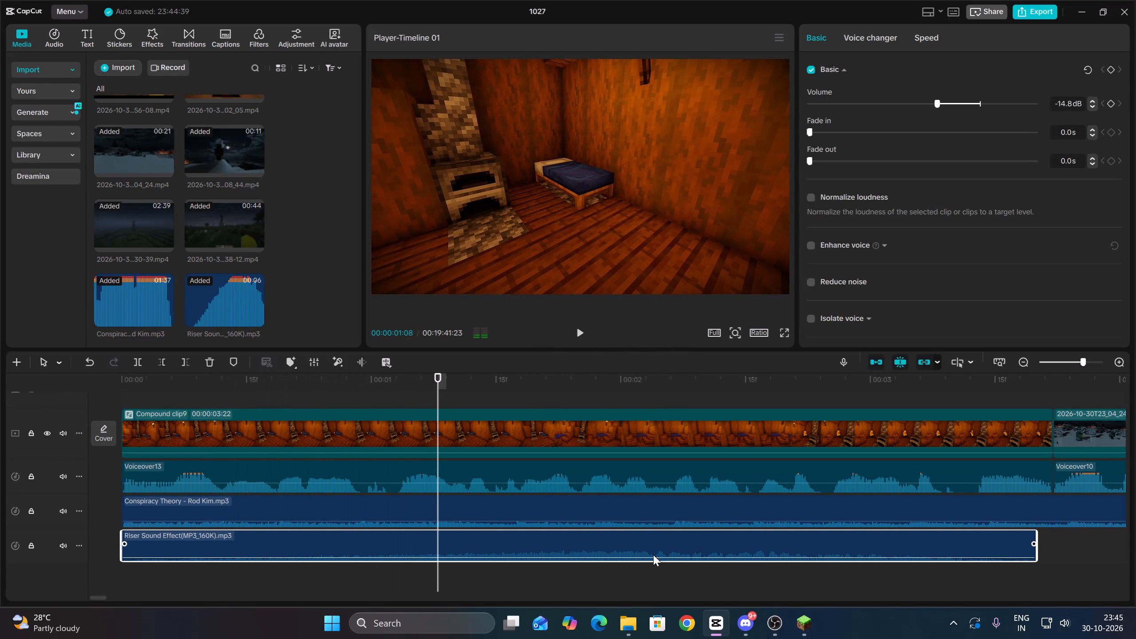
pyautogui.press('Up')
pyautogui.press('space')
pyautogui.press('space')
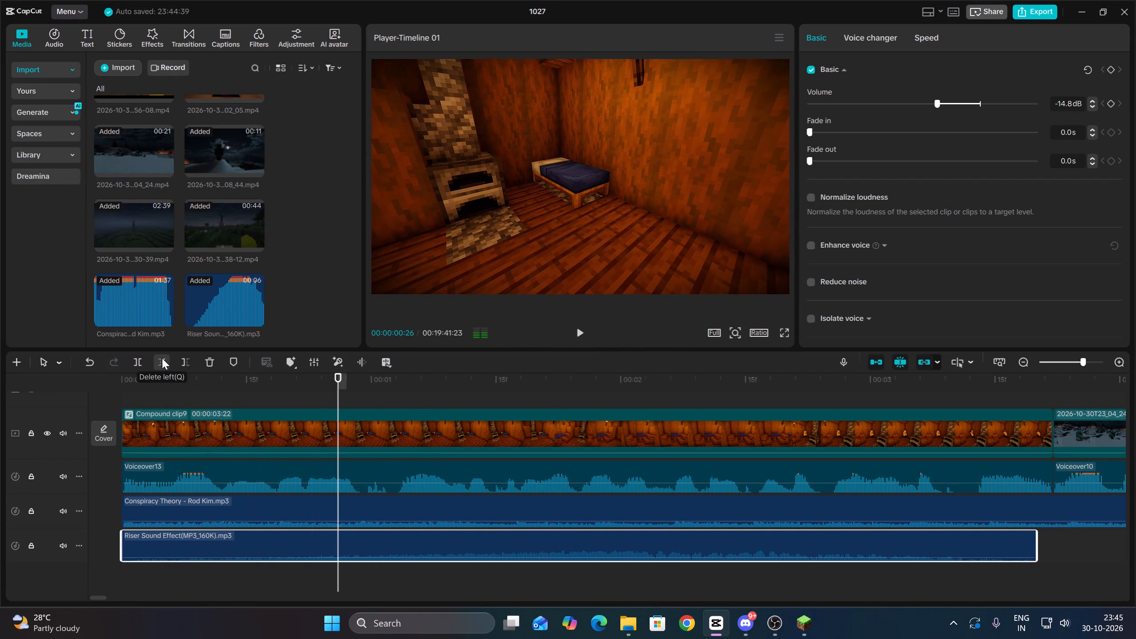
pyautogui.click(162, 358)
pyautogui.moveTo(432, 556); pyautogui.dragTo(159, 563)
pyautogui.press('Up')
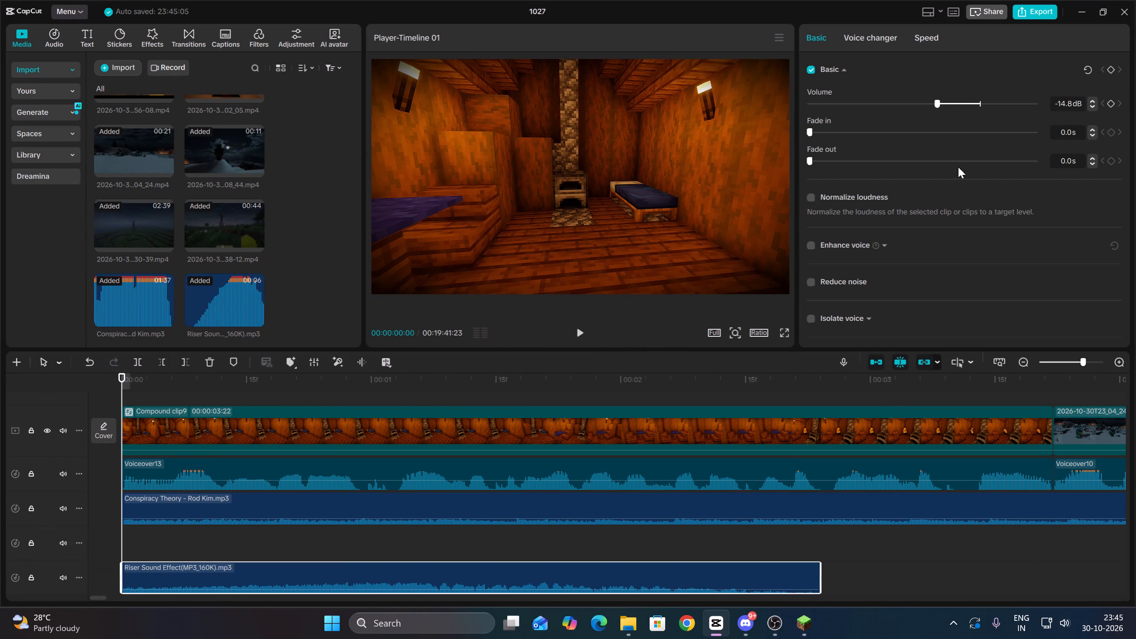
# Audition the riser from the project's start and set its volume to -12.7 dB.
pyautogui.moveTo(941, 103); pyautogui.dragTo(950, 106)
pyautogui.press('Up')
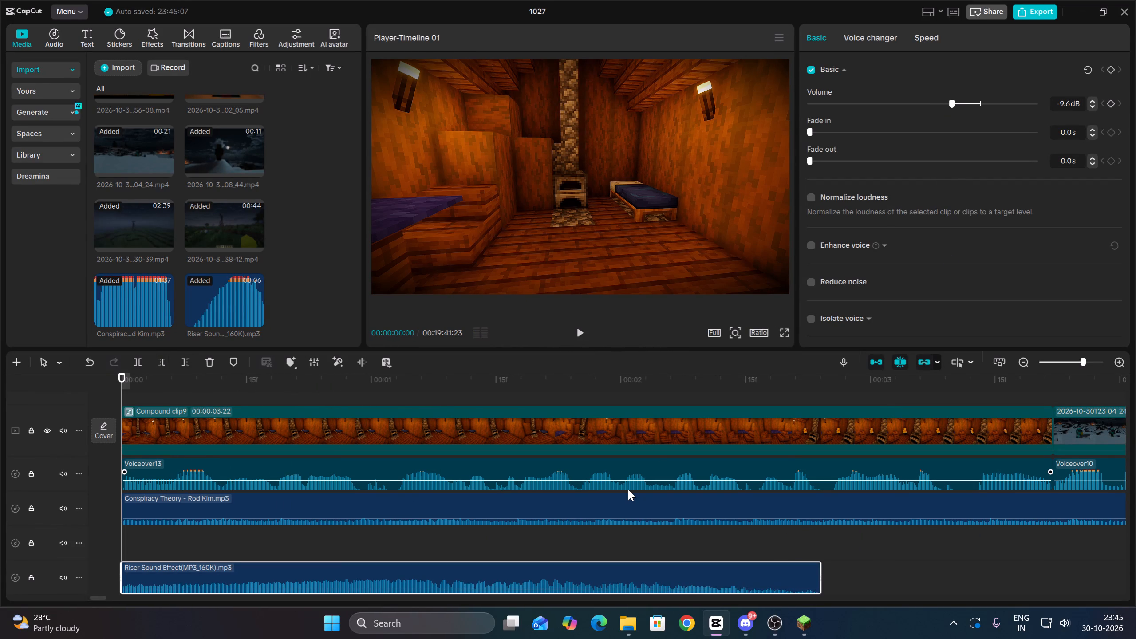
pyautogui.press('space')
pyautogui.press('space')
pyautogui.moveTo(949, 102); pyautogui.dragTo(941, 101)
pyautogui.press('Up')
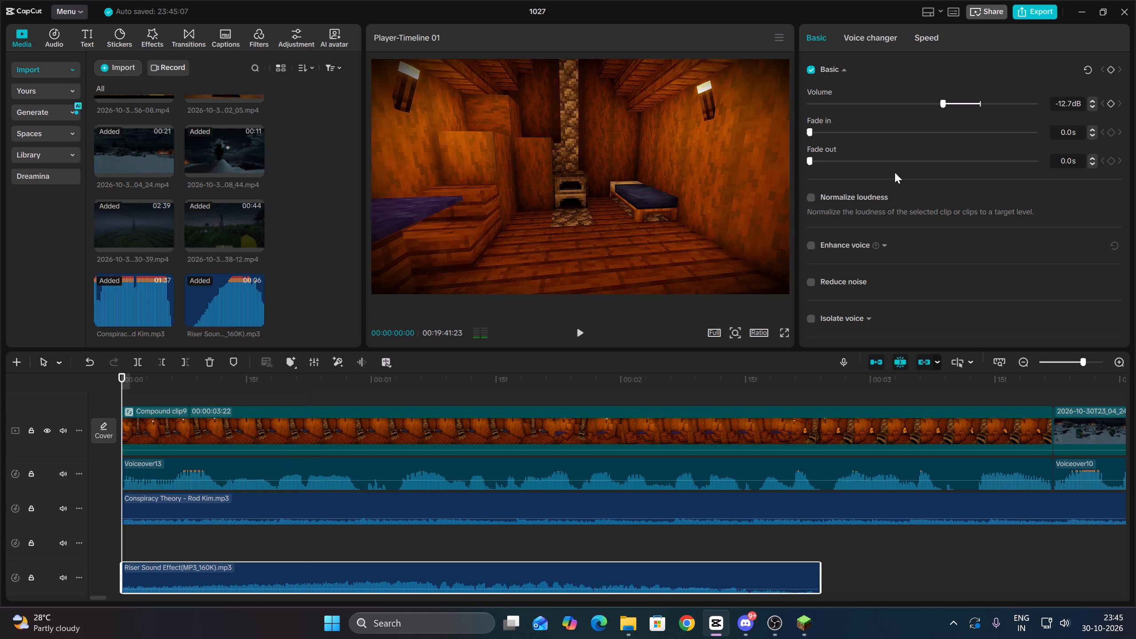
# Play the riser from the project's start, then trim off its end after 00:00:02:06.
pyautogui.press('space')
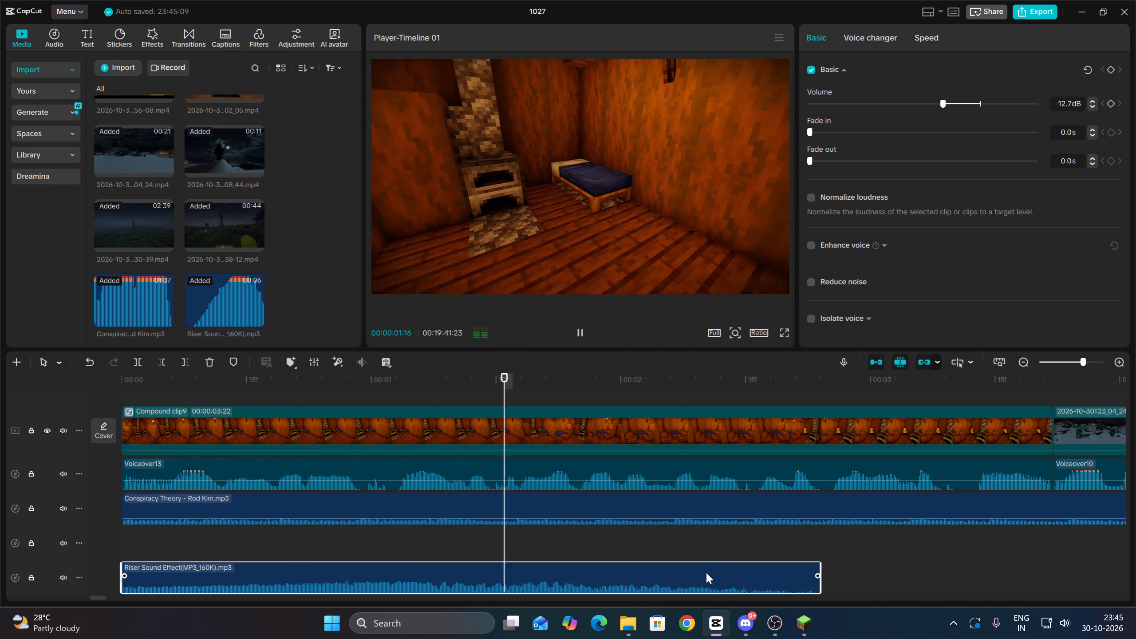
pyautogui.press('space')
pyautogui.press('space')
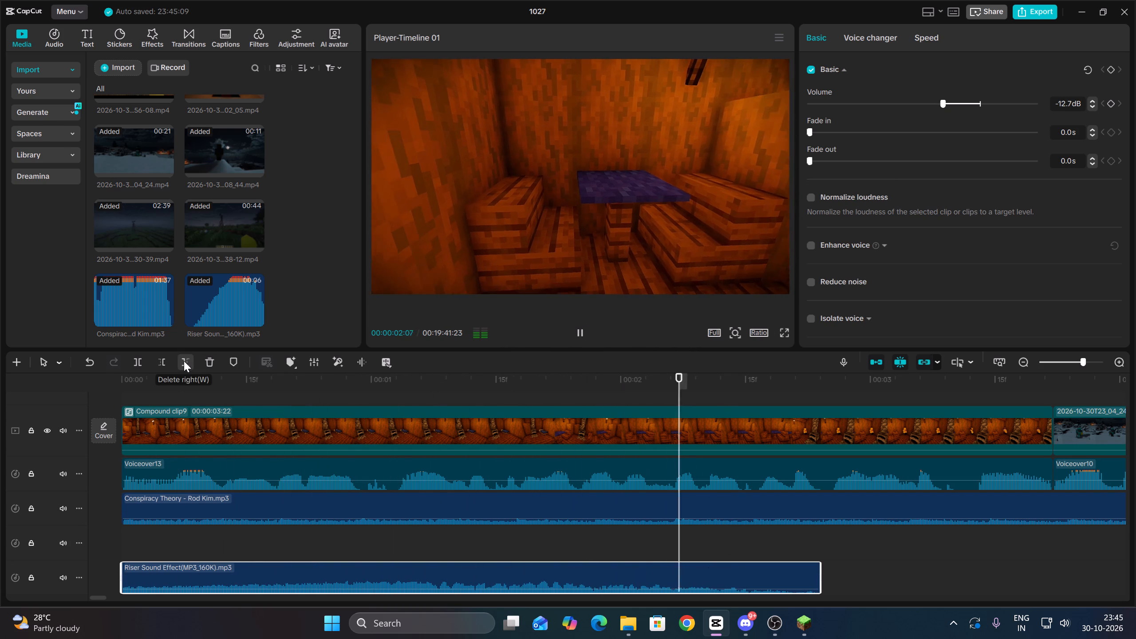
pyautogui.press('space')
pyautogui.press('Up')
pyautogui.click(800, 543)
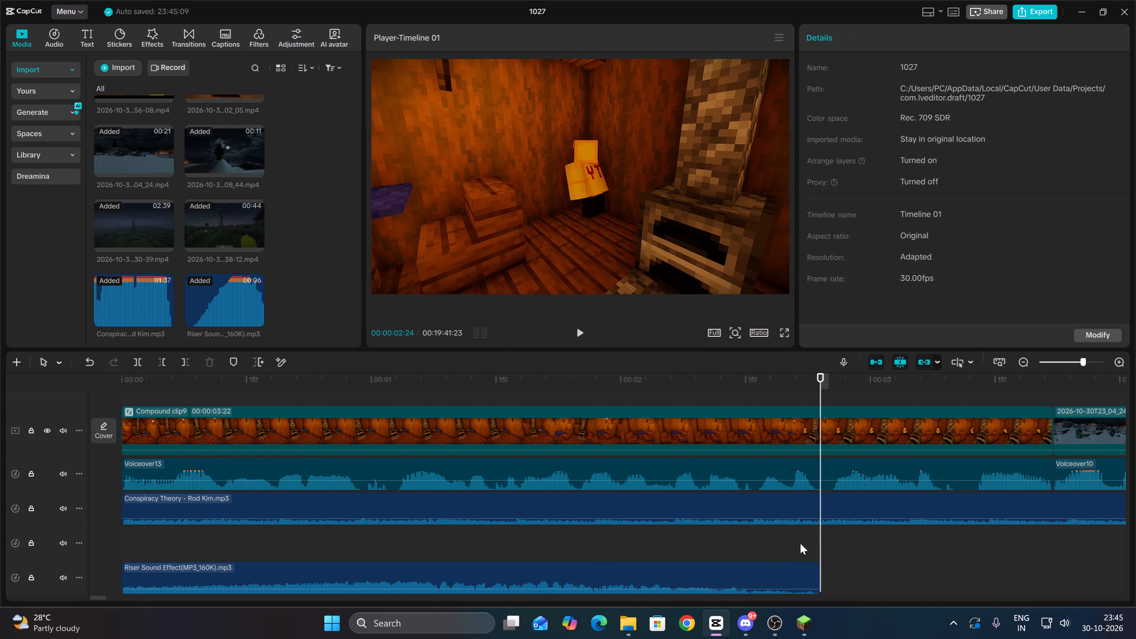
pyautogui.click(718, 547)
pyautogui.moveTo(718, 547); pyautogui.dragTo(673, 546)
pyautogui.moveTo(718, 555); pyautogui.dragTo(728, 600)
pyautogui.click(185, 365)
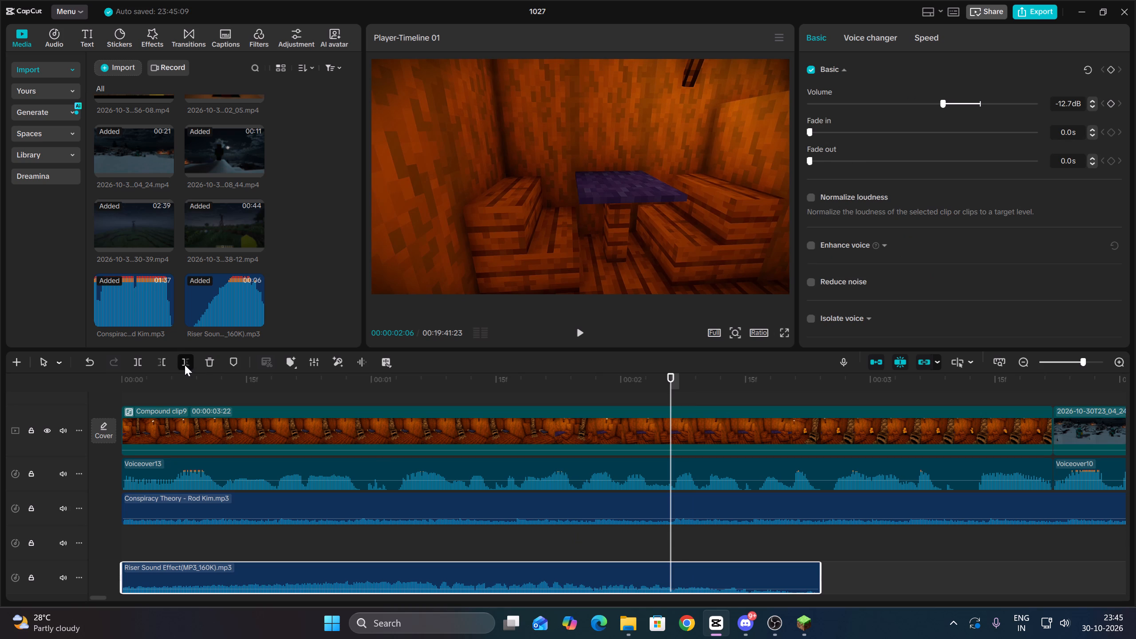
# Play the opening from the project's start to check the shortened riser against the voiceover.
pyautogui.click(606, 551)
pyautogui.moveTo(606, 551); pyautogui.dragTo(63, 533)
pyautogui.click(604, 568)
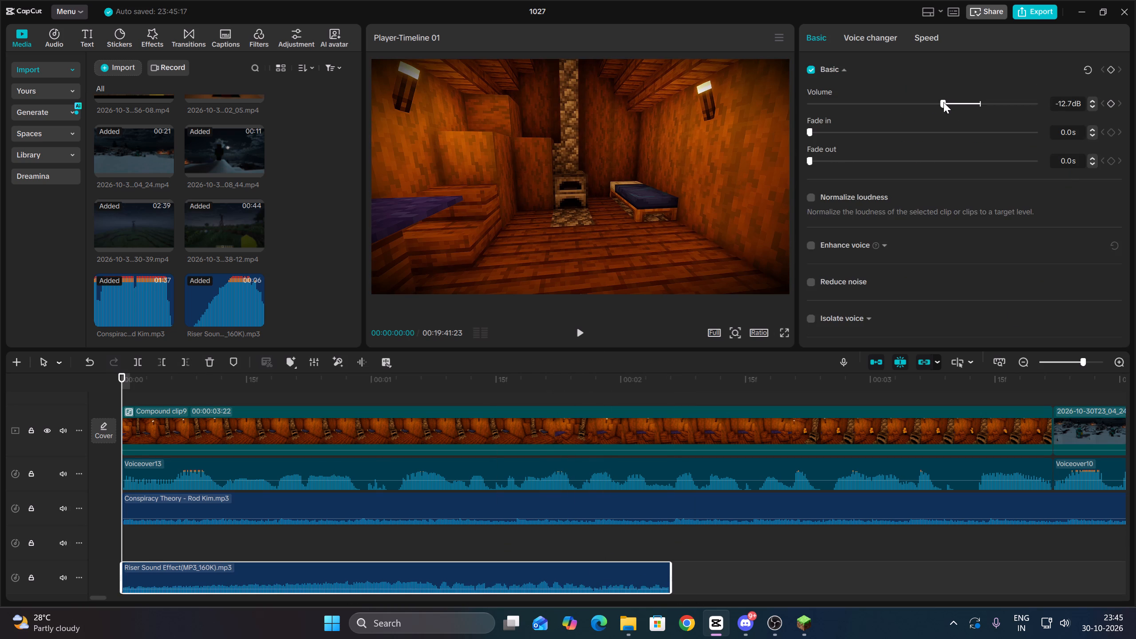
pyautogui.click(1028, 359)
pyautogui.click(1115, 359)
pyautogui.press('space')
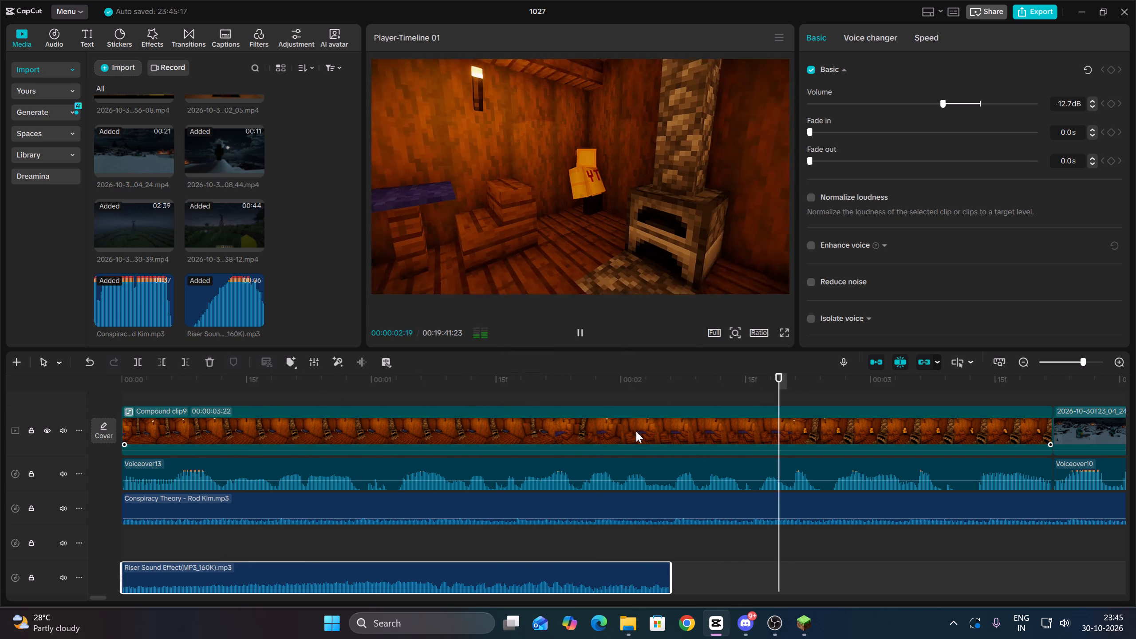
pyautogui.press('space')
# With the playhead at 00:00:02:17, search Downloads for "shock" and import the shocked sound effects(MP3_160K) file.
pyautogui.click(789, 544)
pyautogui.moveTo(789, 544); pyautogui.dragTo(761, 548)
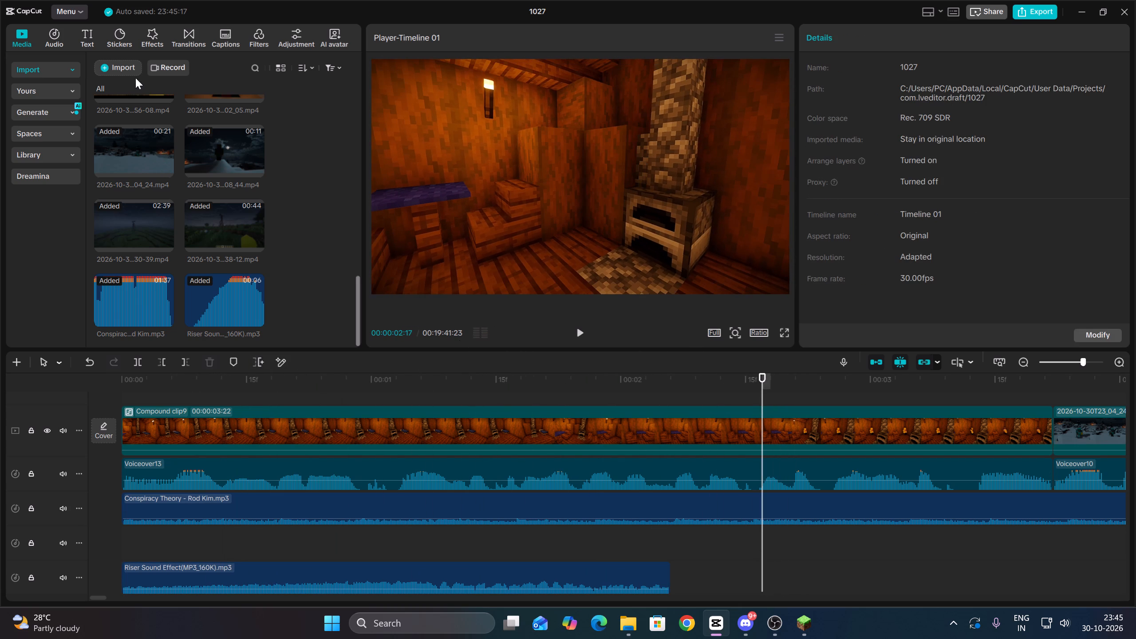
pyautogui.click(134, 72)
pyautogui.click(134, 90)
pyautogui.press('BackSpace')
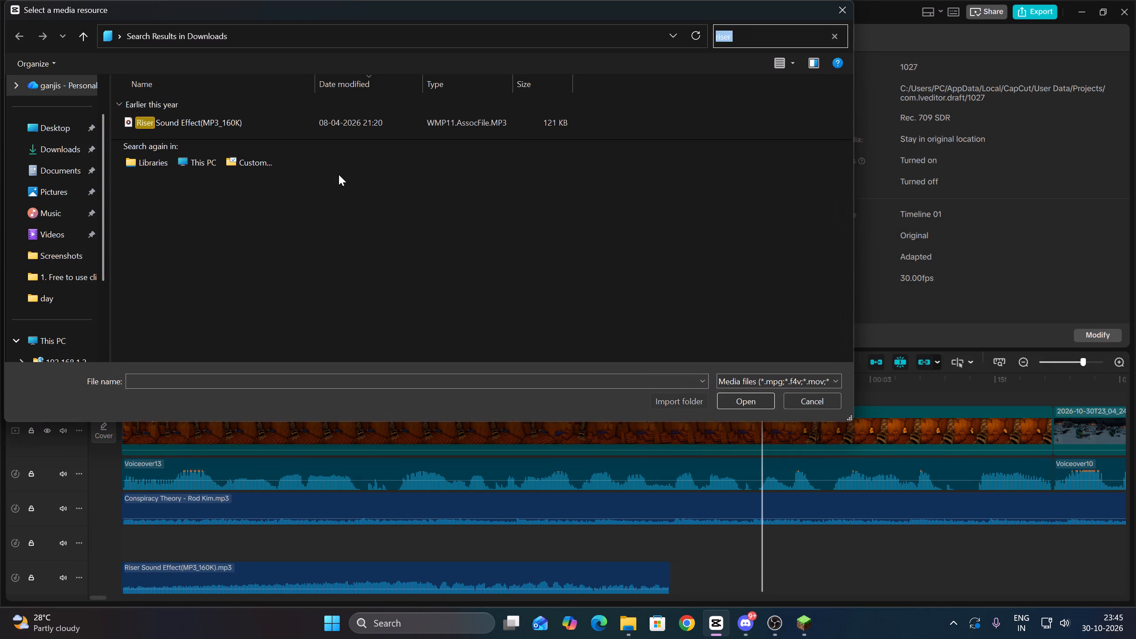
pyautogui.write('shock')
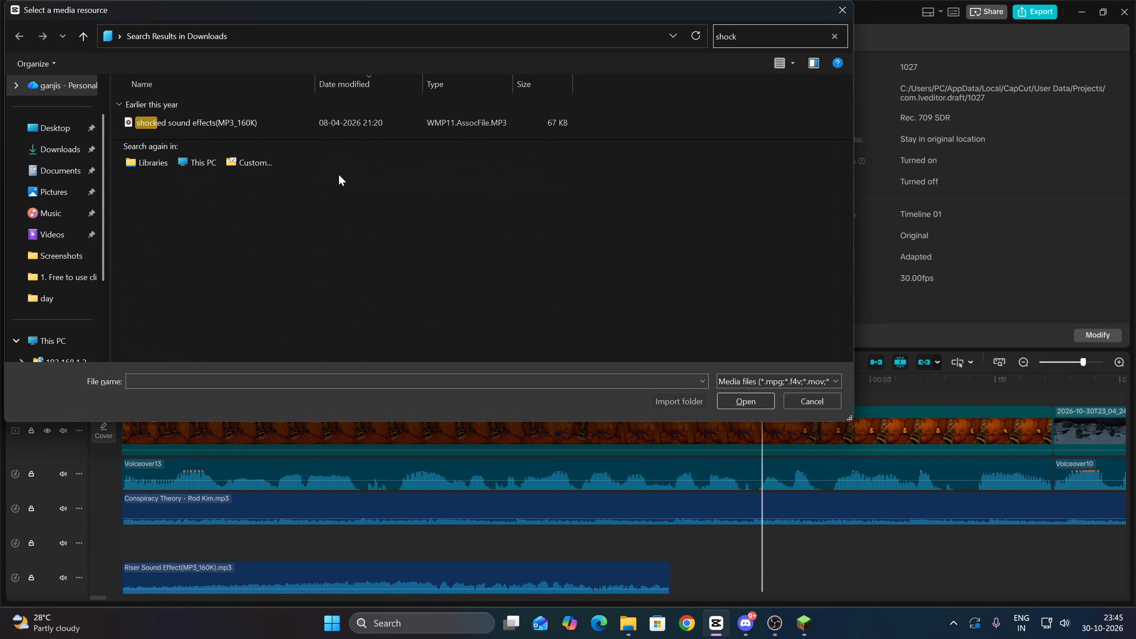
pyautogui.click(508, 122)
pyautogui.click(748, 400)
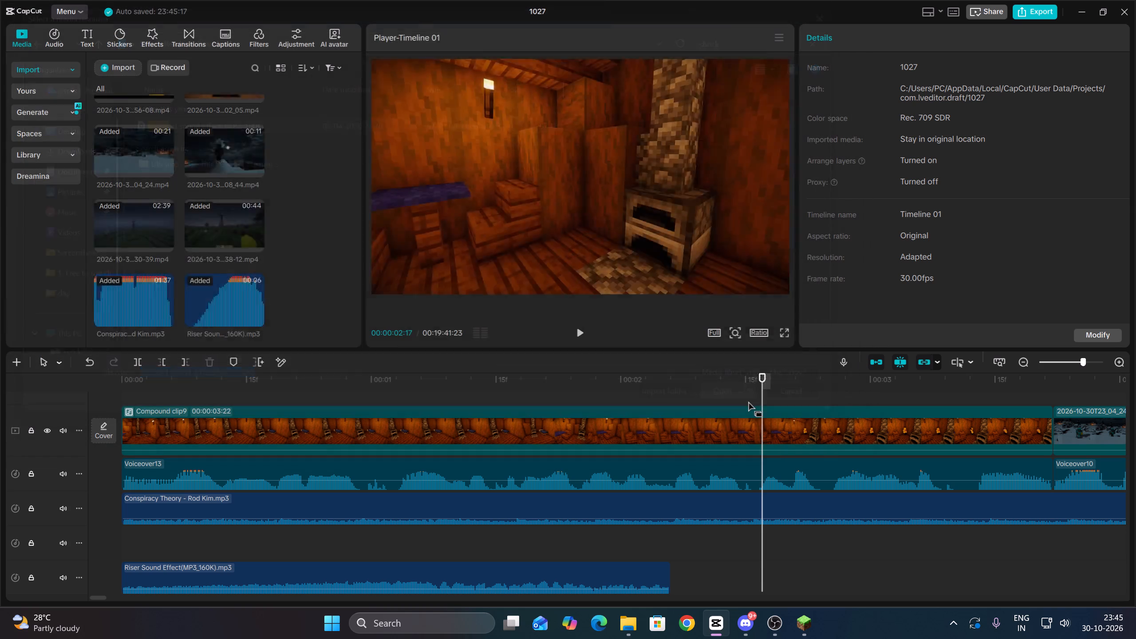
# Place the shocked sound effect on the empty track between music and riser, at -15.5 dB, its loud part starting near 00:00:02:17.
pyautogui.moveTo(147, 308); pyautogui.dragTo(565, 520)
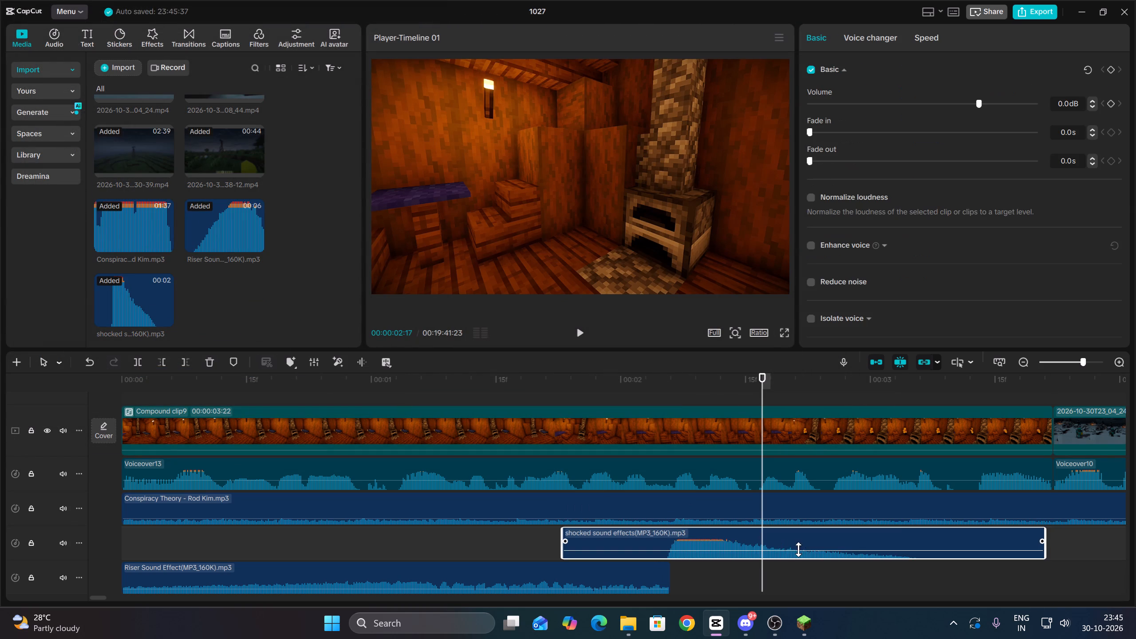
pyautogui.moveTo(793, 551); pyautogui.dragTo(904, 555)
pyautogui.moveTo(846, 537); pyautogui.dragTo(944, 532)
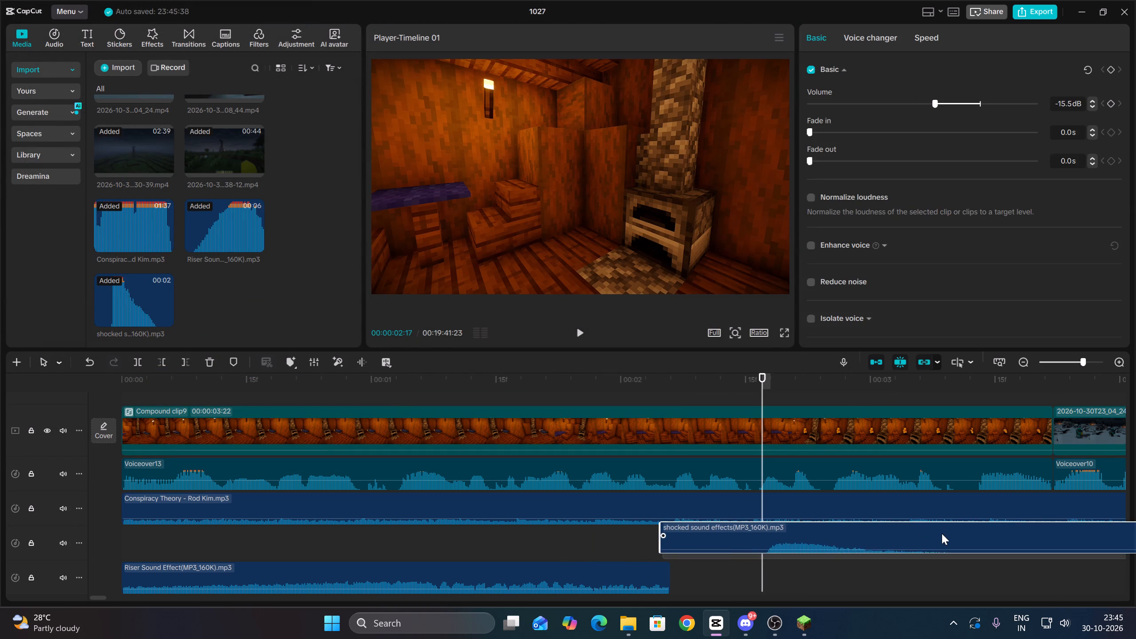
# Raise the shocked sound effect's volume to -9.1 dB and audition it from 00:00:02:06.
pyautogui.press('space')
pyautogui.press('Up')
pyautogui.moveTo(944, 97); pyautogui.dragTo(944, 97)
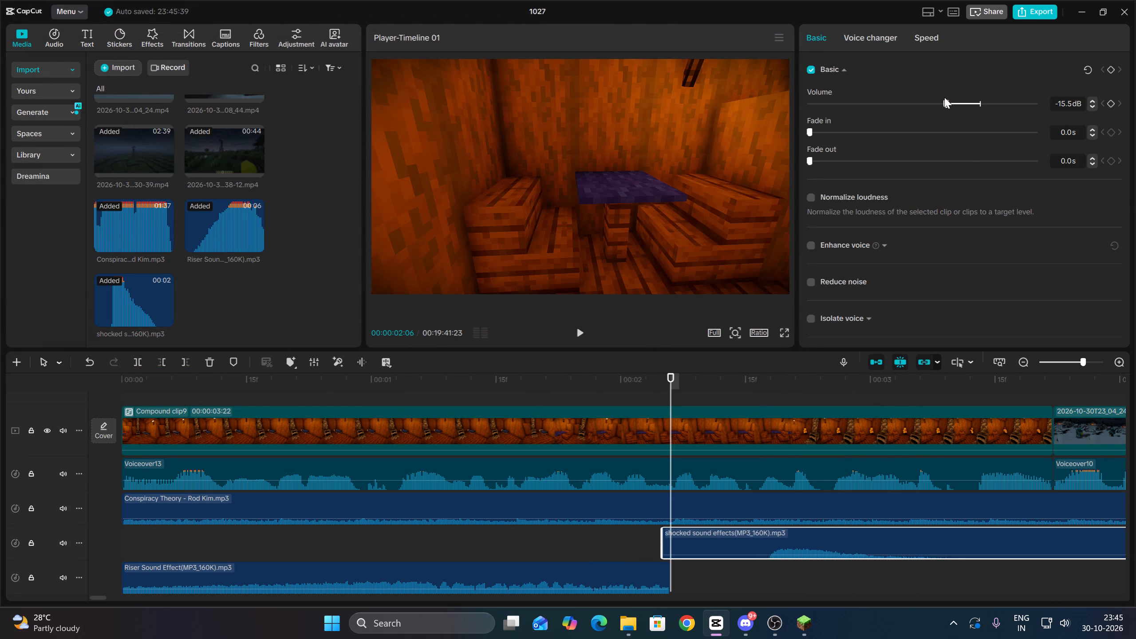
pyautogui.moveTo(944, 97); pyautogui.dragTo(963, 100)
pyautogui.moveTo(962, 100); pyautogui.dragTo(951, 102)
pyautogui.press('space')
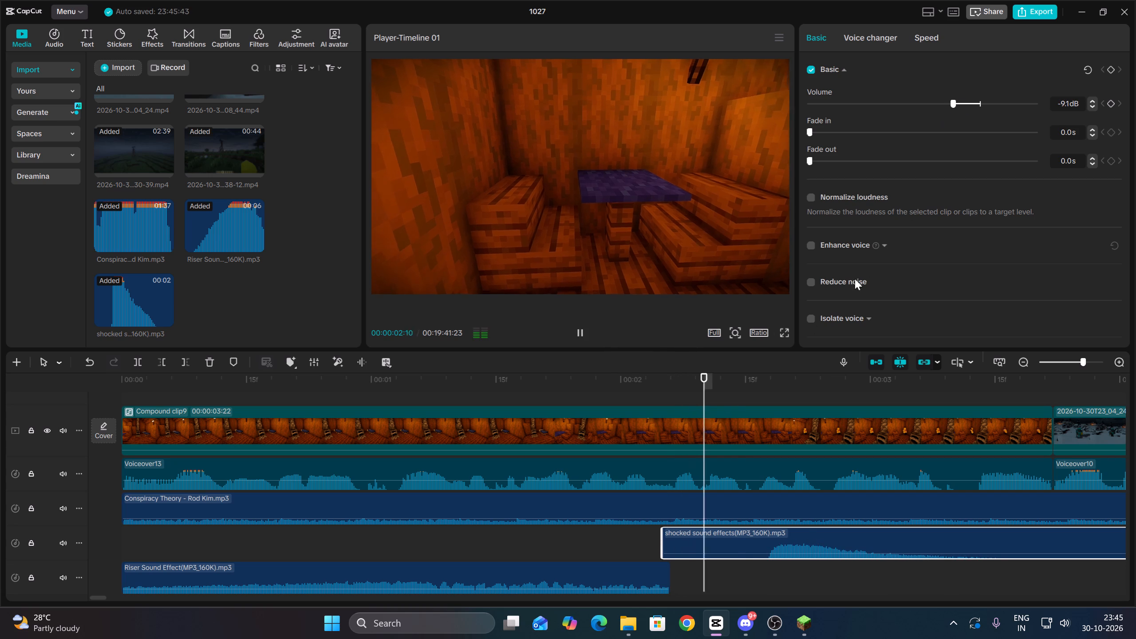
pyautogui.press('space')
pyautogui.press('Up')
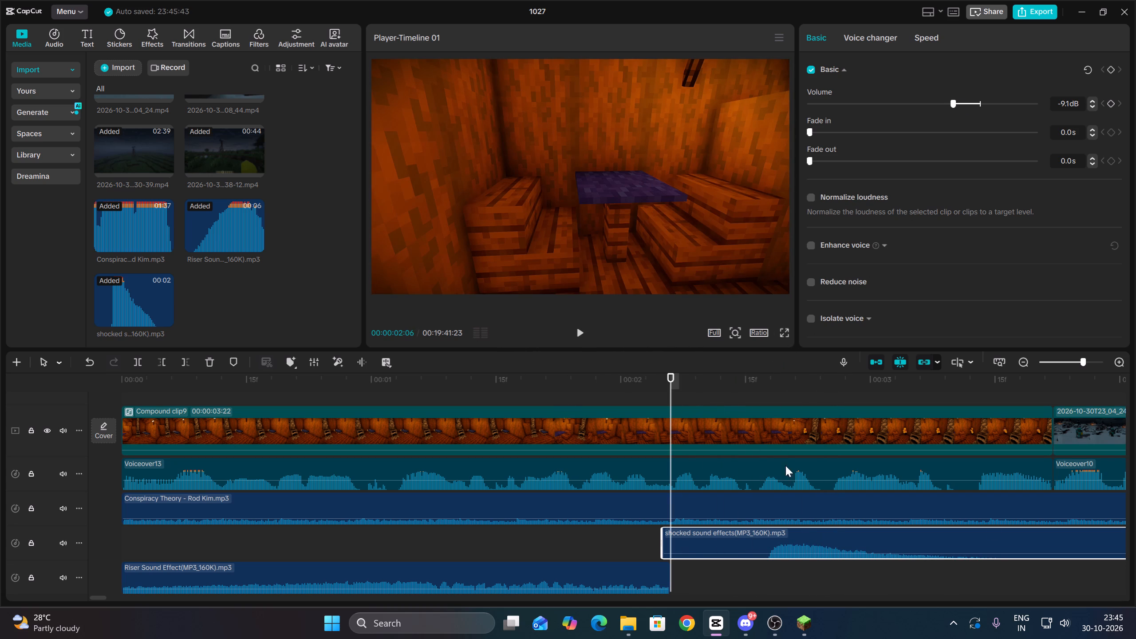
# Play the shocked sound effect from 00:00:02:06, adjust the computer's sound output, and return the playhead to the project's start.
pyautogui.press('space')
pyautogui.click(1055, 628)
pyautogui.press('space')
pyautogui.press('space')
pyautogui.click(1062, 616)
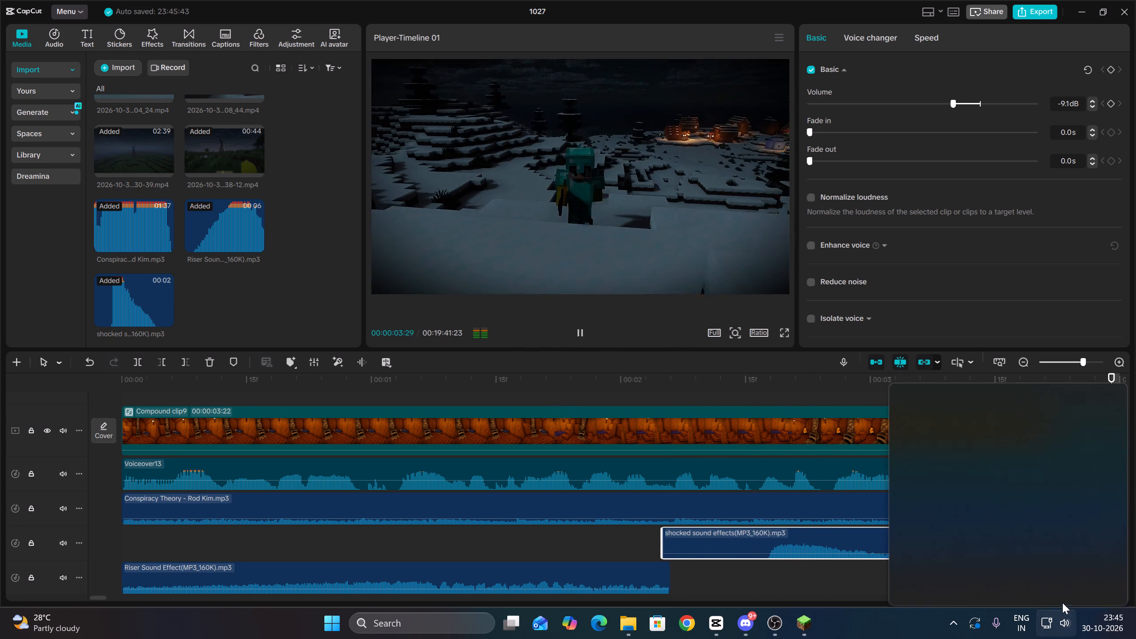
pyautogui.click(1059, 546)
pyautogui.click(636, 551)
pyautogui.moveTo(636, 551); pyautogui.dragTo(0, 511)
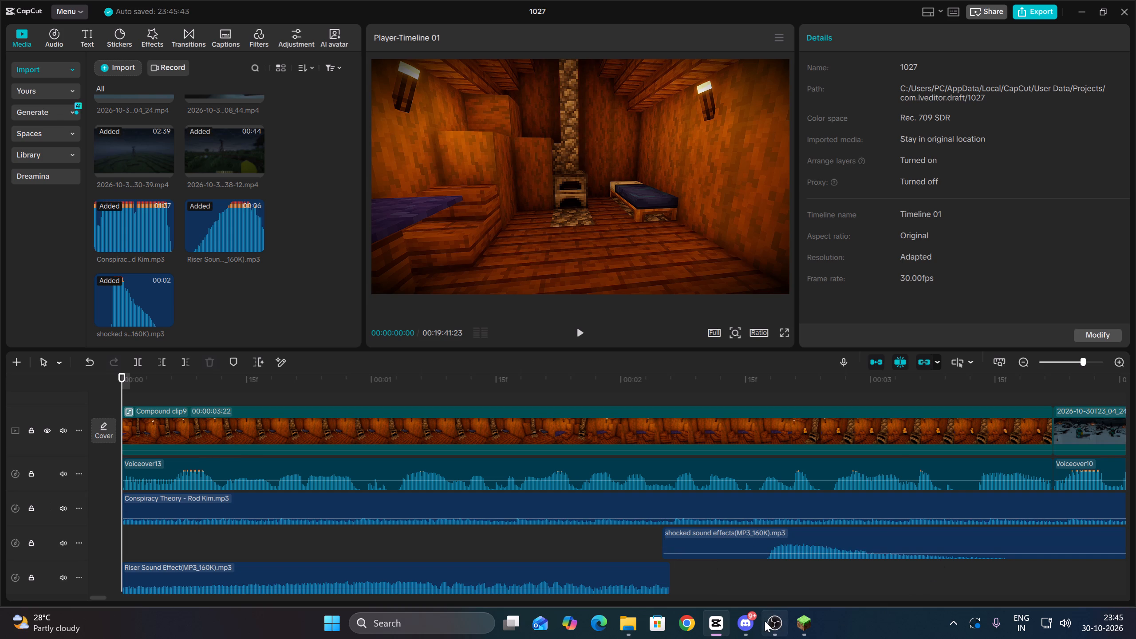
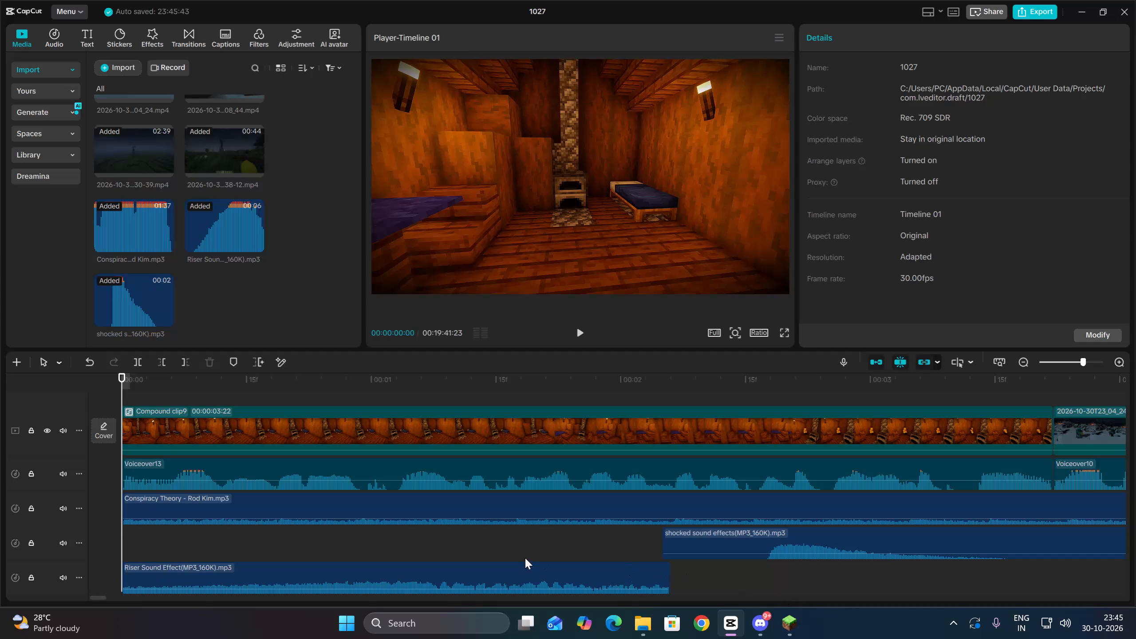
# Play the opening and trim the start of the first Conspiracy Theory music clip so it begins at 00:00:01:05.
pyautogui.press('space')
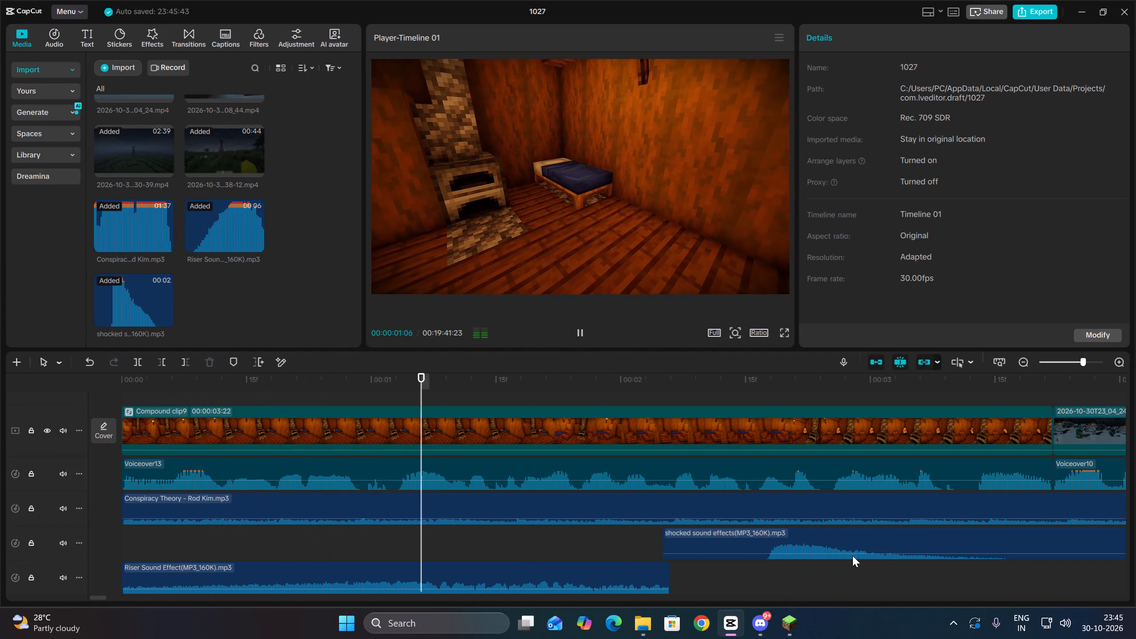
pyautogui.press('Up')
pyautogui.press('Up')
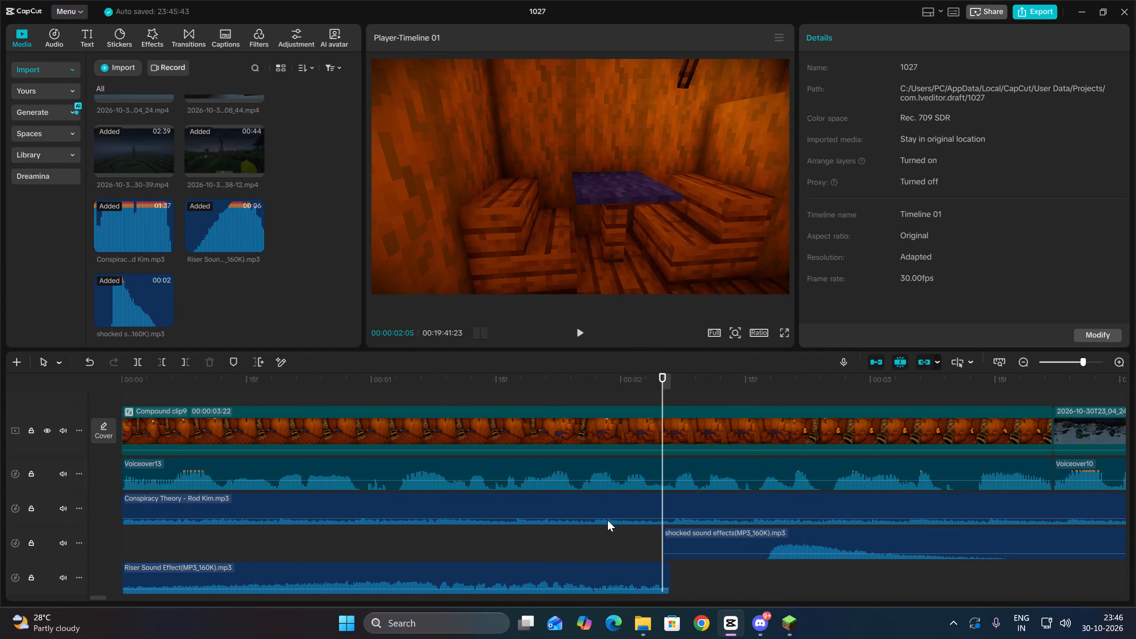
pyautogui.press('Up')
pyautogui.click(607, 508)
pyautogui.press('space')
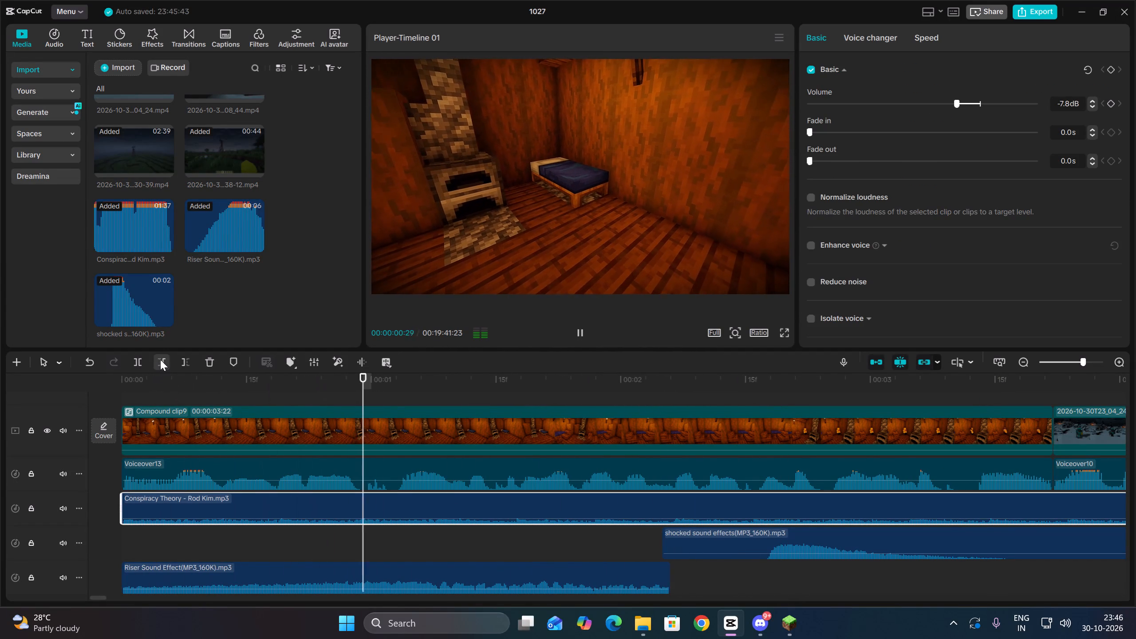
pyautogui.press('space')
pyautogui.press('Up')
pyautogui.press('space')
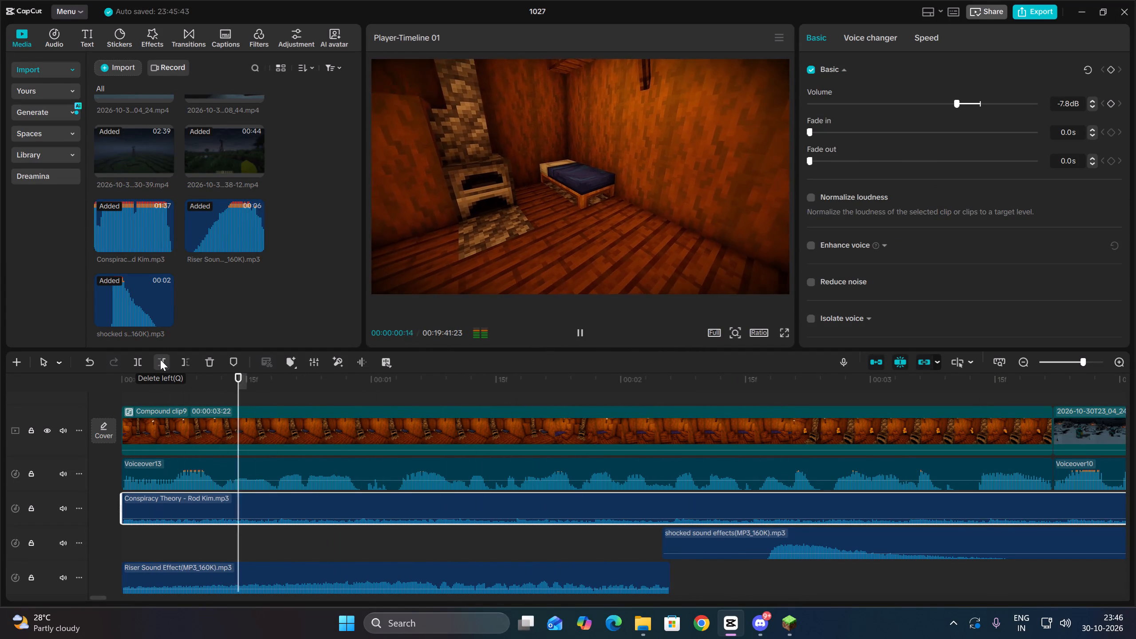
pyautogui.press('space')
pyautogui.click(160, 359)
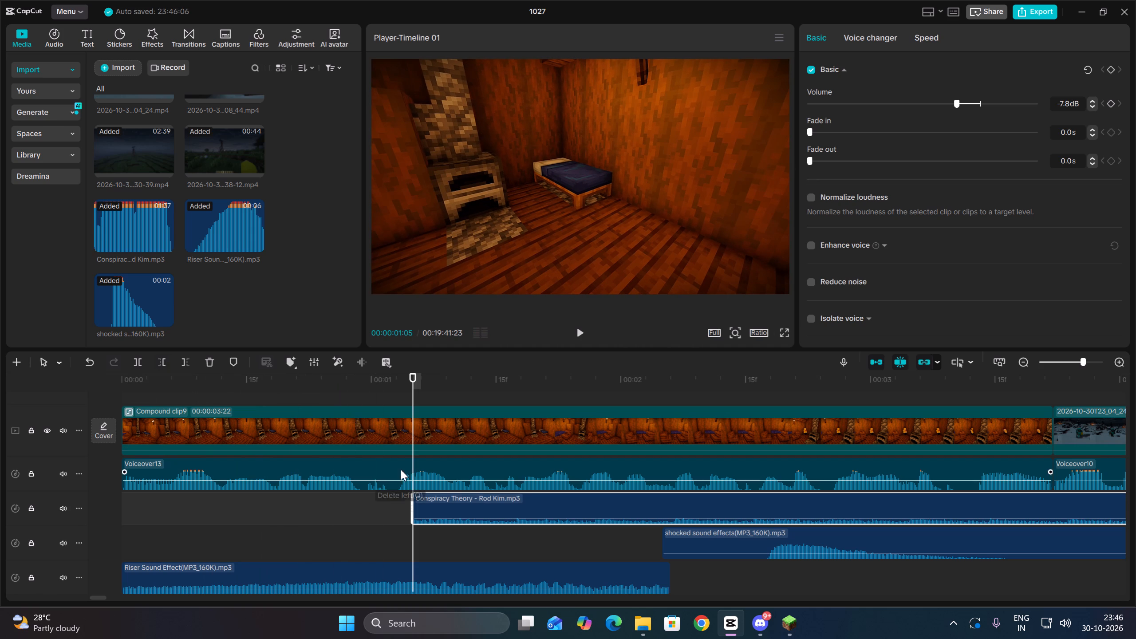
# Play the opening again from the start and cut off the first music clip's end at 00:00:07:15.
pyautogui.click(375, 528)
pyautogui.moveTo(375, 528); pyautogui.dragTo(0, 535)
pyautogui.press('space')
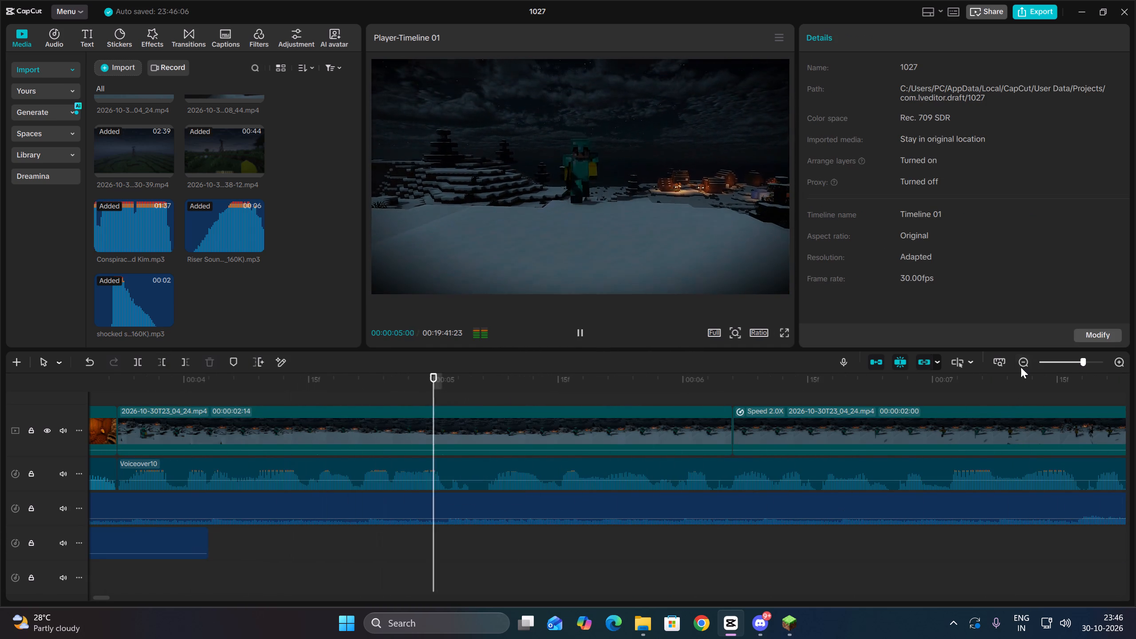
pyautogui.doubleClick(1022, 360)
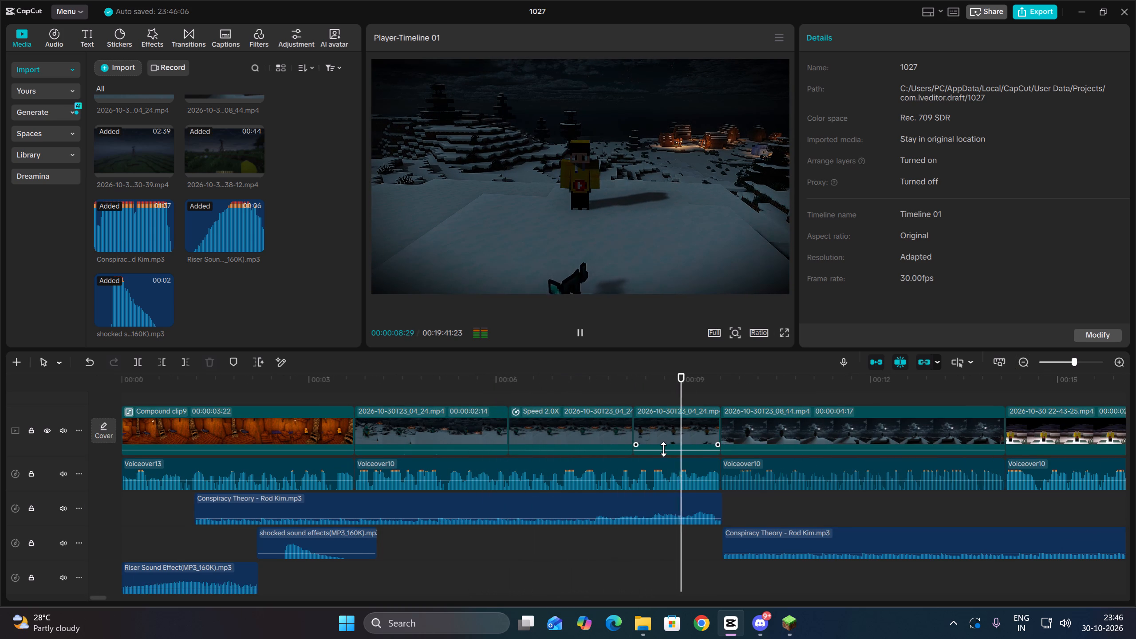
pyautogui.click(675, 545)
pyautogui.moveTo(675, 545); pyautogui.dragTo(596, 551)
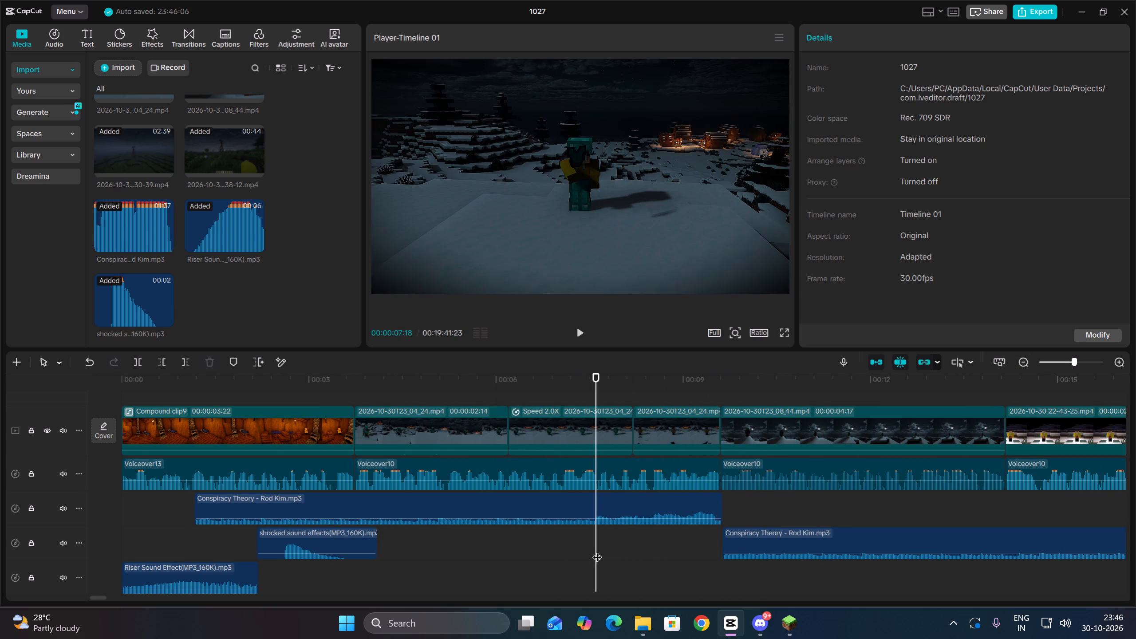
pyautogui.press('space')
pyautogui.click(600, 545)
pyautogui.moveTo(600, 545); pyautogui.dragTo(590, 543)
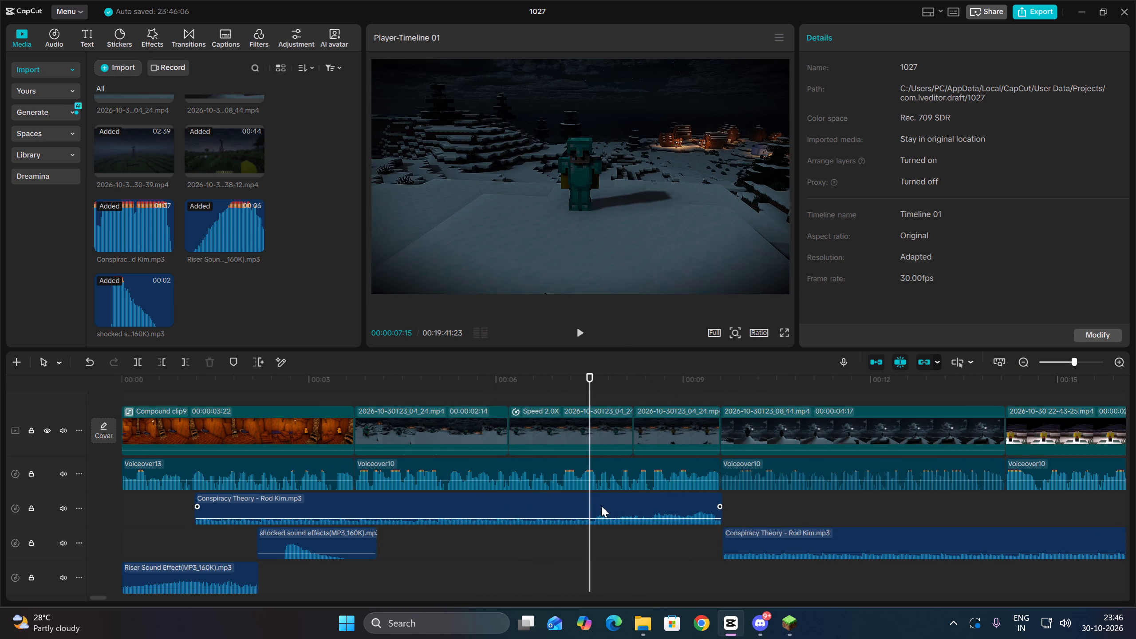
pyautogui.click(601, 506)
pyautogui.click(188, 359)
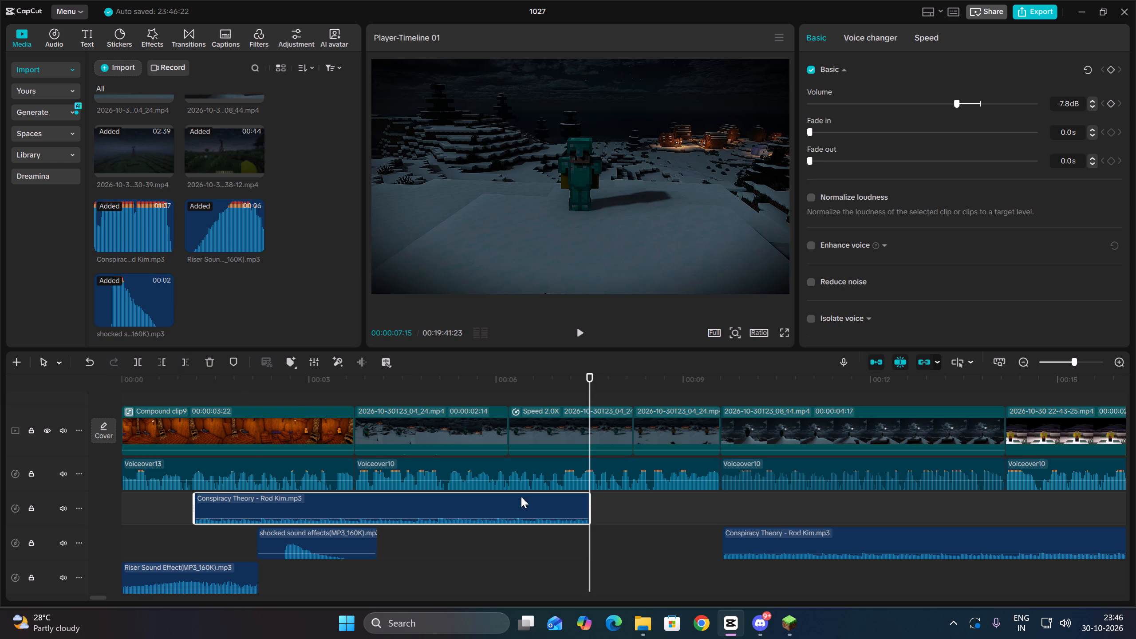
# Copy the trimmed first Conspiracy Theory music clip.
pyautogui.rightClick(535, 510)
pyautogui.click(607, 287)
# Move the second Conspiracy Theory clip earlier on its track so it starts at 00:00:07:15, where the first one ends.
pyautogui.click(410, 568)
pyautogui.moveTo(410, 568); pyautogui.dragTo(268, 581)
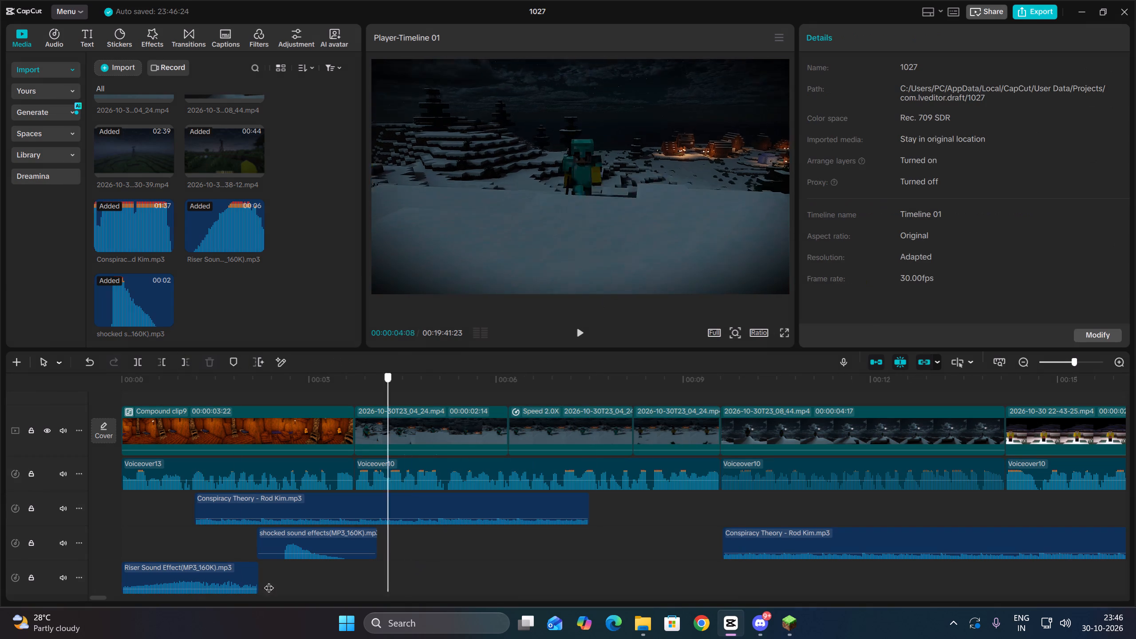
pyautogui.moveTo(268, 581); pyautogui.dragTo(594, 588)
pyautogui.click(591, 588)
pyautogui.rightClick(628, 543)
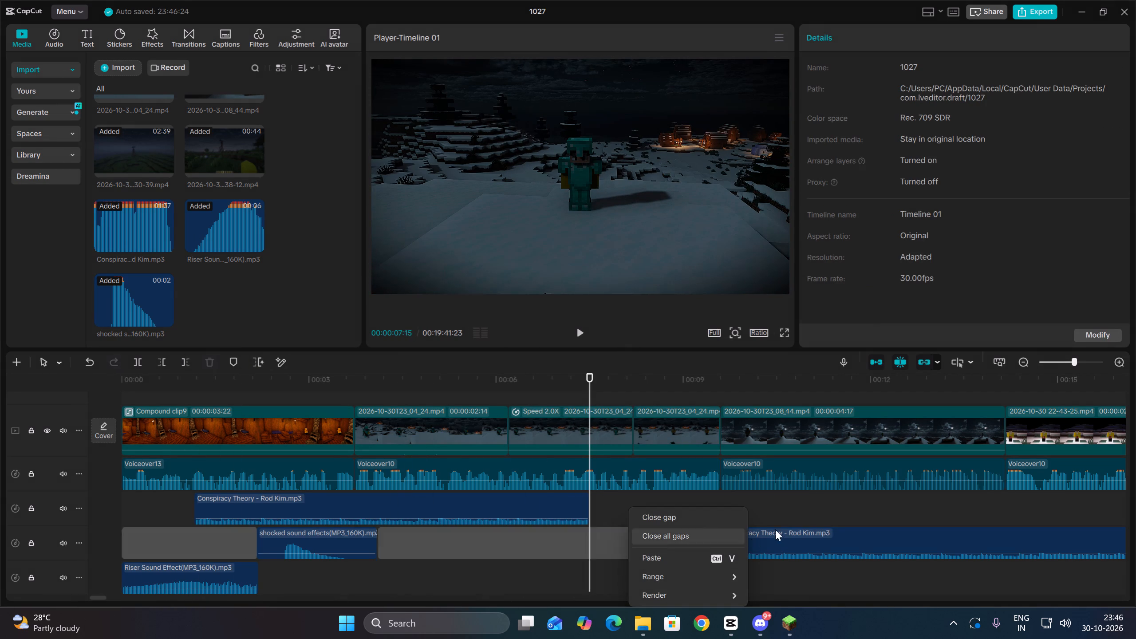
pyautogui.moveTo(801, 541); pyautogui.dragTo(712, 541)
pyautogui.moveTo(784, 537); pyautogui.dragTo(651, 544)
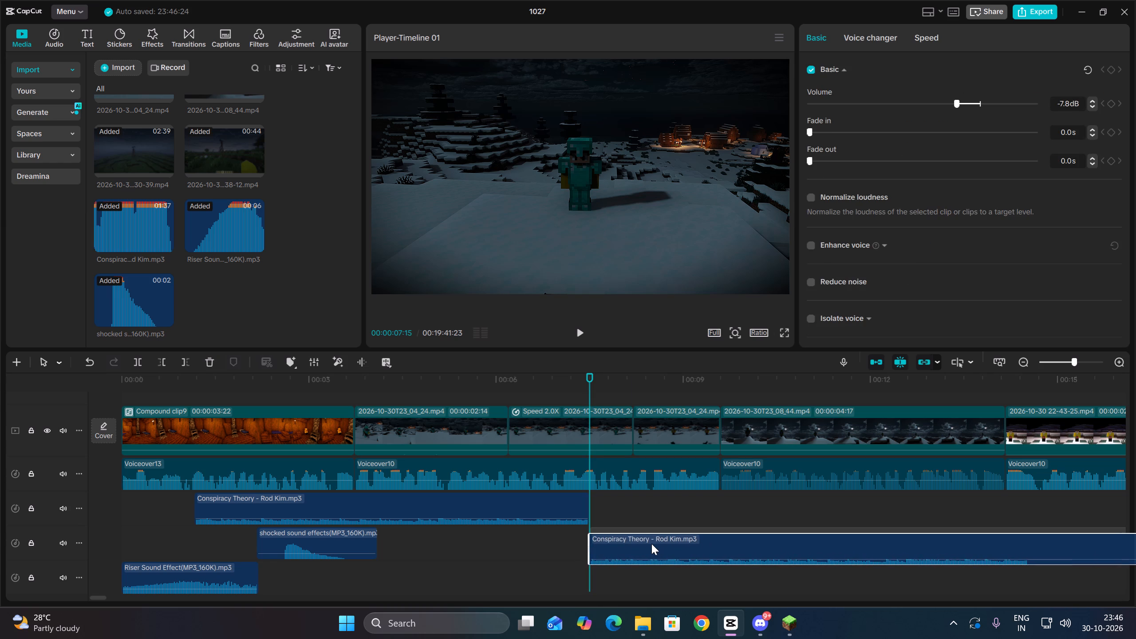
pyautogui.moveTo(651, 544); pyautogui.dragTo(652, 544)
# Cut off the second music clip's end at 00:00:14:29 and paste the copied music clip directly after it.
pyautogui.press('space')
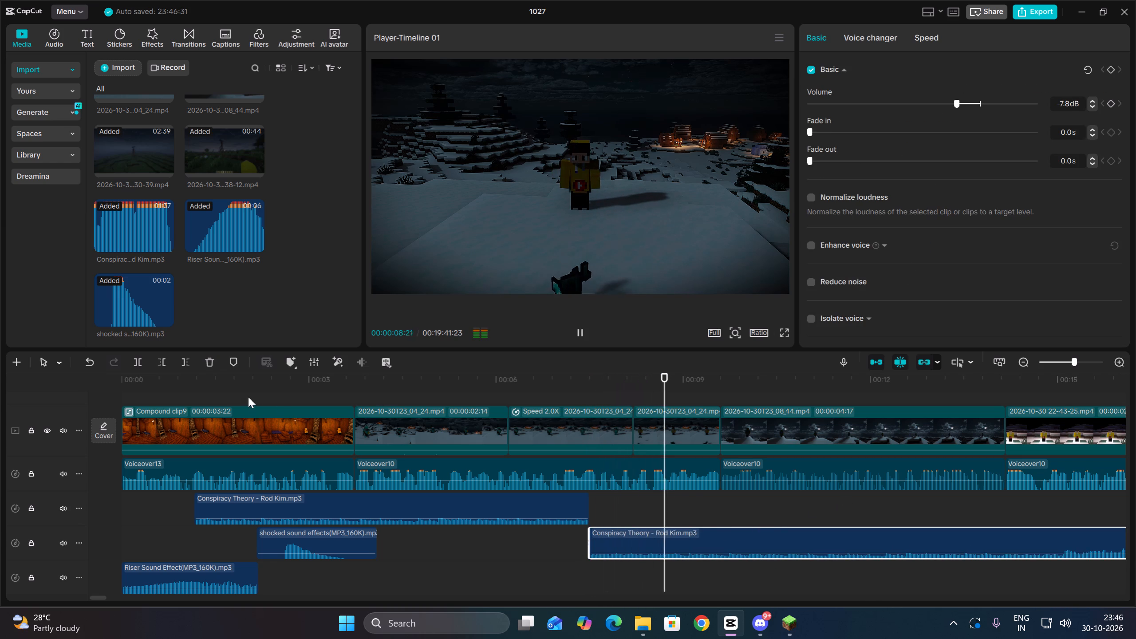
pyautogui.press('space')
pyautogui.click(186, 364)
pyautogui.press('space')
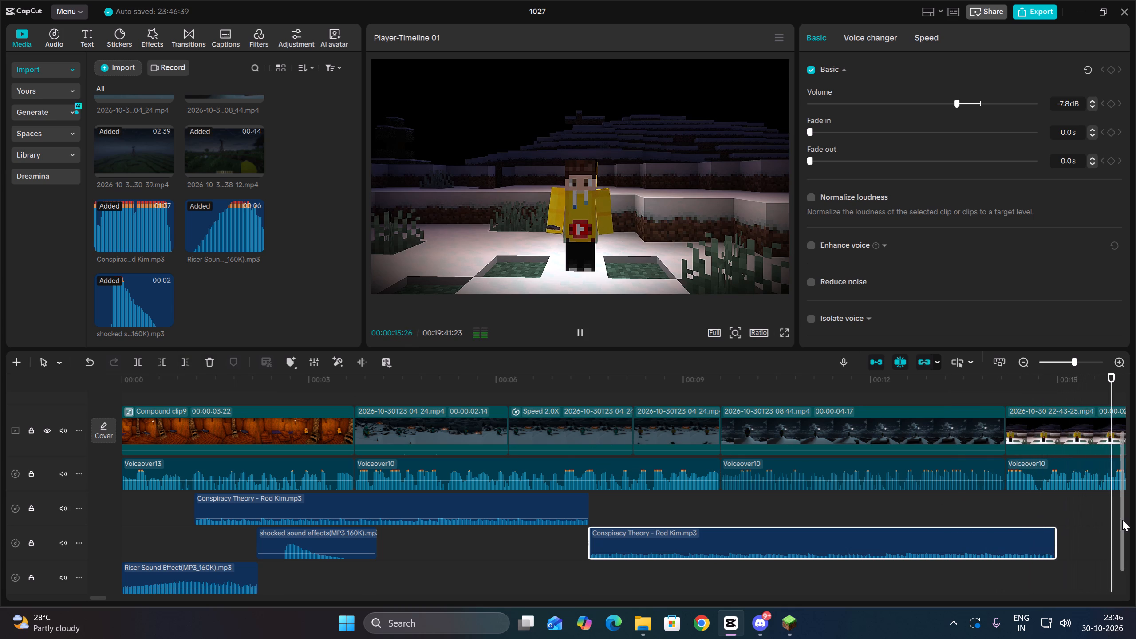
pyautogui.press('Up')
pyautogui.press('Up')
pyautogui.press('Down')
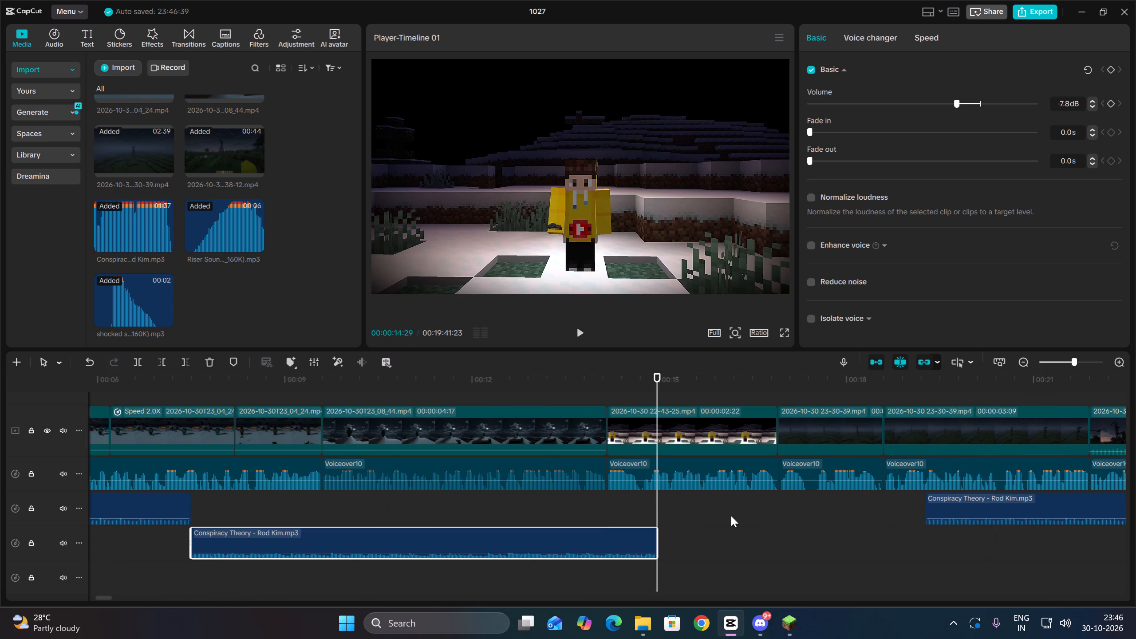
pyautogui.rightClick(712, 524)
pyautogui.click(746, 555)
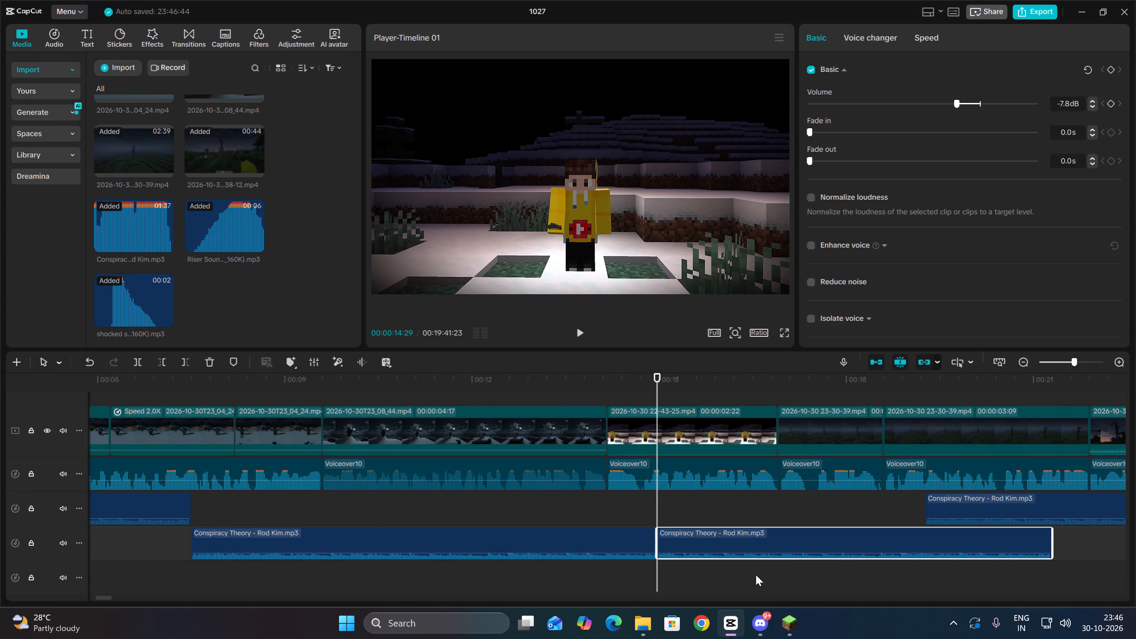
# Trim the start of the following Conspiracy Theory clip to where the pasted clip ends, just after 00:00:21.
pyautogui.press('space')
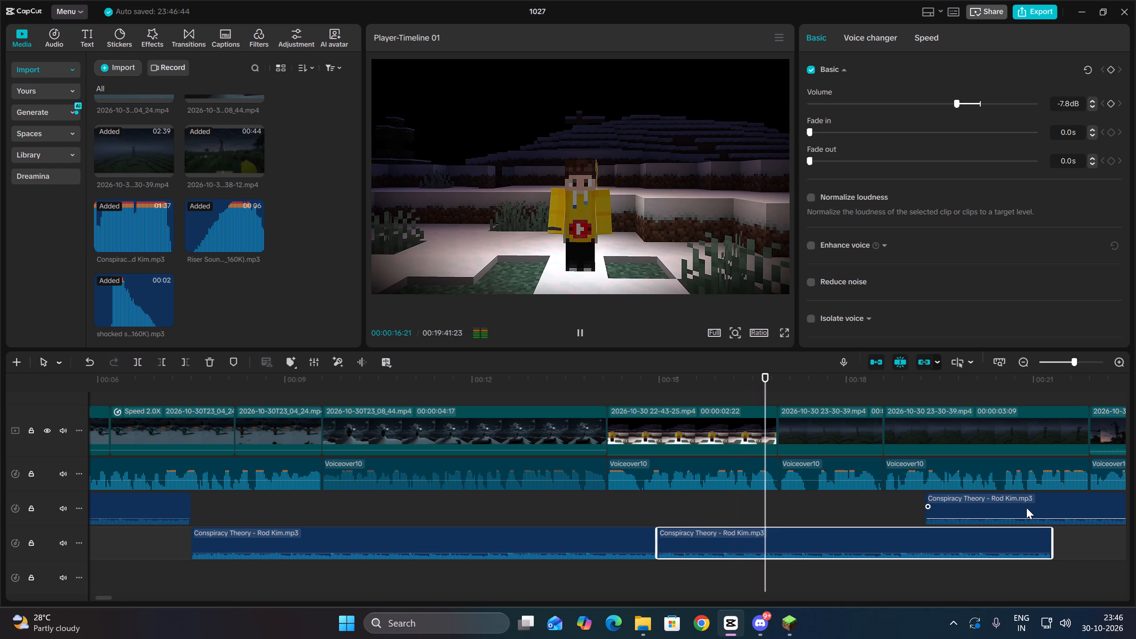
pyautogui.click(1026, 508)
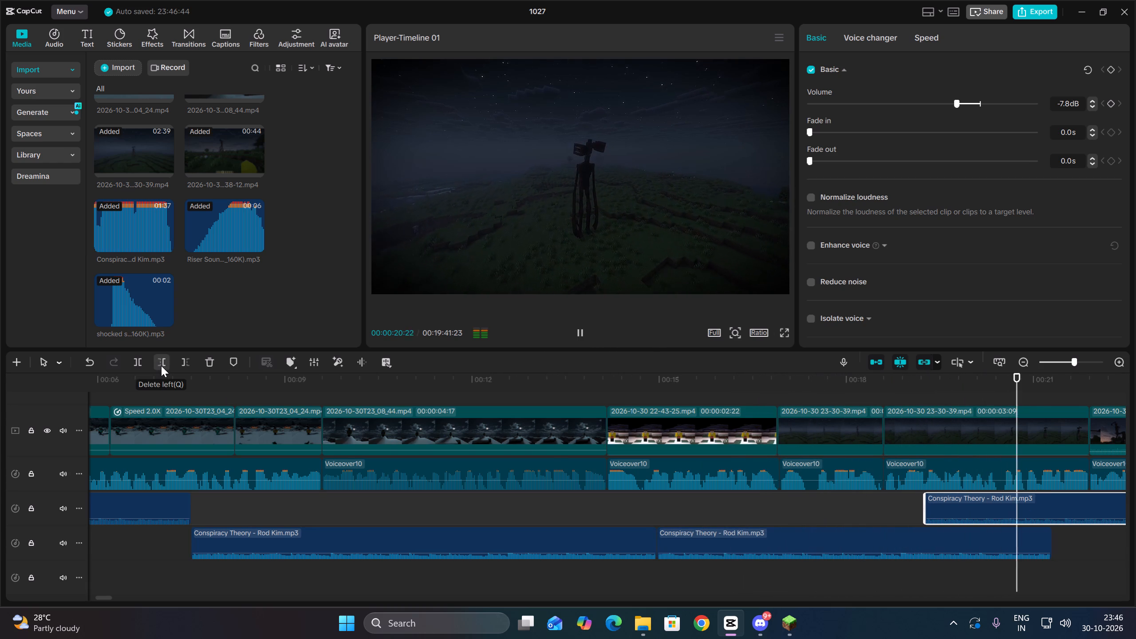
pyautogui.press('Up')
pyautogui.click(161, 366)
# Cut off that music clip's end at 00:00:26:26 and move the next music clip to start there.
pyautogui.press('space')
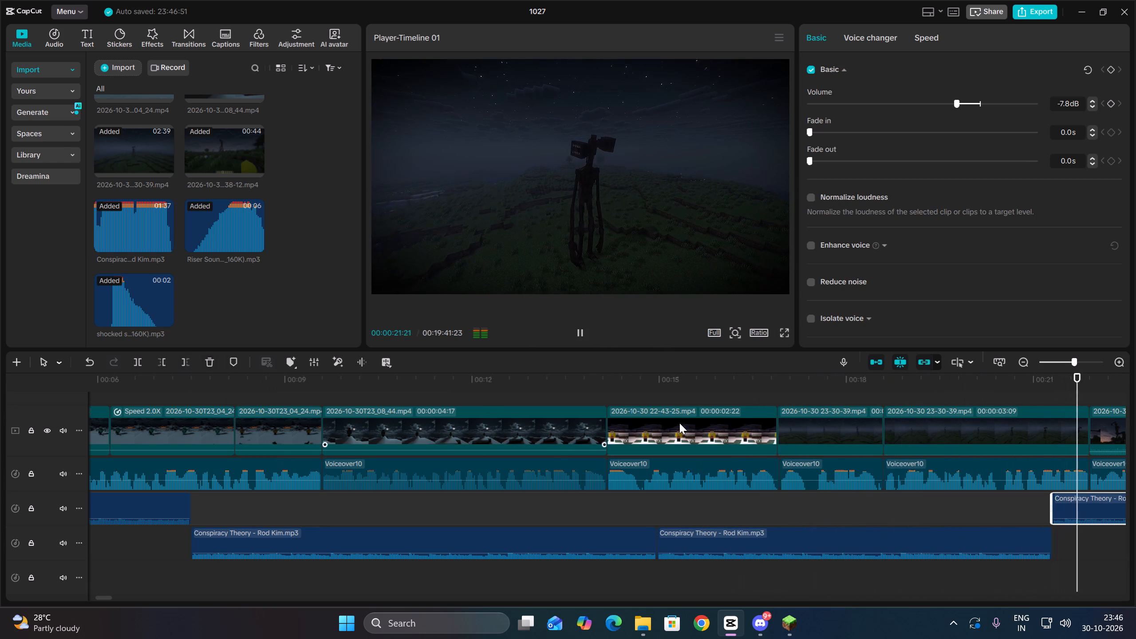
pyautogui.click(1023, 363)
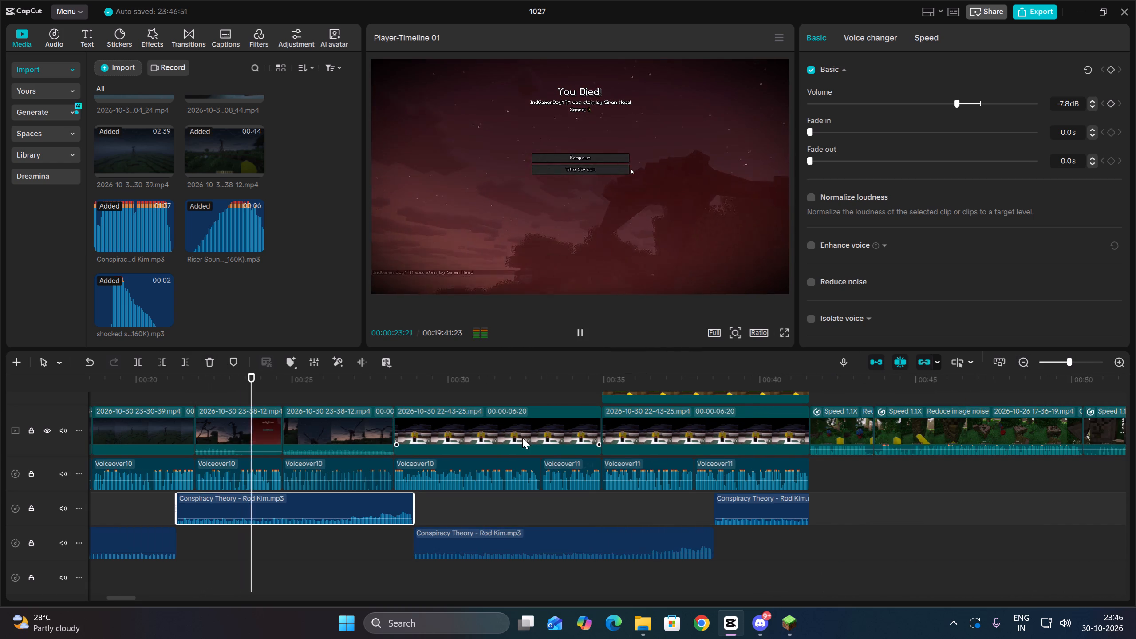
pyautogui.press('space')
pyautogui.click(187, 367)
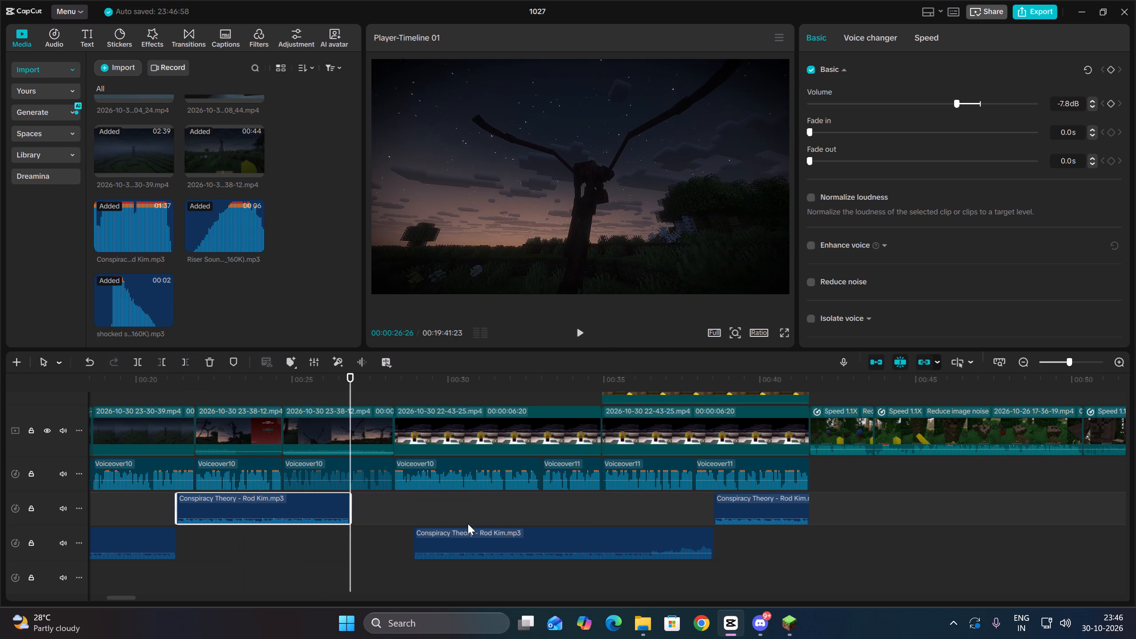
pyautogui.moveTo(462, 537); pyautogui.dragTo(397, 544)
# Cut off the moved music clip's end at 00:00:34:14 and place the last, short music clip right after it on the same track.
pyautogui.press('space')
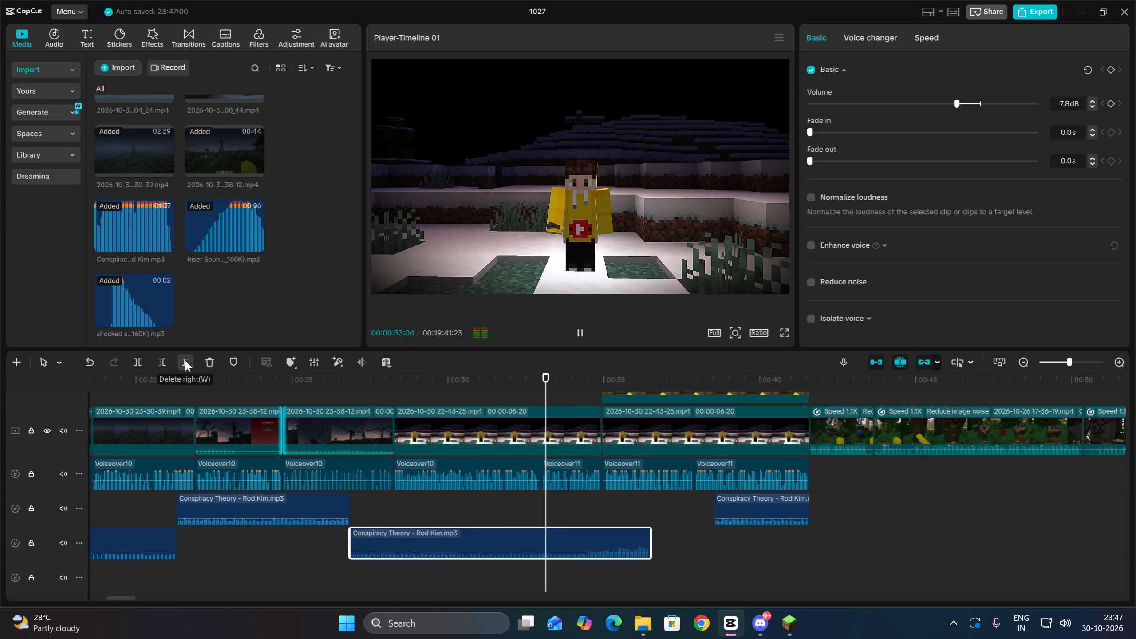
pyautogui.press('space')
pyautogui.press('space')
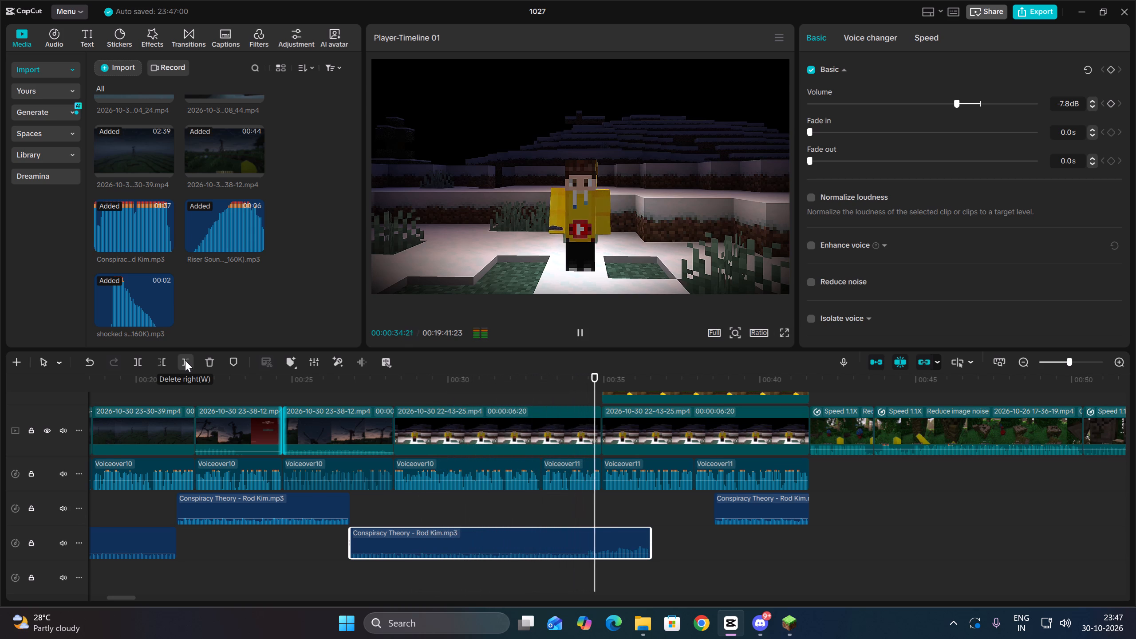
pyautogui.click(585, 509)
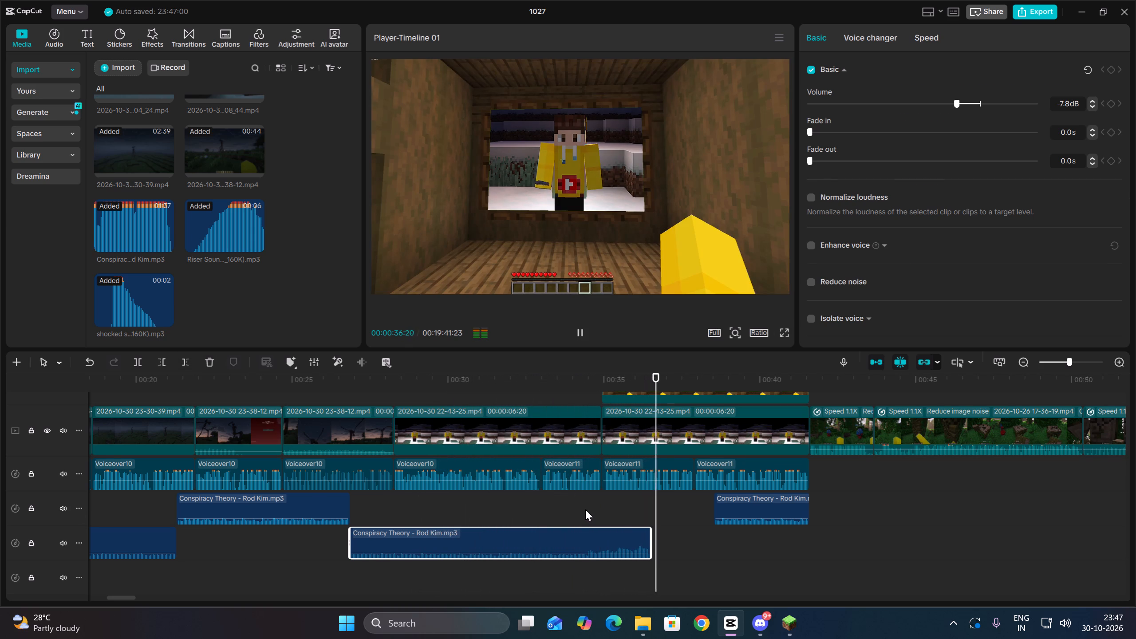
pyautogui.click(586, 509)
pyautogui.moveTo(609, 503); pyautogui.dragTo(611, 551)
pyautogui.click(185, 367)
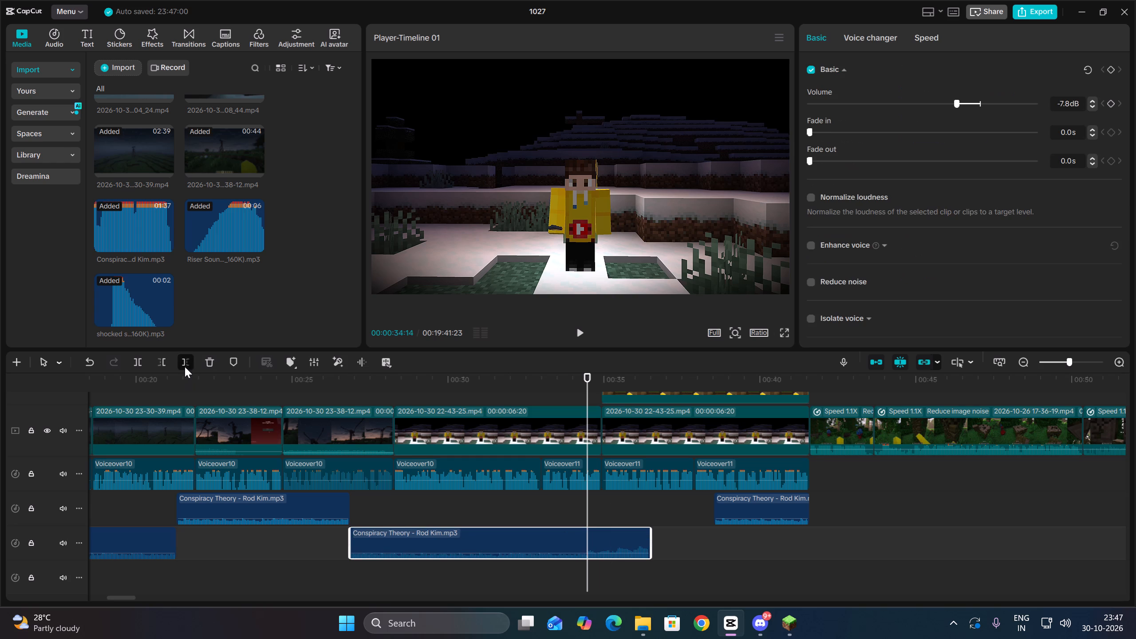
pyautogui.moveTo(755, 508); pyautogui.dragTo(628, 548)
# Paste the copied music clip on the upper music track, starting where the short music clip ends near 00:00:37:16.
pyautogui.click(690, 505)
pyautogui.press('Up')
pyautogui.rightClick(711, 511)
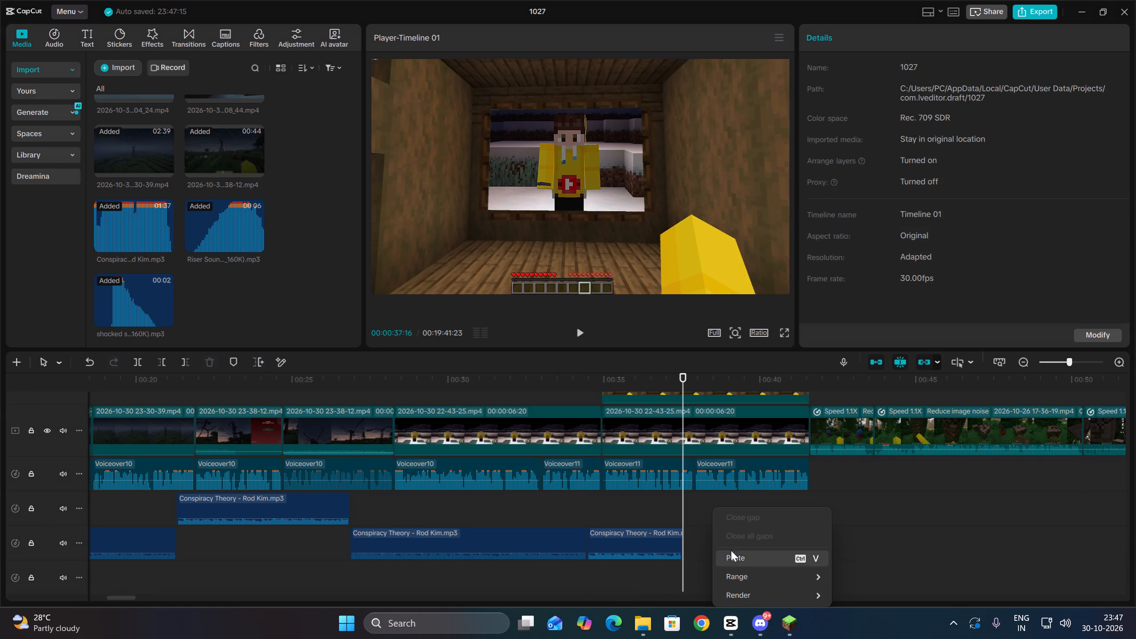
pyautogui.click(731, 550)
pyautogui.click(757, 540)
pyautogui.moveTo(758, 539); pyautogui.dragTo(801, 529)
pyautogui.press('Up')
pyautogui.click(799, 510)
pyautogui.press('Up')
# Play the newly pasted music clip and cut off its end where the last voiceover clip ends.
pyautogui.press('space')
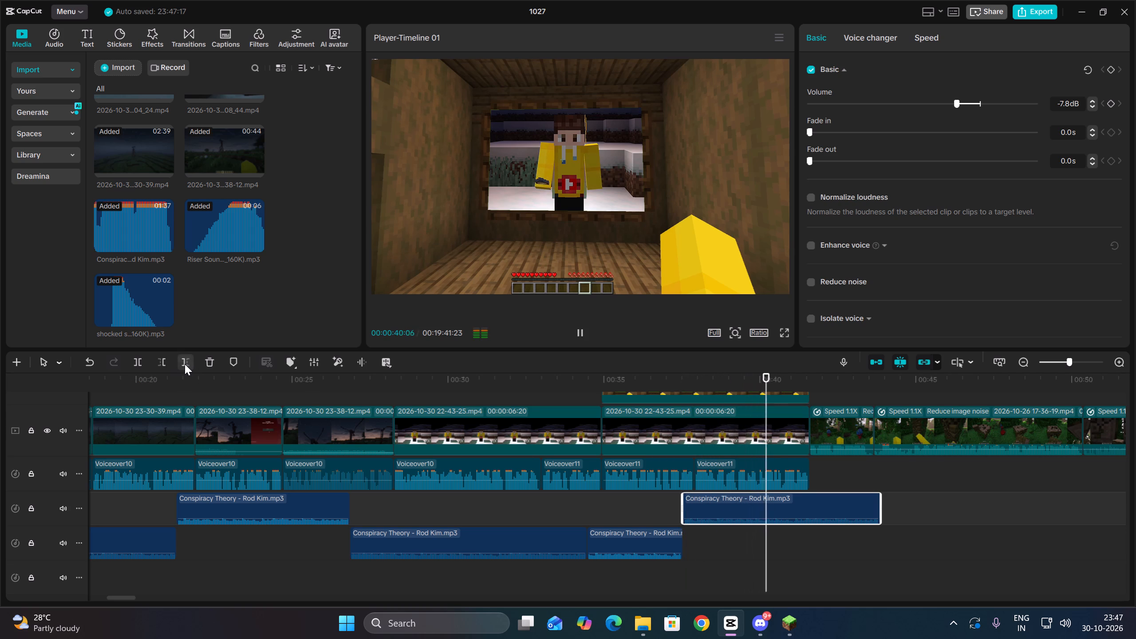
pyautogui.press('space')
pyautogui.press('Up')
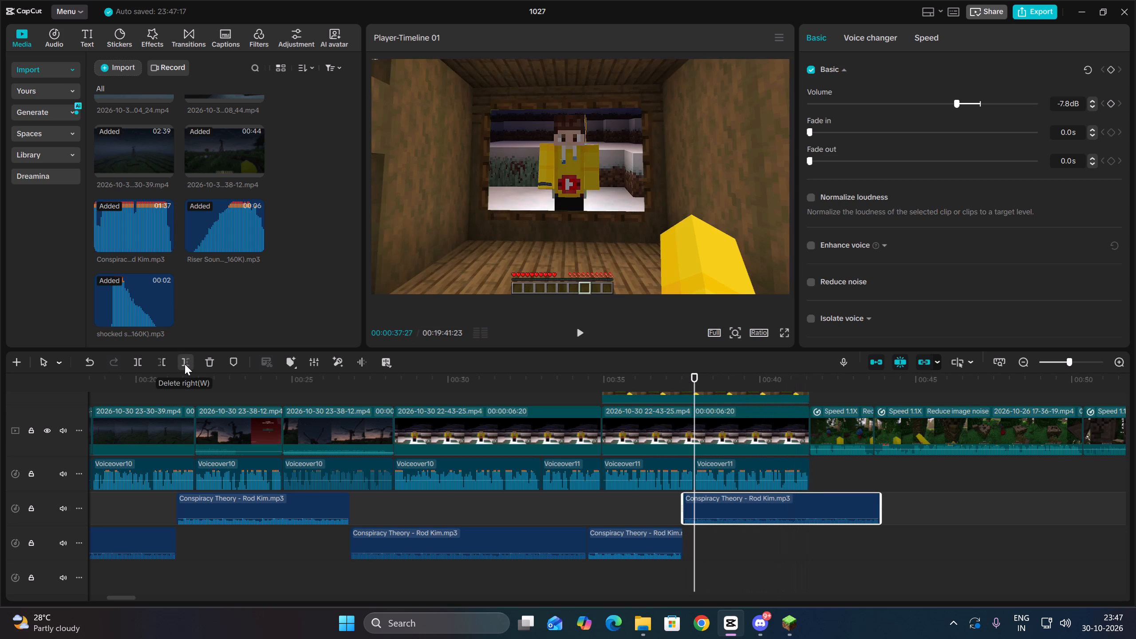
pyautogui.press('Down')
pyautogui.click(185, 364)
# Enlarge the timeline area and add a Default text clip on a new track at the project's start.
pyautogui.click(709, 558)
pyautogui.moveTo(709, 557); pyautogui.dragTo(0, 511)
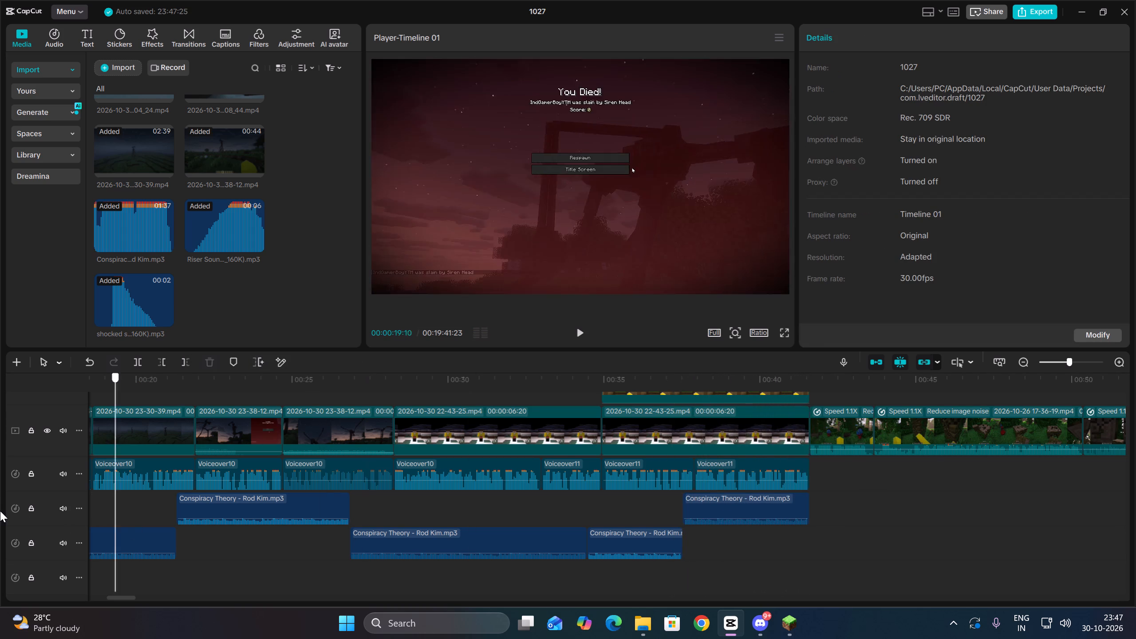
pyautogui.moveTo(0, 511); pyautogui.dragTo(8, 497)
pyautogui.scroll(5, 547, 505)
pyautogui.moveTo(649, 350); pyautogui.dragTo(651, 244)
pyautogui.click(92, 37)
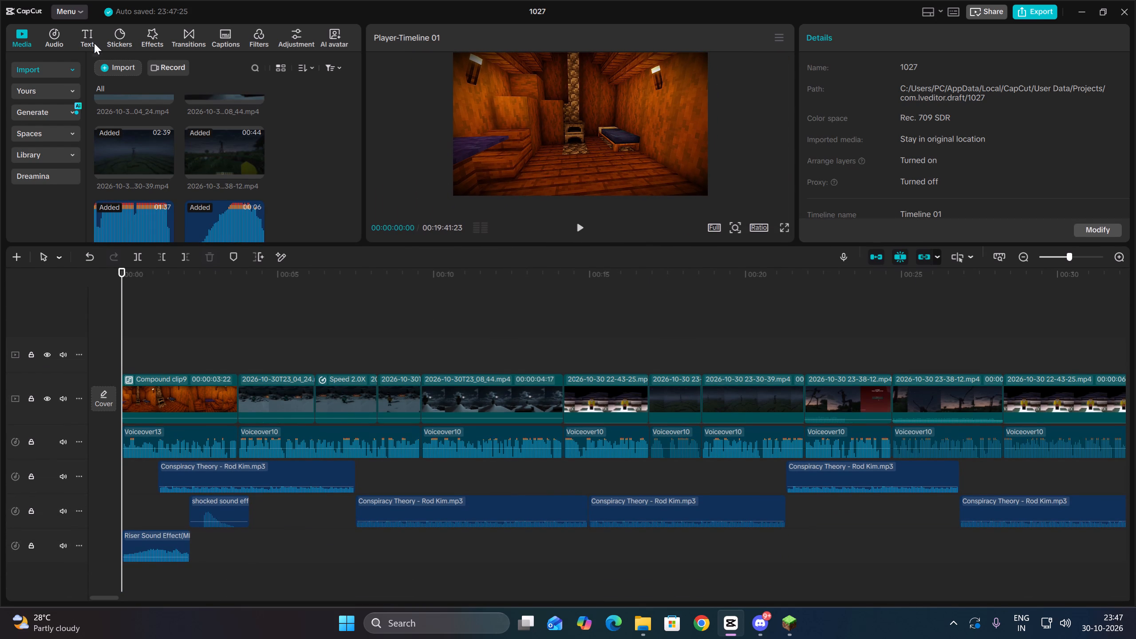
pyautogui.moveTo(114, 93); pyautogui.dragTo(97, 362)
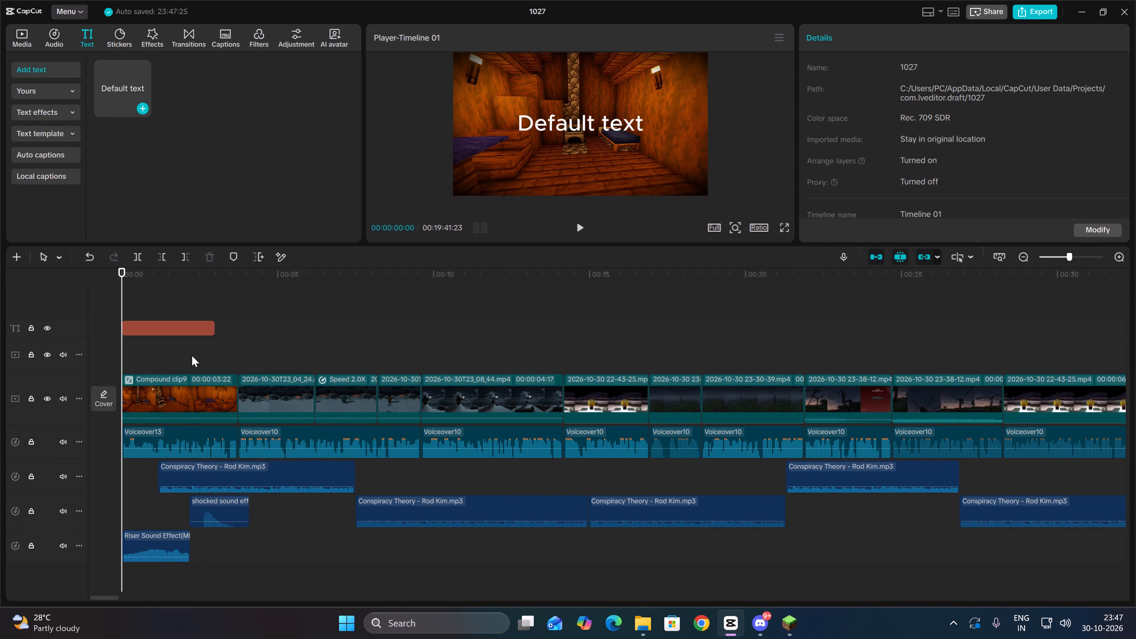
pyautogui.moveTo(218, 324); pyautogui.dragTo(1135, 329)
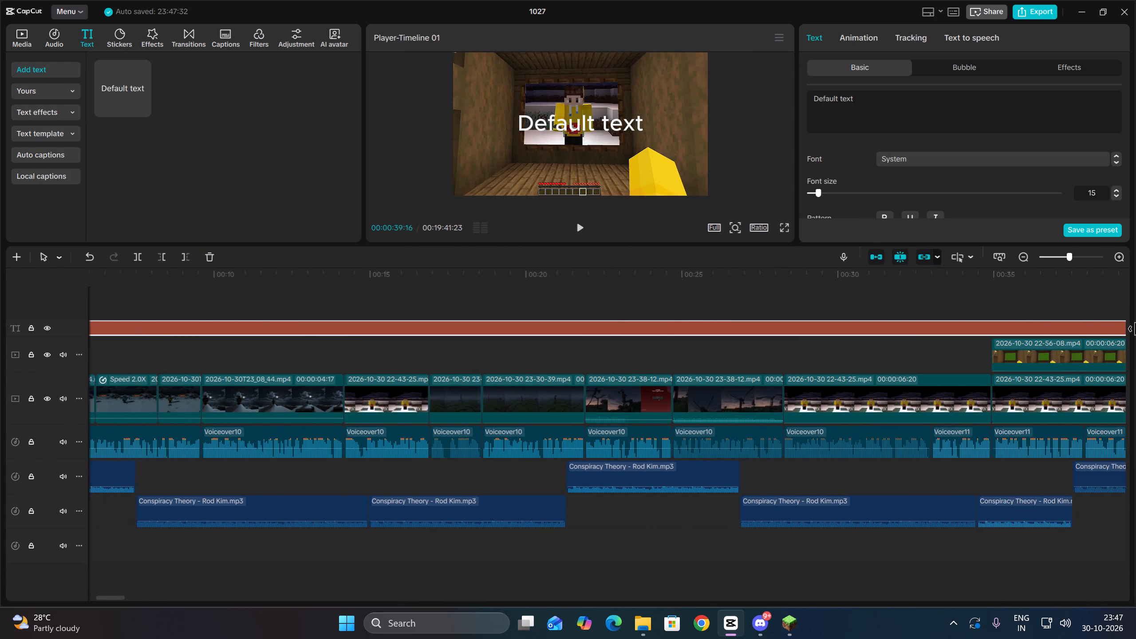
pyautogui.moveTo(1135, 329); pyautogui.dragTo(855, 350)
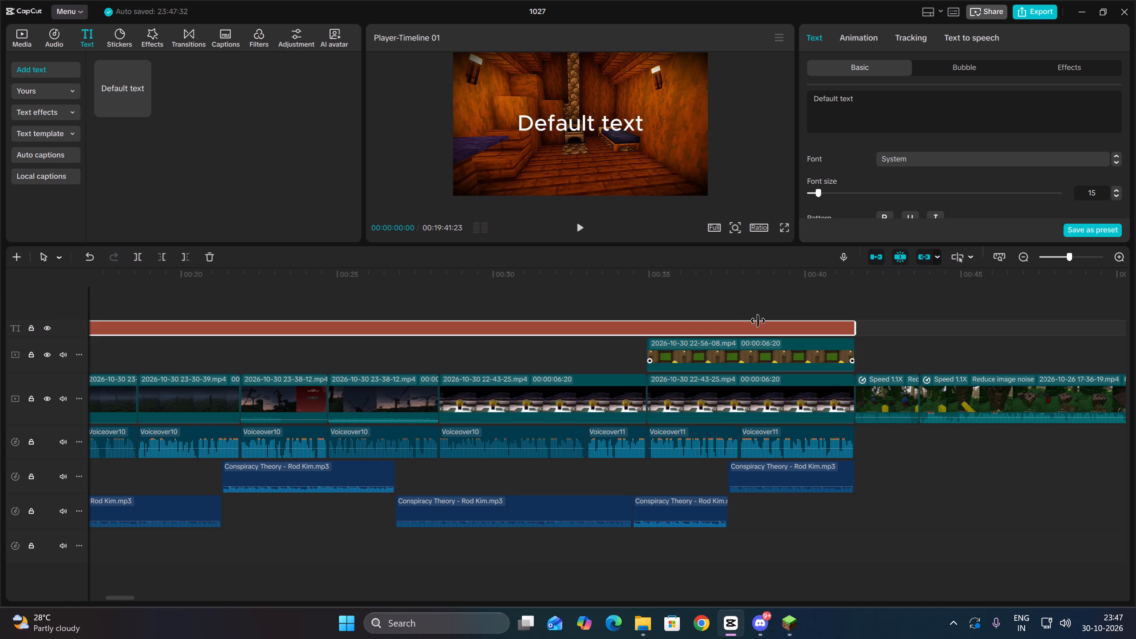
pyautogui.click(522, 276)
pyautogui.moveTo(522, 276); pyautogui.dragTo(0, 297)
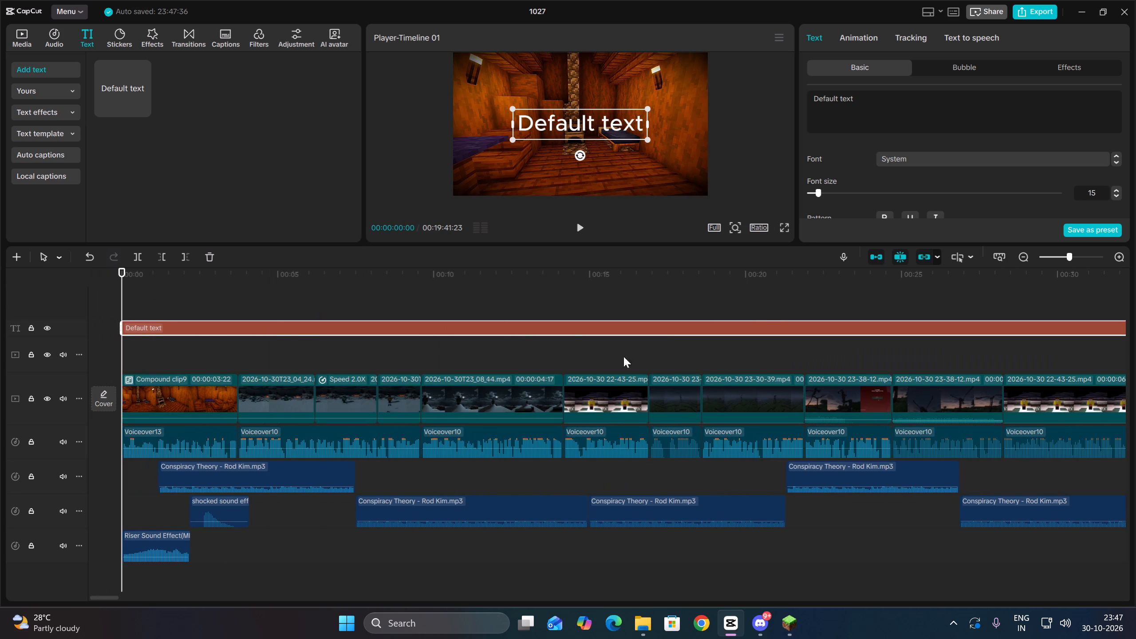
# Shrink the Default text overlay and centre it horizontally near the bottom of the video frame.
pyautogui.scroll(-3, 514, 387)
pyautogui.doubleClick(1123, 259)
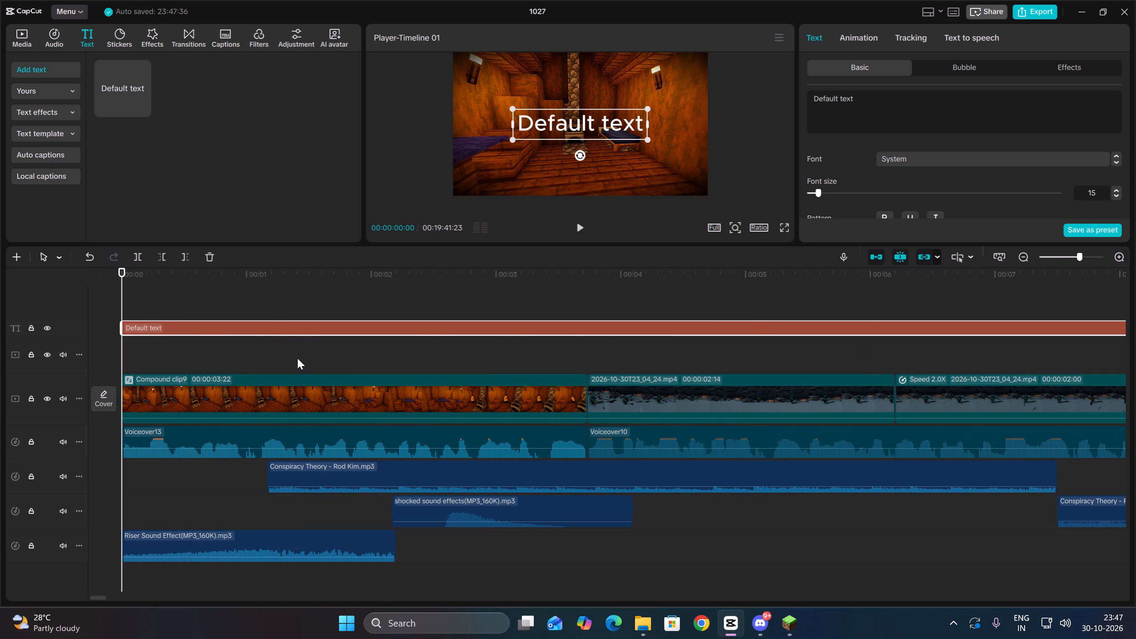
pyautogui.moveTo(644, 139); pyautogui.dragTo(609, 131)
pyautogui.moveTo(603, 122); pyautogui.dragTo(600, 164)
pyautogui.moveTo(600, 164); pyautogui.dragTo(605, 164)
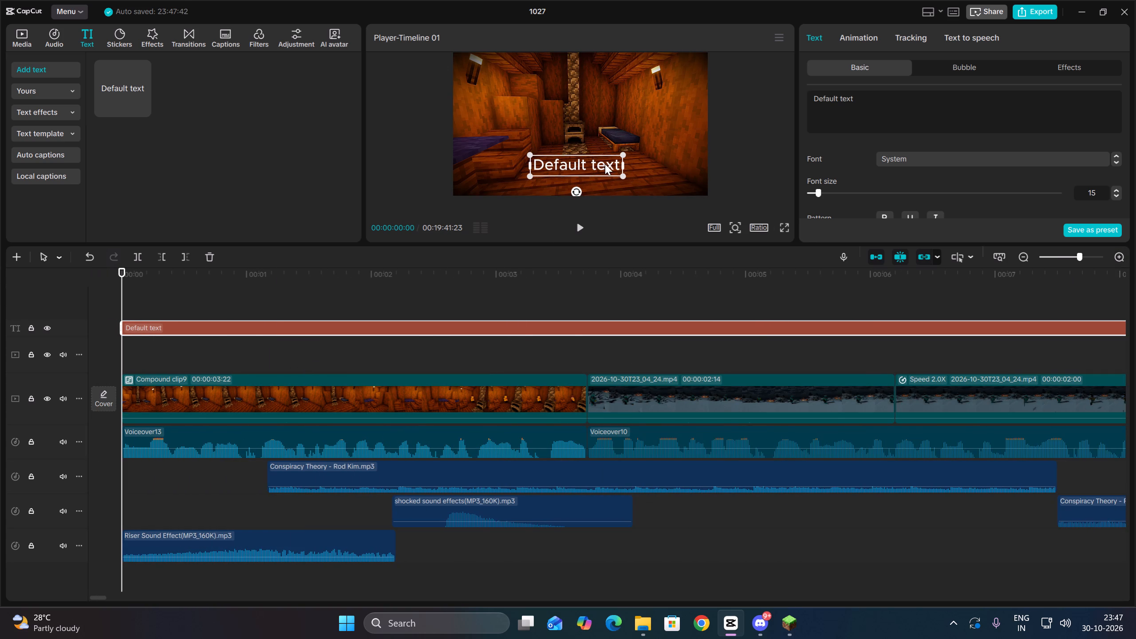
pyautogui.moveTo(605, 164); pyautogui.dragTo(607, 164)
pyautogui.moveTo(593, 162); pyautogui.dragTo(598, 165)
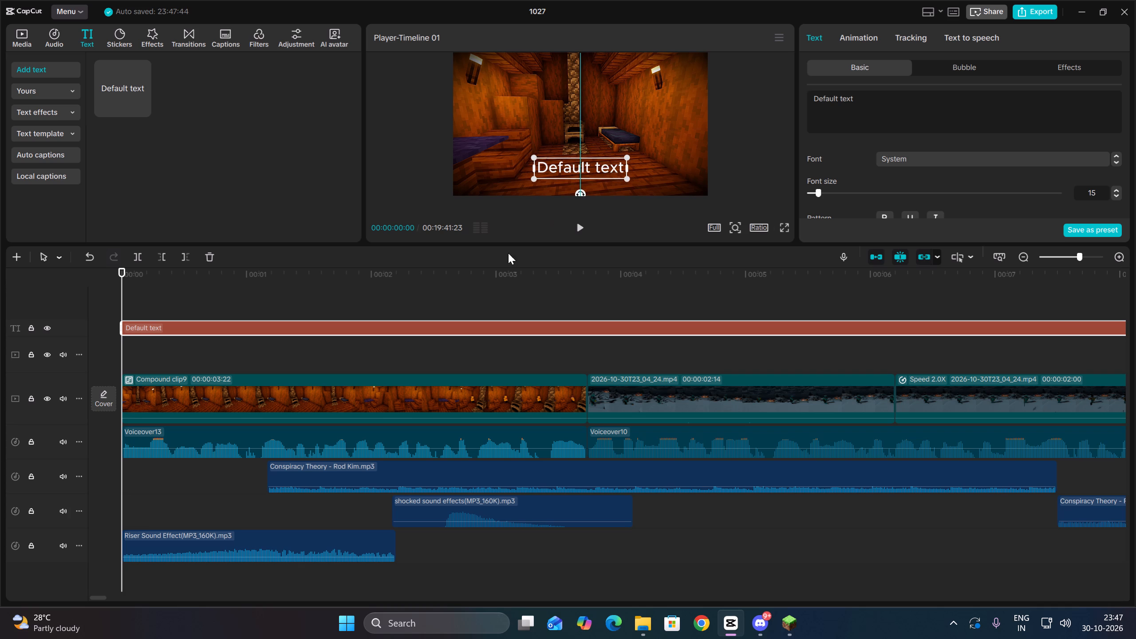
# Play the first snow clip from about 00:00:04:00 and return to the start of the Speed 2.0X clip.
pyautogui.click(296, 364)
pyautogui.moveTo(295, 363); pyautogui.dragTo(112, 367)
pyautogui.click(620, 370)
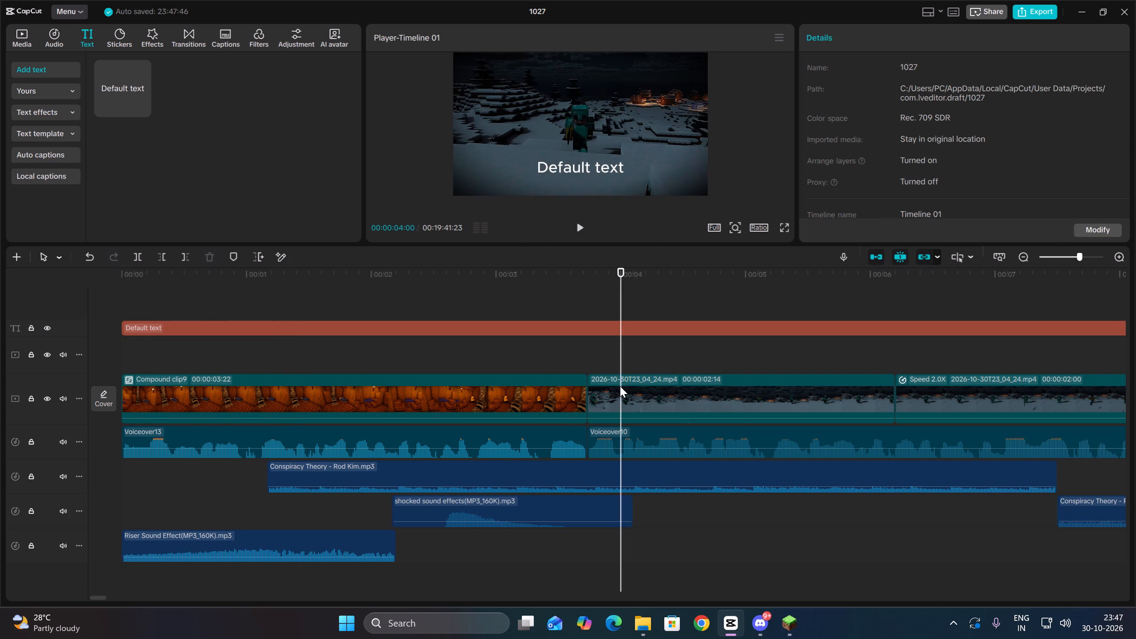
pyautogui.click(619, 395)
pyautogui.press('Up')
pyautogui.press('space')
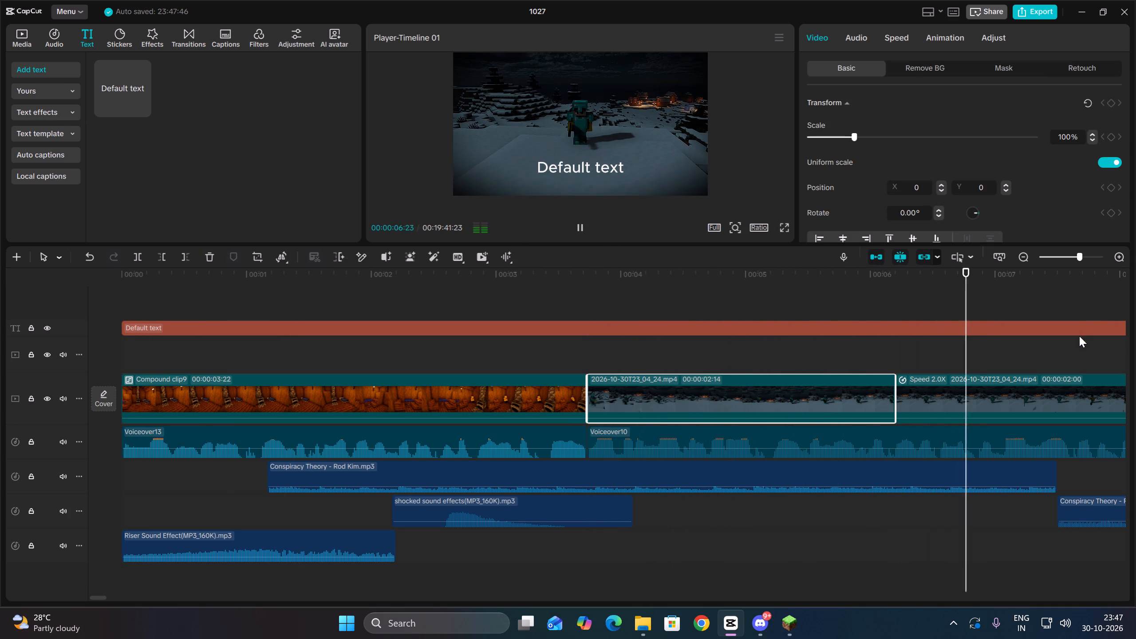
pyautogui.click(1035, 411)
pyautogui.press('Up')
pyautogui.press('Up')
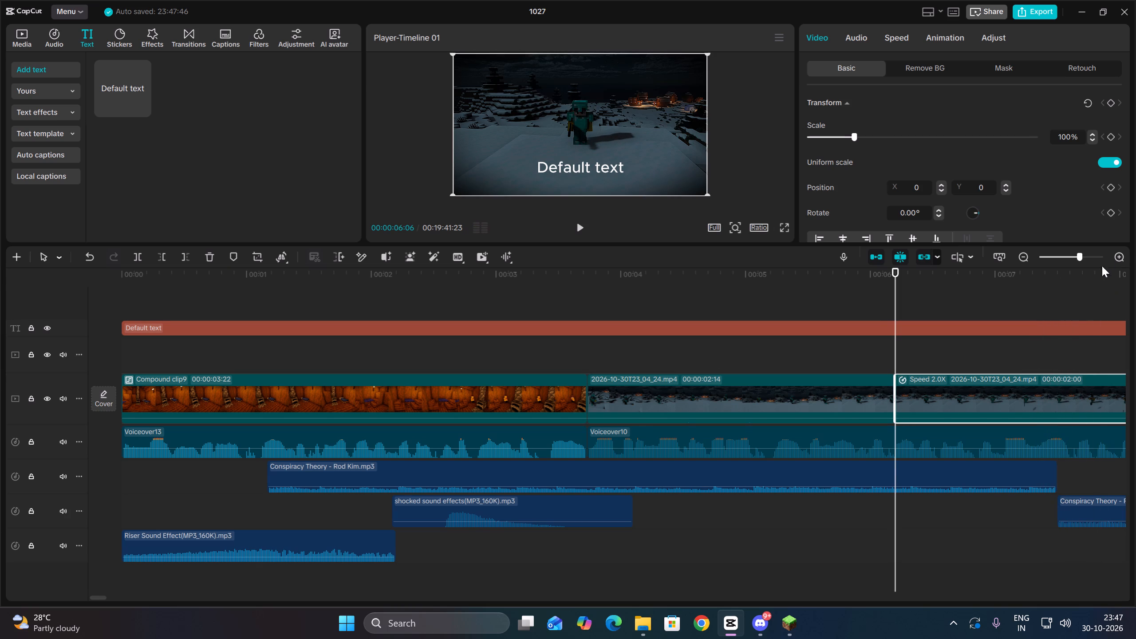
# Combine the Speed 2.0X clip and the short 2026-10-30T23_04_24.mp4 clip following it into one compound clip.
pyautogui.click(1026, 256)
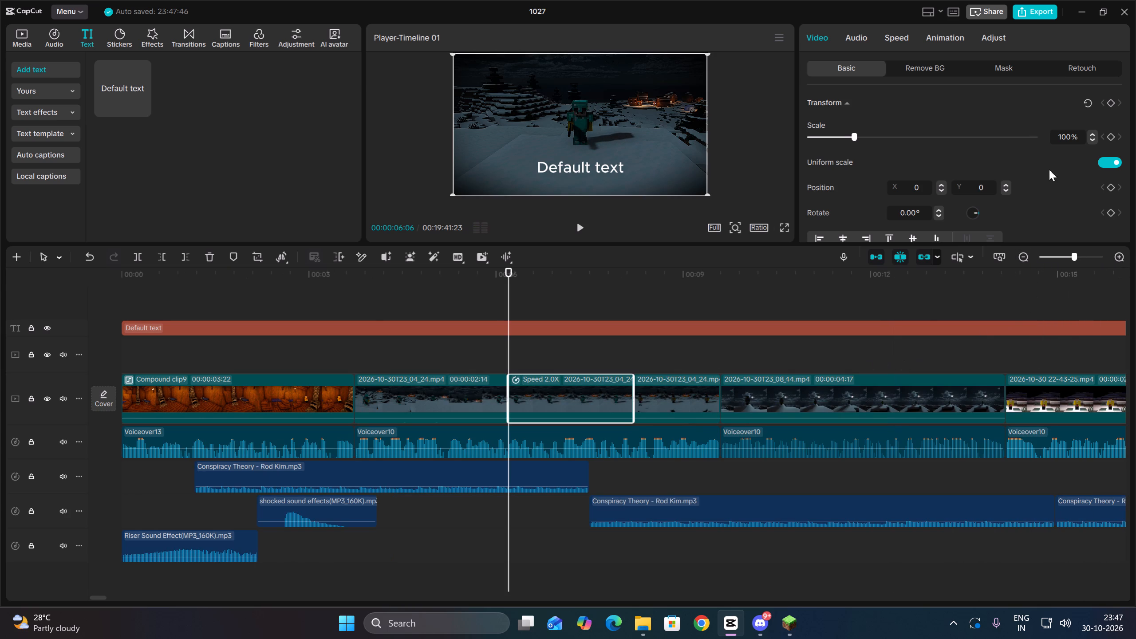
pyautogui.click(670, 370)
pyautogui.press('Up')
pyautogui.click(660, 394)
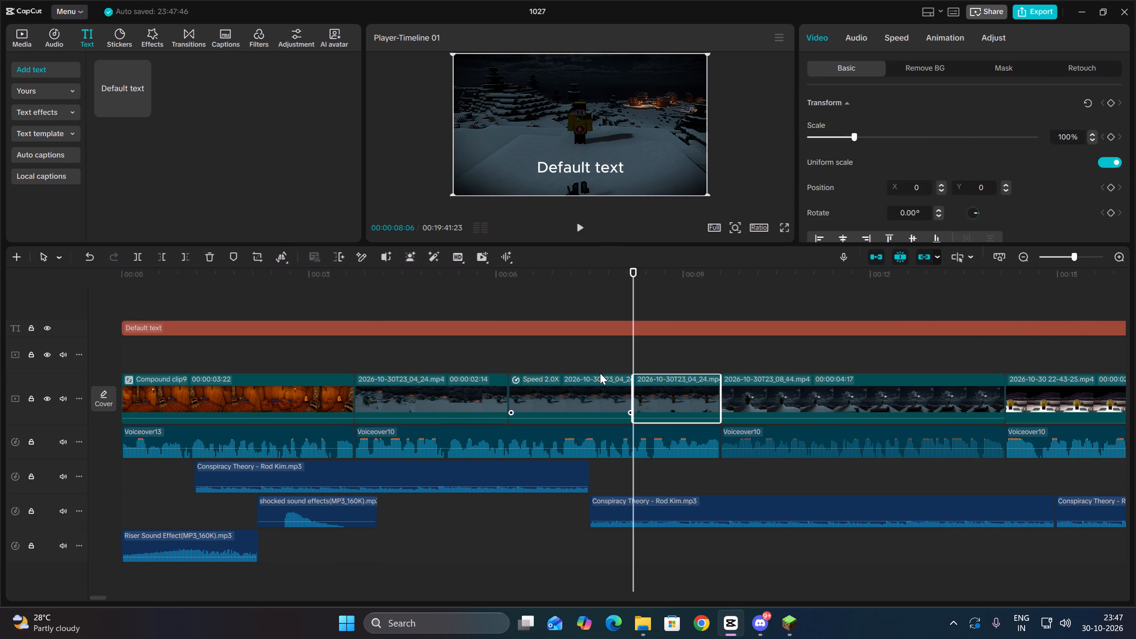
pyautogui.moveTo(582, 354); pyautogui.dragTo(677, 394)
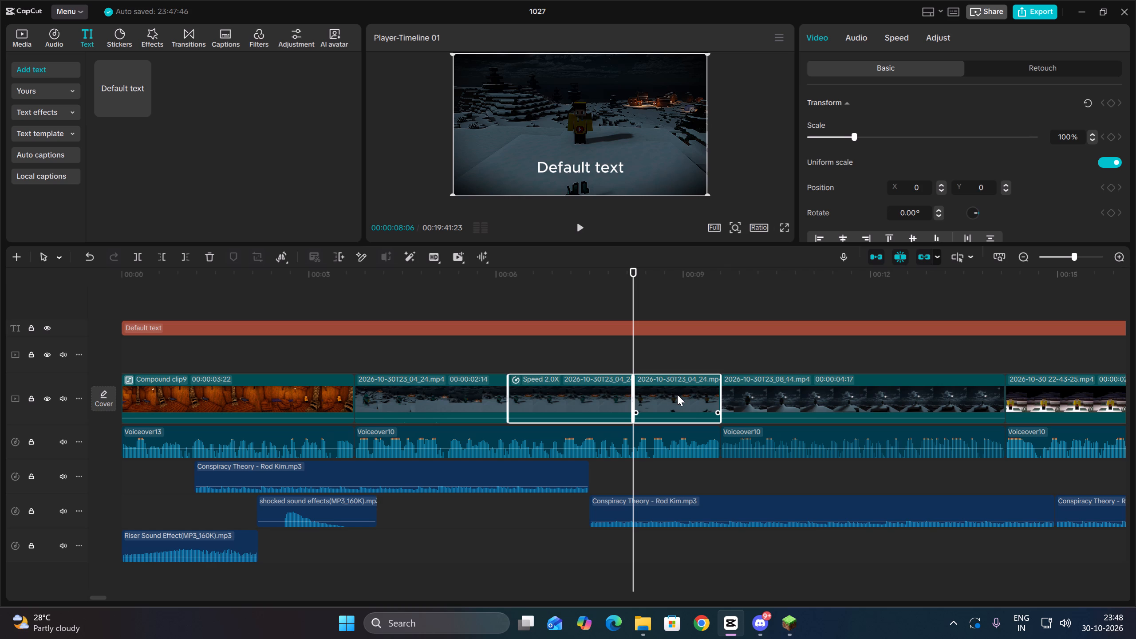
pyautogui.hotkey('alt', 'g')
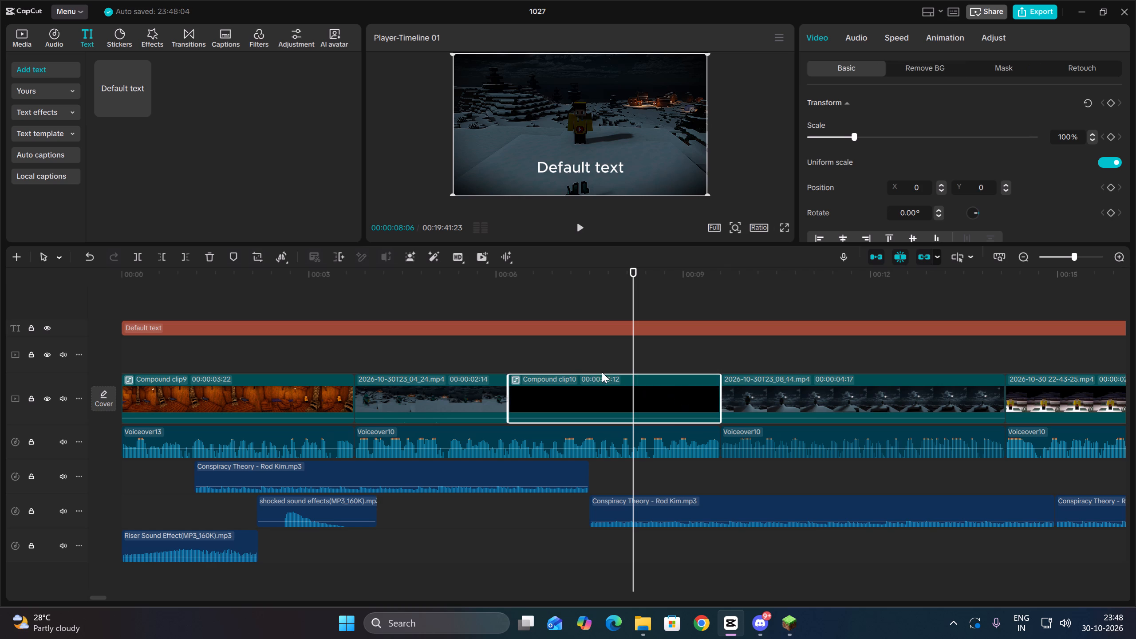
# Keyframe a zoom on the new compound clip, from 100% scale at its start to about 143% at 00:00:09:13.
pyautogui.press('Up')
pyautogui.press('Up')
pyautogui.click(1112, 103)
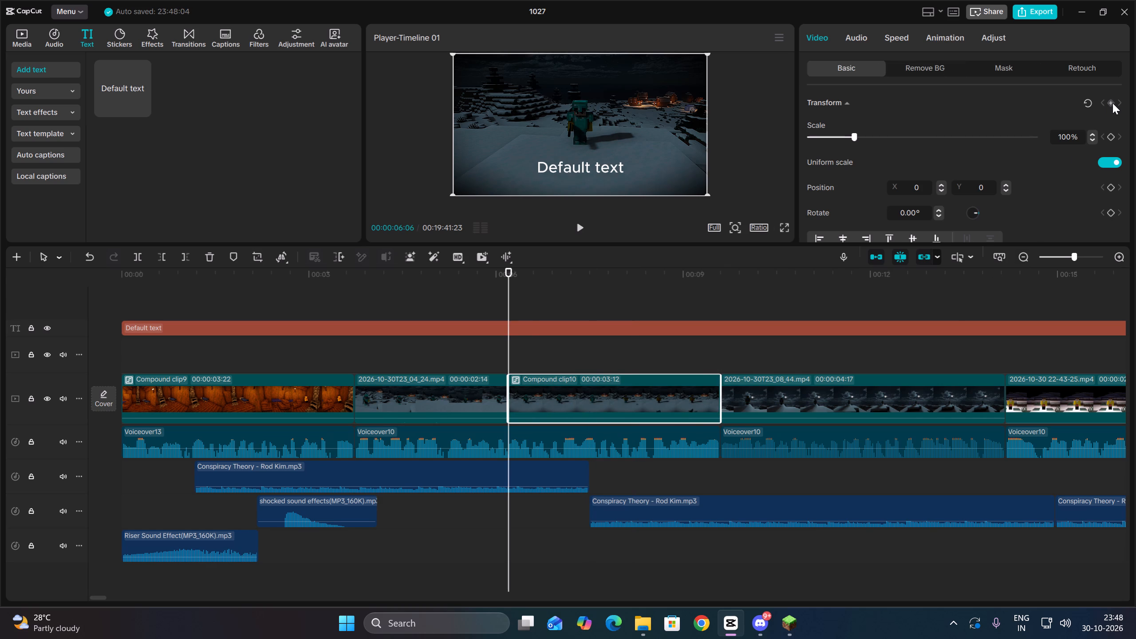
pyautogui.press('space')
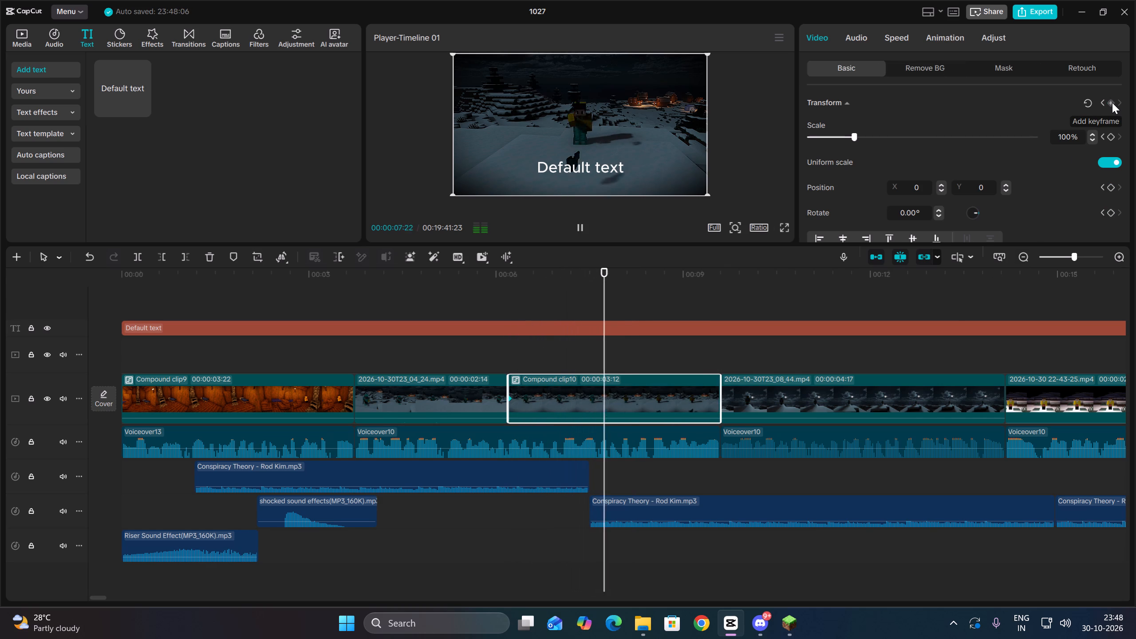
pyautogui.press('space')
pyautogui.click(1112, 103)
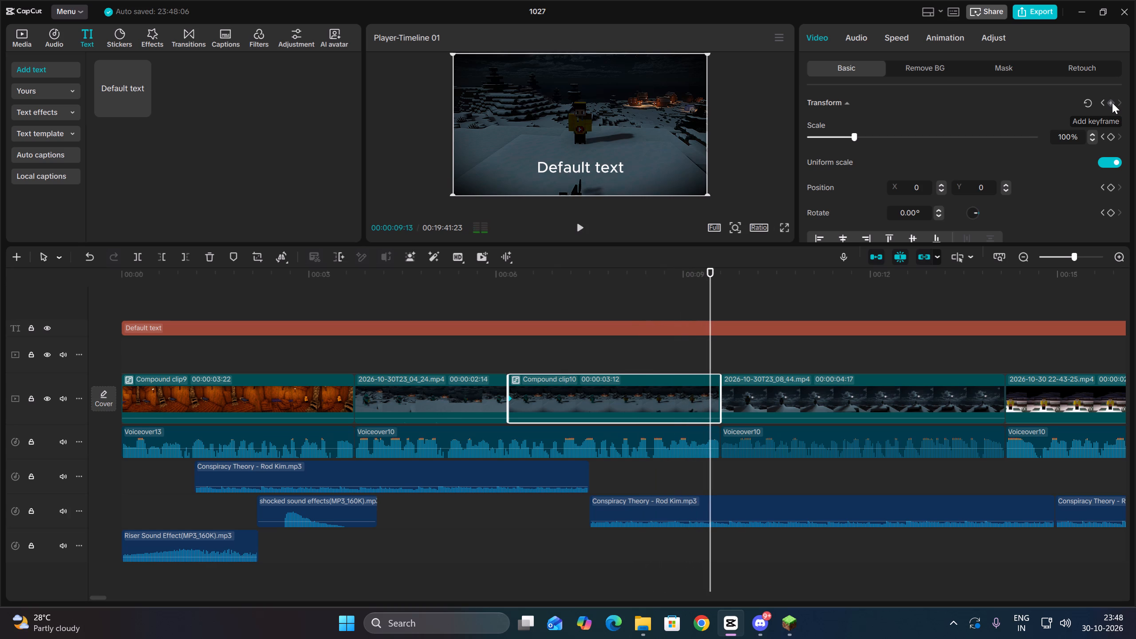
pyautogui.moveTo(858, 141); pyautogui.dragTo(875, 145)
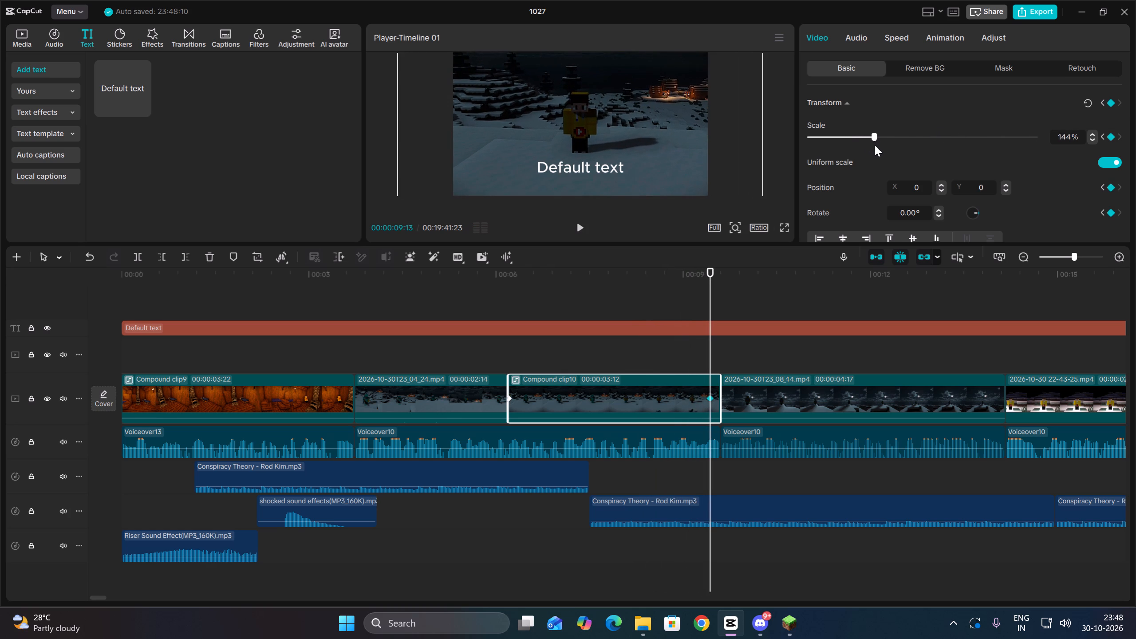
pyautogui.moveTo(875, 145); pyautogui.dragTo(874, 145)
# Play the zooming compound clip and the following 2026-10-30T23_08_44.mp4 clip to about 00:00:14:03.
pyautogui.press('Up')
pyautogui.press('Up')
pyautogui.press('space')
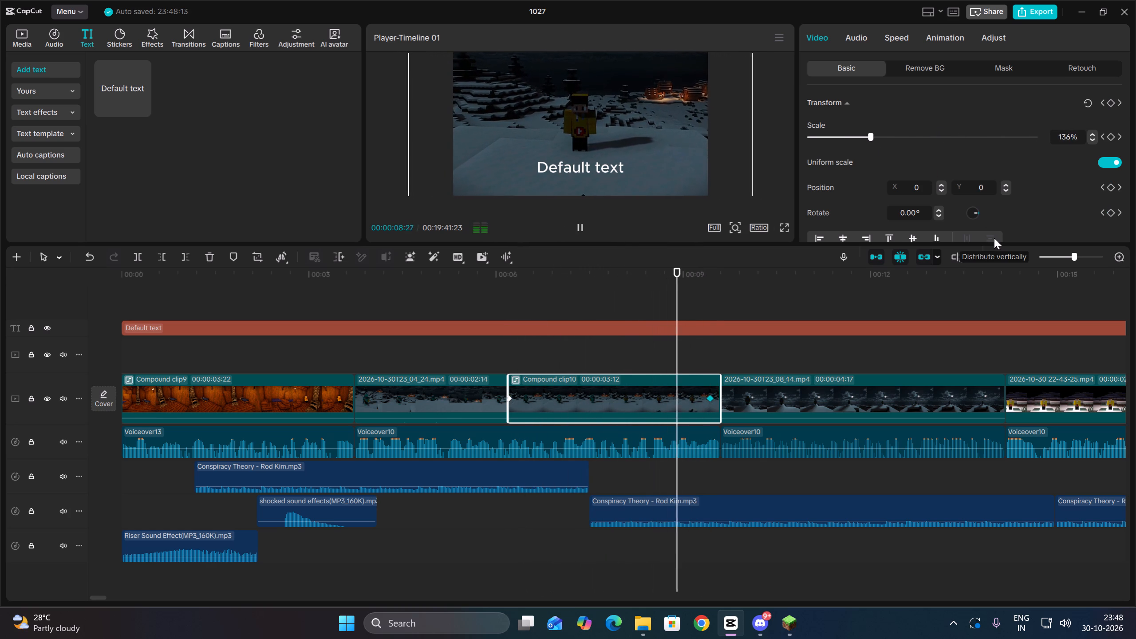
pyautogui.press('space')
pyautogui.press('space')
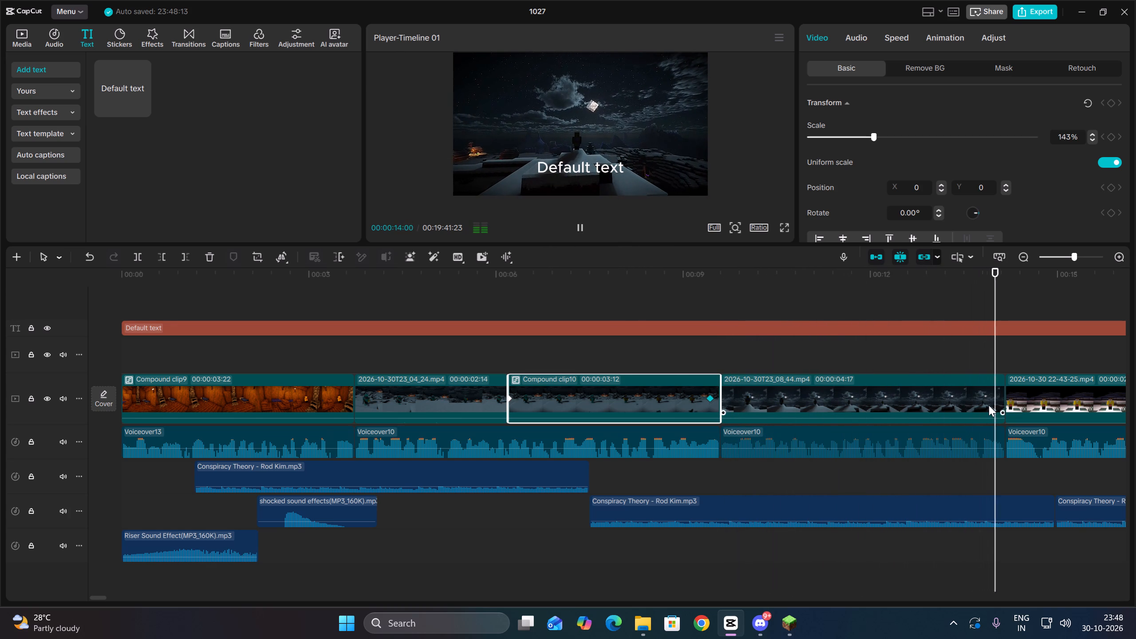
pyautogui.press('space')
pyautogui.click(955, 406)
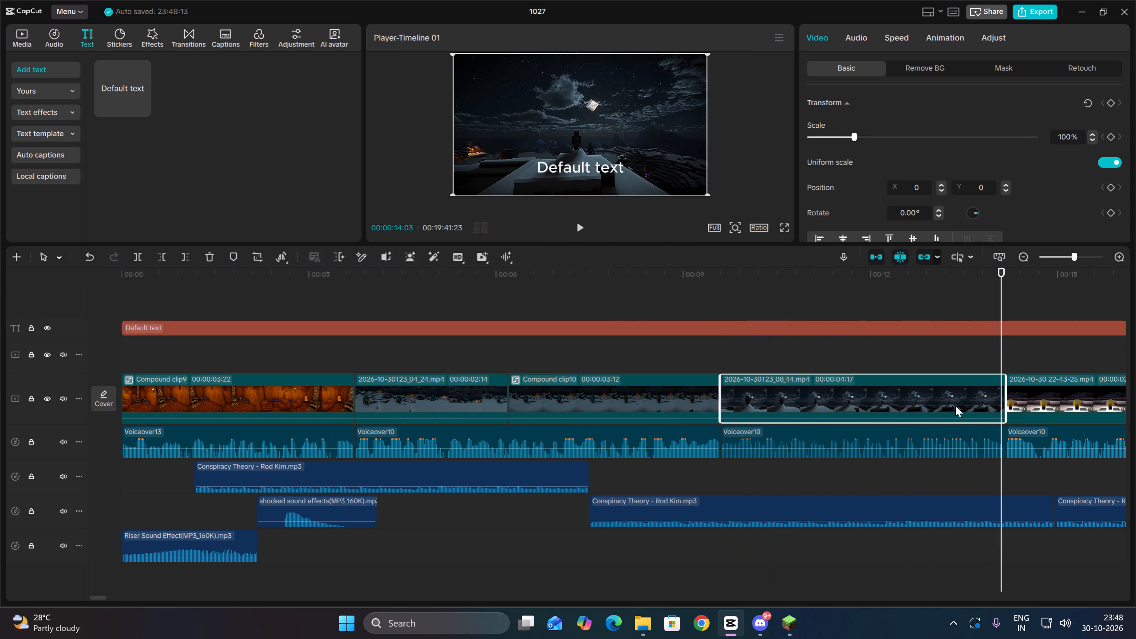
# Replay the opening through the first cut and slightly lower the volume of the Riser Sound Effect clip.
pyautogui.click(1023, 260)
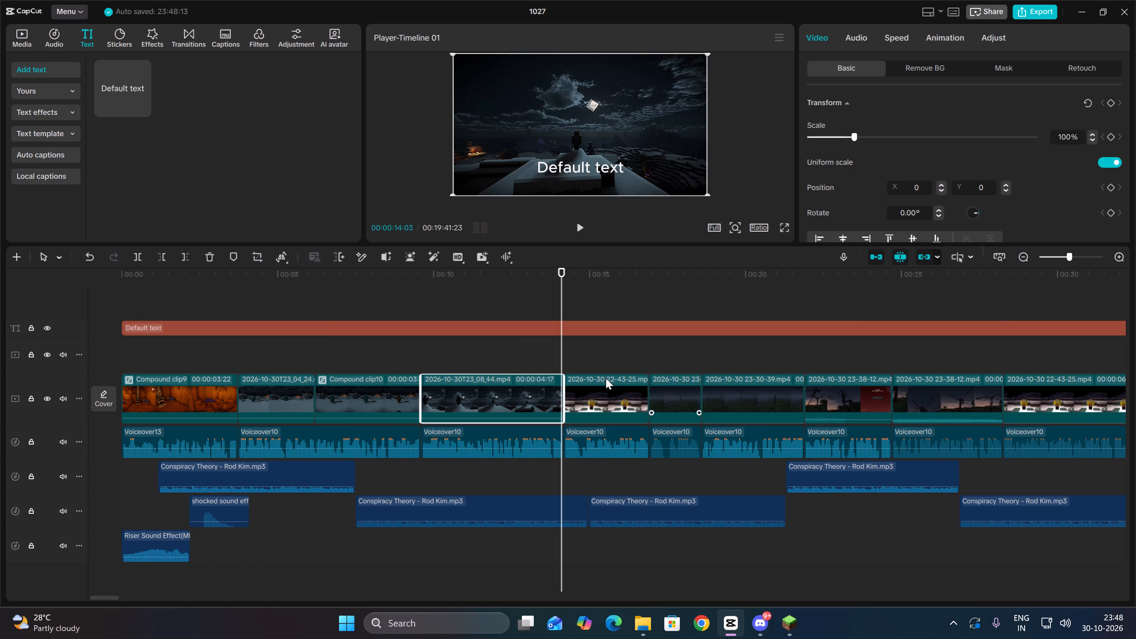
pyautogui.click(342, 349)
pyautogui.moveTo(342, 349); pyautogui.dragTo(196, 347)
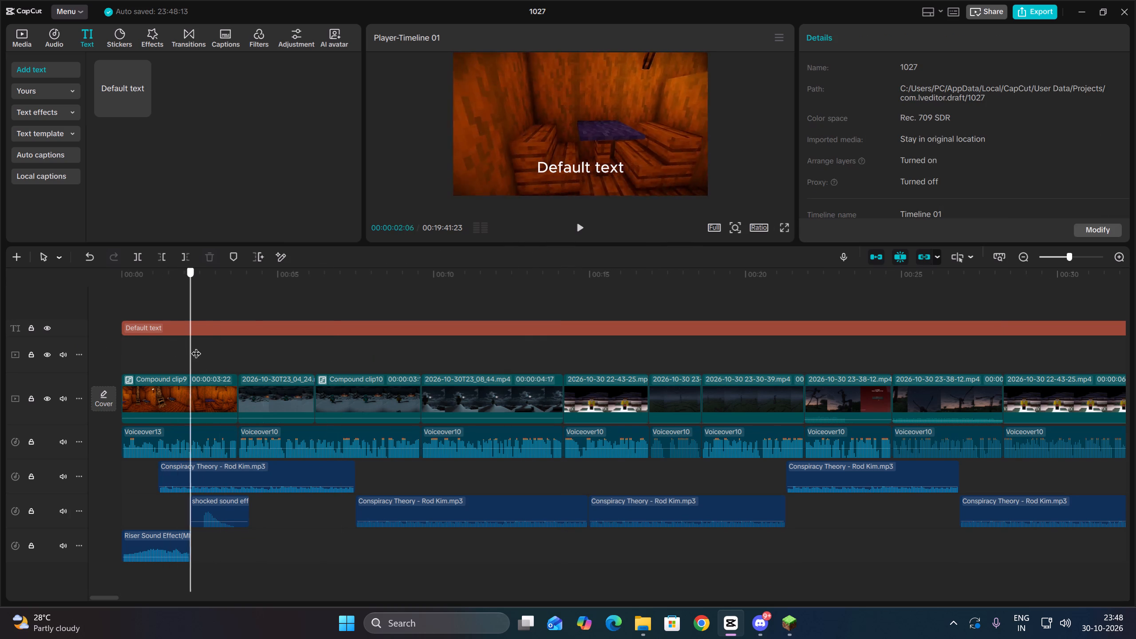
pyautogui.moveTo(196, 347); pyautogui.dragTo(223, 347)
pyautogui.press('Up')
pyautogui.press('Up')
pyautogui.press('Up')
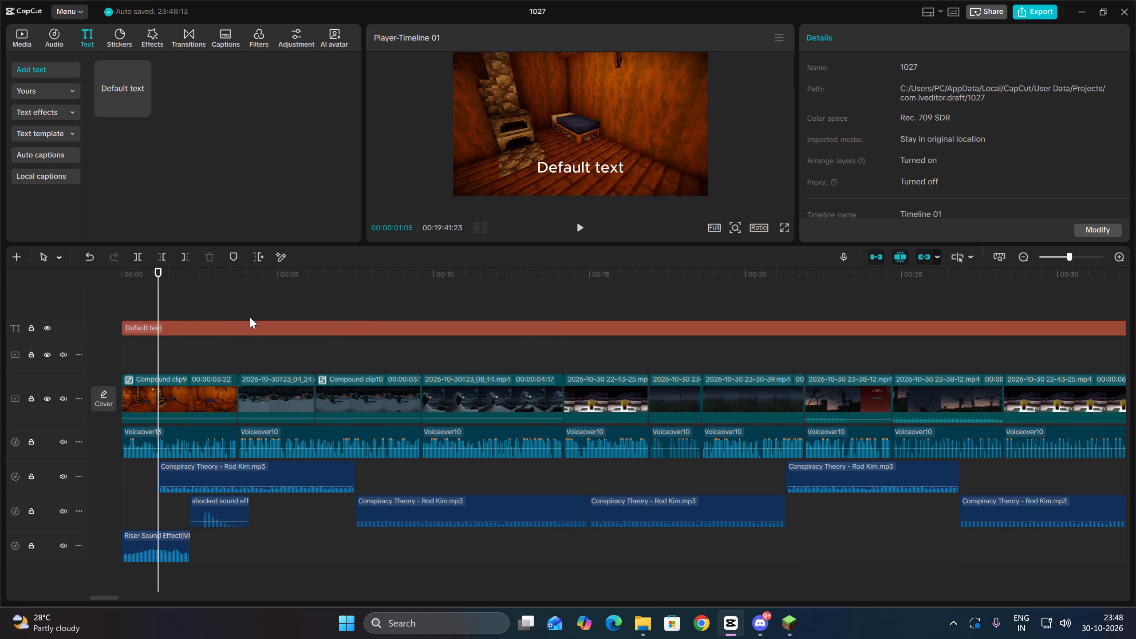
pyautogui.press('Up')
pyautogui.press('Up')
pyautogui.press('space')
pyautogui.click(248, 352)
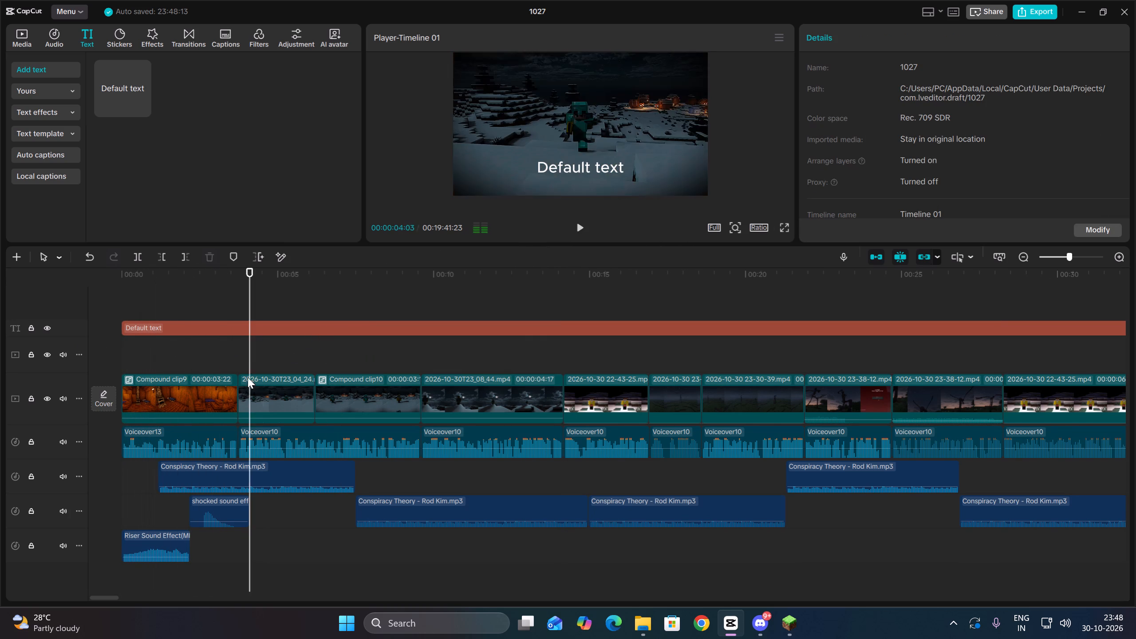
pyautogui.press('Up')
pyautogui.click(157, 544)
pyautogui.moveTo(937, 103); pyautogui.dragTo(931, 104)
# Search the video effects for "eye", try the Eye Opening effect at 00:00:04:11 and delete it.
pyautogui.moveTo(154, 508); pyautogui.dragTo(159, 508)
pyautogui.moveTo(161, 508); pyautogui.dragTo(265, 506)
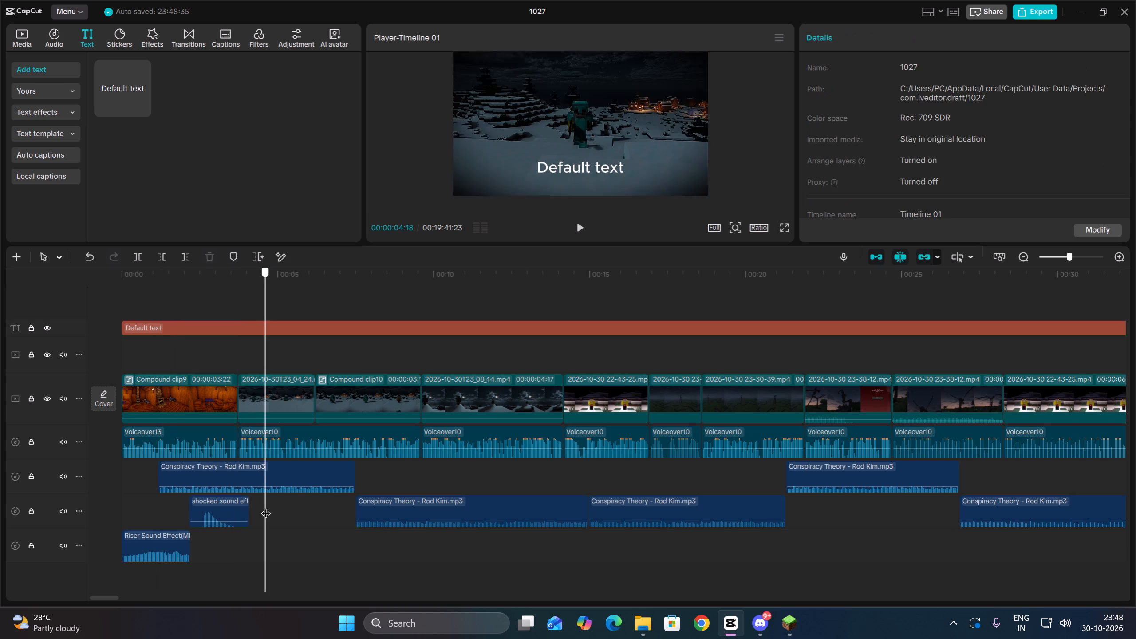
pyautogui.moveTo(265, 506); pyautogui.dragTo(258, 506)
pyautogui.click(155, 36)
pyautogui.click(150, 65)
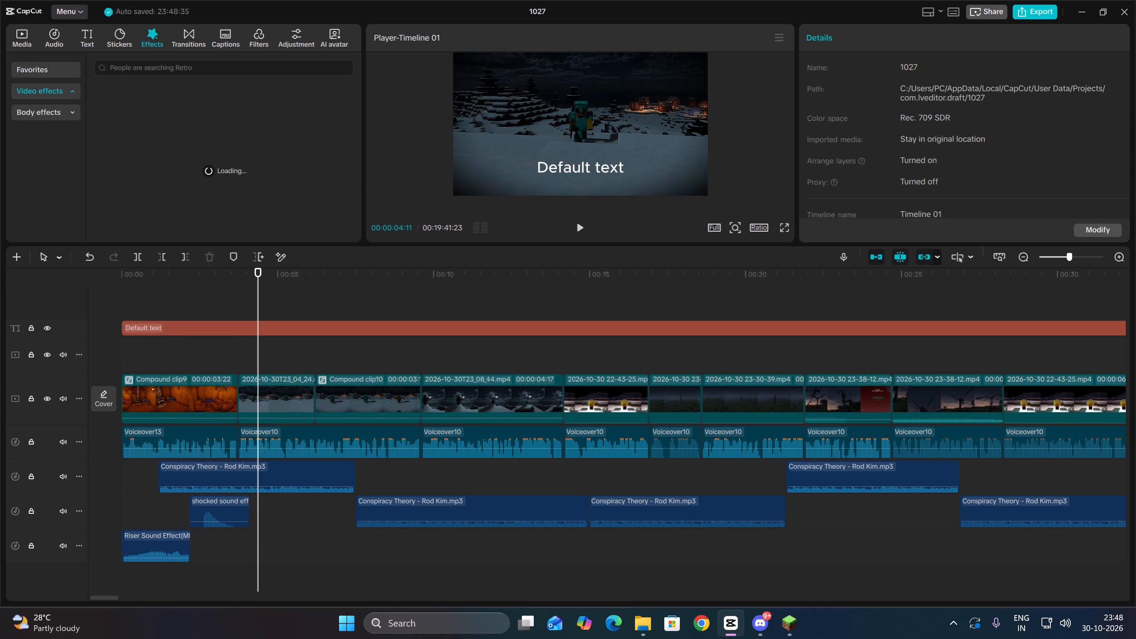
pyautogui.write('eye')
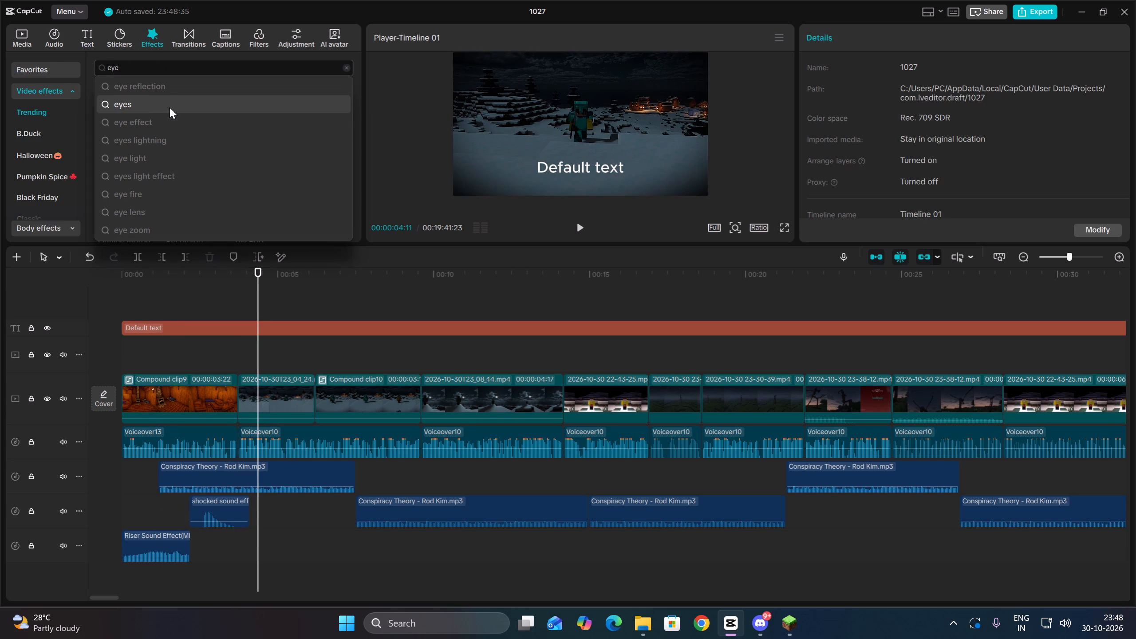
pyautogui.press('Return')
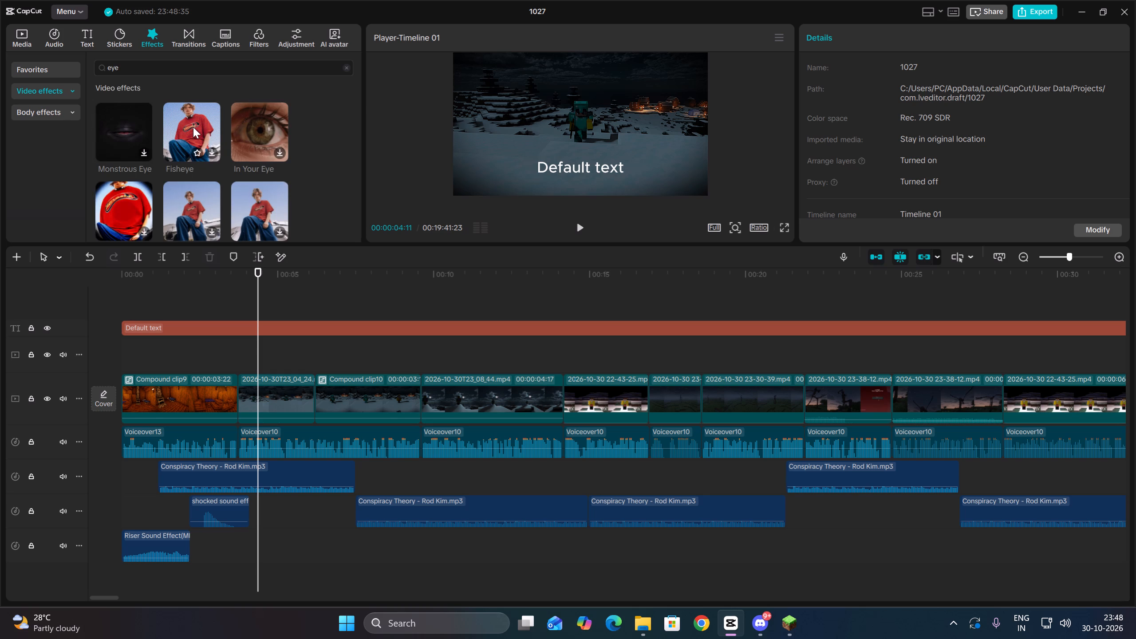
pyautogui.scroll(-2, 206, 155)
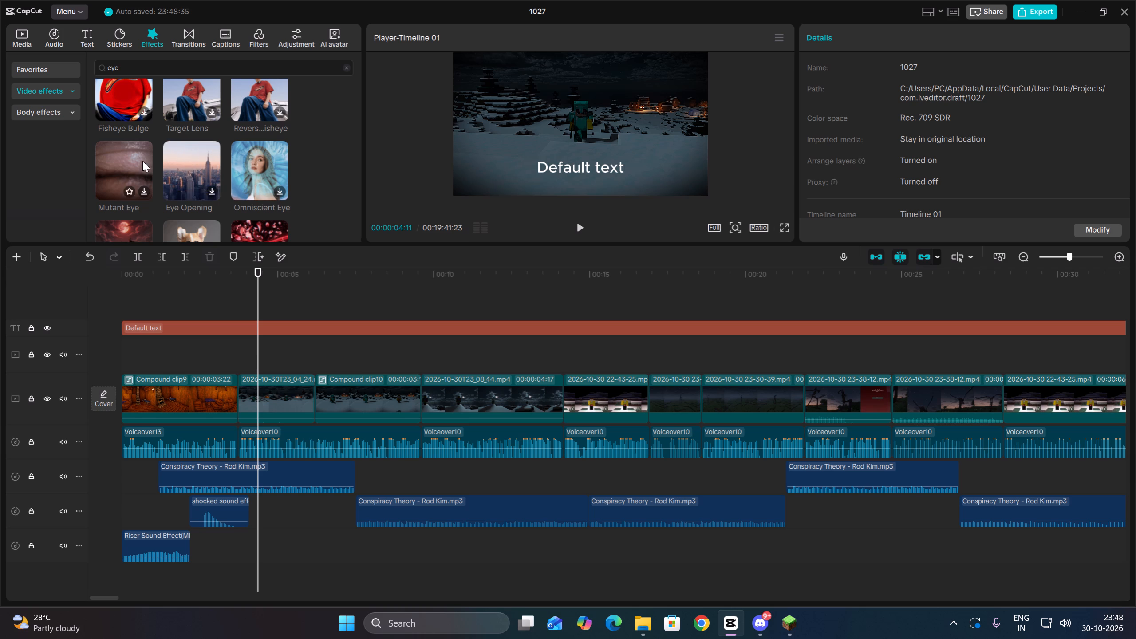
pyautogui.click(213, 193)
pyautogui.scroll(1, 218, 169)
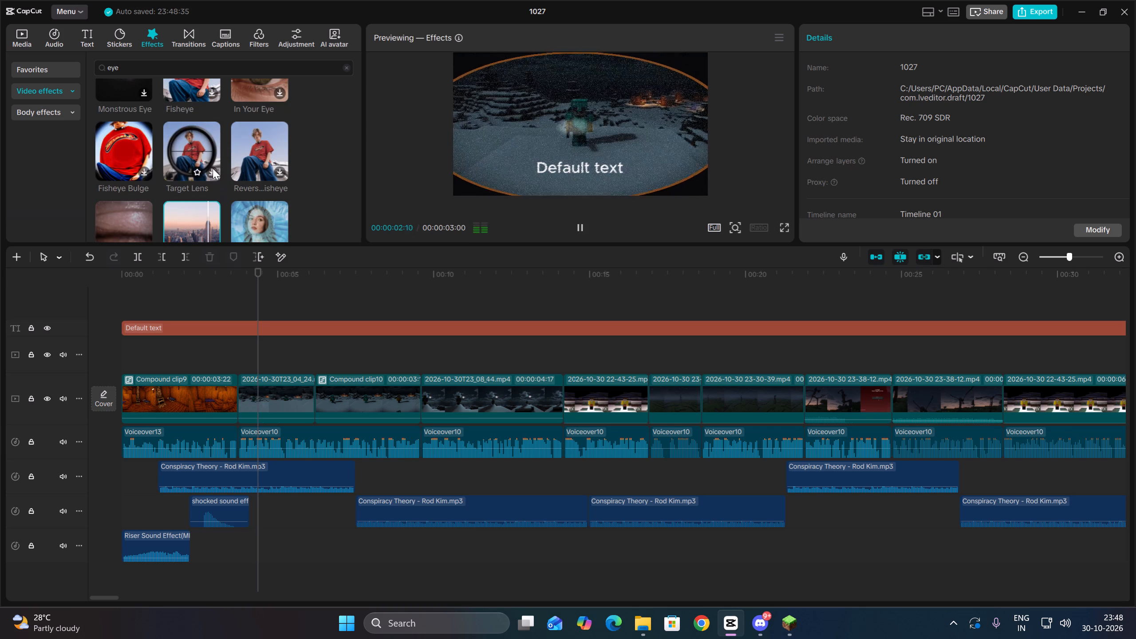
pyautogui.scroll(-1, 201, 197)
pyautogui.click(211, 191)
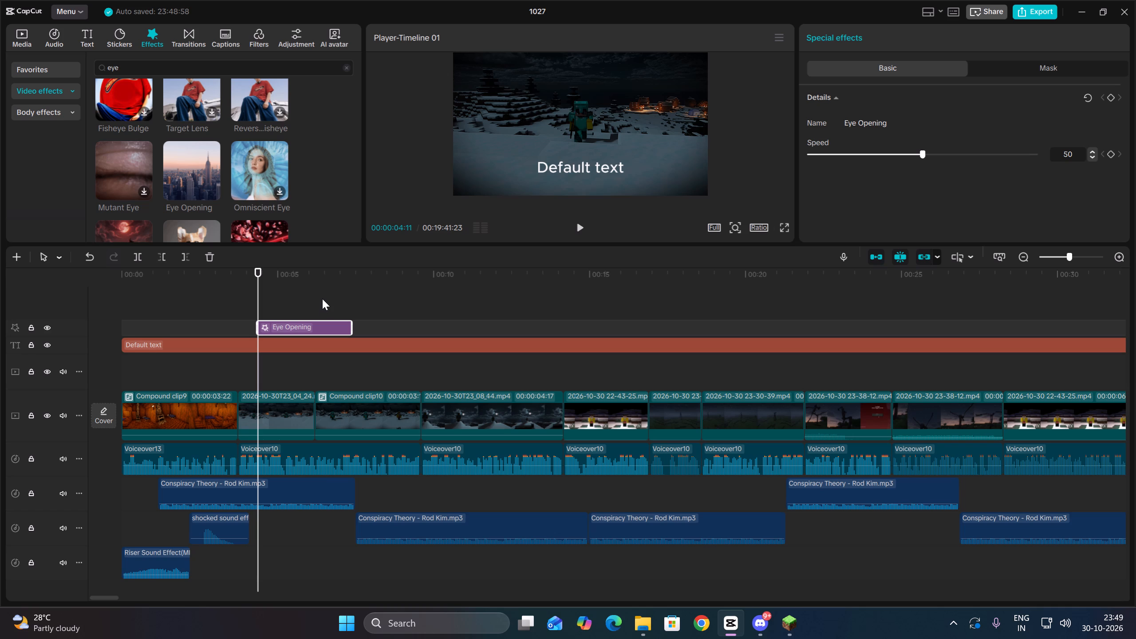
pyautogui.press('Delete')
# Search the transitions for "eye" and add Eye Blinks between Compound clip9 and the first snow clip, accepting duplicate frames.
pyautogui.click(181, 28)
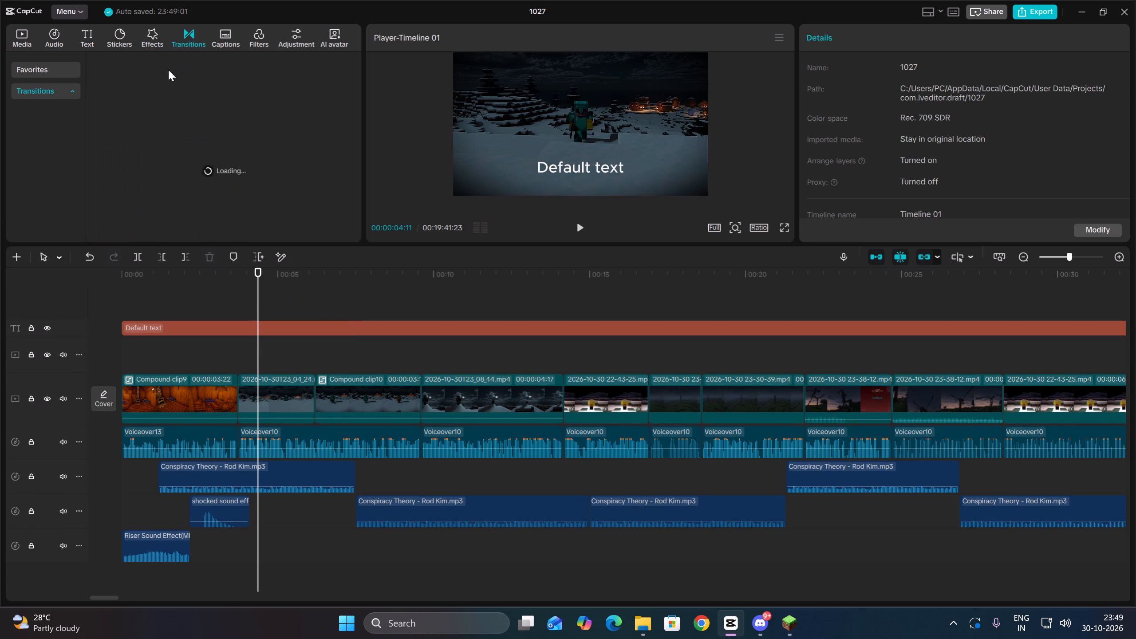
pyautogui.click(171, 63)
pyautogui.write('eye')
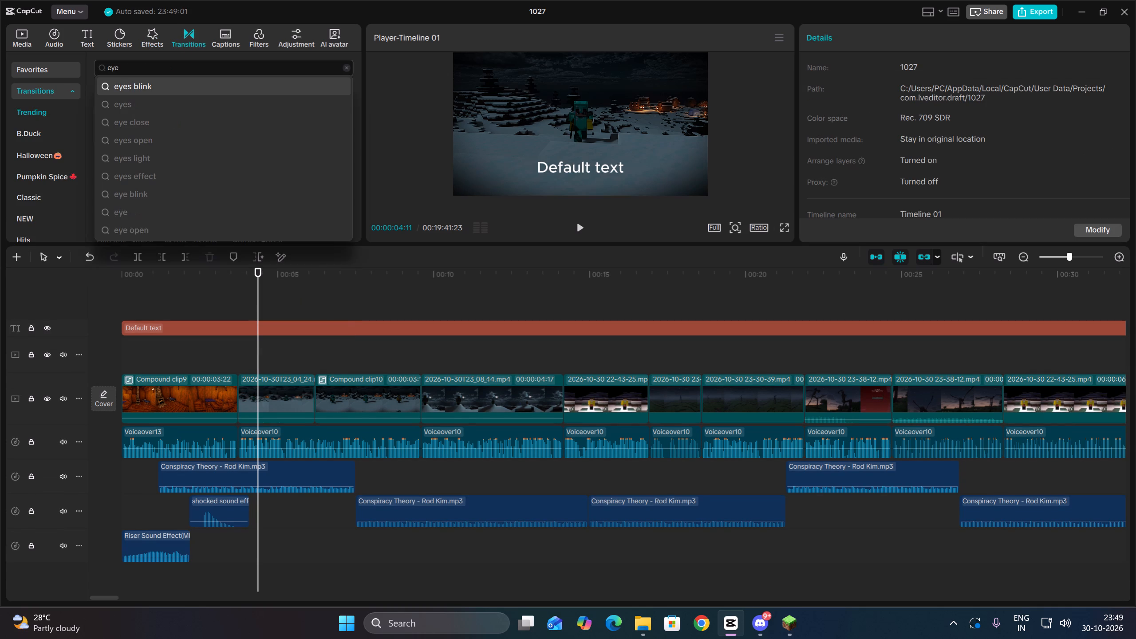
pyautogui.press('Return')
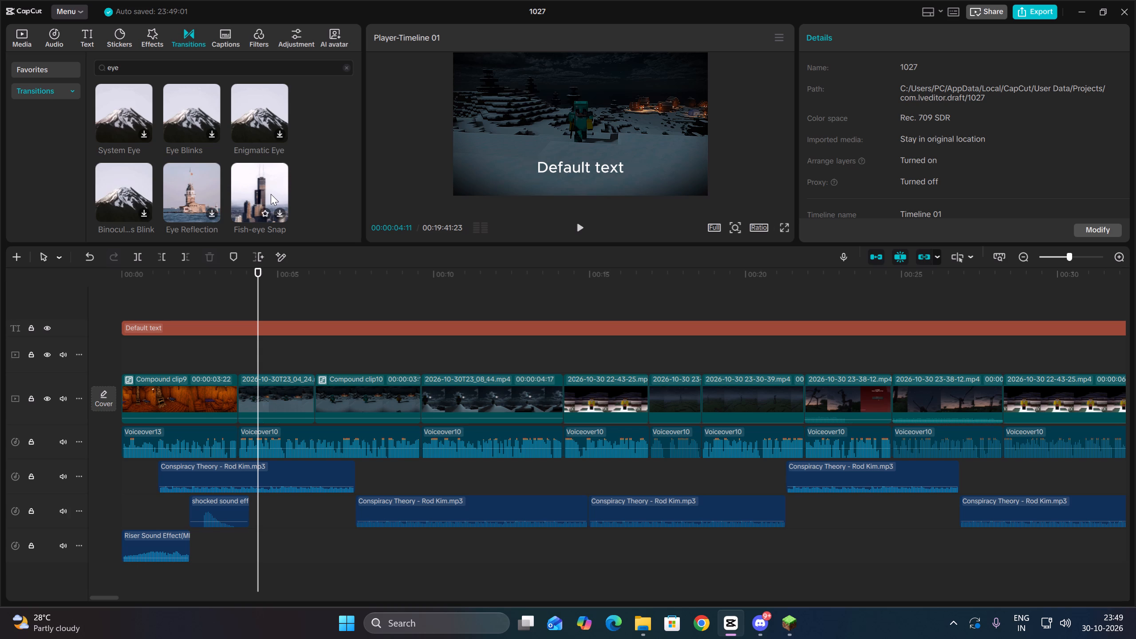
pyautogui.click(213, 134)
pyautogui.click(245, 348)
pyautogui.moveTo(245, 348); pyautogui.dragTo(237, 346)
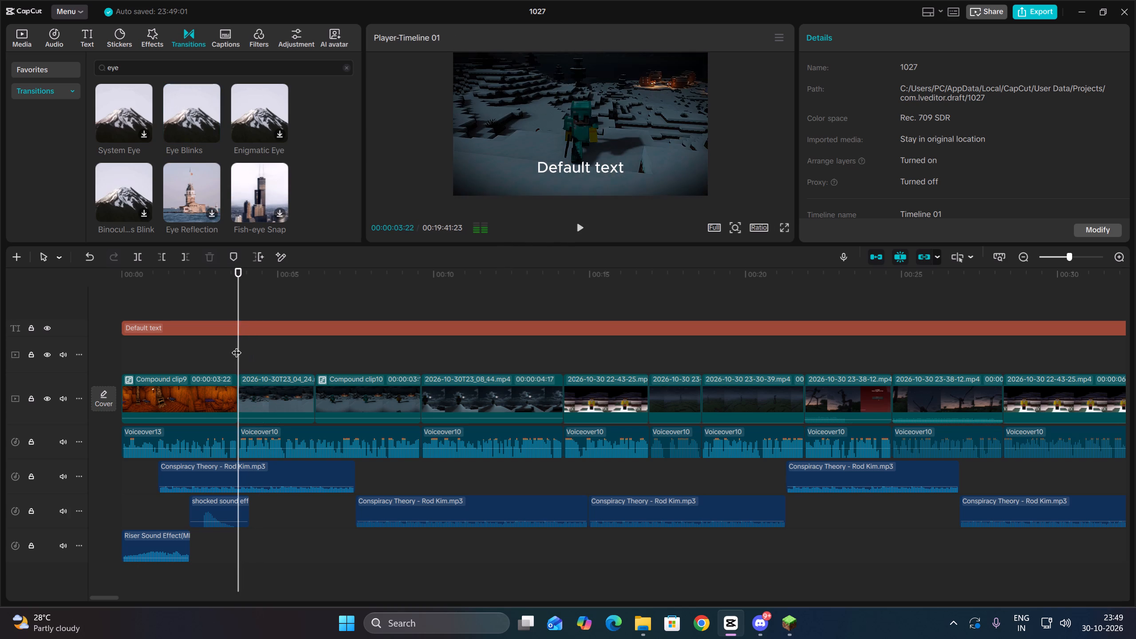
pyautogui.moveTo(214, 109); pyautogui.dragTo(199, 397)
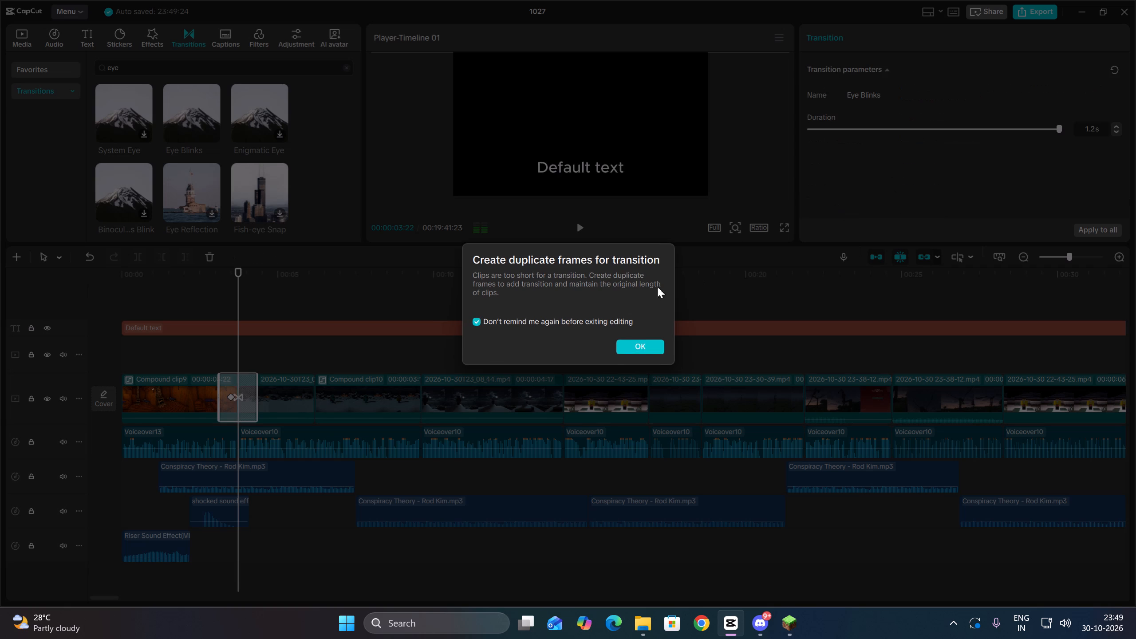
pyautogui.click(631, 351)
# Set the Eye Blinks transition's duration to 0.3 s.
pyautogui.moveTo(967, 128); pyautogui.dragTo(919, 134)
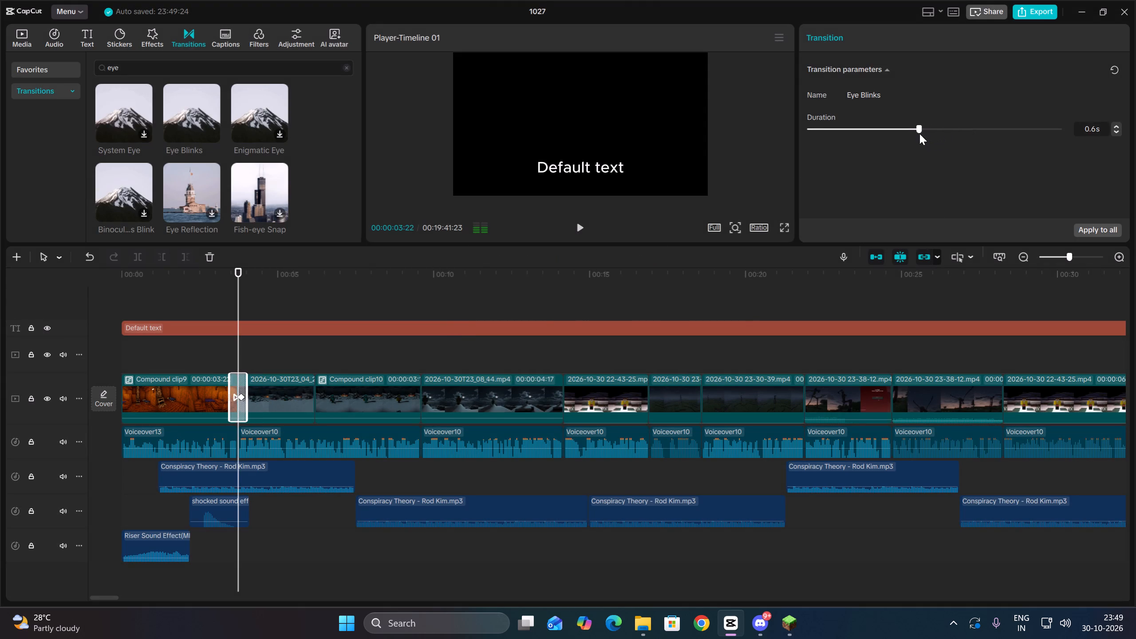
pyautogui.moveTo(919, 134); pyautogui.dragTo(867, 138)
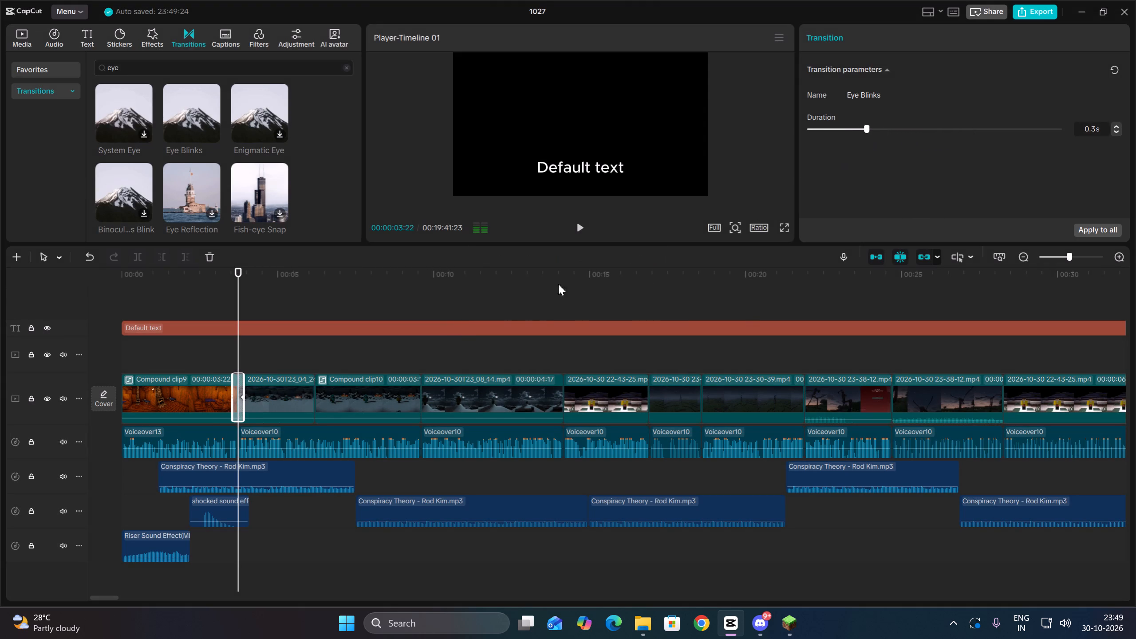
# Replay the opening through the first cut and lengthen the Eye Blinks transition to 0.5 s.
pyautogui.click(138, 344)
pyautogui.moveTo(138, 344); pyautogui.dragTo(60, 350)
pyautogui.press('space')
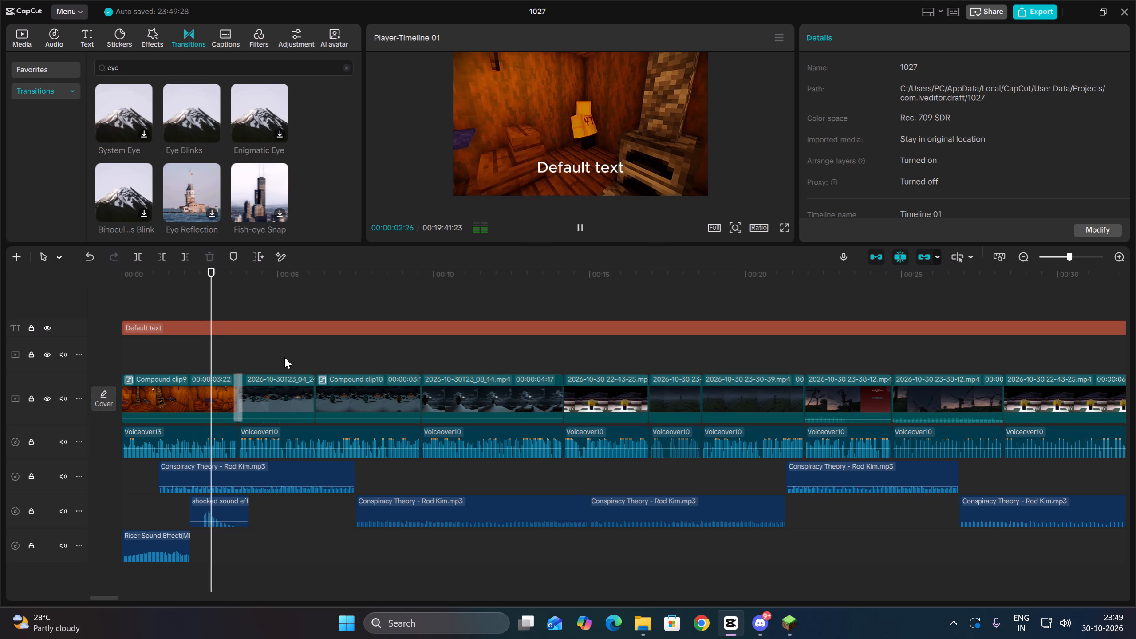
pyautogui.press('Up')
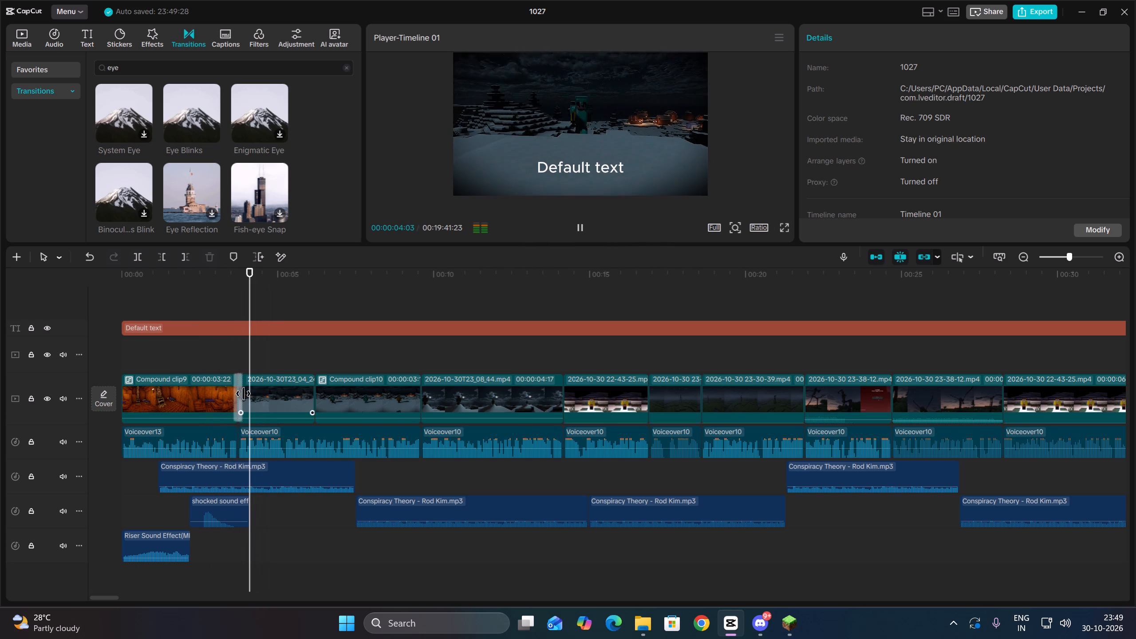
pyautogui.click(237, 398)
pyautogui.press('Up')
pyautogui.moveTo(872, 130); pyautogui.dragTo(900, 127)
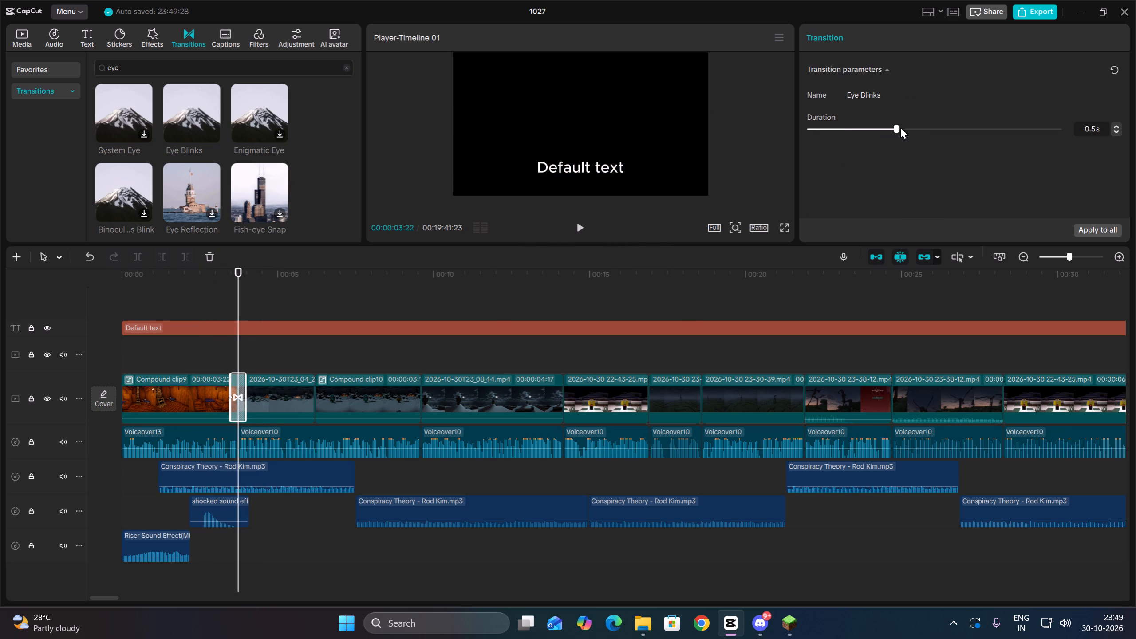
pyautogui.moveTo(900, 127); pyautogui.dragTo(914, 129)
# Search the transitions for "flick", add Flick Flash at the 00:00:14:05 cut, and set its duration to 0.5 s.
pyautogui.click(225, 350)
pyautogui.press('space')
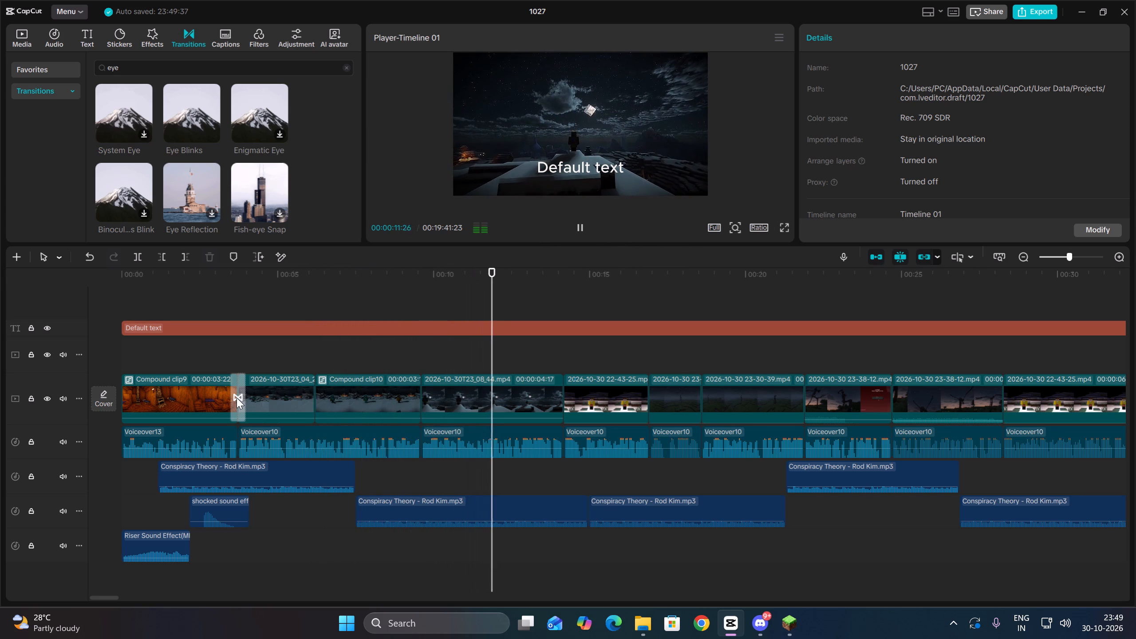
pyautogui.doubleClick(565, 357)
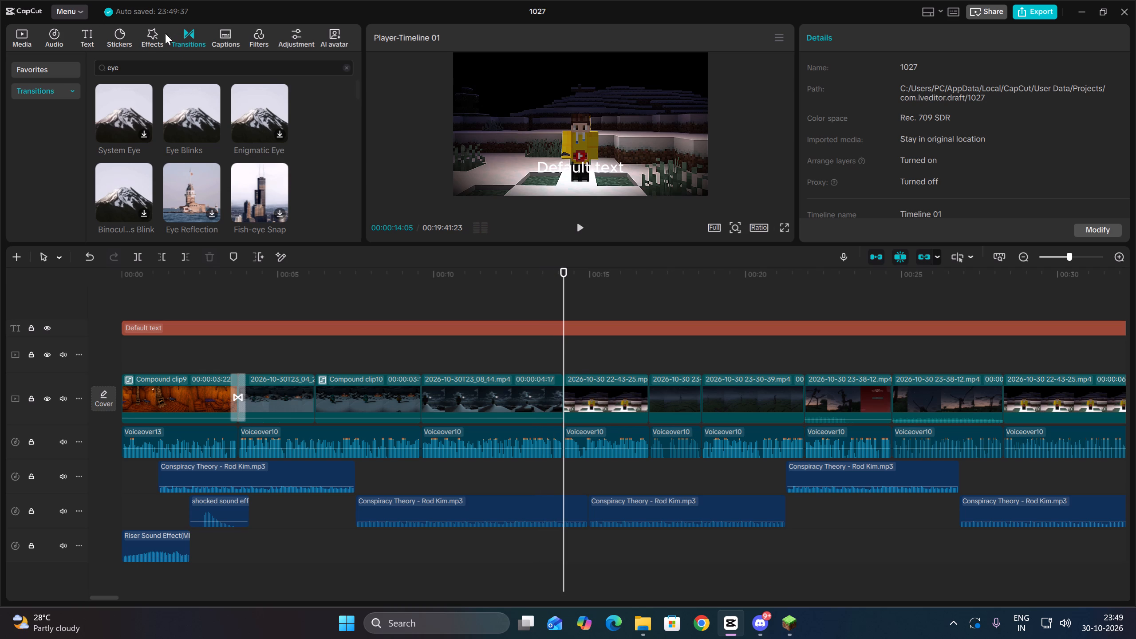
pyautogui.moveTo(132, 69); pyautogui.dragTo(82, 66)
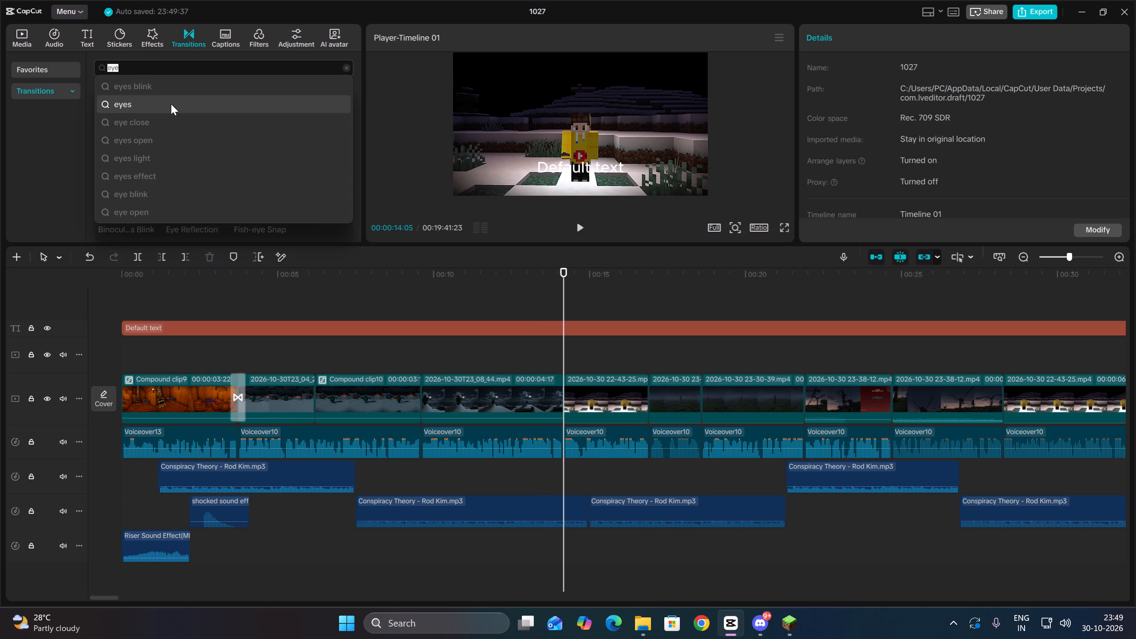
pyautogui.press('BackSpace')
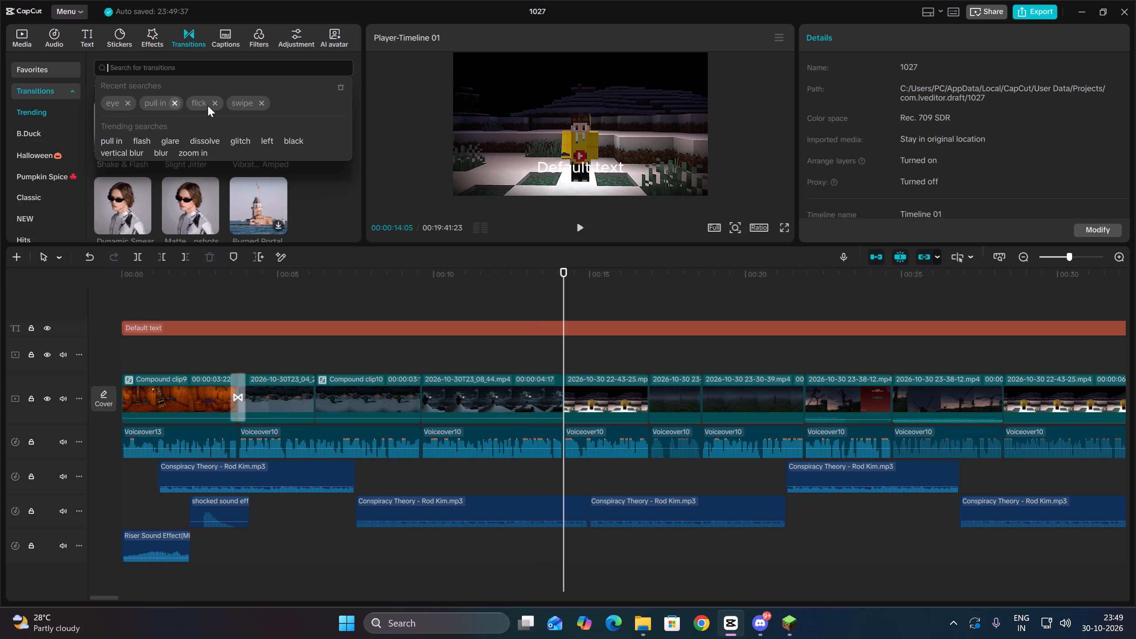
pyautogui.click(203, 104)
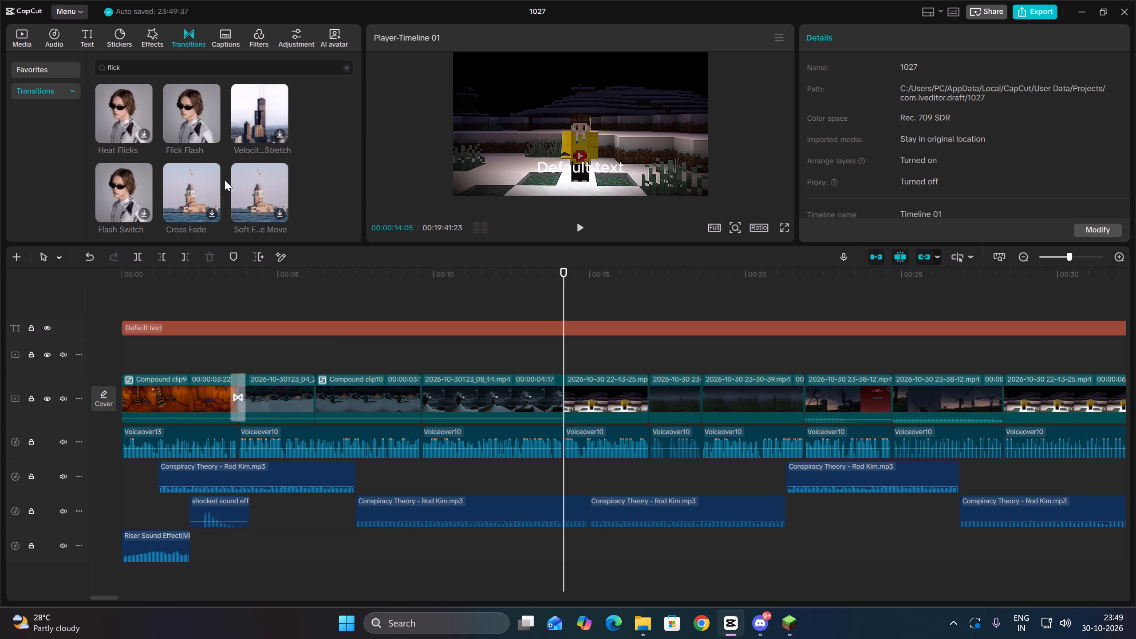
pyautogui.moveTo(189, 118); pyautogui.dragTo(537, 389)
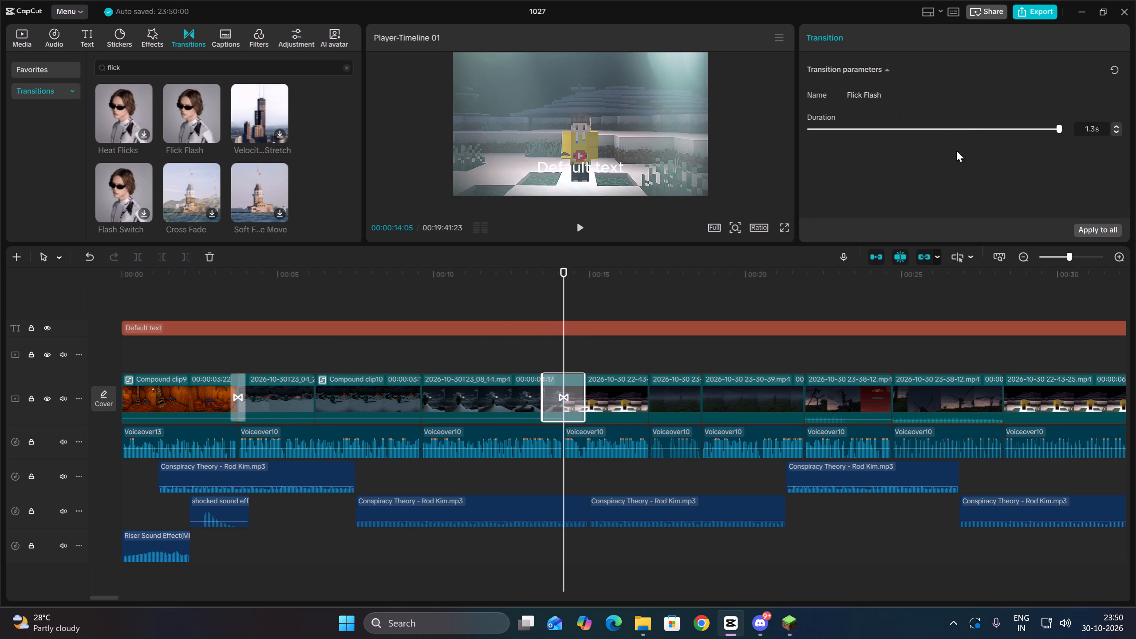
pyautogui.moveTo(969, 127); pyautogui.dragTo(907, 134)
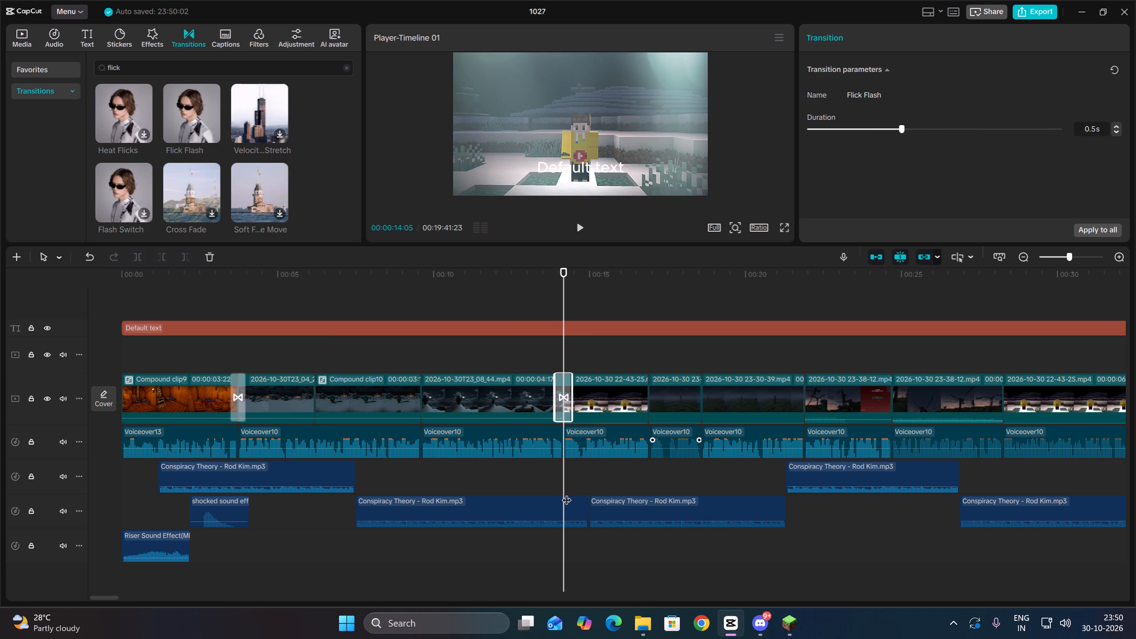
# Keyframe a zoom on the 22-43-25 clip after Flick Flash, from 100% at its start to 140% with Y position 356 at 00:00:16:19.
pyautogui.click(546, 485)
pyautogui.press('space')
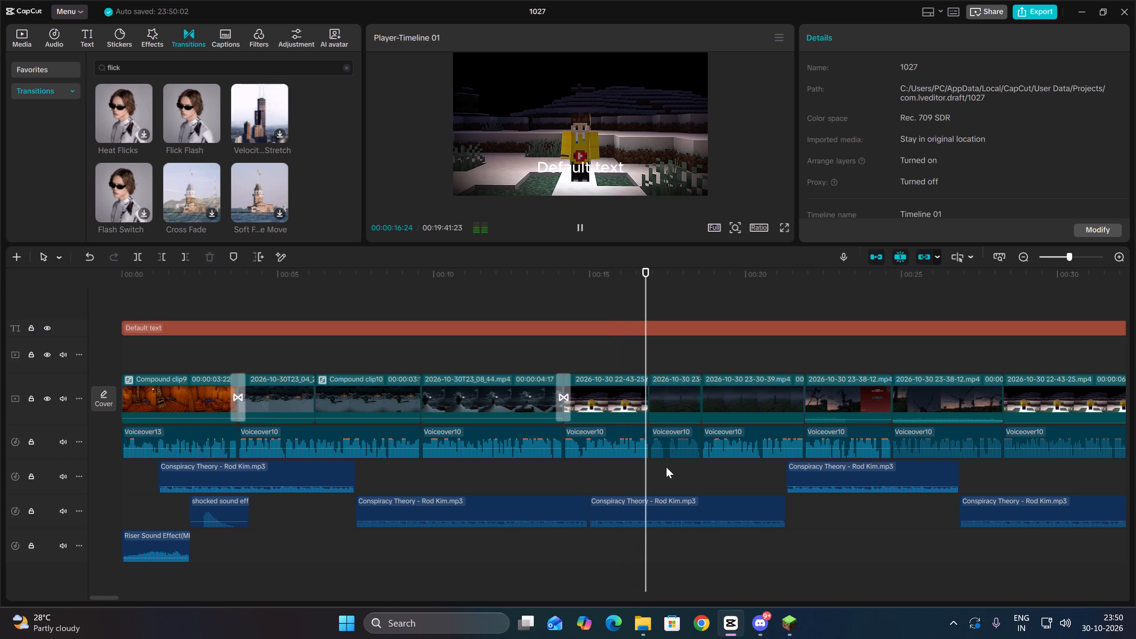
pyautogui.press('Up')
pyautogui.click(619, 396)
pyautogui.press('Up')
pyautogui.press('Up')
pyautogui.press('Up')
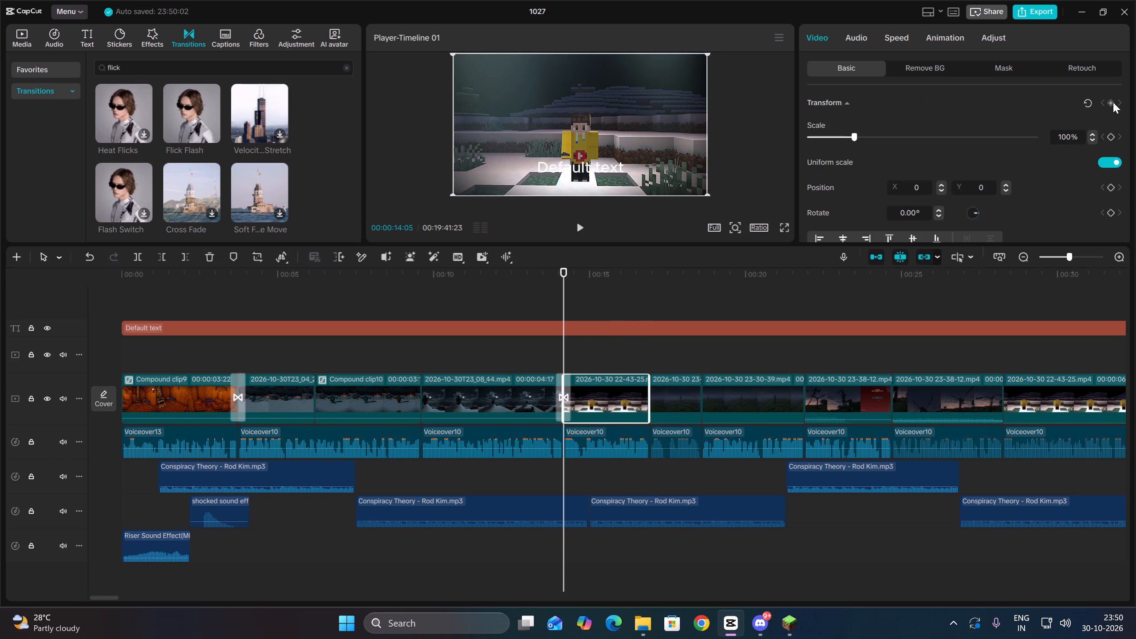
pyautogui.click(1113, 102)
pyautogui.press('space')
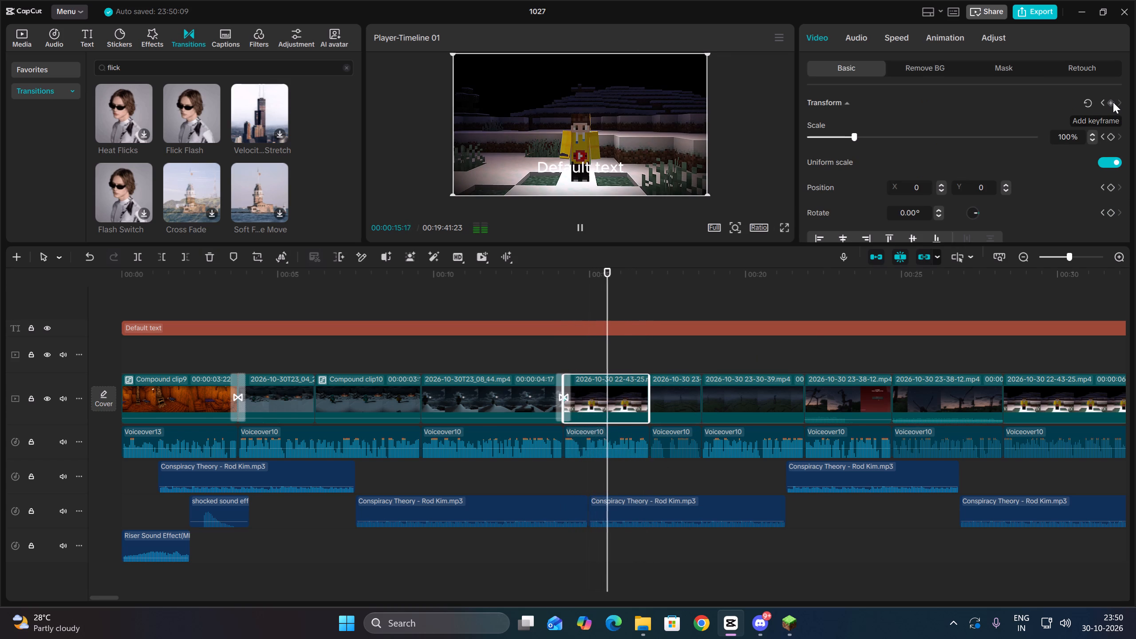
pyautogui.press('space')
pyautogui.click(1113, 102)
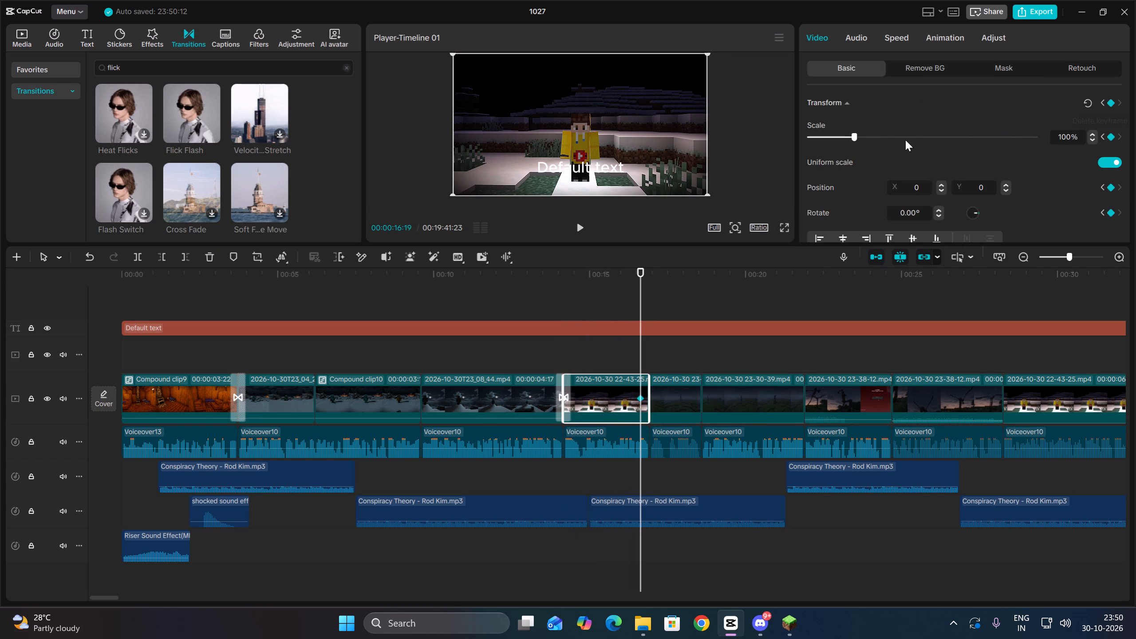
pyautogui.moveTo(858, 137); pyautogui.dragTo(873, 139)
pyautogui.moveTo(659, 150); pyautogui.dragTo(660, 126)
pyautogui.press('Up')
pyautogui.press('Down')
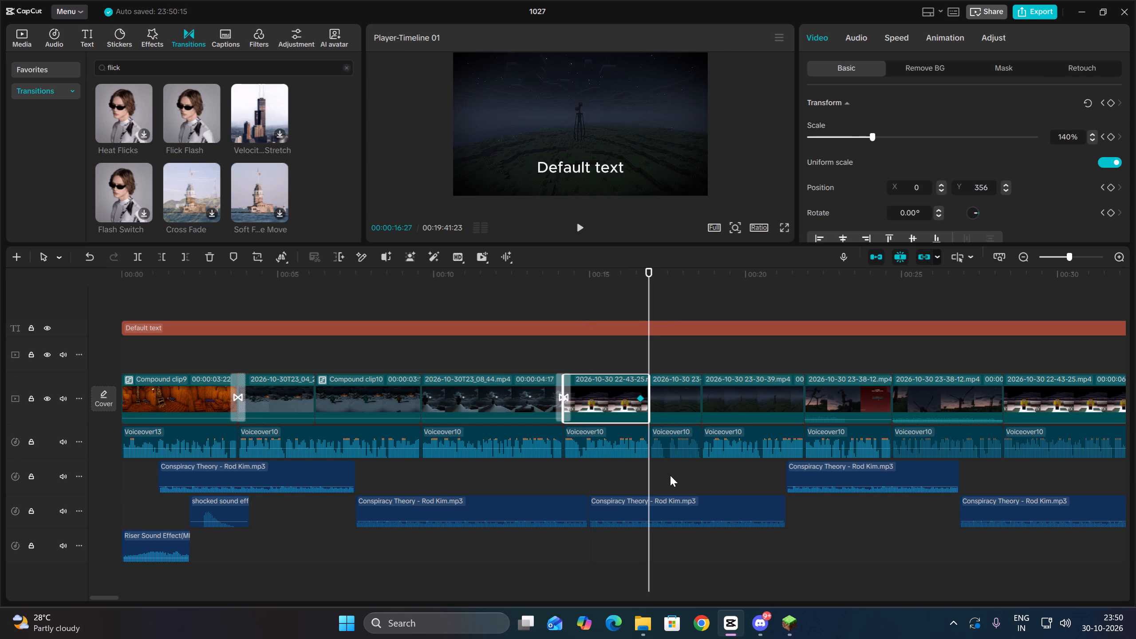
# Keyframe a zoom on the 00:00:06:20 long 22-43-25 clip ahead of the overlay clip, from 100% at its start to 149% at 00:00:34:22.
pyautogui.press('space')
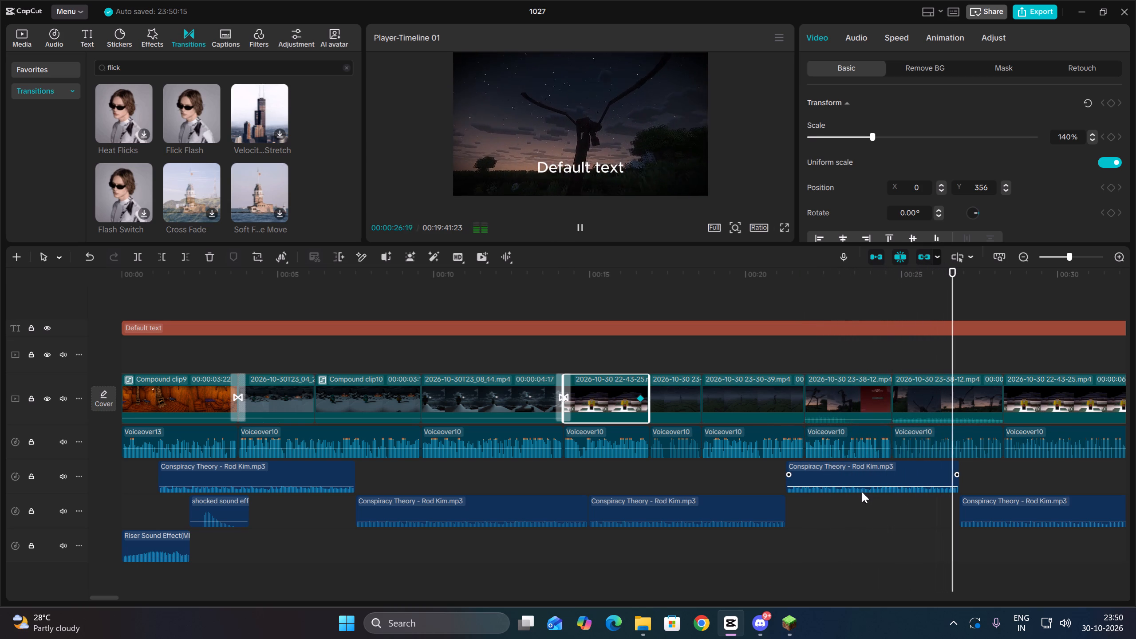
pyautogui.click(1033, 410)
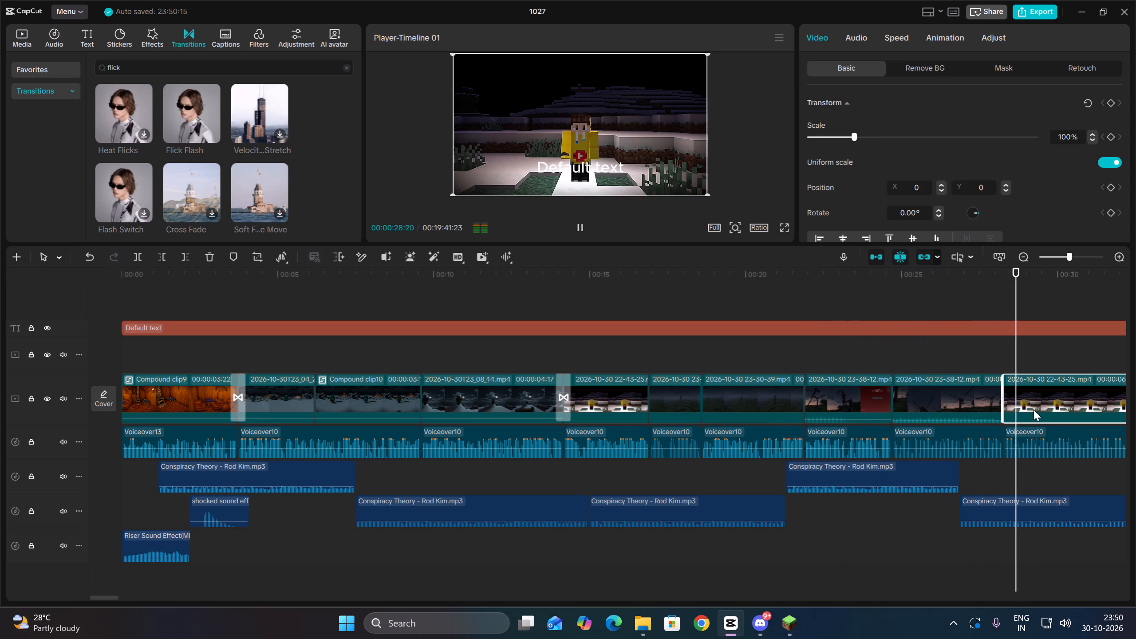
pyautogui.press('Up')
pyautogui.click(1105, 102)
pyautogui.click(1112, 103)
pyautogui.press('space')
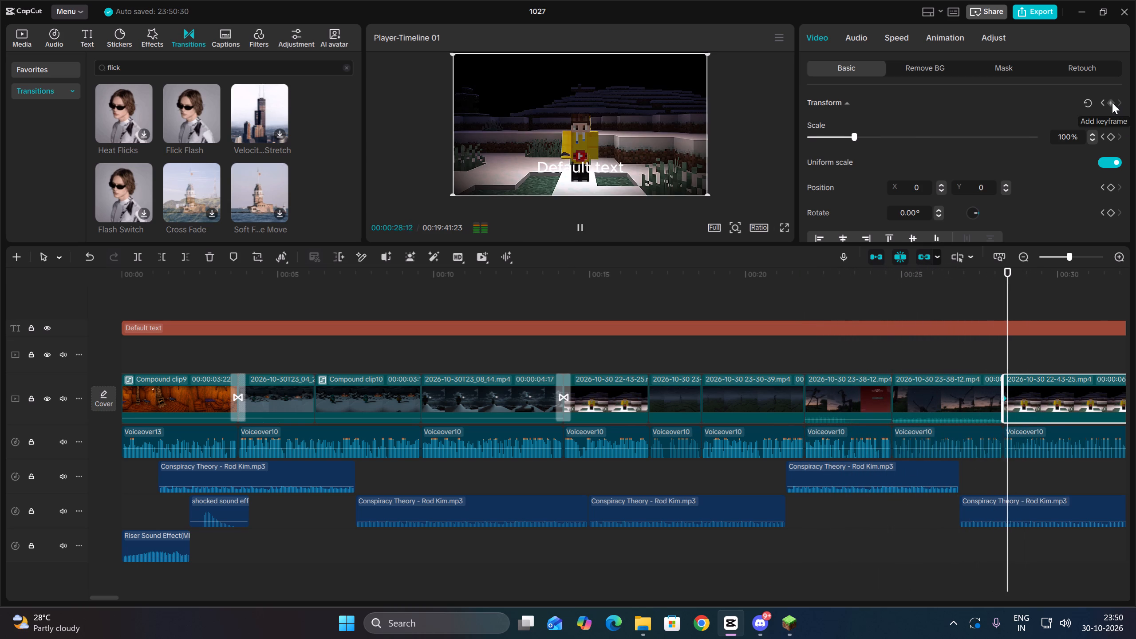
pyautogui.moveTo(1074, 354); pyautogui.dragTo(1135, 343)
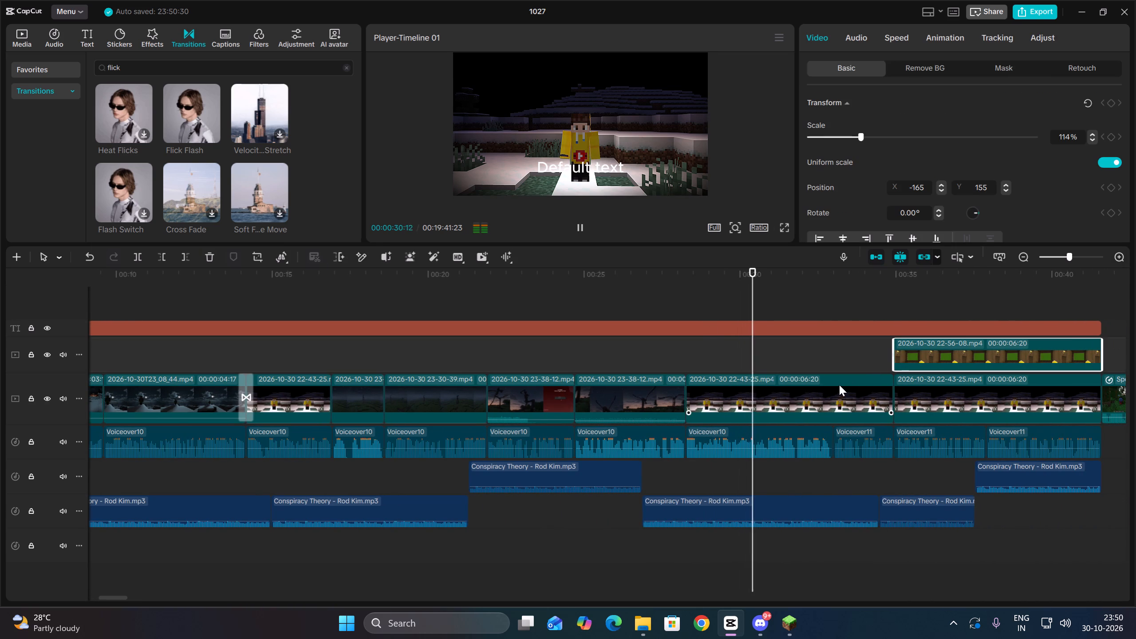
pyautogui.click(835, 389)
pyautogui.click(831, 340)
pyautogui.moveTo(831, 340); pyautogui.dragTo(888, 355)
pyautogui.click(866, 393)
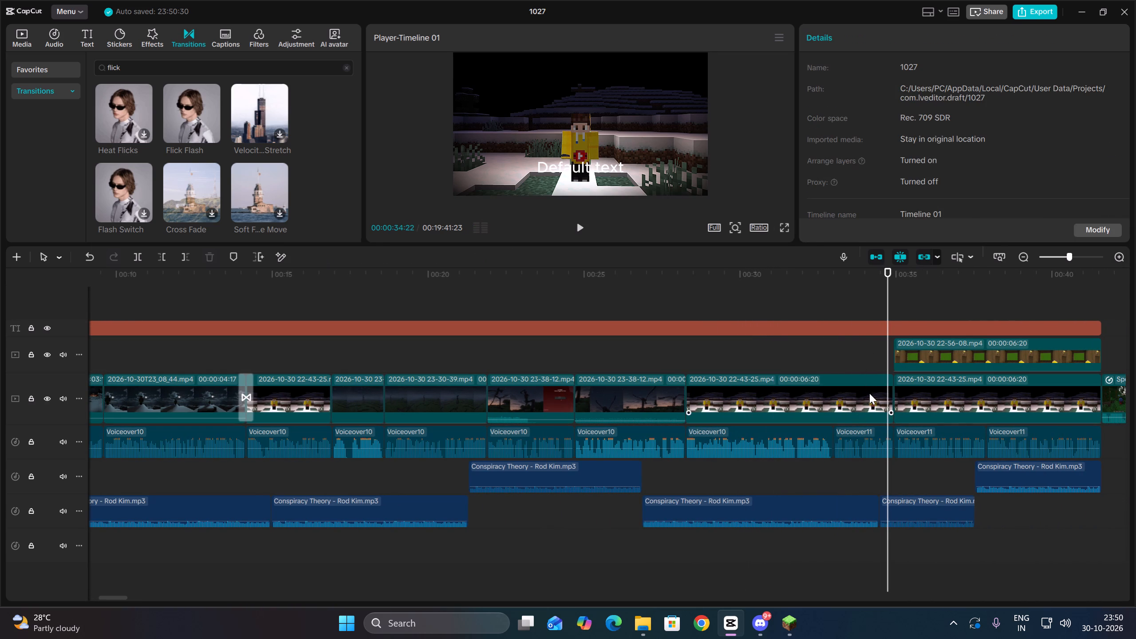
pyautogui.click(1116, 105)
pyautogui.click(1108, 104)
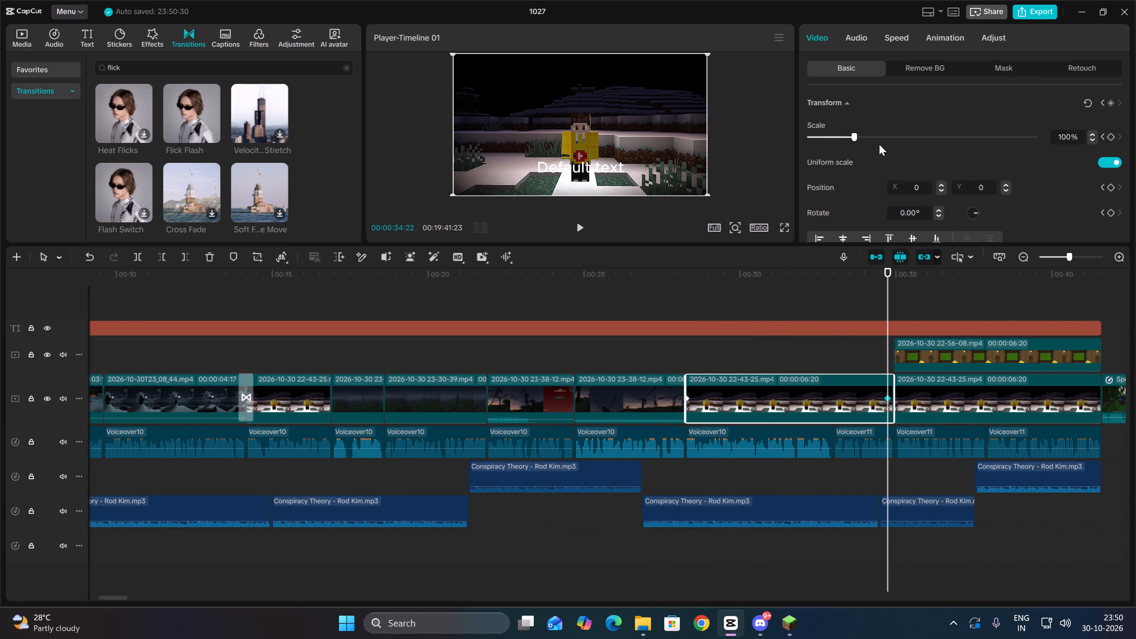
pyautogui.moveTo(865, 137); pyautogui.dragTo(891, 141)
pyautogui.moveTo(888, 133); pyautogui.dragTo(878, 132)
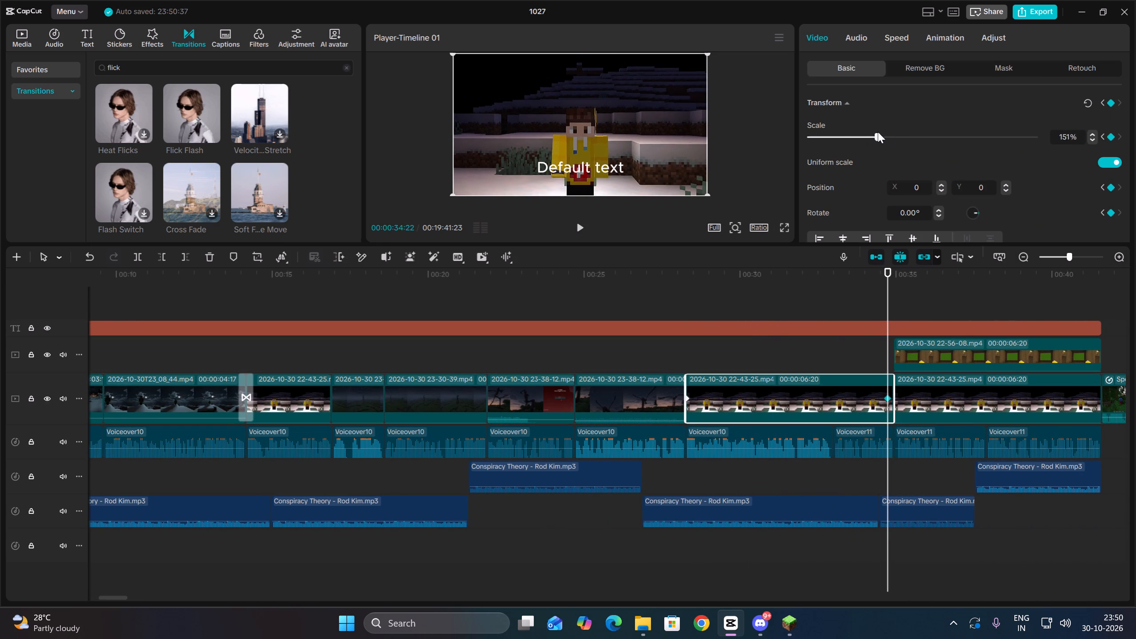
pyautogui.moveTo(878, 132); pyautogui.dragTo(877, 132)
pyautogui.click(674, 150)
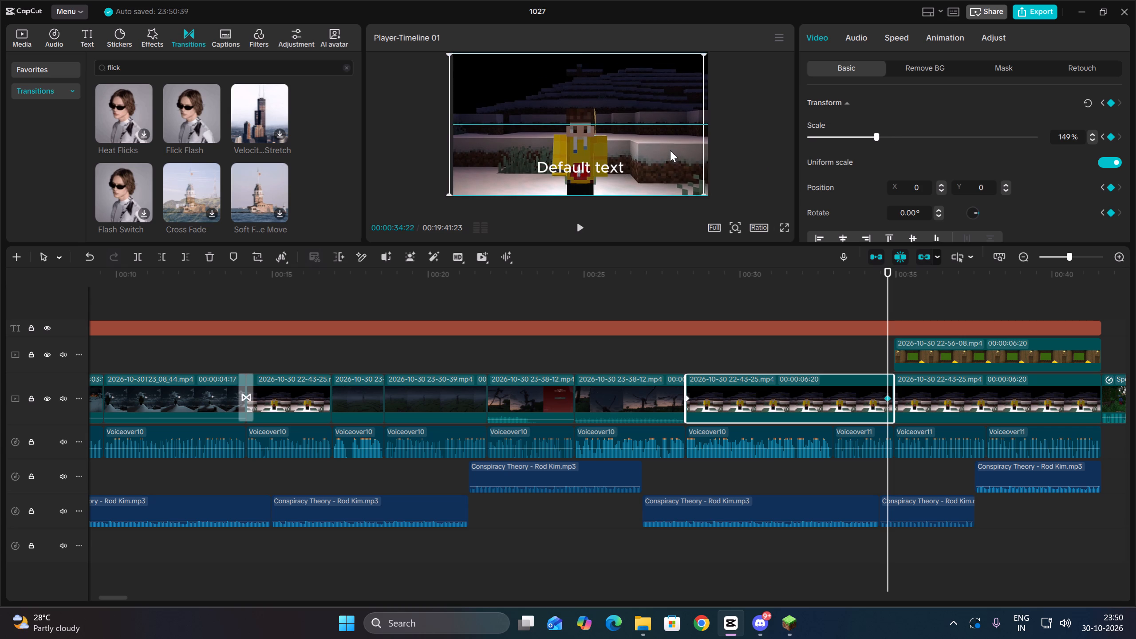
# Replay the opening from the start to the Eye Blinks cut and check the shocked sound effect clip.
pyautogui.click(735, 361)
pyautogui.moveTo(735, 361); pyautogui.dragTo(497, 366)
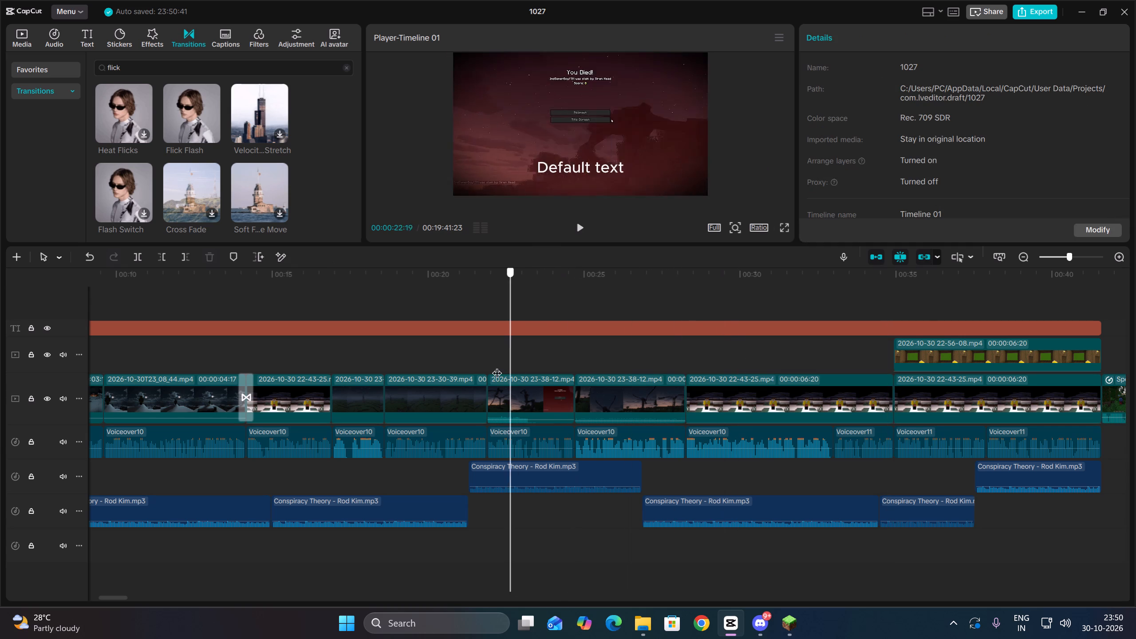
pyautogui.moveTo(497, 366); pyautogui.dragTo(0, 369)
pyautogui.scroll(-6, 299, 465)
pyautogui.press('space')
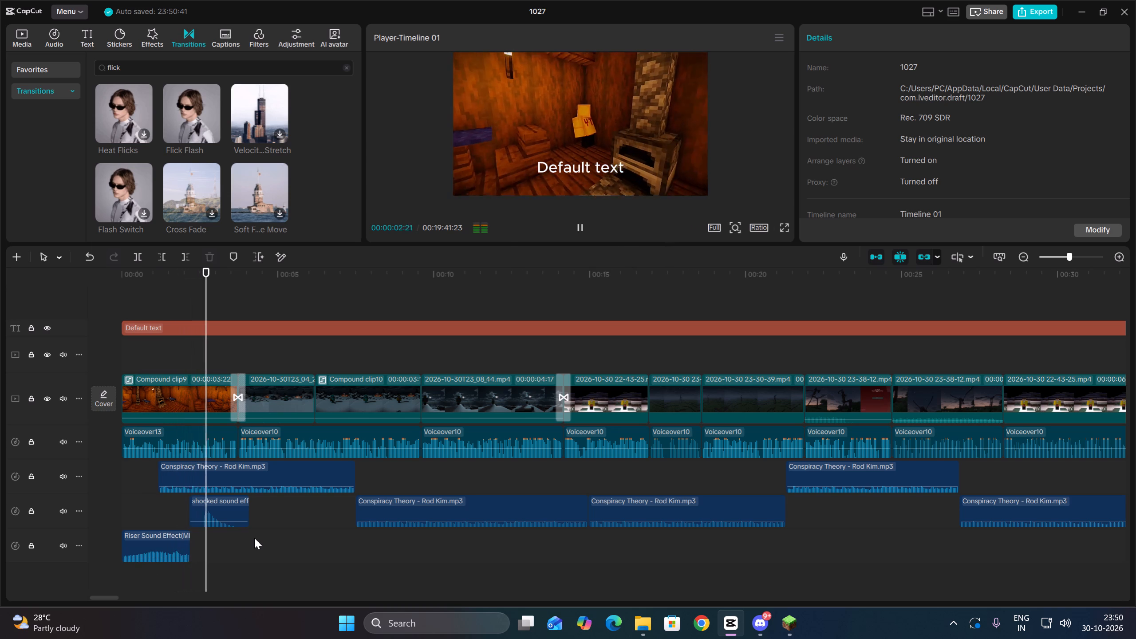
pyautogui.press('space')
pyautogui.click(228, 517)
pyautogui.press('Up')
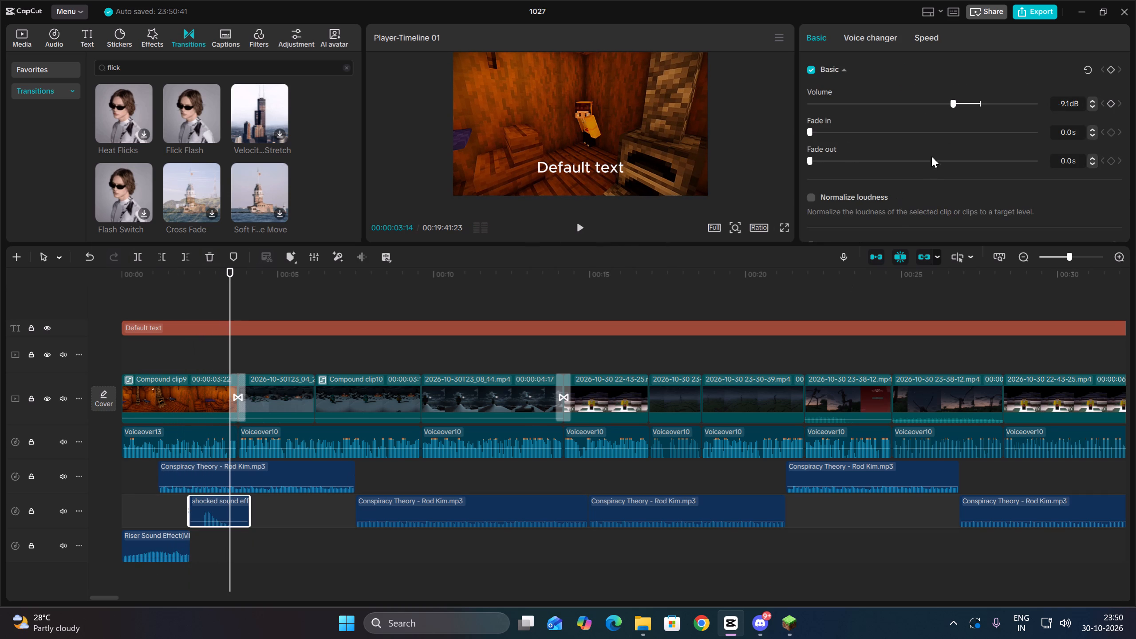
pyautogui.press('space')
pyautogui.press('space')
pyautogui.press('Up')
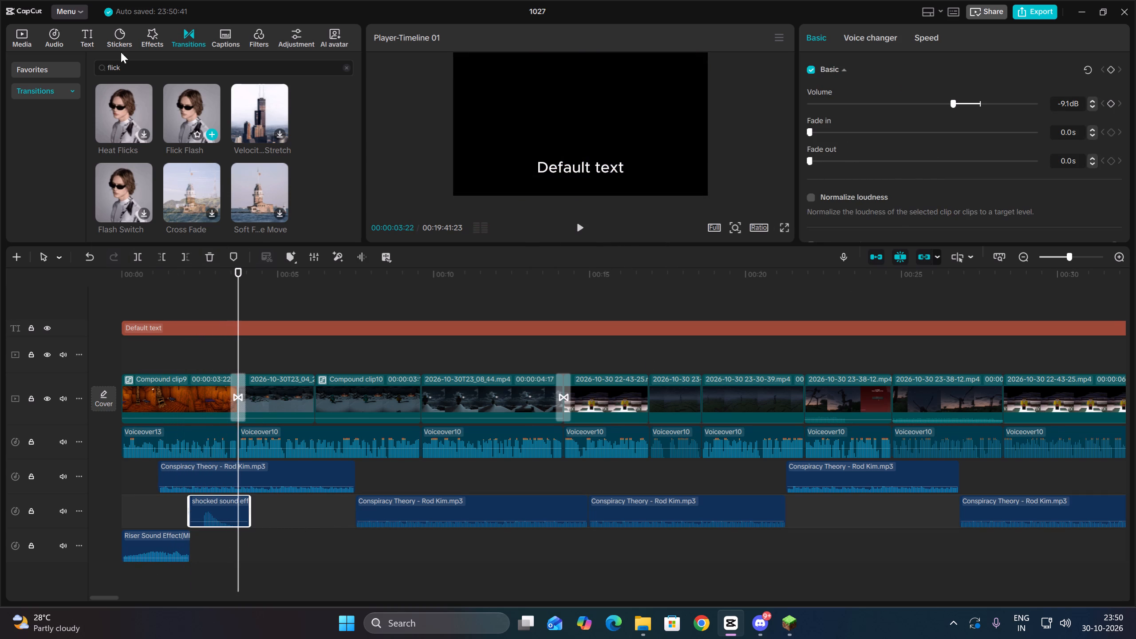
# Search the Downloads folder for "swipe" and import Swipe Swoosh Transition Sound Effect(MP3_160K) into the project media.
pyautogui.click(11, 31)
pyautogui.click(107, 63)
pyautogui.click(136, 90)
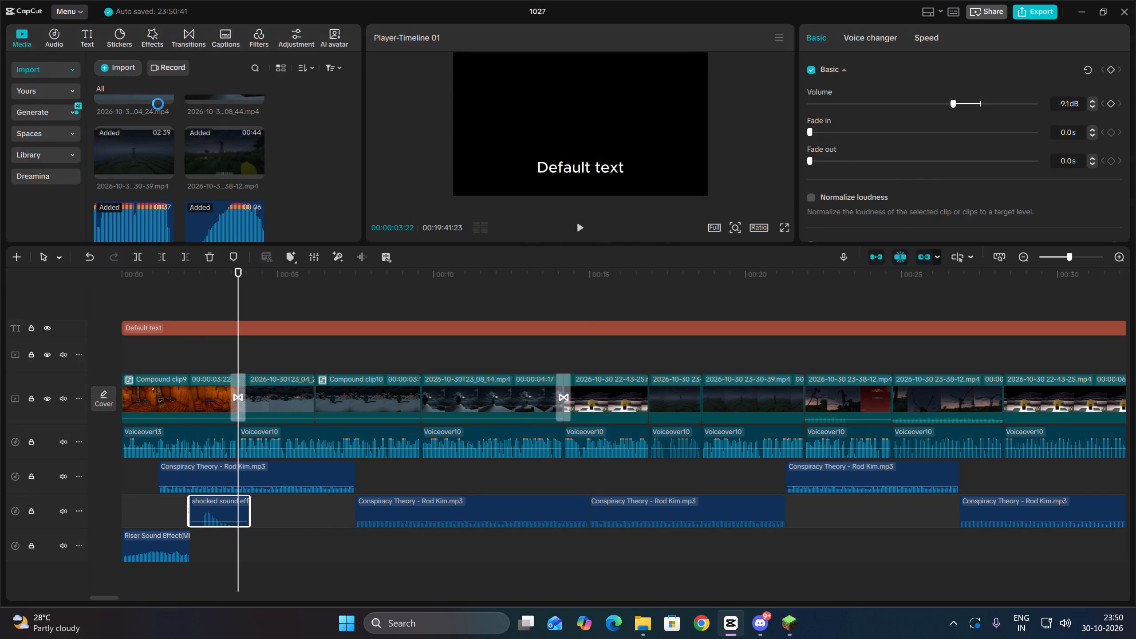
pyautogui.press('BackSpace')
pyautogui.write('swipe')
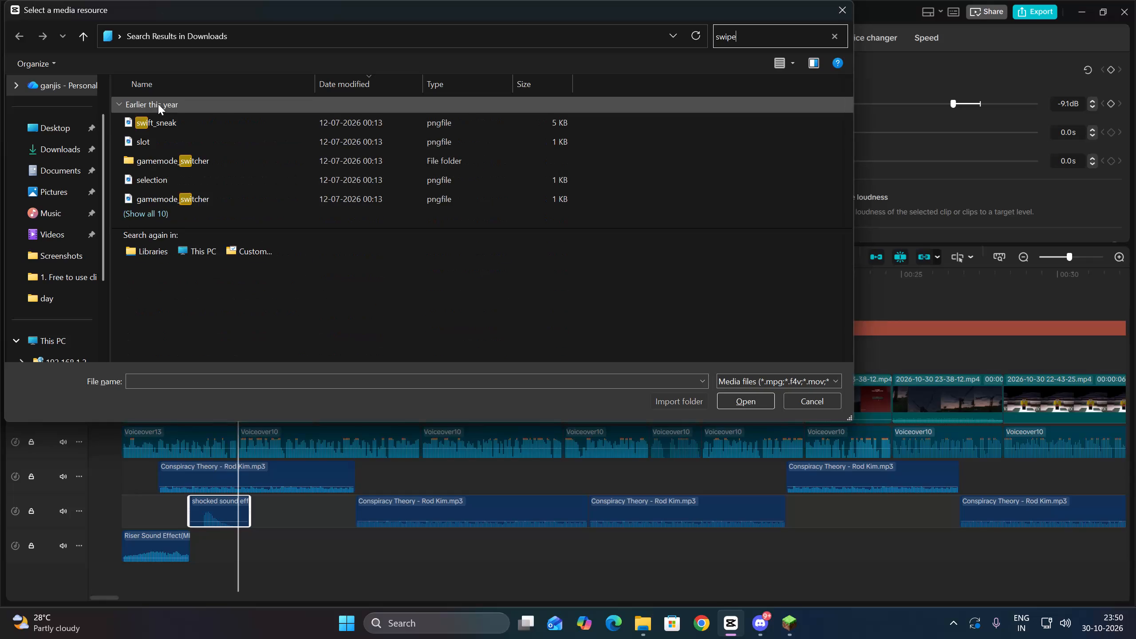
pyautogui.click(207, 119)
pyautogui.click(712, 391)
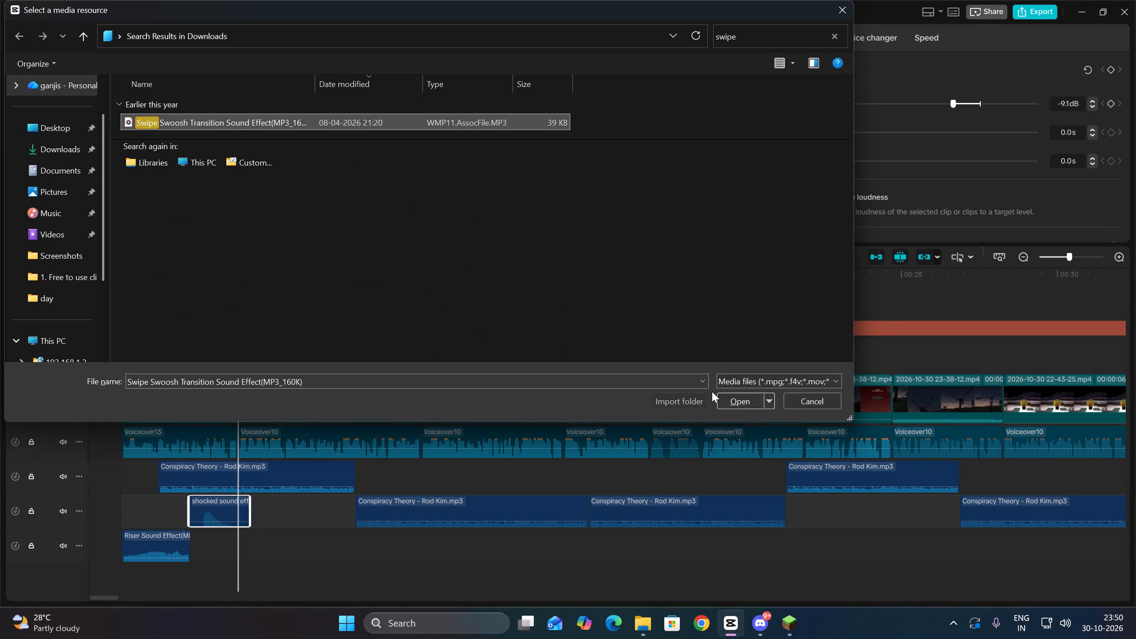
pyautogui.click(744, 400)
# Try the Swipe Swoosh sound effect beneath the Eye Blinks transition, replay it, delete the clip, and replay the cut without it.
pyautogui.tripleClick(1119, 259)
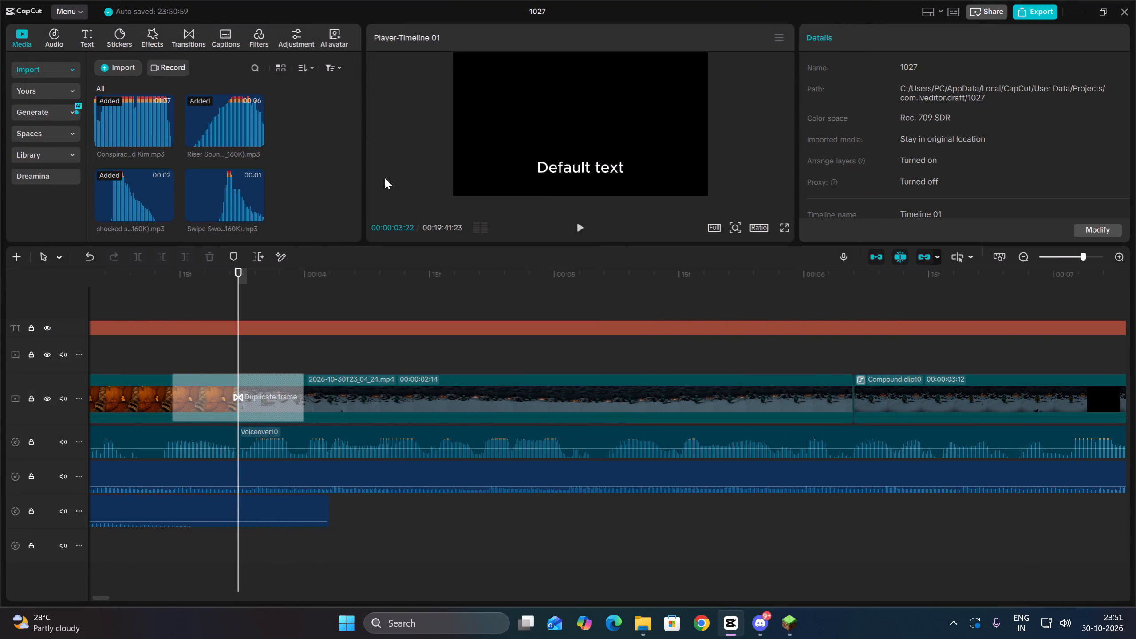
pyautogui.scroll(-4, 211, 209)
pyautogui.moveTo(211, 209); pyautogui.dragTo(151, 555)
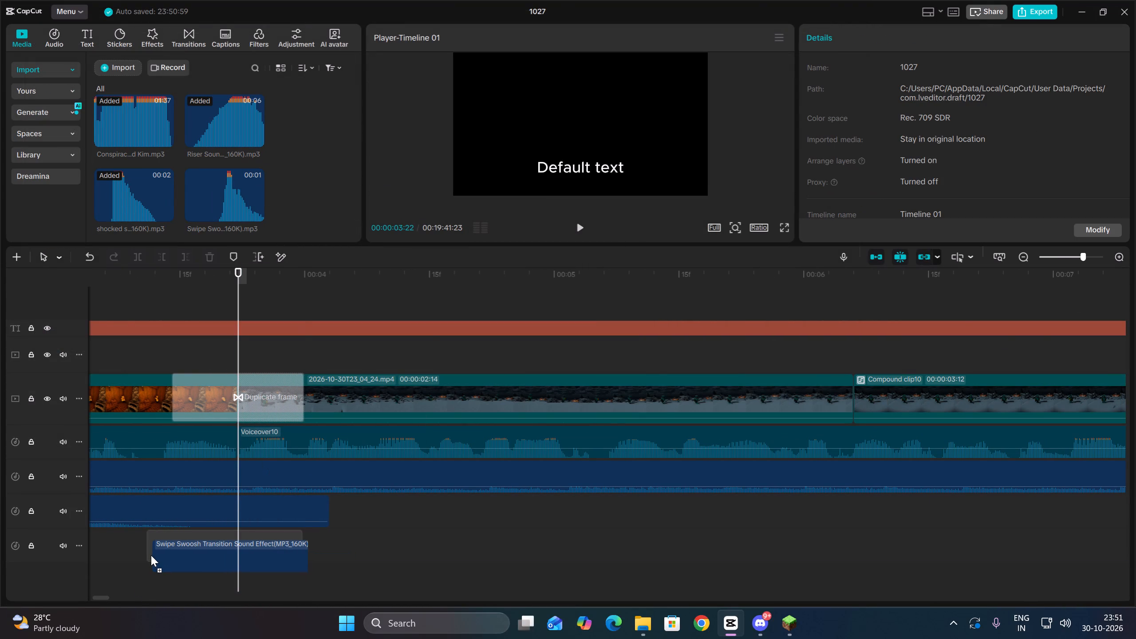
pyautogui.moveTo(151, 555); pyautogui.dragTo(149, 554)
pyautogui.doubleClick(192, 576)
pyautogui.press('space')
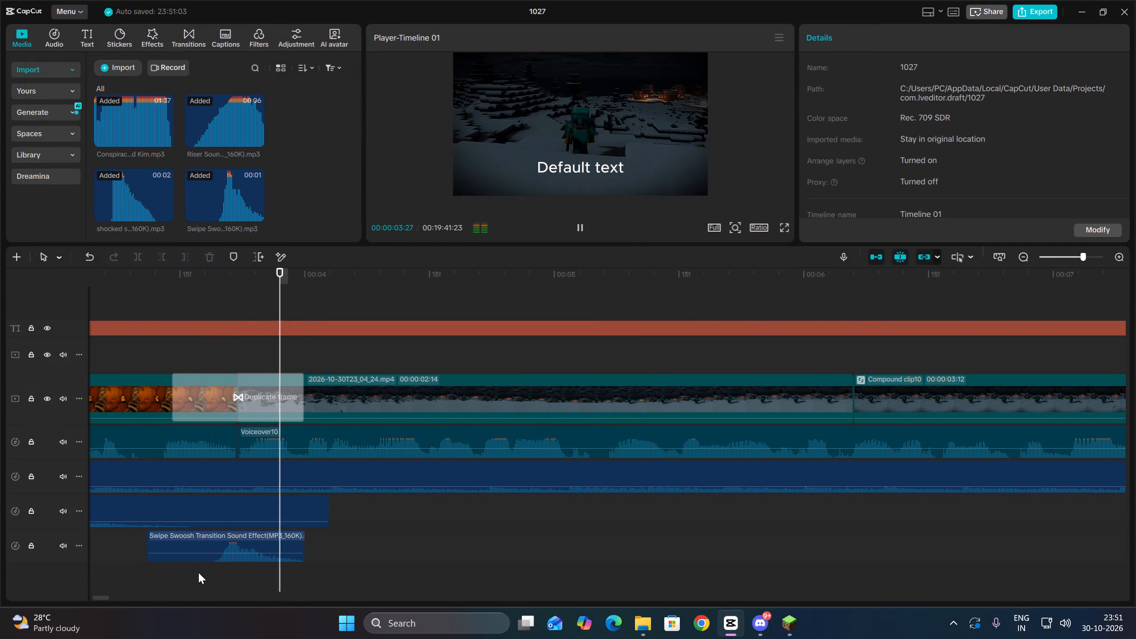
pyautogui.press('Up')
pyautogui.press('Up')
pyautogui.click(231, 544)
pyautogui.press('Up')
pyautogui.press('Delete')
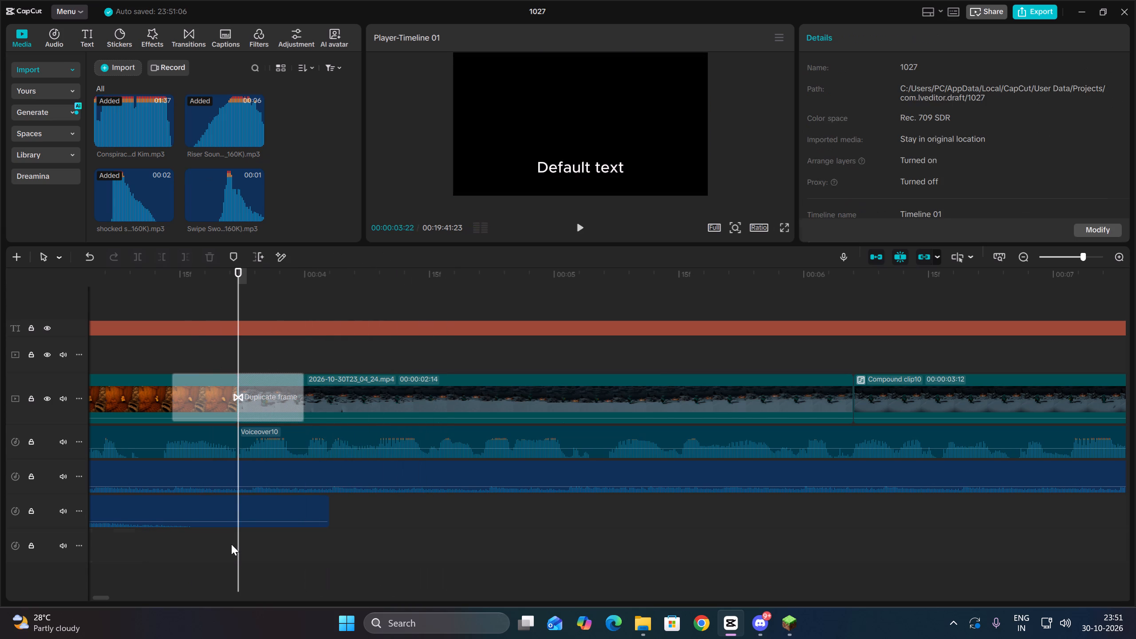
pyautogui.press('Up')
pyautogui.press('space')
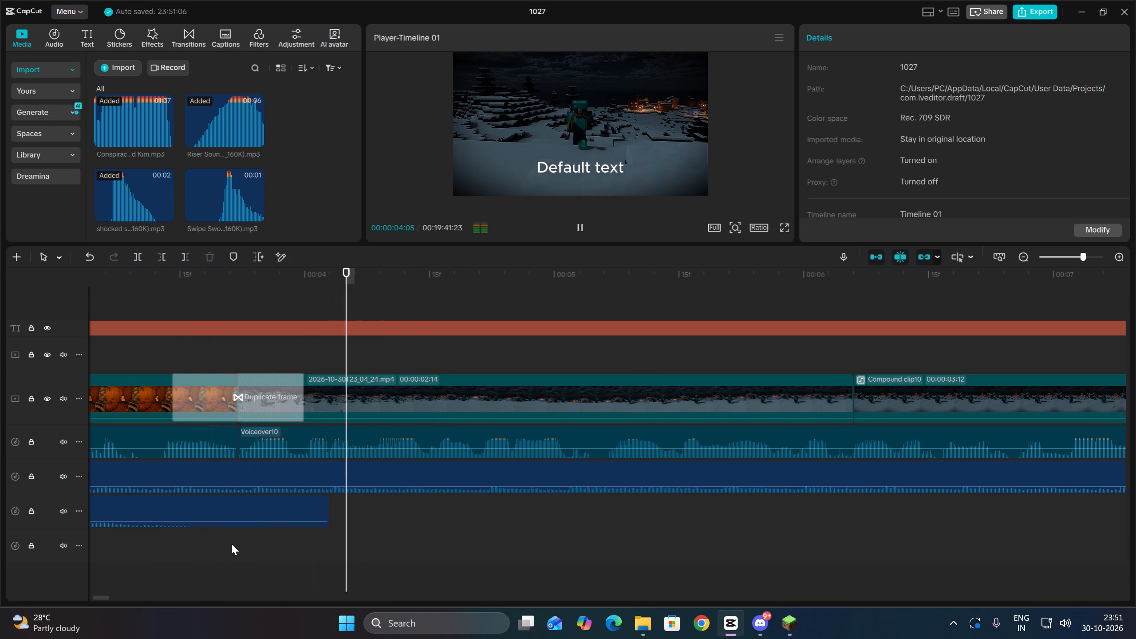
# Search the Downloads folder for "click" and import the five click sound files from Button_Plate Click to click into the project media.
pyautogui.press('space')
pyautogui.click(245, 542)
pyautogui.moveTo(245, 542); pyautogui.dragTo(171, 542)
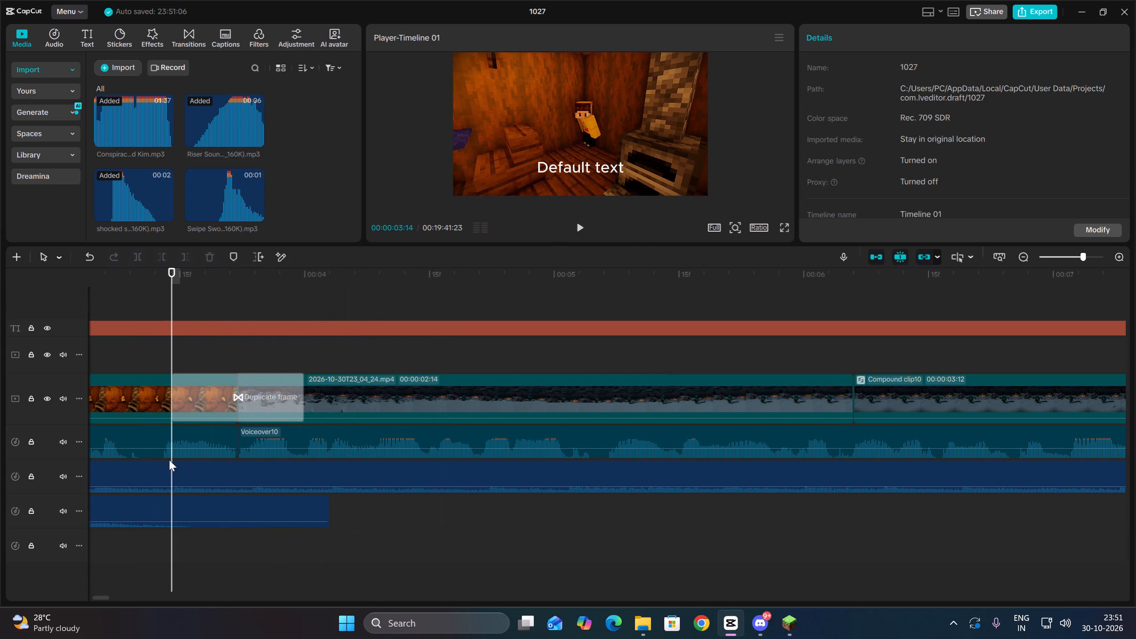
pyautogui.click(113, 58)
pyautogui.click(119, 66)
pyautogui.click(137, 89)
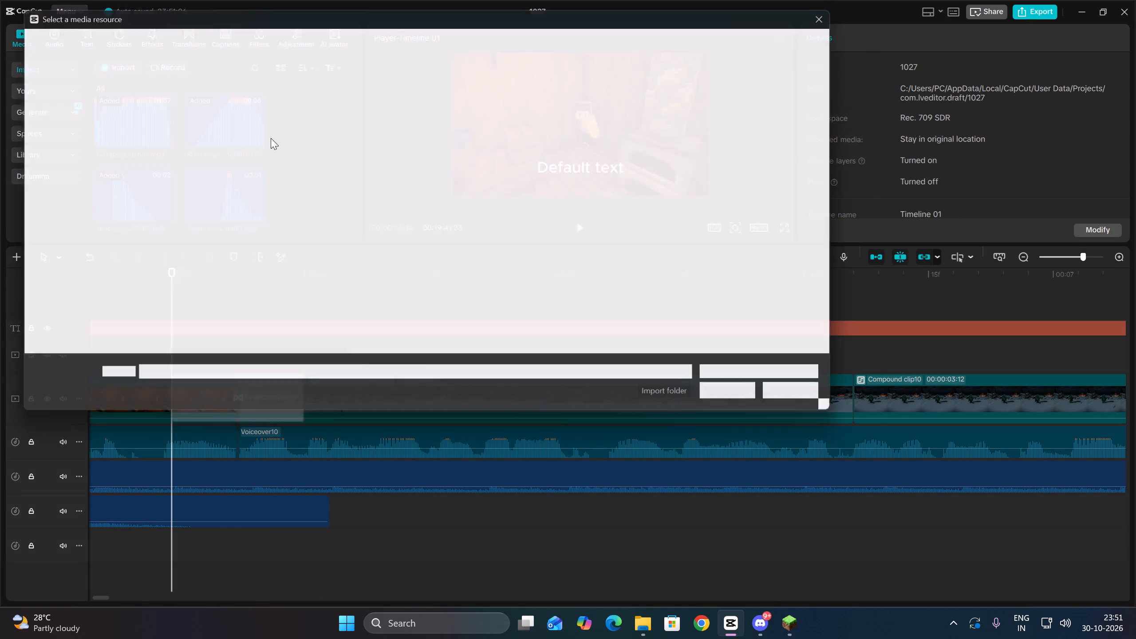
pyautogui.press('BackSpace')
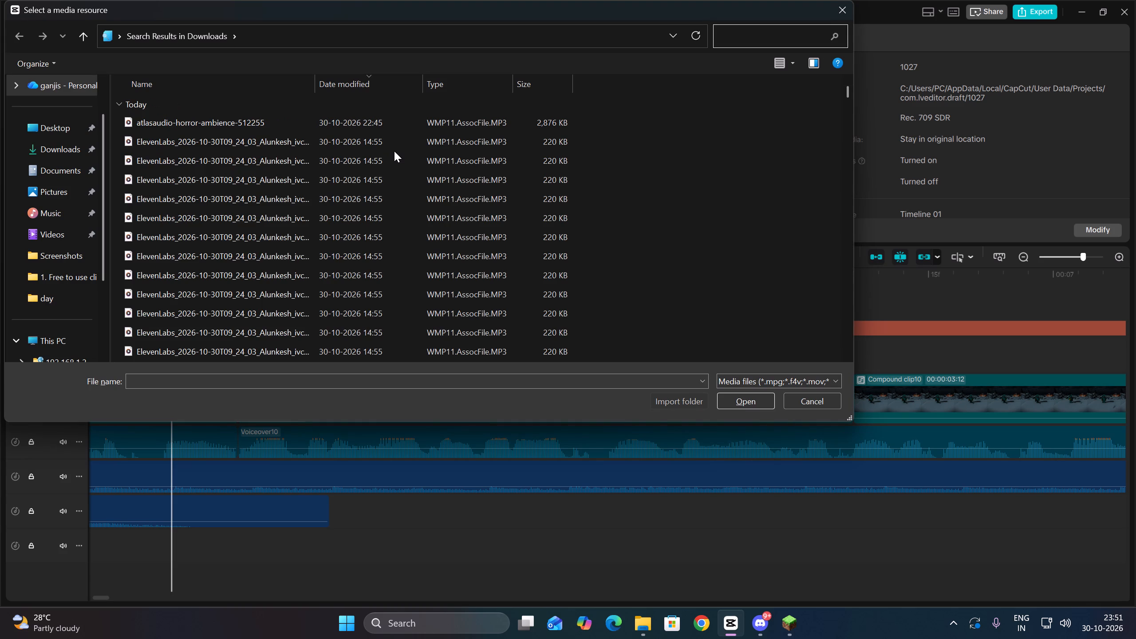
pyautogui.write('click')
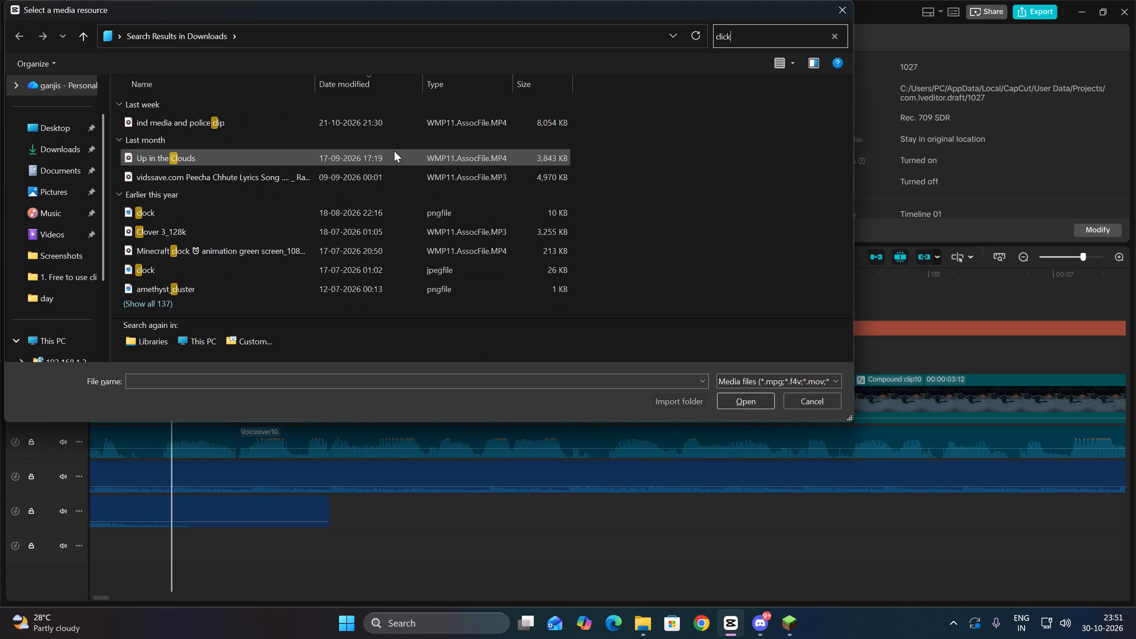
pyautogui.moveTo(584, 207); pyautogui.dragTo(515, 119)
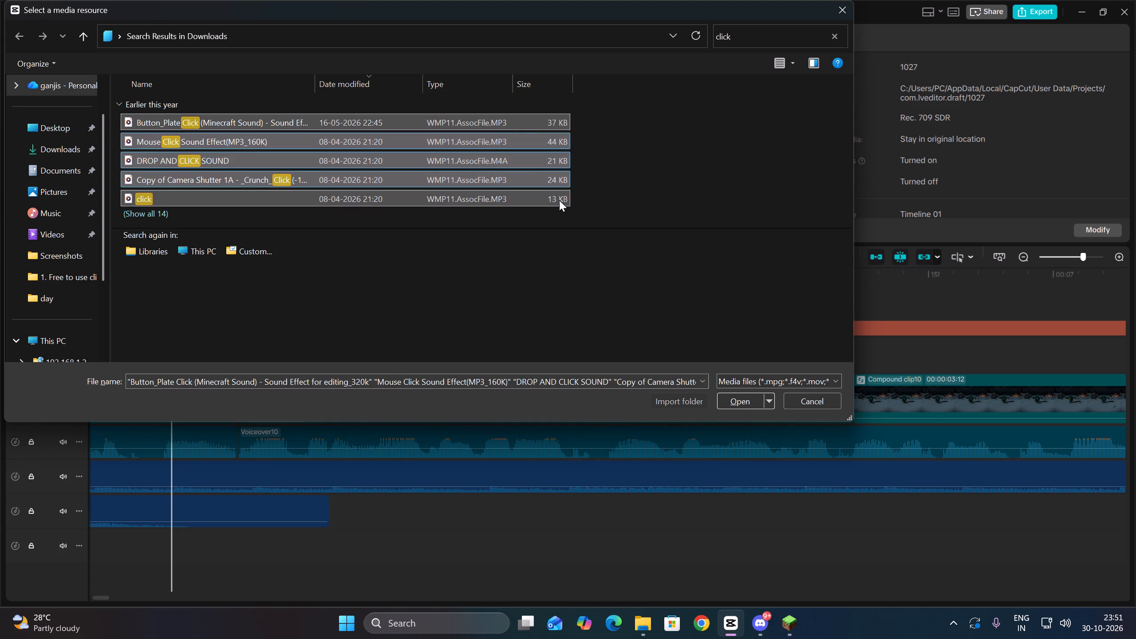
pyautogui.click(743, 400)
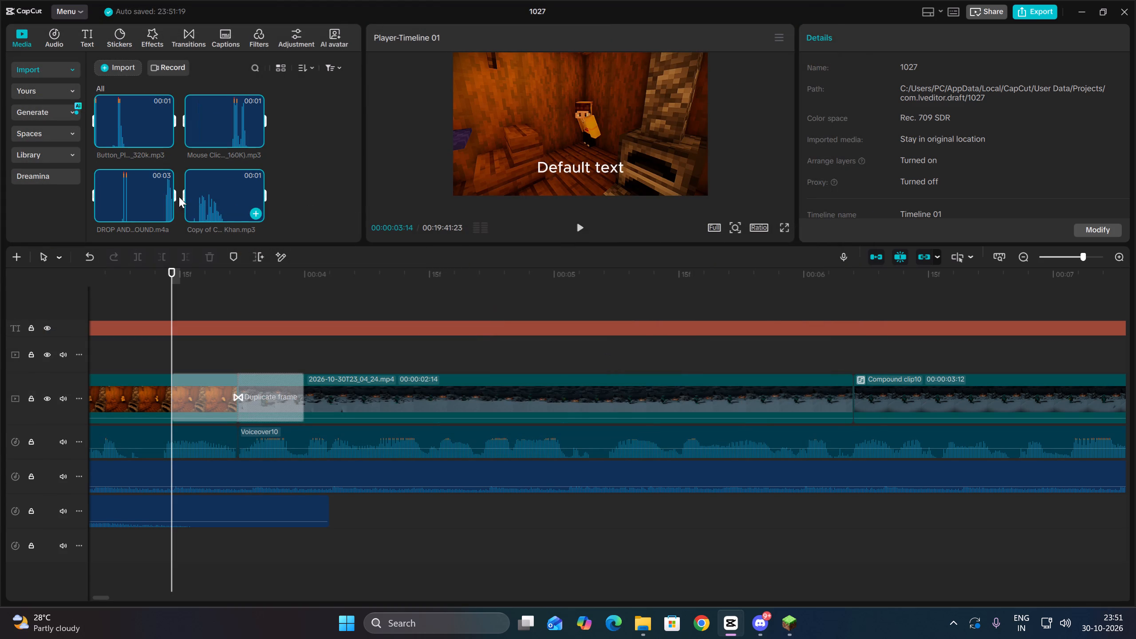
pyautogui.click(286, 161)
# Add click.mp3 on the lowest audio track beneath the transition starting at 00:00:03:14 and replay the cut.
pyautogui.scroll(1, 268, 157)
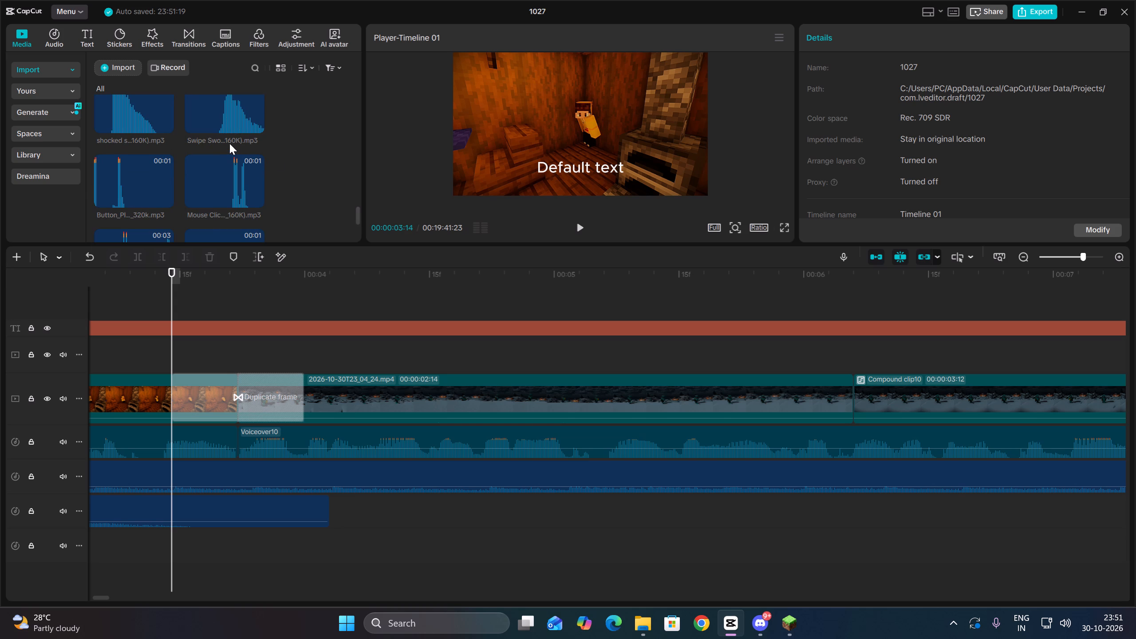
pyautogui.scroll(-5, 229, 143)
pyautogui.scroll(1, 229, 143)
pyautogui.scroll(-3, 229, 154)
pyautogui.moveTo(132, 198); pyautogui.dragTo(165, 546)
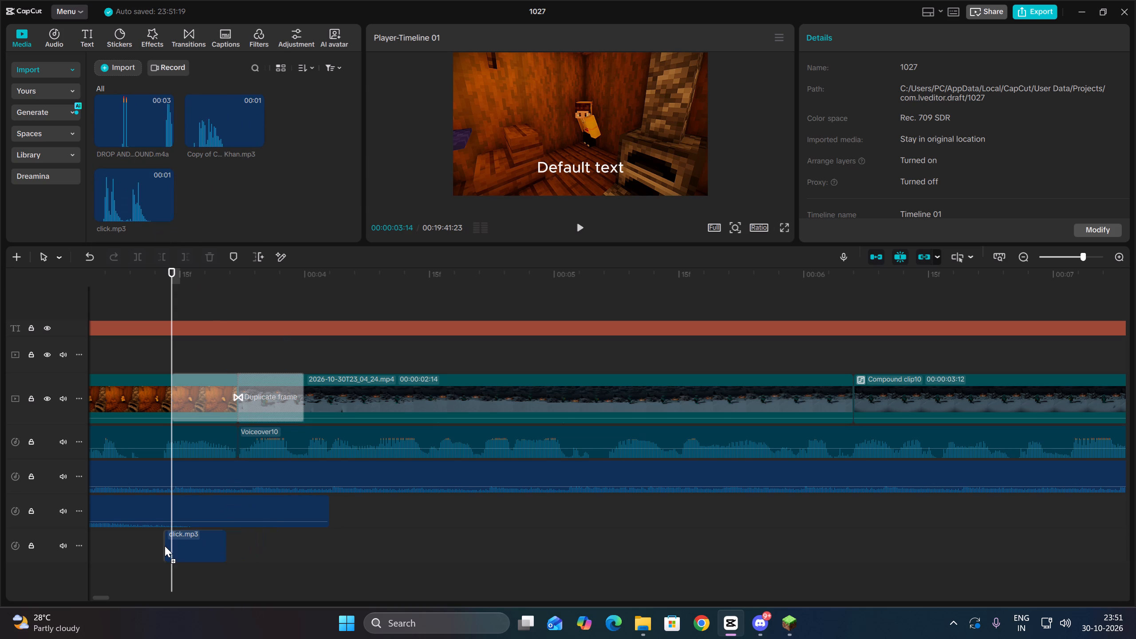
pyautogui.moveTo(165, 546); pyautogui.dragTo(164, 546)
pyautogui.moveTo(188, 539); pyautogui.dragTo(202, 540)
pyautogui.press('space')
pyautogui.press('space')
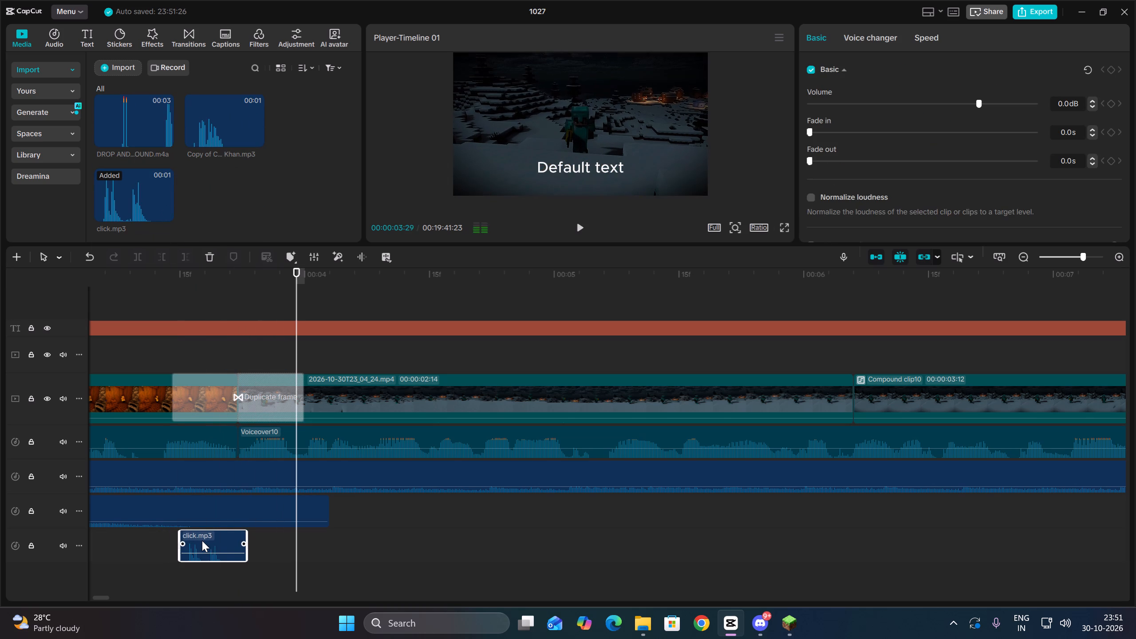
# Shift click.mp3 later beneath the same transition and replay from 00:00:03:14 through the start of Compound clip10.
pyautogui.moveTo(202, 540); pyautogui.dragTo(235, 544)
pyautogui.press('Up')
pyautogui.press('Up')
pyautogui.press('Up')
pyautogui.press('Up')
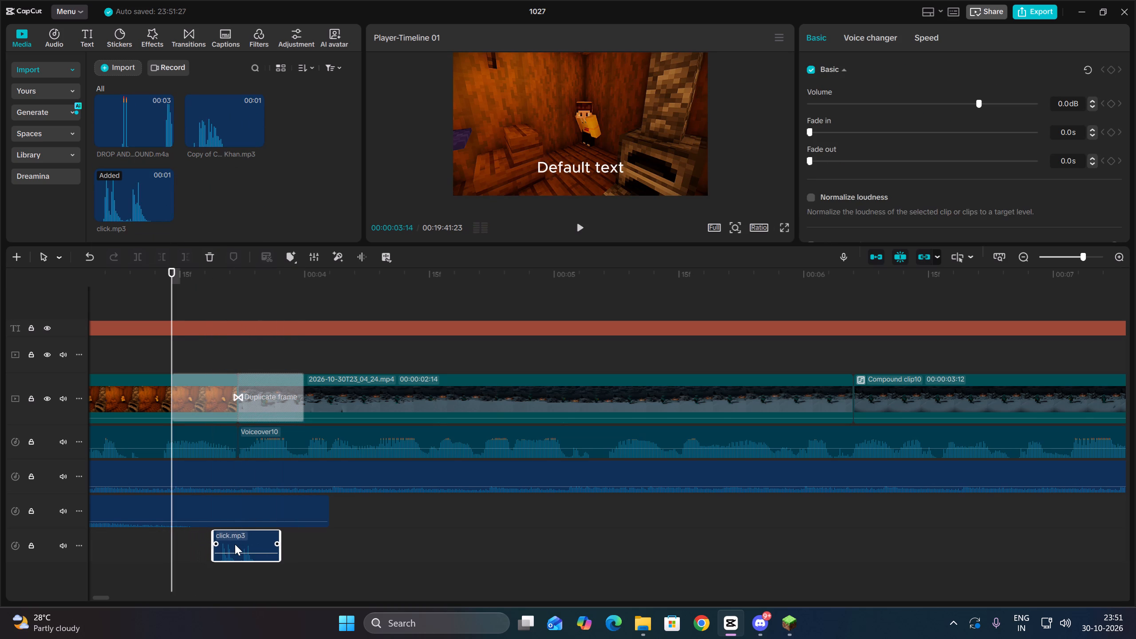
pyautogui.press('space')
pyautogui.press('space')
pyautogui.press('space')
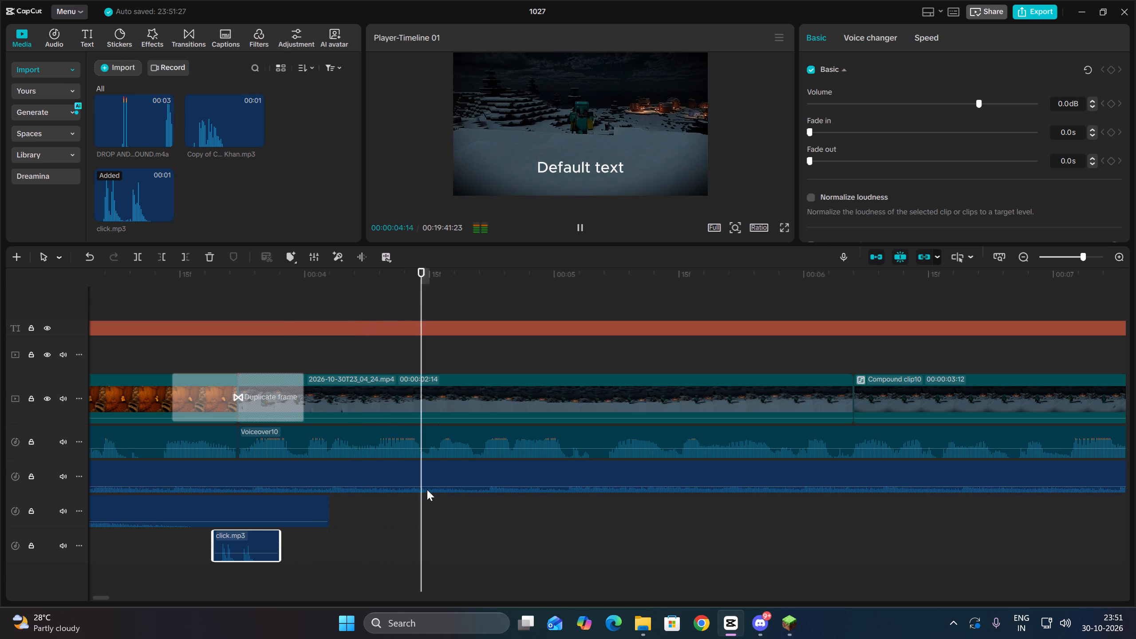
pyautogui.press('space')
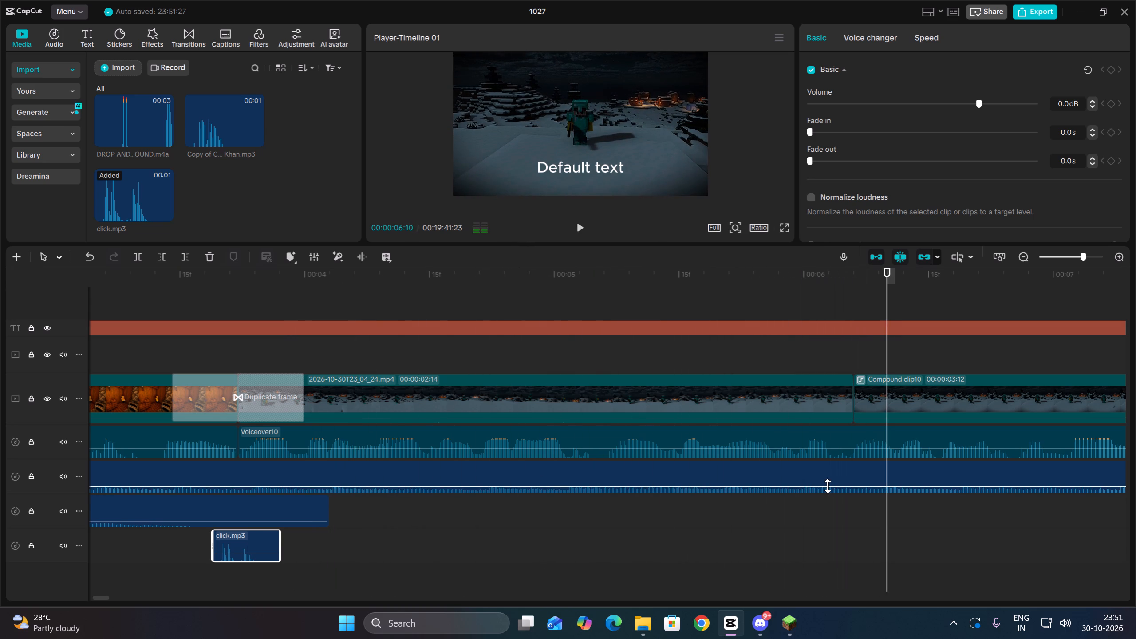
# Audition the click sounds, align Button_Plate Click's peak with the cut to Compound clip10, set its volume to -3.9 dB, and replay.
pyautogui.press('Up')
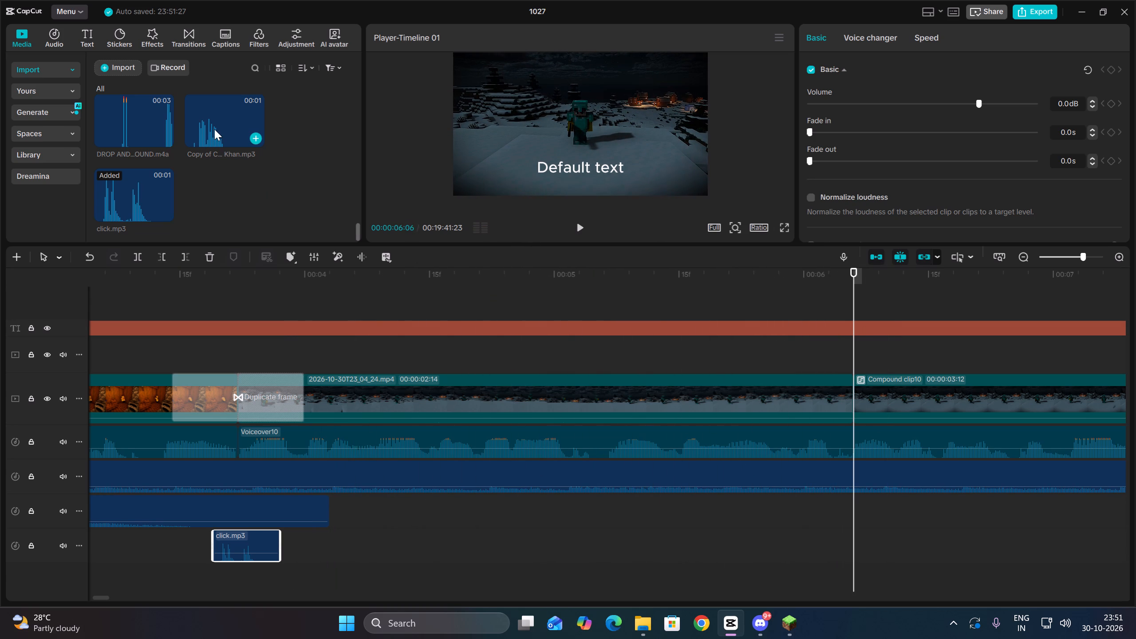
pyautogui.scroll(2, 214, 148)
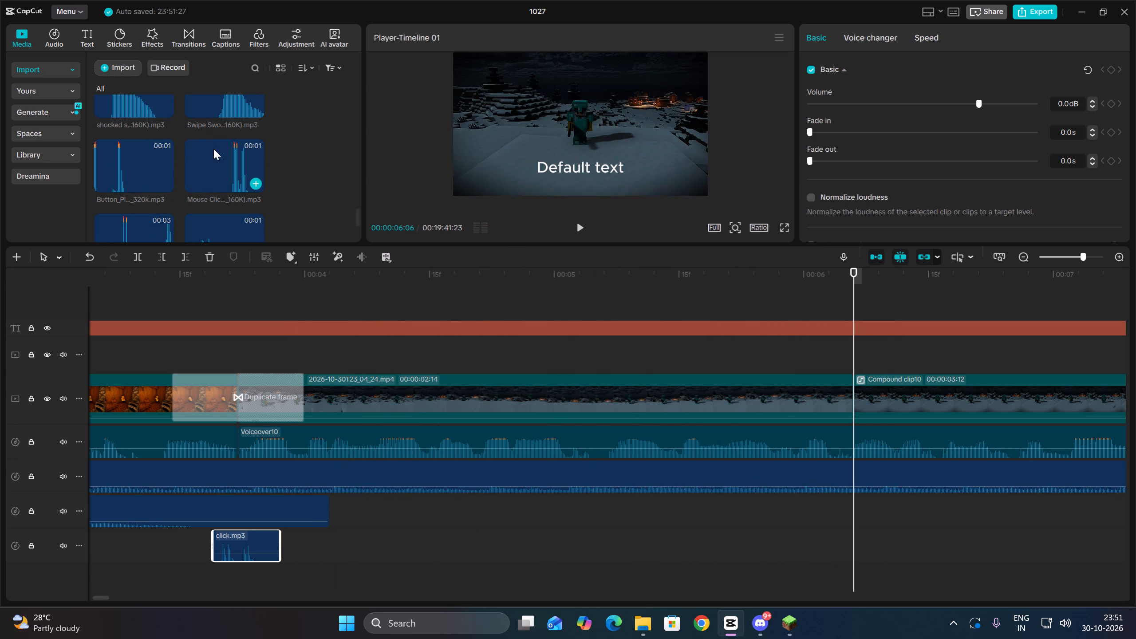
pyautogui.scroll(-3, 199, 183)
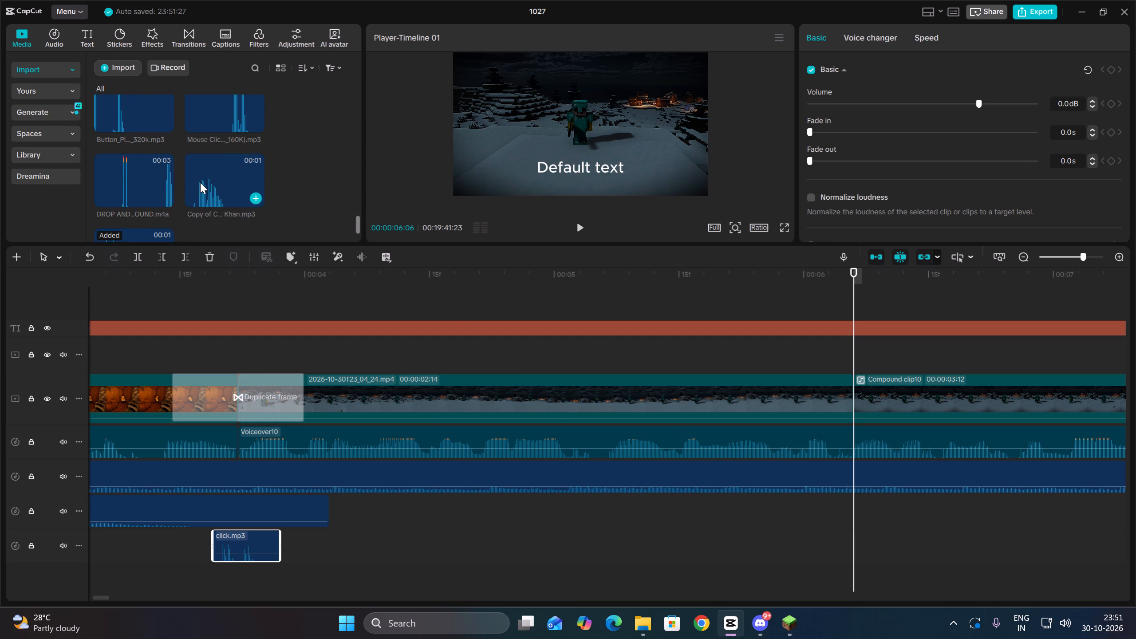
pyautogui.click(142, 141)
pyautogui.scroll(2, 148, 142)
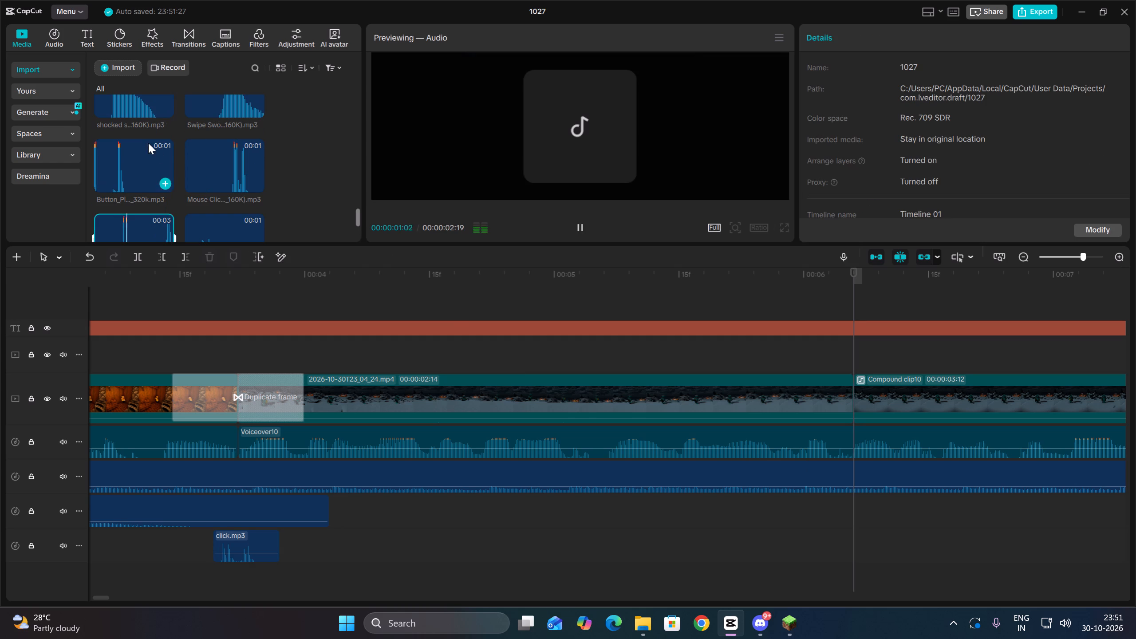
pyautogui.click(215, 165)
pyautogui.click(143, 167)
pyautogui.moveTo(143, 167); pyautogui.dragTo(761, 500)
pyautogui.moveTo(920, 511); pyautogui.dragTo(946, 511)
pyautogui.click(966, 106)
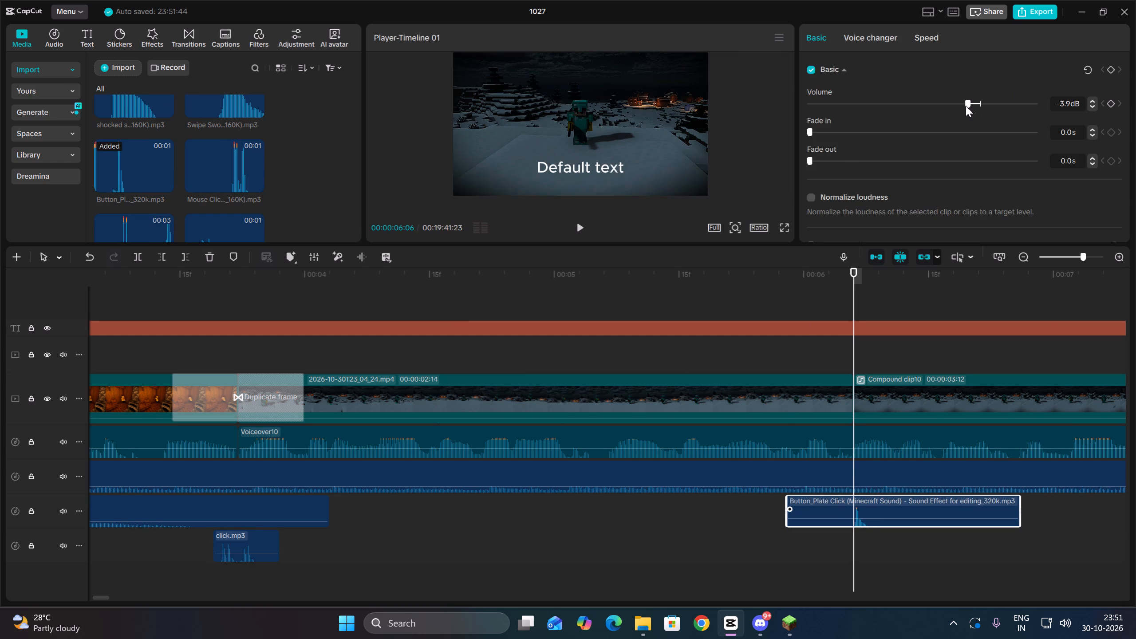
pyautogui.press('Up')
pyautogui.press('space')
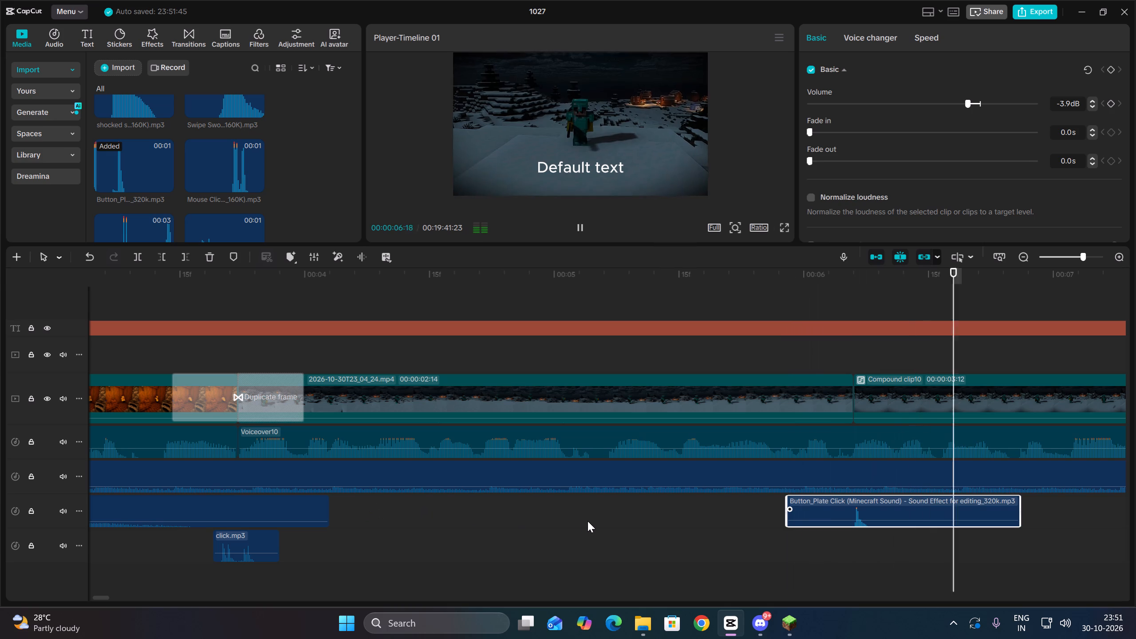
# Play on past the end of Compound clip10 and place the Copy of Camera Shutter sound beneath the 00:00:09:18 cut.
pyautogui.doubleClick(1019, 255)
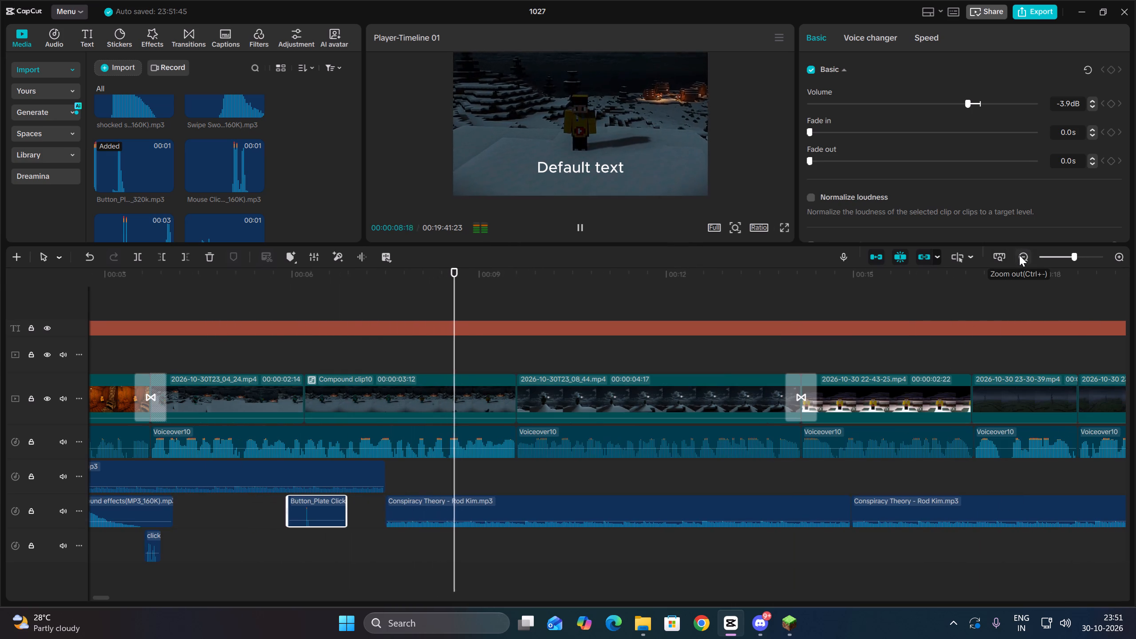
pyautogui.press('space')
pyautogui.press('space')
pyautogui.press('space')
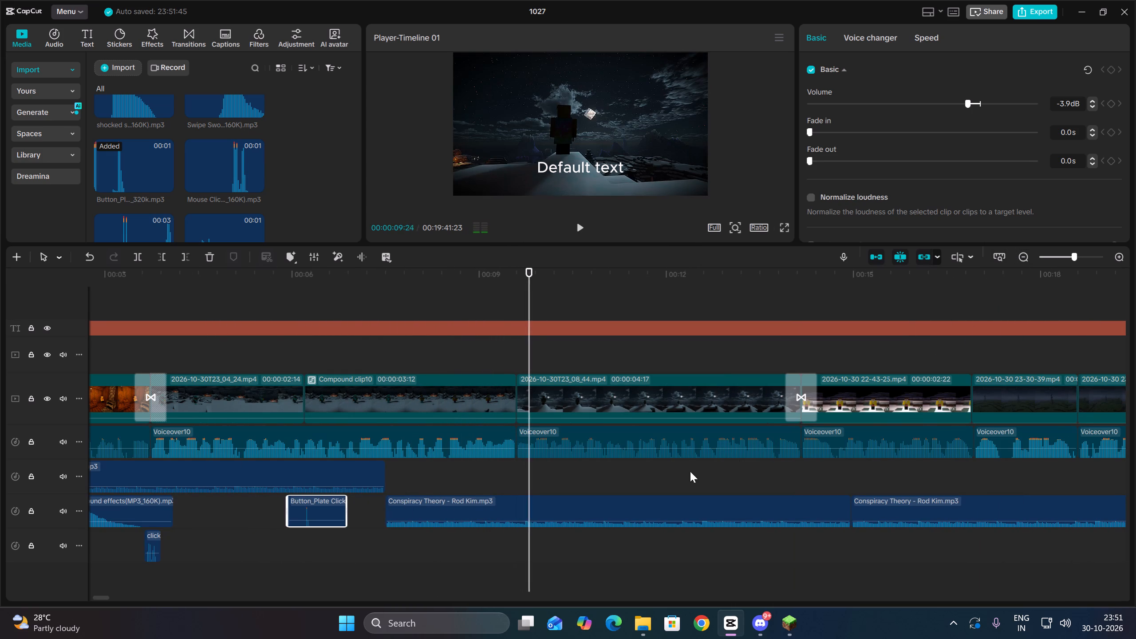
pyautogui.press('Up')
pyautogui.click(534, 469)
pyautogui.press('Up')
pyautogui.click(121, 51)
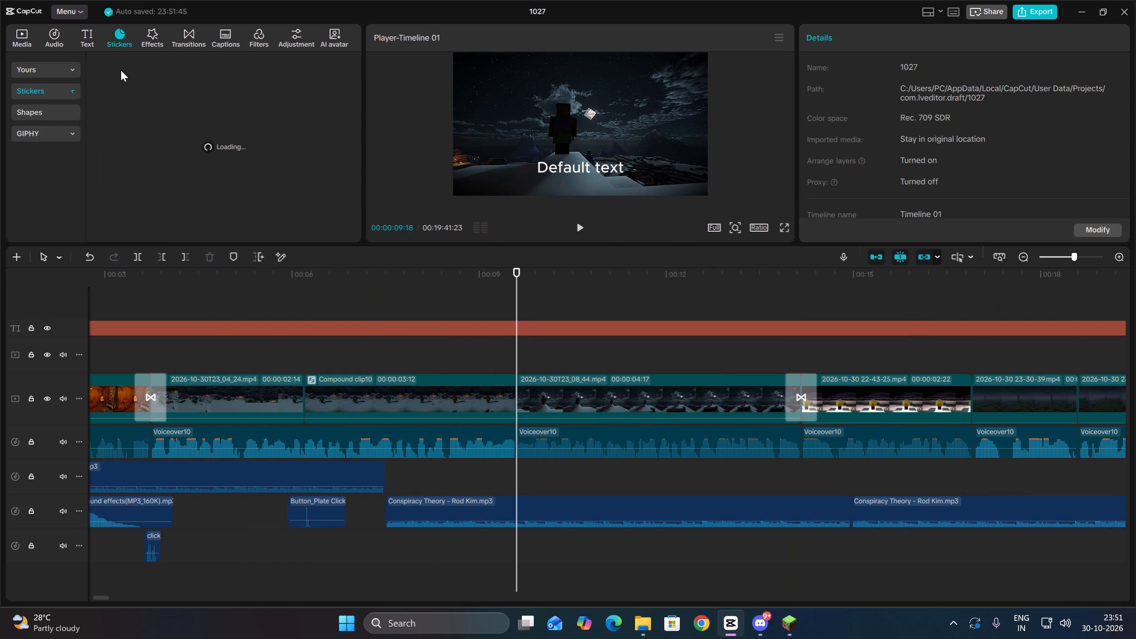
pyautogui.click(26, 30)
pyautogui.scroll(-4, 269, 187)
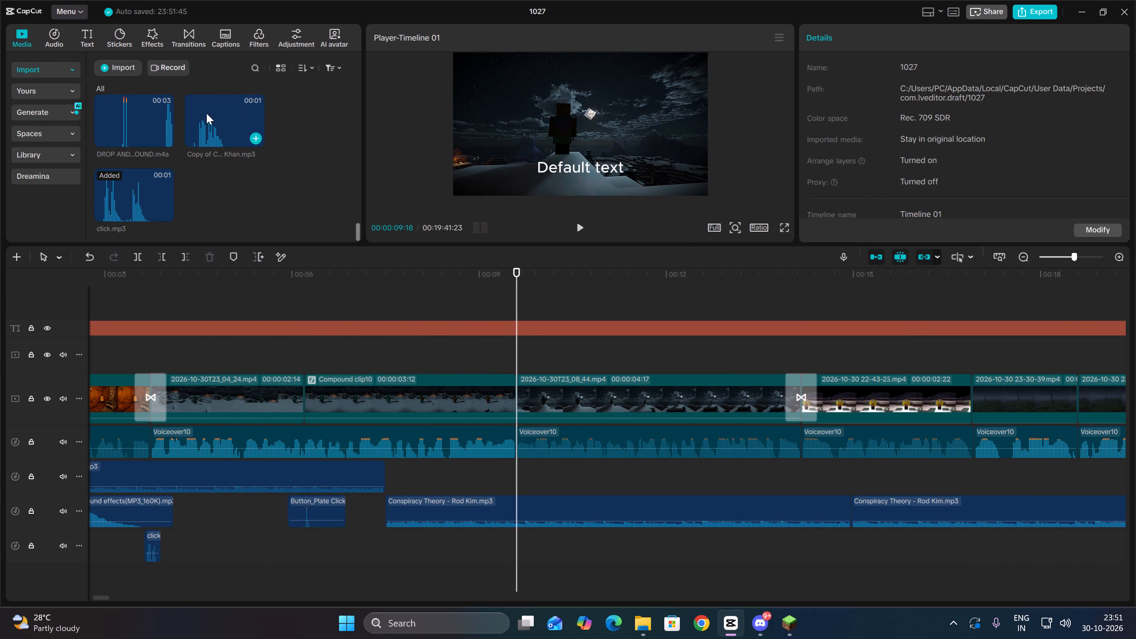
pyautogui.moveTo(205, 113); pyautogui.dragTo(509, 553)
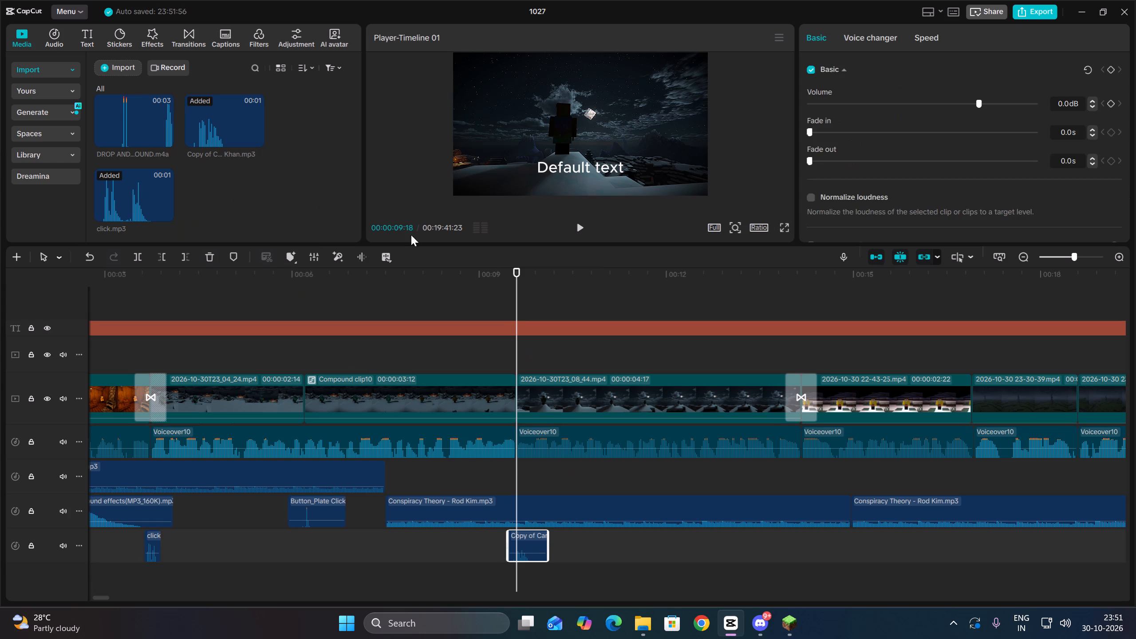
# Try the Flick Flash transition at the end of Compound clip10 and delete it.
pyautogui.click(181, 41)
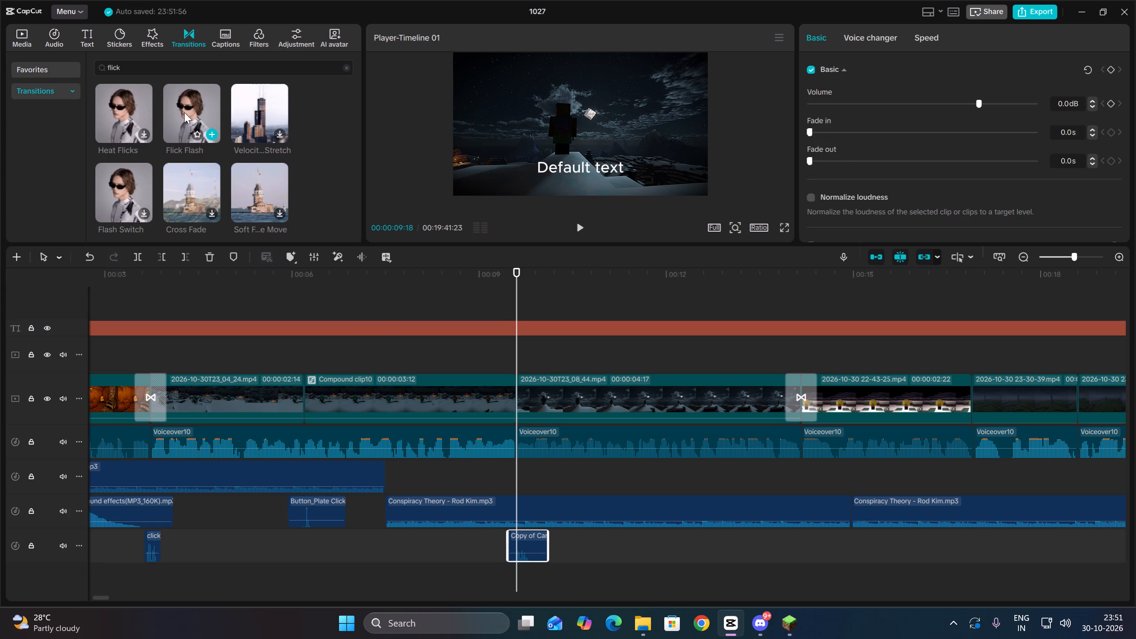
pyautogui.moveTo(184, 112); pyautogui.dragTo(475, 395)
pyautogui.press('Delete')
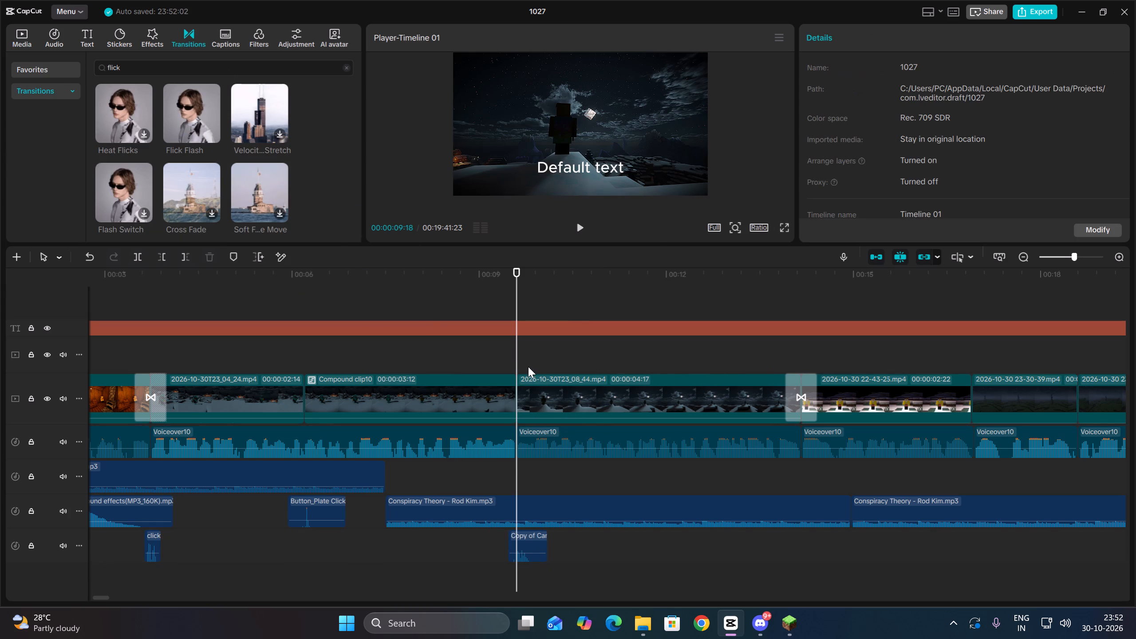
# Shift the Copy of Camera Shutter clip slightly earlier to start at 00:00:09:12.
pyautogui.moveTo(530, 545); pyautogui.dragTo(526, 543)
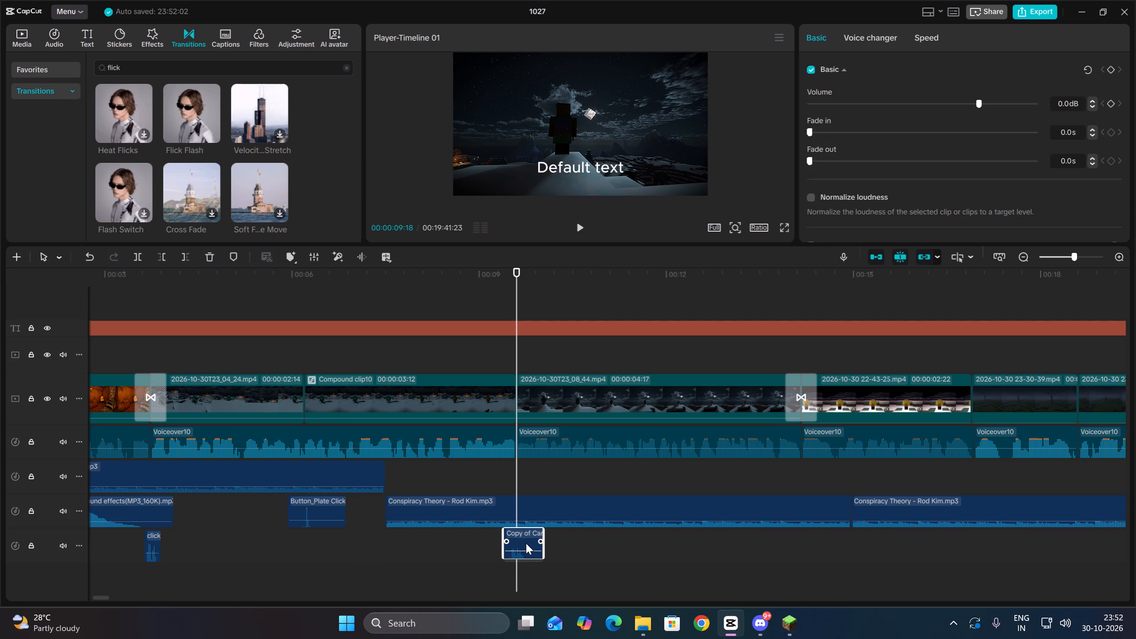
pyautogui.press('Up')
# Search the Downloads folder for "black" and import the black.jpg image into the project media.
pyautogui.click(12, 32)
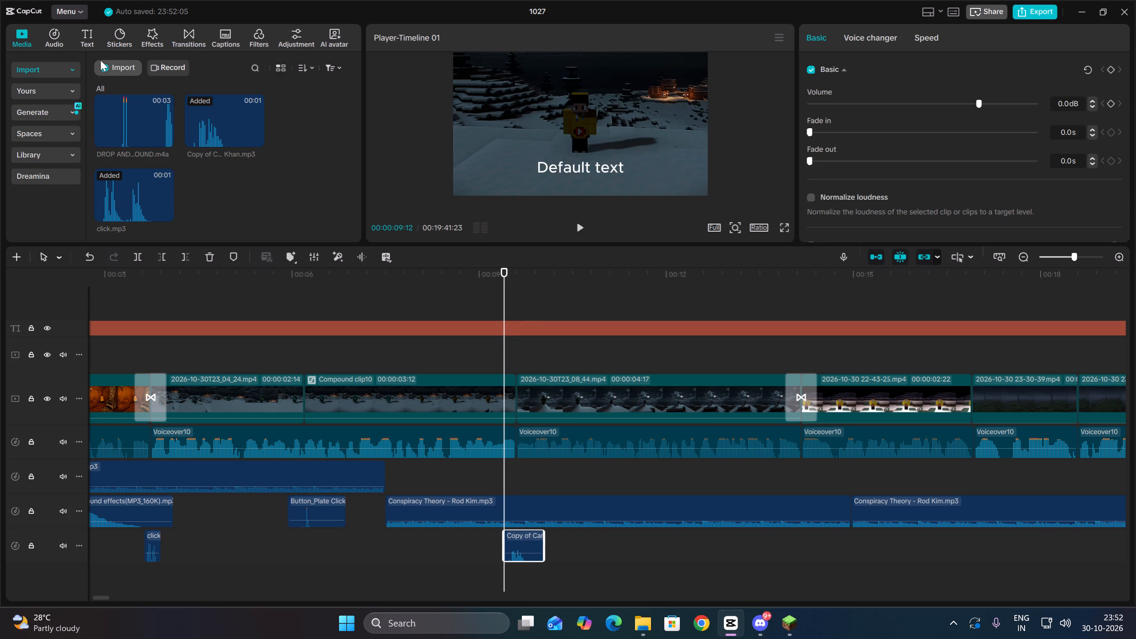
pyautogui.click(101, 60)
pyautogui.click(172, 93)
pyautogui.press('BackSpace')
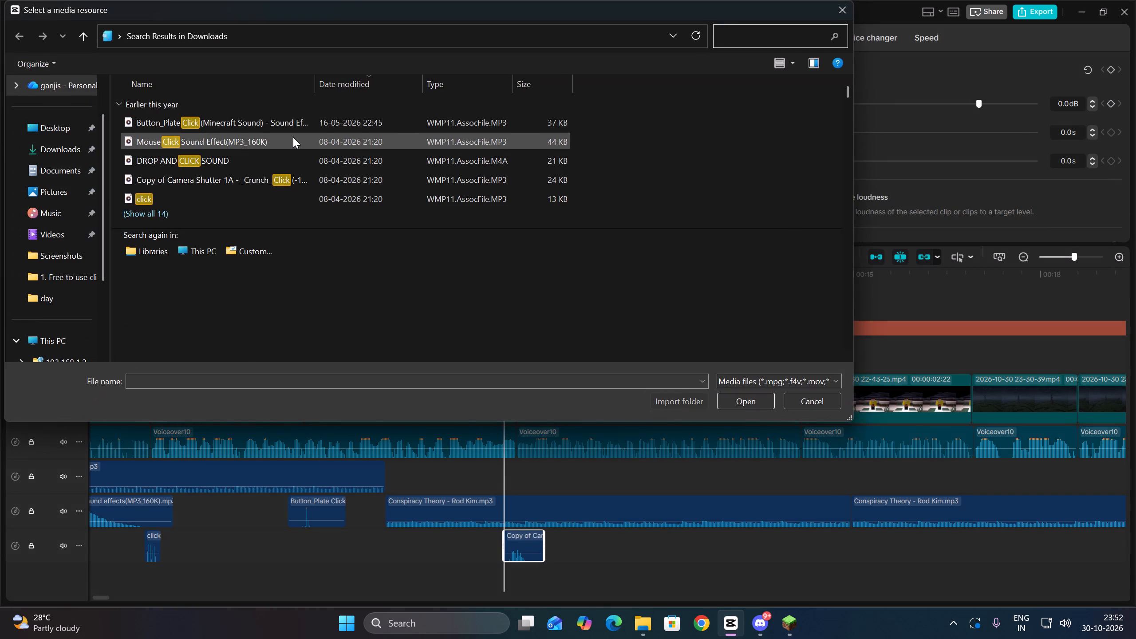
pyautogui.write('black')
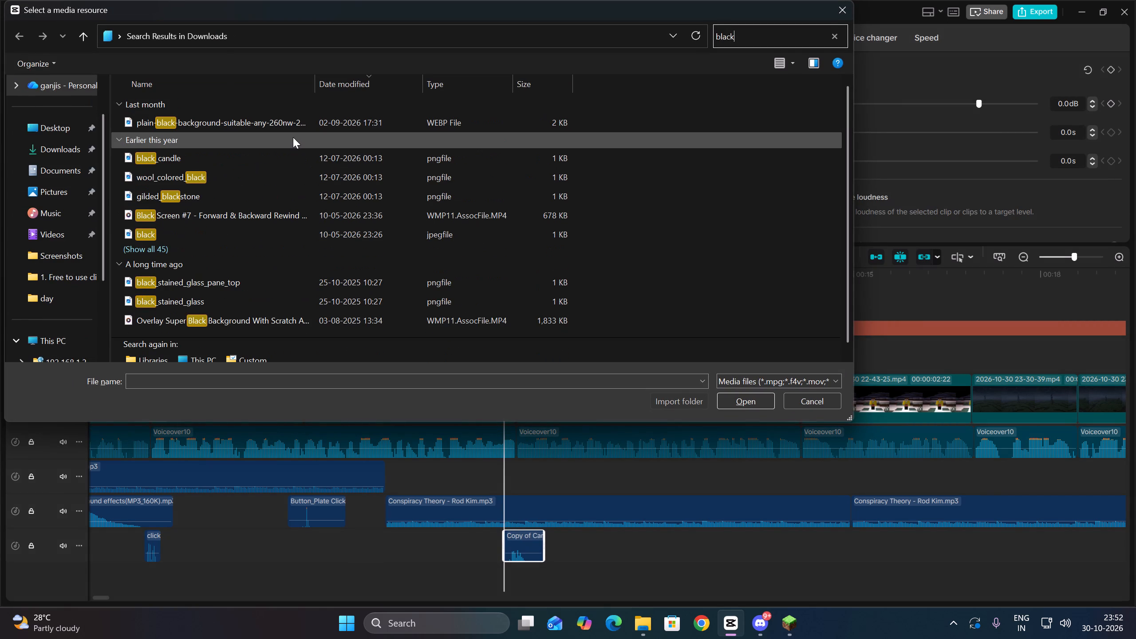
pyautogui.click(288, 160)
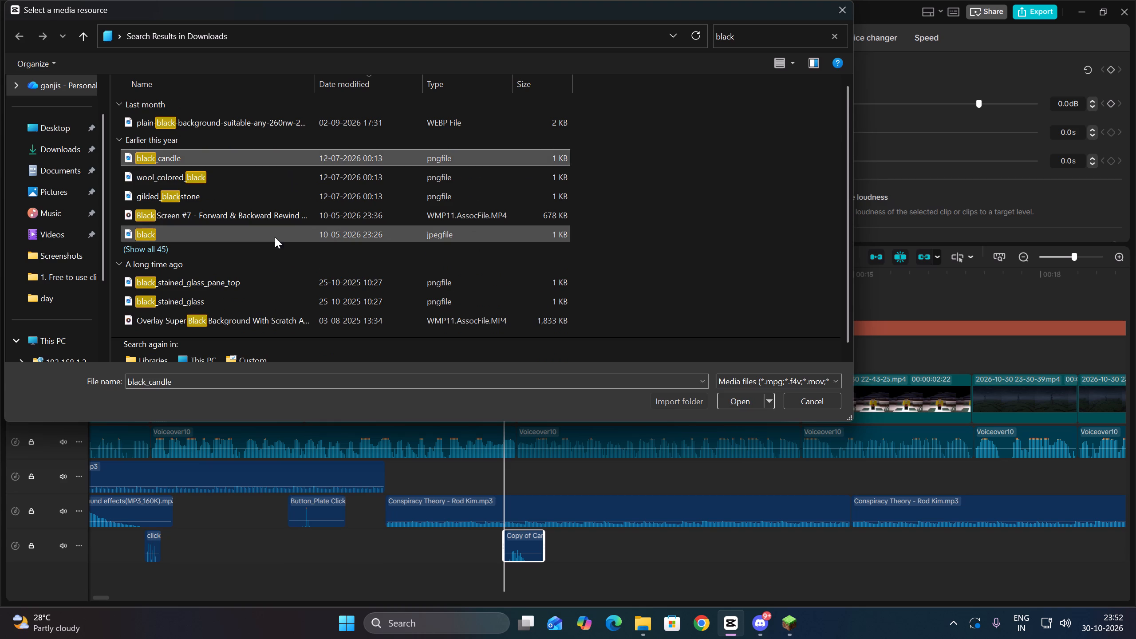
pyautogui.click(272, 240)
pyautogui.click(728, 391)
pyautogui.click(730, 393)
# Place black.jpg on the overlay track from 00:00:09:12 and enlarge it to 407% so it covers the frame.
pyautogui.scroll(1, 730, 393)
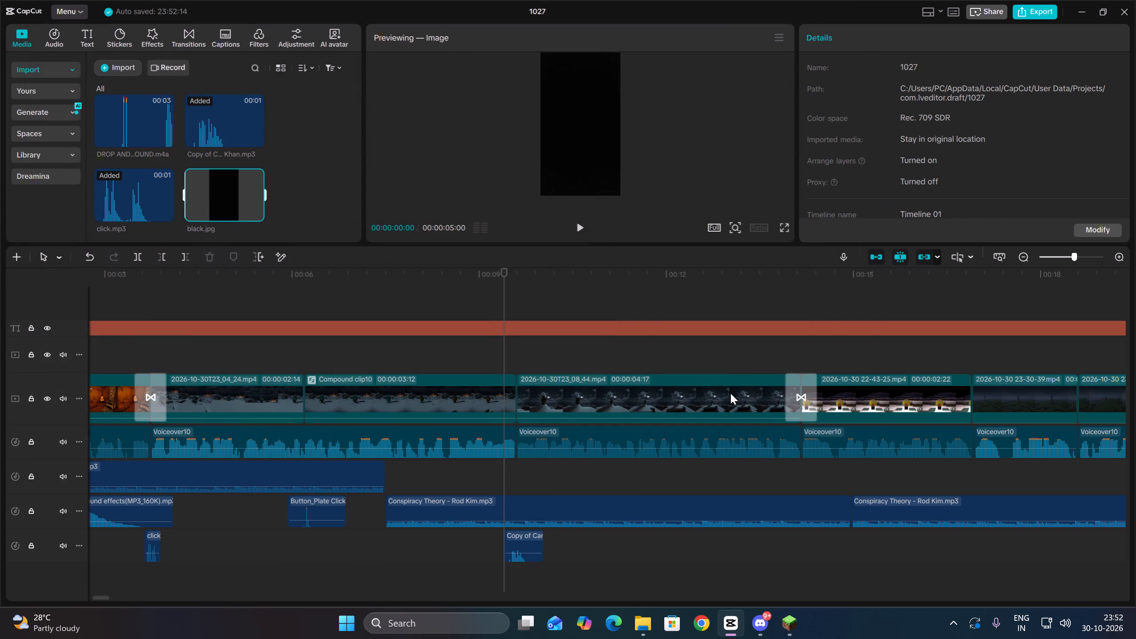
pyautogui.scroll(2, 730, 393)
pyautogui.moveTo(229, 208); pyautogui.dragTo(505, 362)
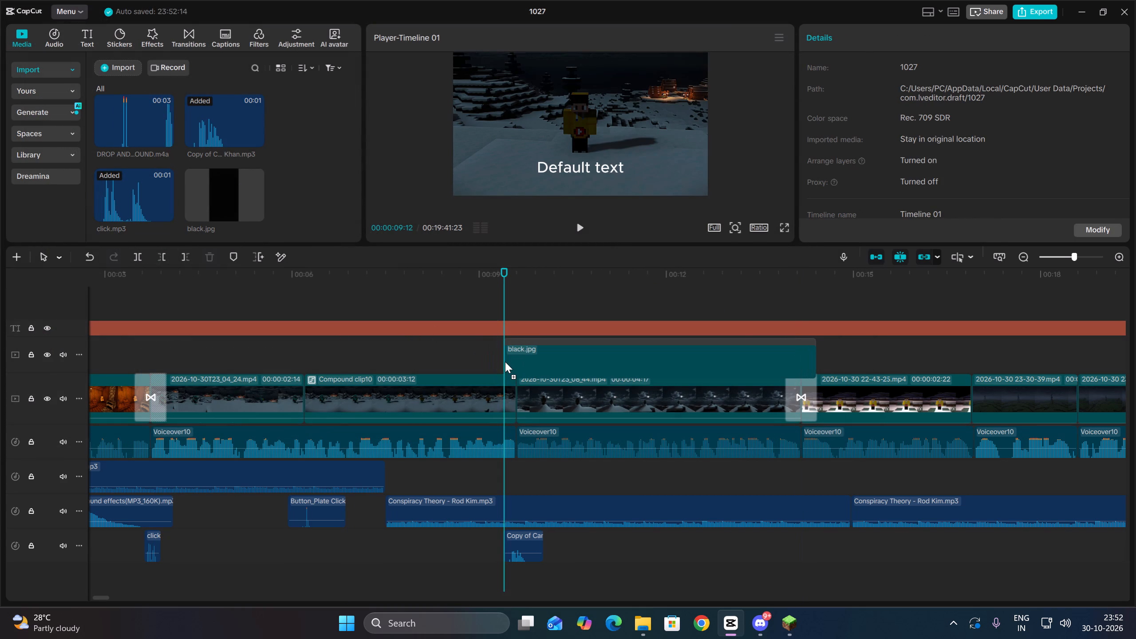
pyautogui.press('space')
pyautogui.moveTo(620, 192); pyautogui.dragTo(899, 450)
# Trim the end of the black.jpg overlay to 00:00:09:25.
pyautogui.press('space')
pyautogui.press('space')
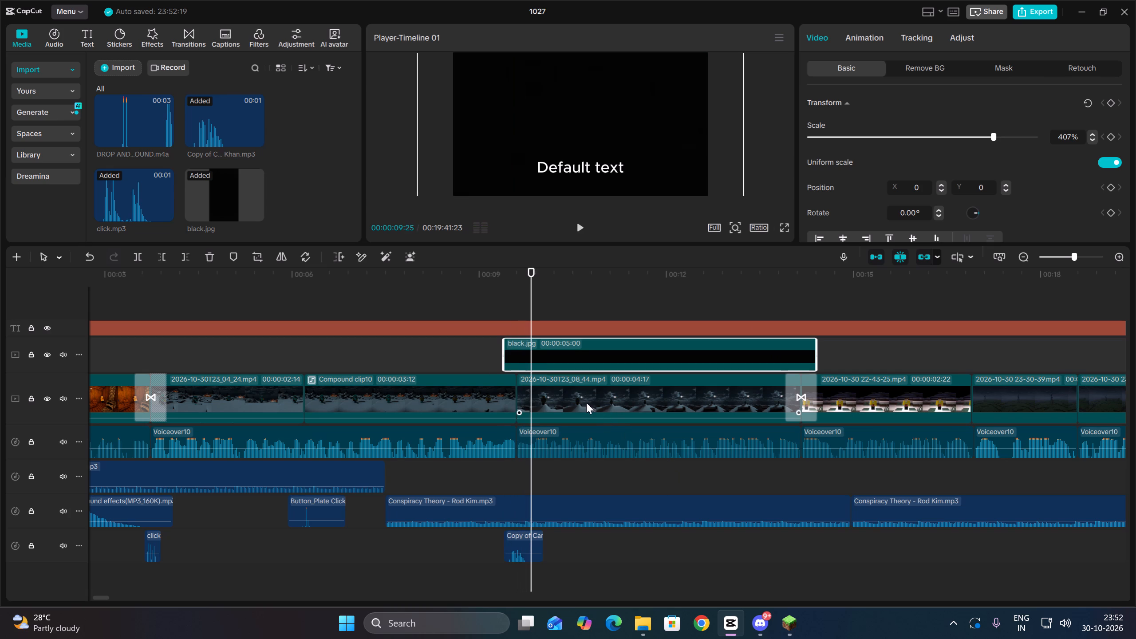
pyautogui.click(177, 260)
pyautogui.click(181, 264)
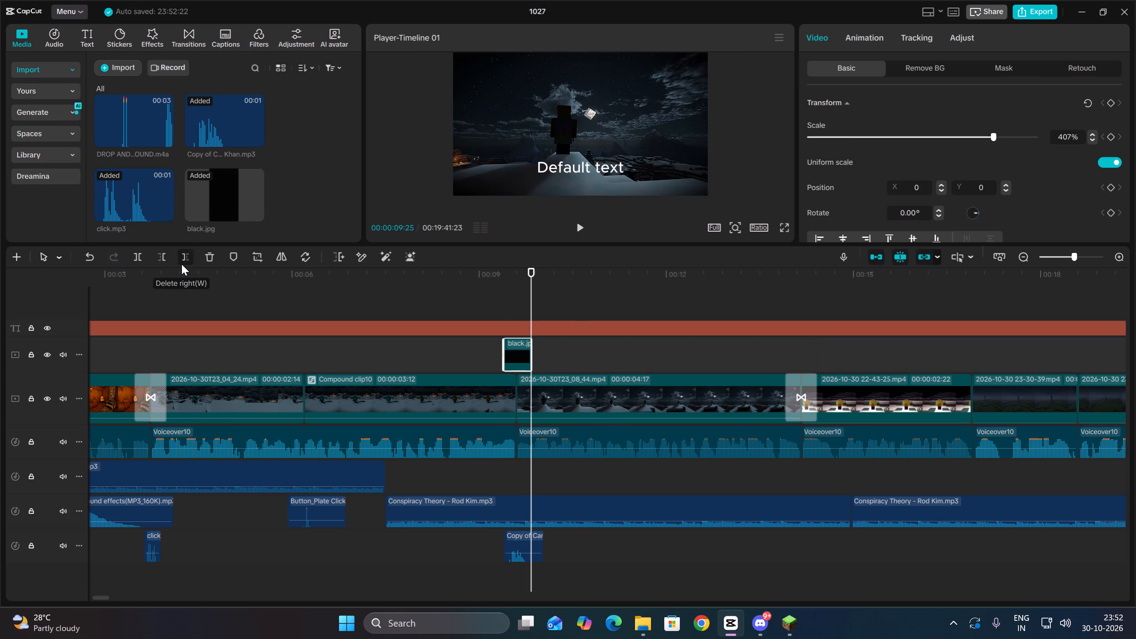
# Add opacity keyframes to the black.jpg overlay at 00:00:09:12 and 00:00:09:22, with the second one at 0%.
pyautogui.press('Up')
pyautogui.press('Up')
pyautogui.scroll(-6, 1026, 157)
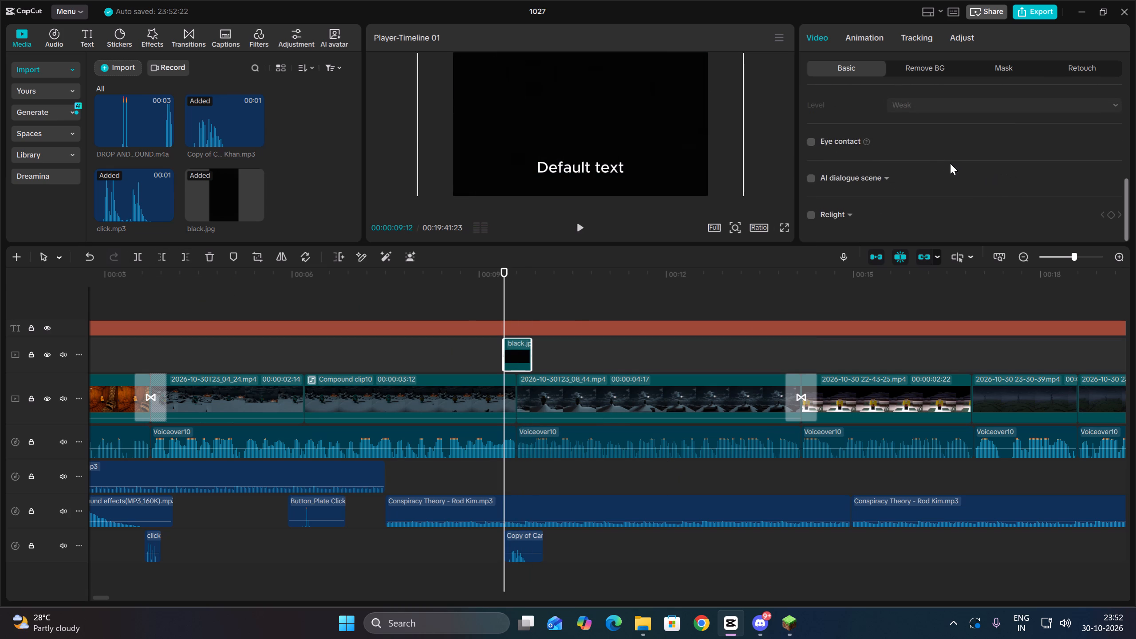
pyautogui.scroll(2, 950, 163)
pyautogui.click(879, 213)
pyautogui.click(1111, 209)
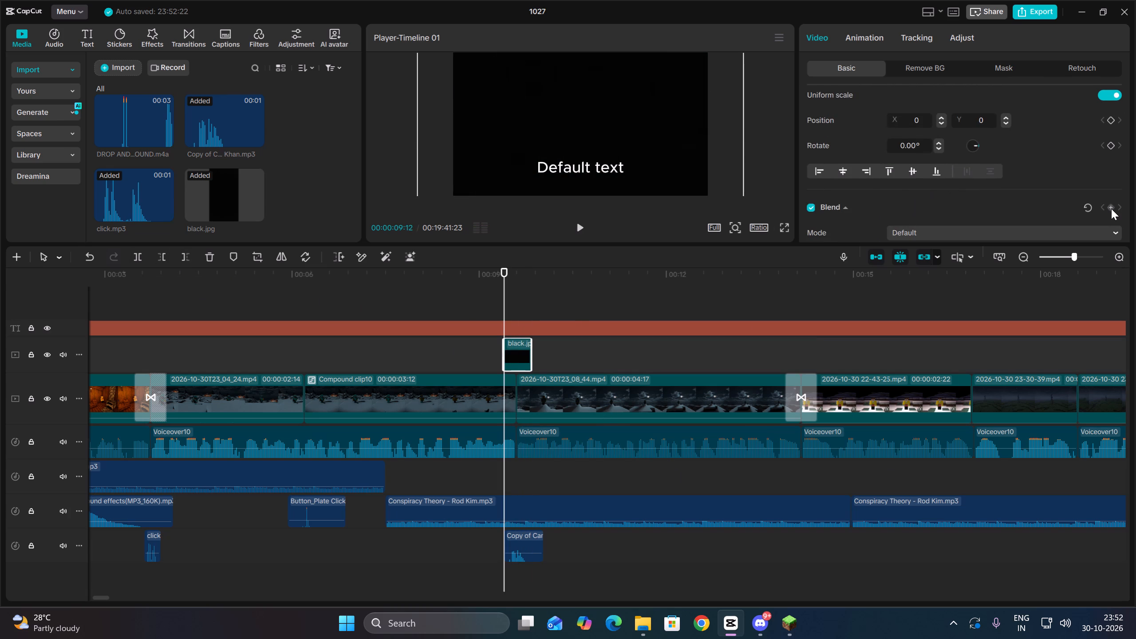
pyautogui.press('space')
pyautogui.press('space')
pyautogui.click(1111, 208)
pyautogui.scroll(-1, 1000, 220)
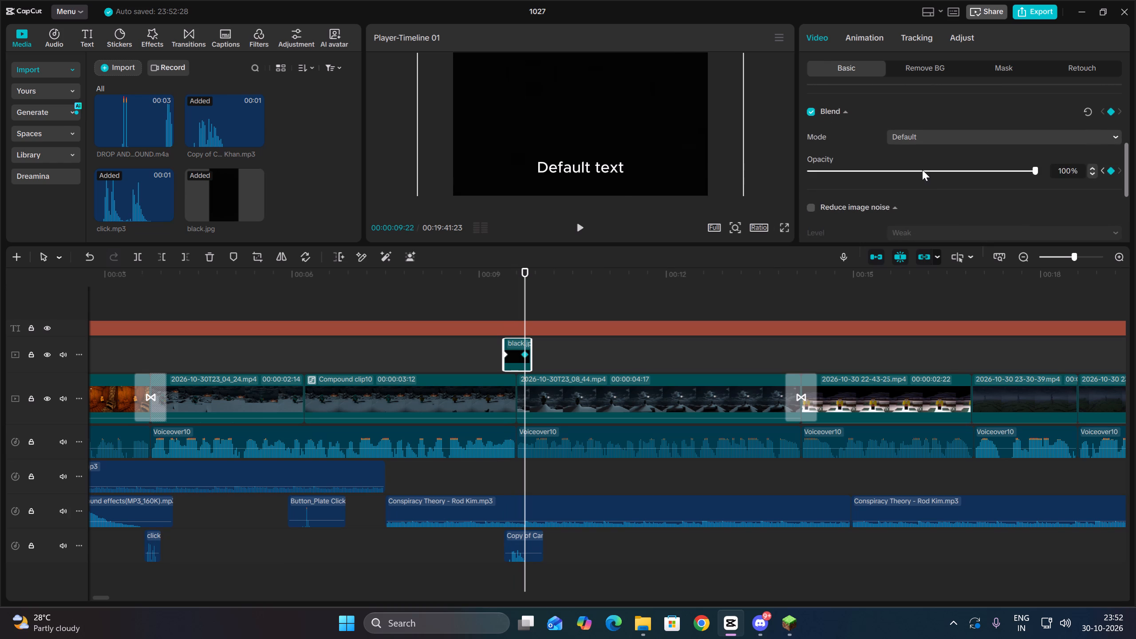
pyautogui.moveTo(922, 168); pyautogui.dragTo(656, 153)
# Set the black.jpg overlay's first opacity keyframe at 00:00:09:12 to 81% and play back the fade.
pyautogui.press('Up')
pyautogui.press('Up')
pyautogui.moveTo(966, 174); pyautogui.dragTo(955, 173)
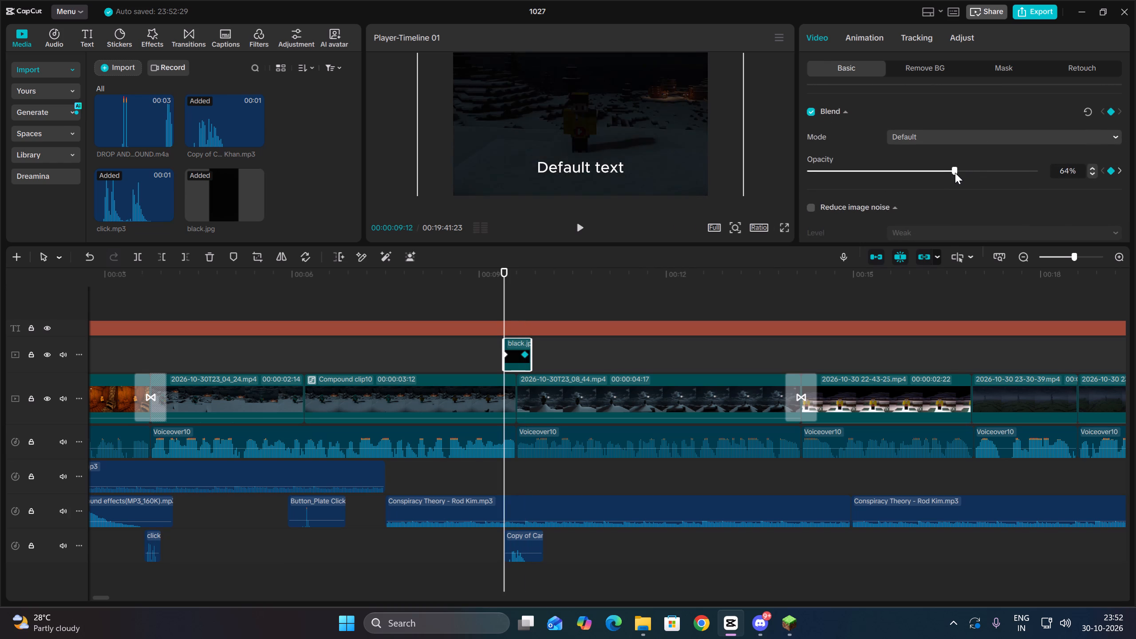
pyautogui.moveTo(955, 173); pyautogui.dragTo(992, 177)
pyautogui.click(481, 347)
pyautogui.press('space')
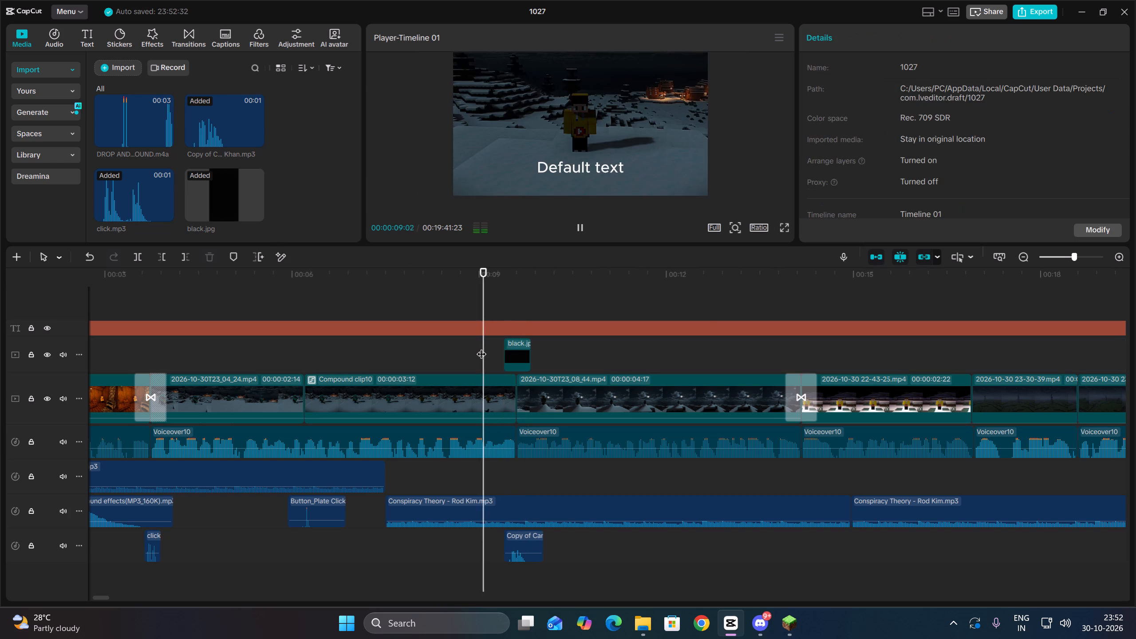
pyautogui.press('space')
# Add an opacity keyframe on the black.jpg overlay at 00:00:09:18, raise it to maximum and play back the result.
pyautogui.press('Up')
pyautogui.press('Up')
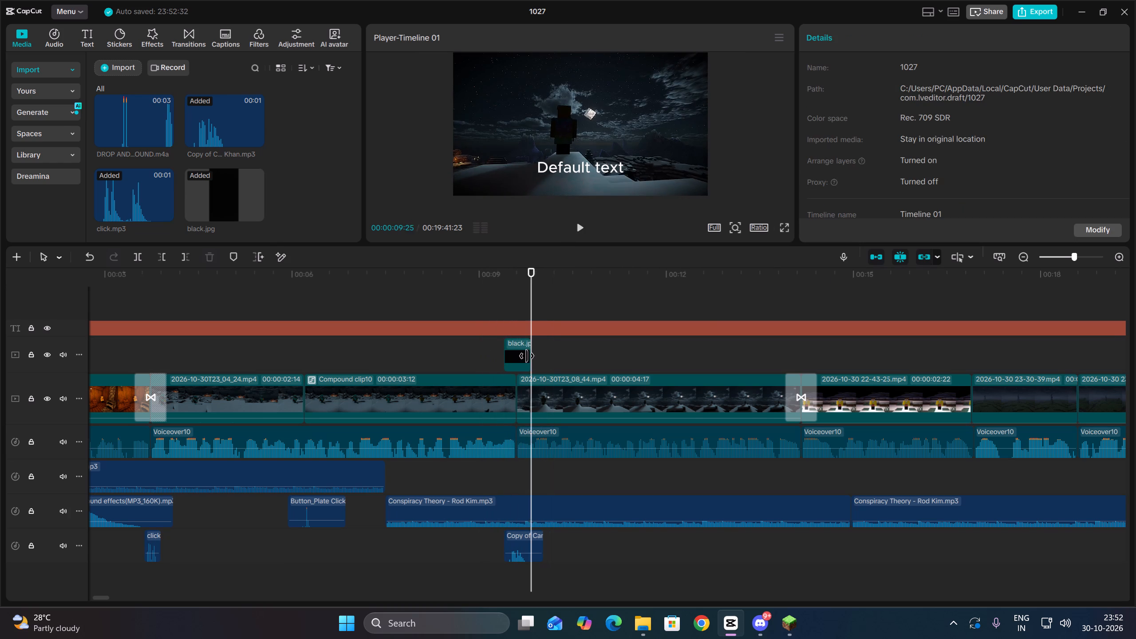
pyautogui.press('Up')
pyautogui.press('Up')
pyautogui.click(520, 355)
pyautogui.tripleClick(1118, 257)
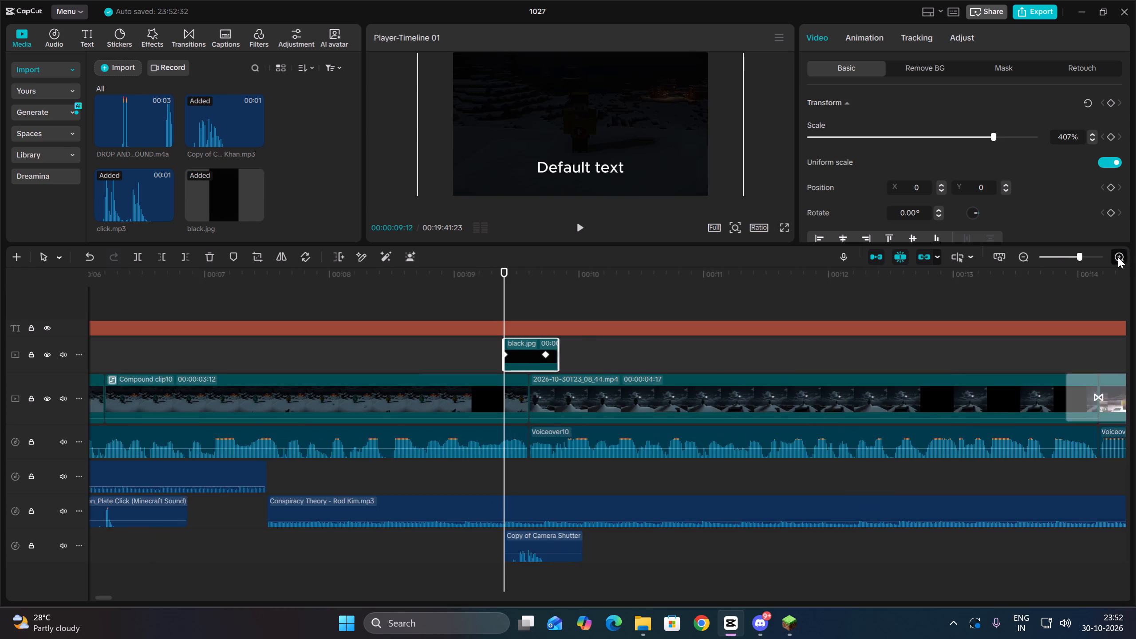
pyautogui.click(616, 282)
pyautogui.moveTo(615, 282); pyautogui.dragTo(603, 288)
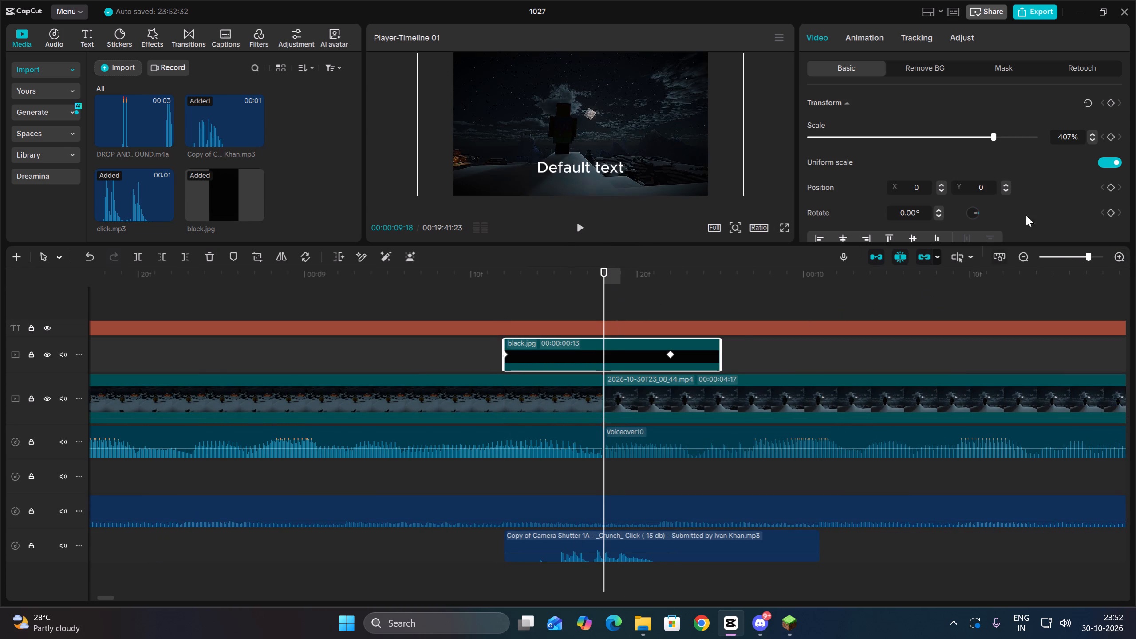
pyautogui.scroll(-6, 1033, 191)
pyautogui.scroll(1, 959, 154)
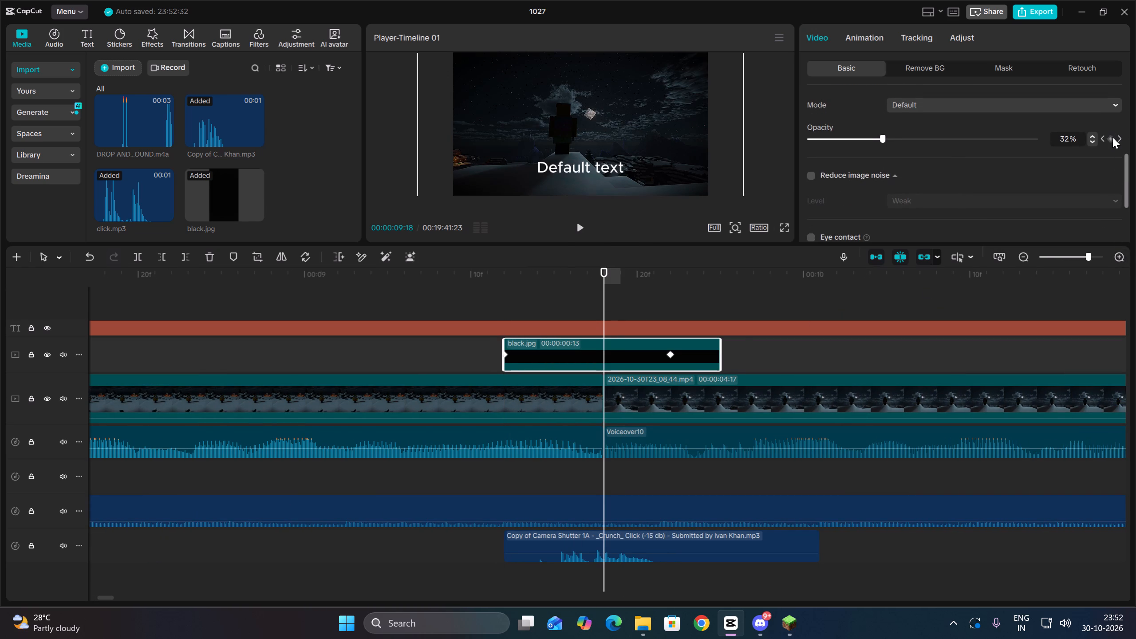
pyautogui.click(1112, 138)
pyautogui.moveTo(927, 142); pyautogui.dragTo(1135, 143)
pyautogui.press('Up')
pyautogui.press('Up')
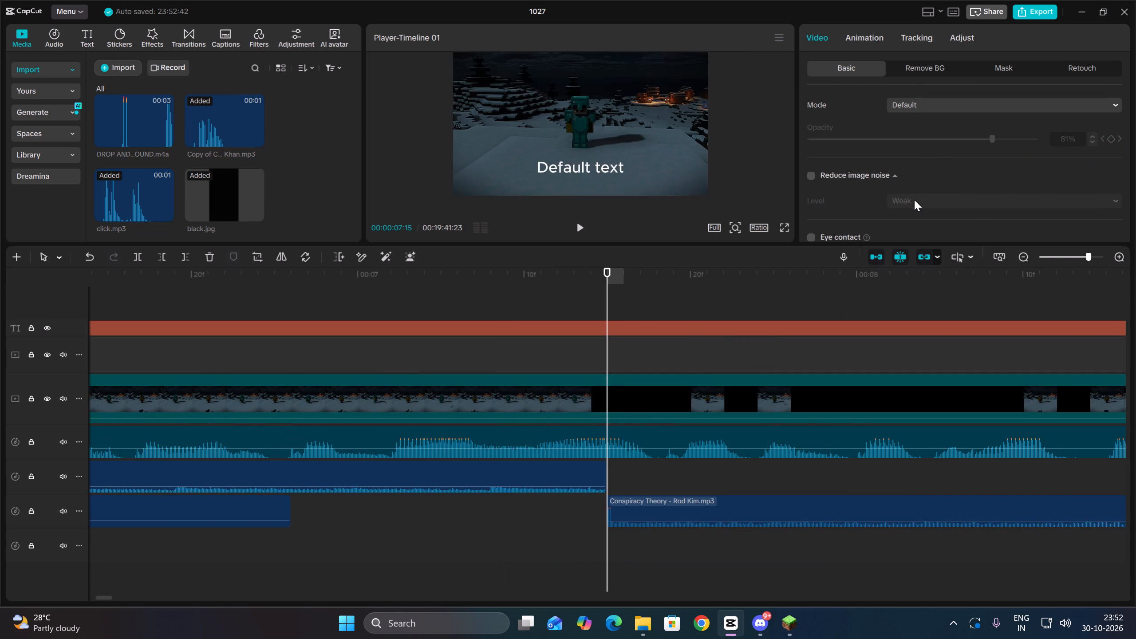
pyautogui.press('space')
pyautogui.click(1026, 247)
pyautogui.doubleClick(1024, 254)
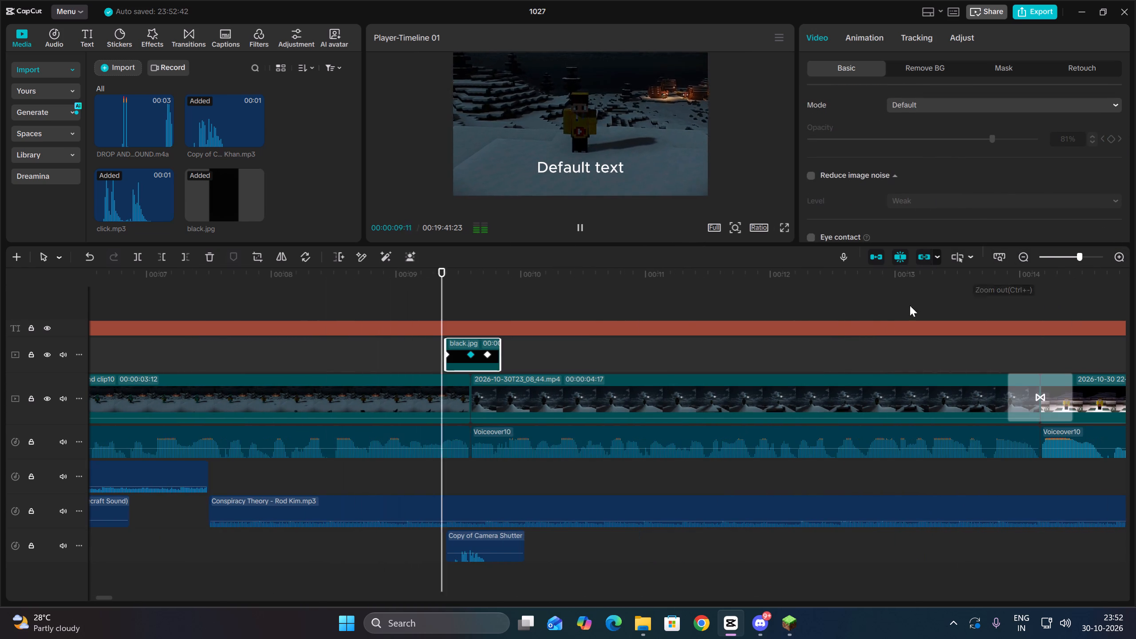
pyautogui.press('space')
# Trim the start of the black.jpg overlay to about 00:00:09:14 and replay the flash.
pyautogui.press('Up')
pyautogui.press('Up')
pyautogui.press('Up')
pyautogui.press('Up')
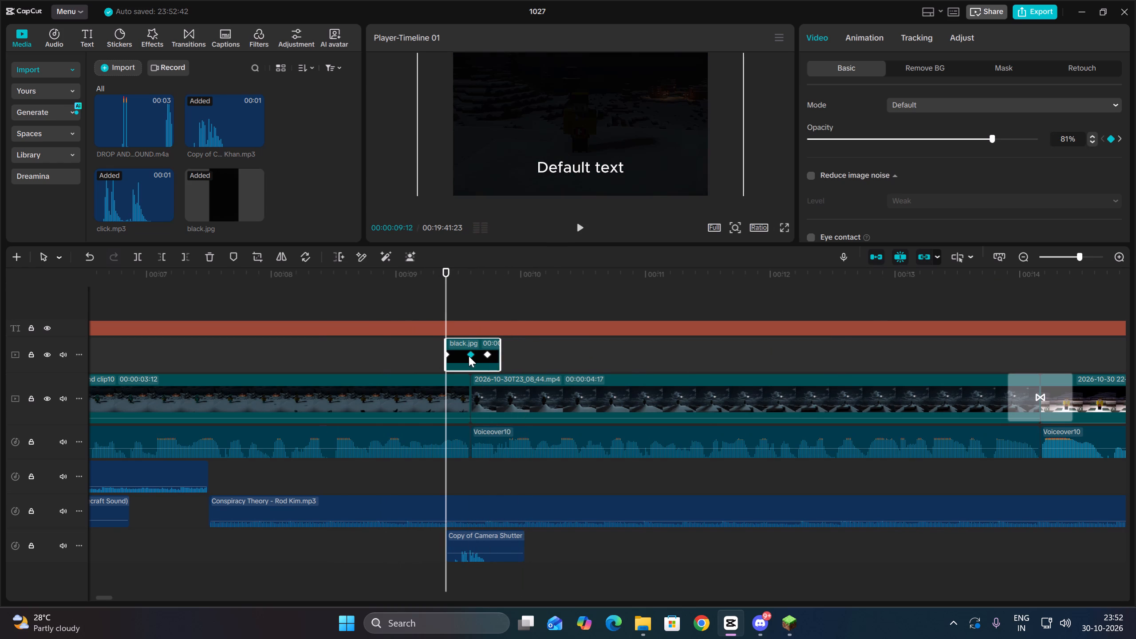
pyautogui.press('space')
pyautogui.press('space')
pyautogui.moveTo(446, 347); pyautogui.dragTo(456, 349)
pyautogui.click(396, 355)
pyautogui.press('space')
pyautogui.doubleClick(413, 353)
pyautogui.press('space')
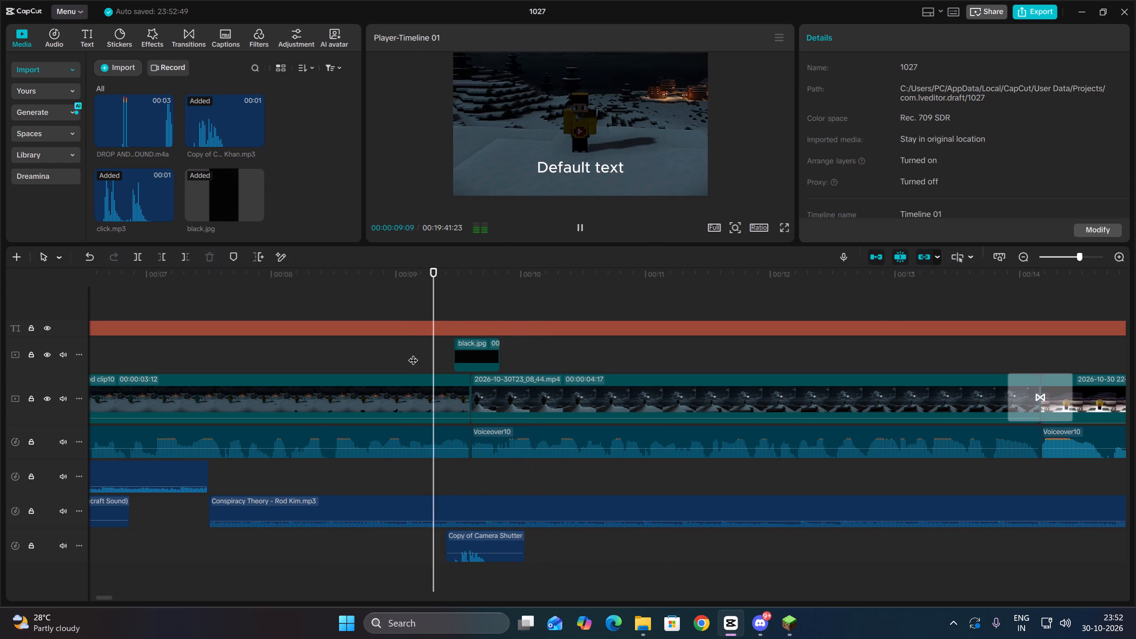
pyautogui.press('space')
# Set the black.jpg overlay's opacity keyframe at 00:00:09:18 to 80% and replay the cut.
pyautogui.click(490, 354)
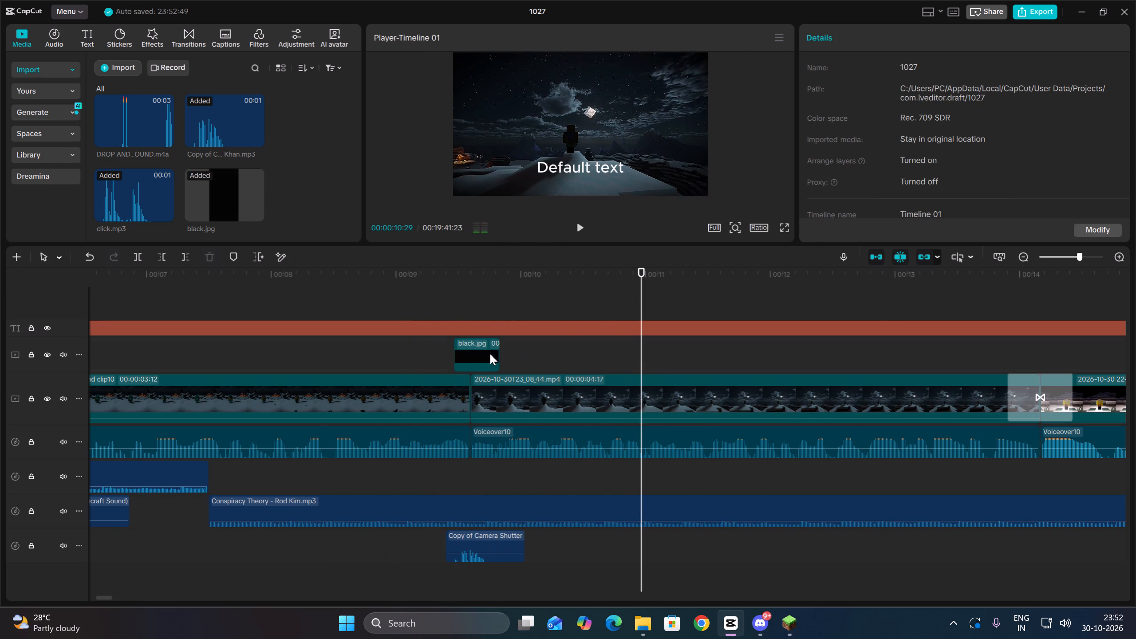
pyautogui.click(471, 353)
pyautogui.scroll(-4, 1005, 177)
pyautogui.scroll(1, 935, 154)
pyautogui.moveTo(1011, 138); pyautogui.dragTo(991, 138)
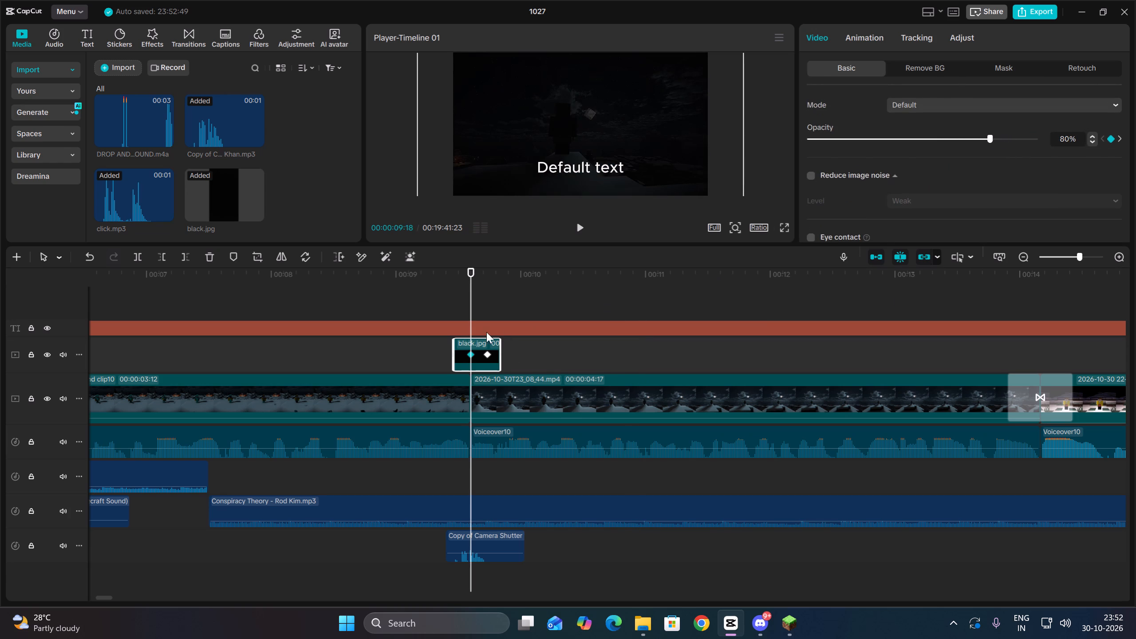
pyautogui.click(429, 355)
pyautogui.press('space')
pyautogui.press('space')
# Switch to Chrome to view the YouTube Studio channel dashboard, and close the browser.
pyautogui.click(690, 632)
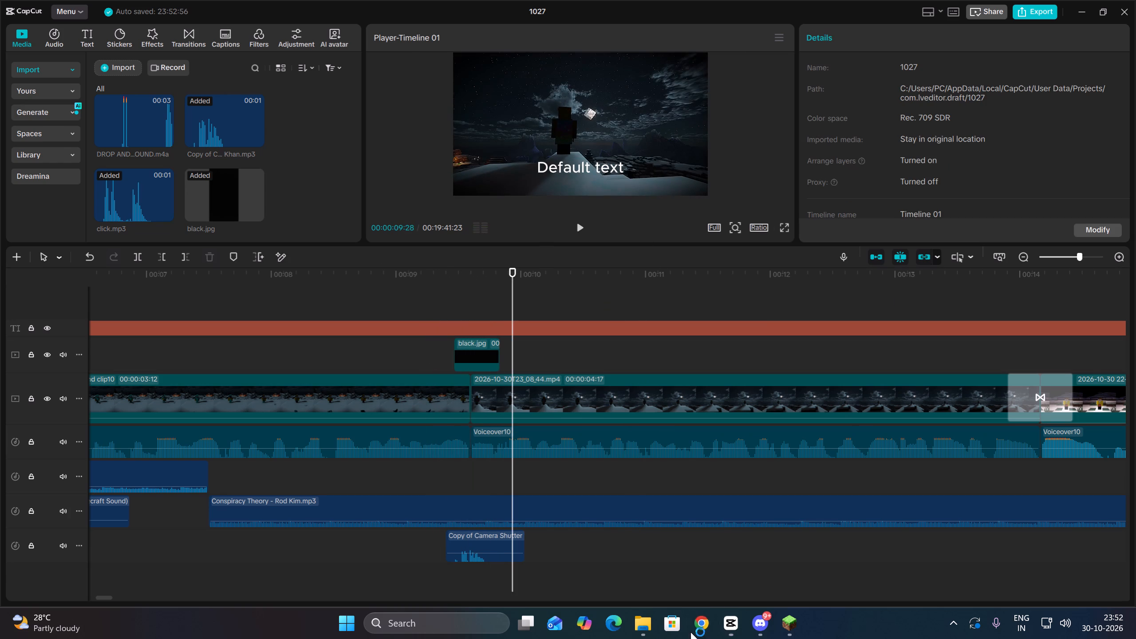
pyautogui.click(529, 291)
pyautogui.click(517, 372)
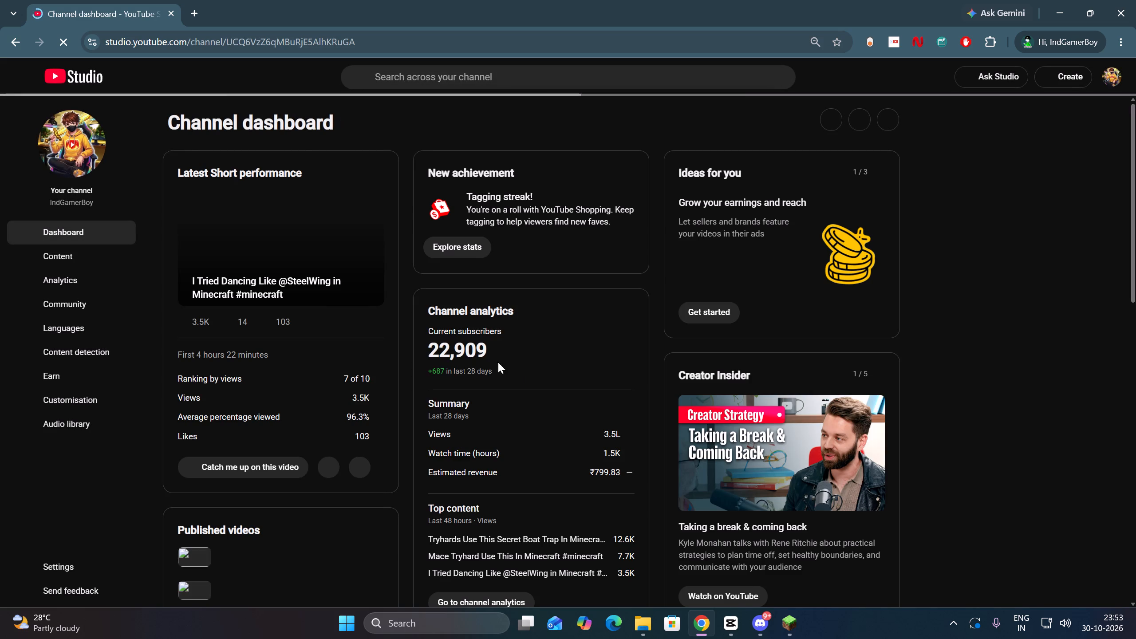
pyautogui.click(1128, 1)
# Place the Swipe Swoosh Transition sound on an audio track from about 00:00:13:24, aligned with the transition near 00:00:14.
pyautogui.click(460, 481)
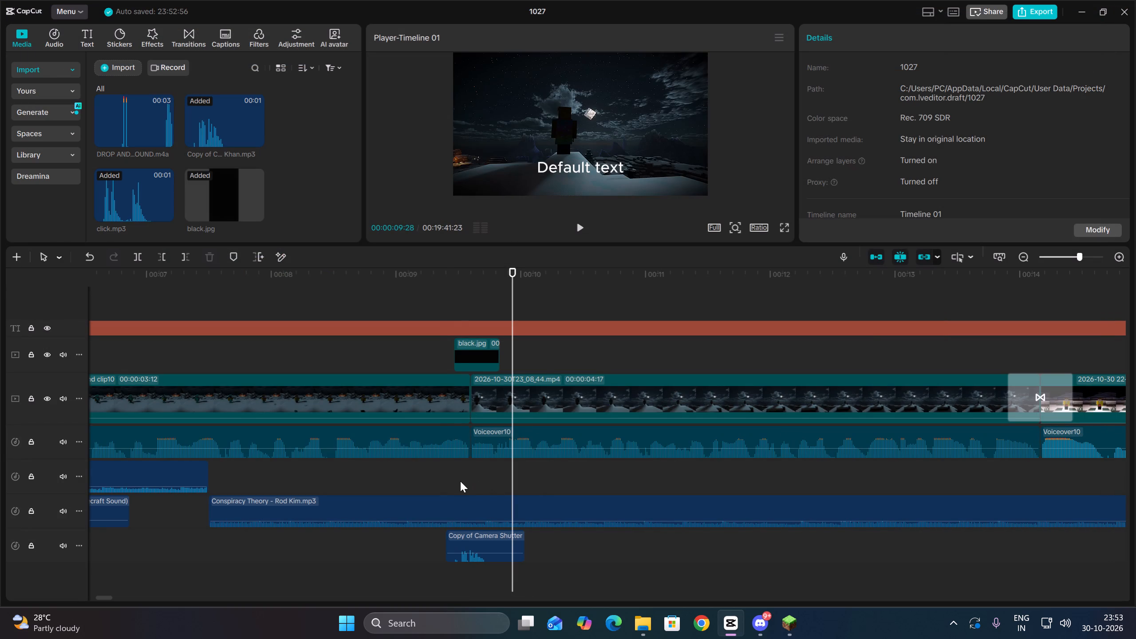
pyautogui.moveTo(460, 481); pyautogui.dragTo(447, 482)
pyautogui.moveTo(449, 482); pyautogui.dragTo(456, 483)
pyautogui.press('space')
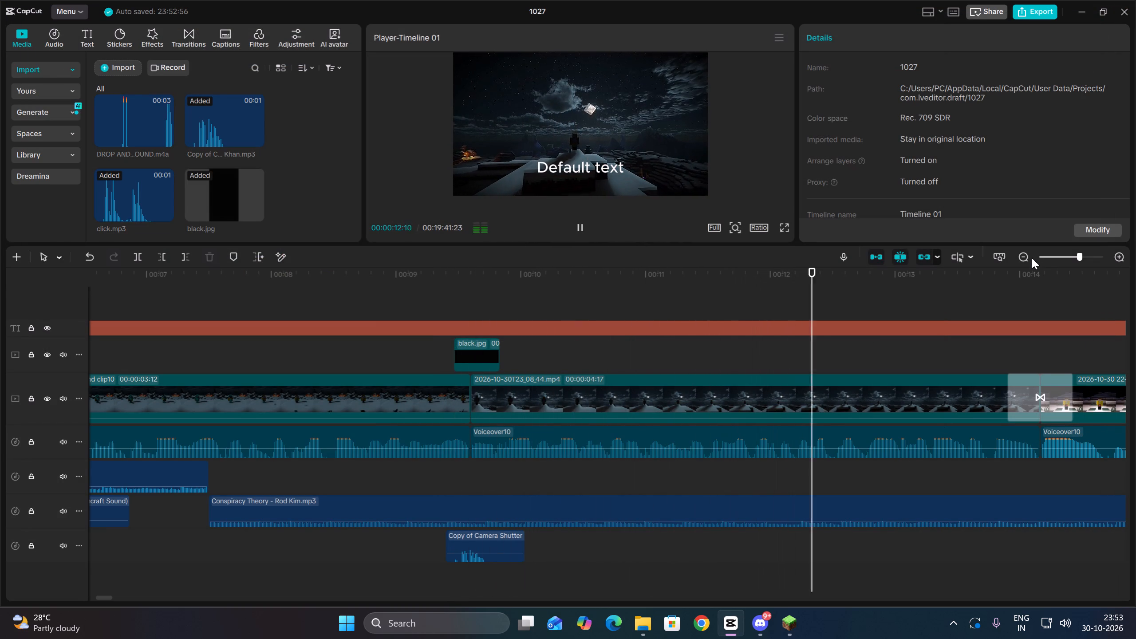
pyautogui.press('space')
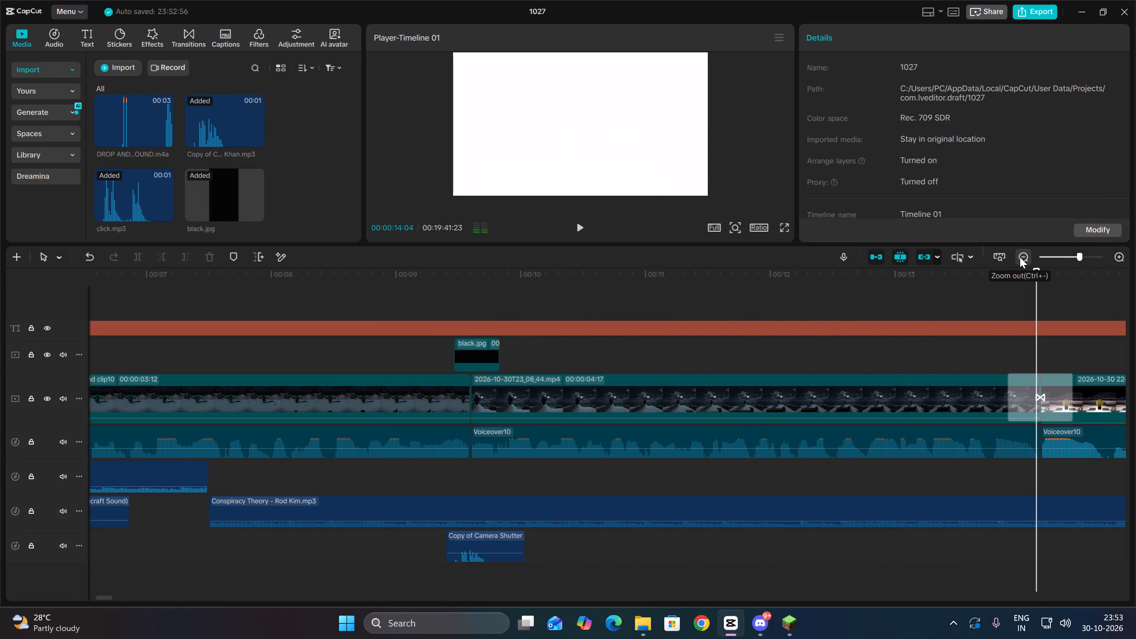
pyautogui.scroll(3, 206, 141)
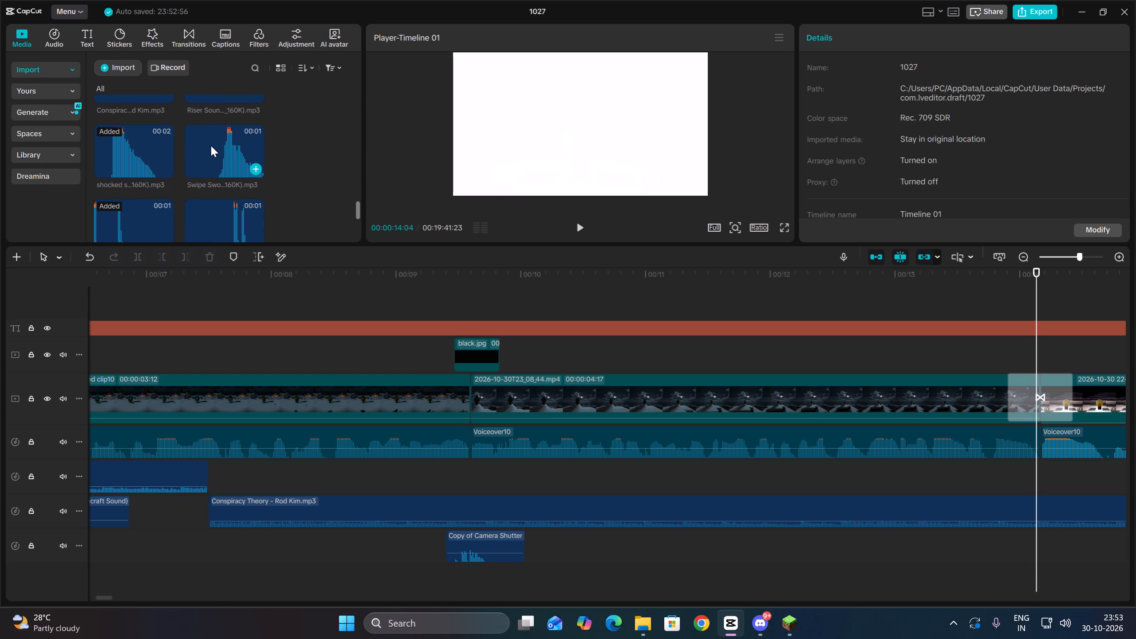
pyautogui.moveTo(211, 146); pyautogui.dragTo(1003, 487)
pyautogui.moveTo(1037, 472); pyautogui.dragTo(1030, 471)
pyautogui.press('Up')
pyautogui.press('space')
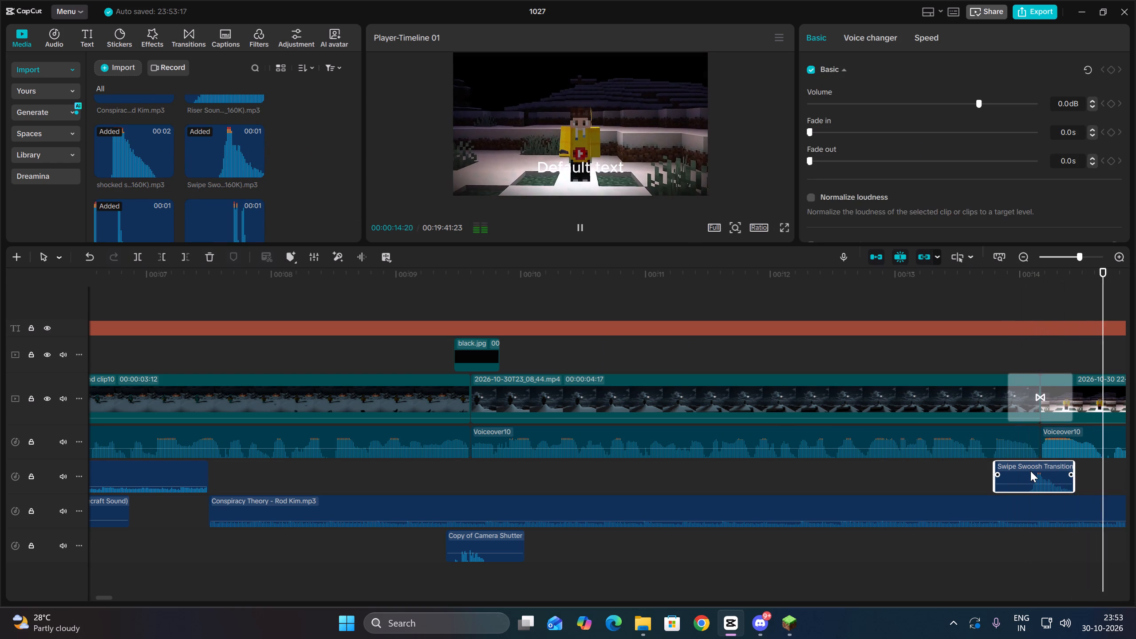
pyautogui.doubleClick(1022, 257)
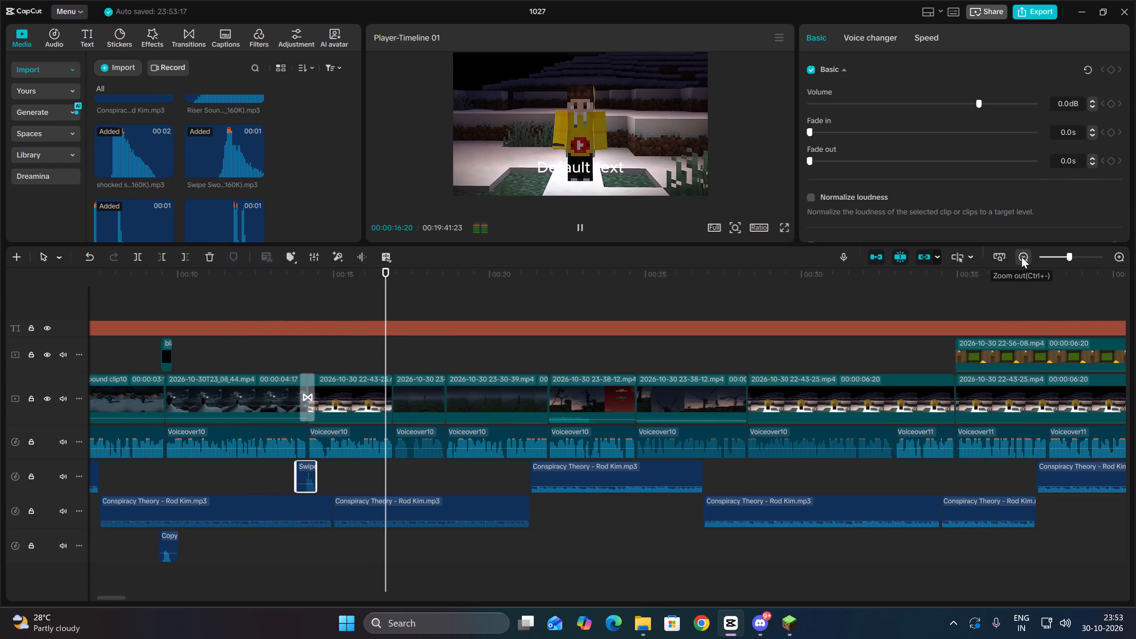
pyautogui.press('space')
pyautogui.press('space')
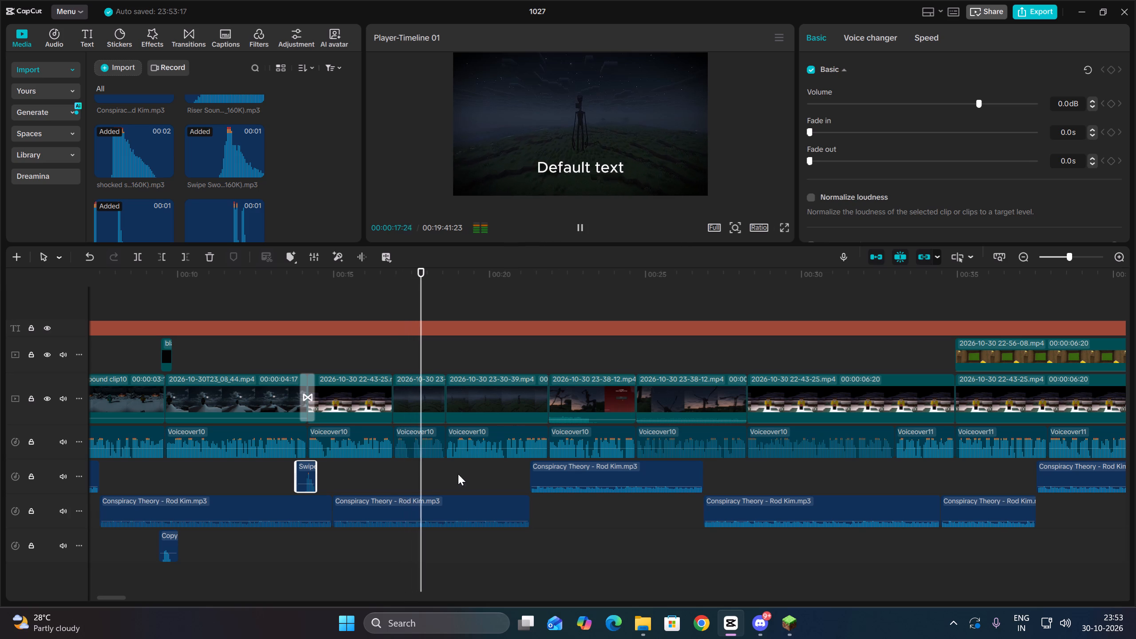
pyautogui.press('space')
pyautogui.click(498, 394)
pyautogui.rightClick(498, 394)
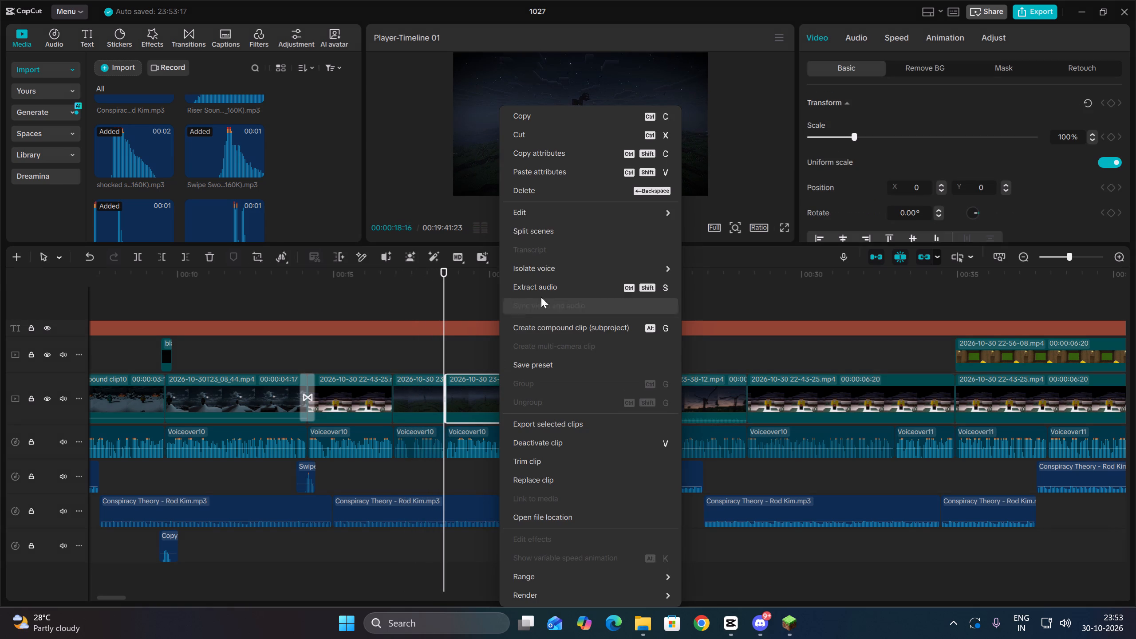
pyautogui.click(554, 122)
pyautogui.click(449, 361)
pyautogui.press('Up')
pyautogui.press('Down')
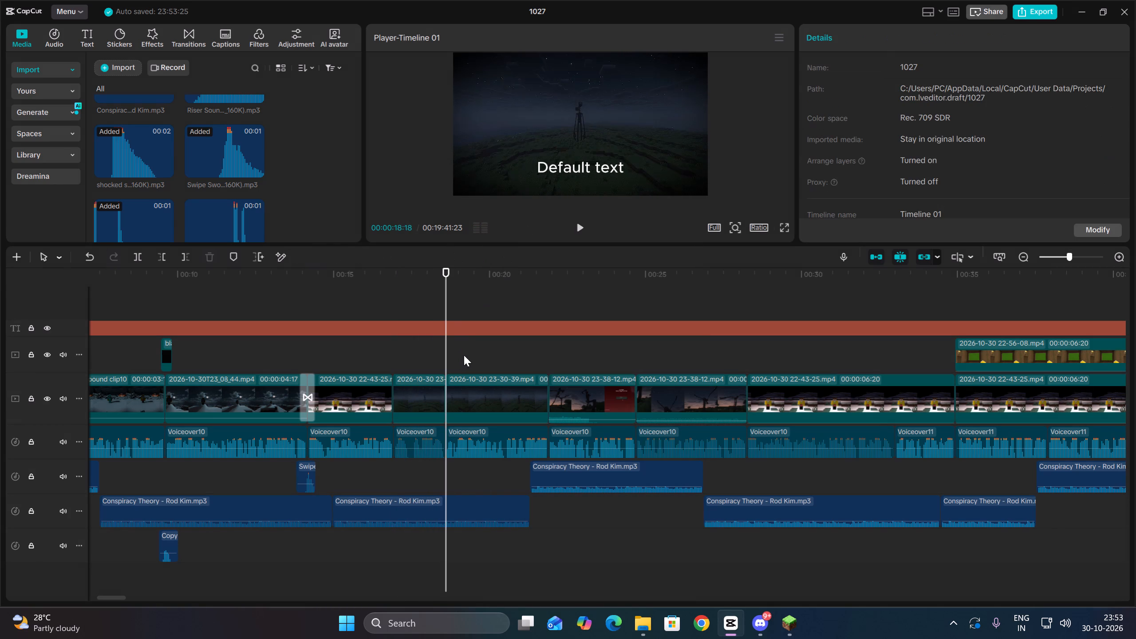
pyautogui.rightClick(464, 355)
pyautogui.click(503, 412)
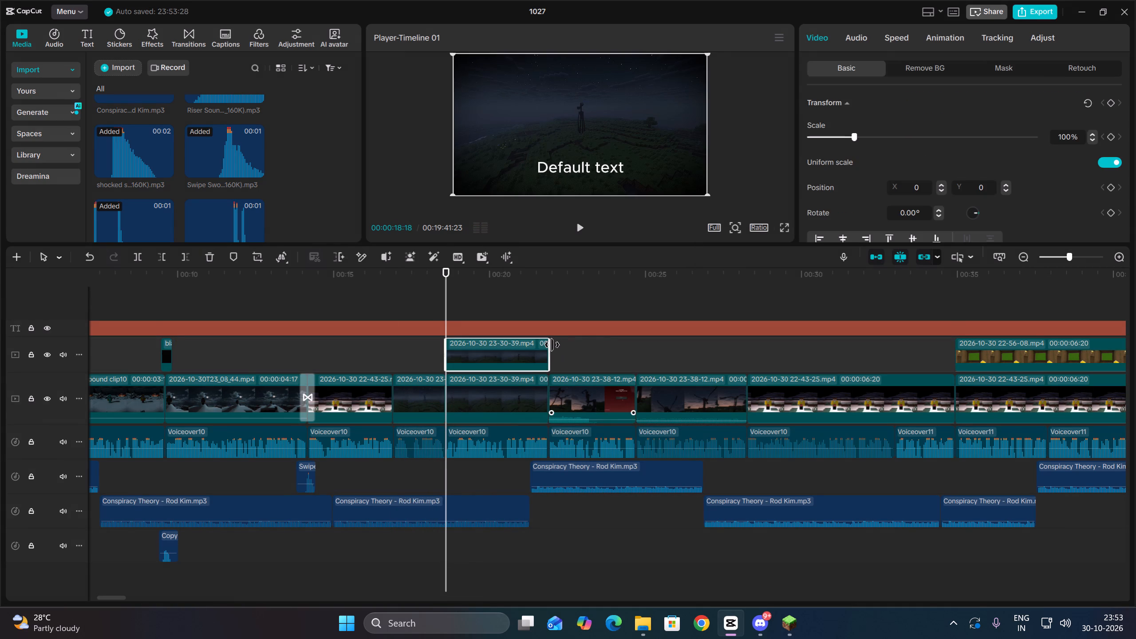
# Extend the pasted 23-30-39.mp4 overlay clip to a 00:00:10:11 duration and delete its part before 00:00:21:27.
pyautogui.moveTo(552, 345); pyautogui.dragTo(769, 339)
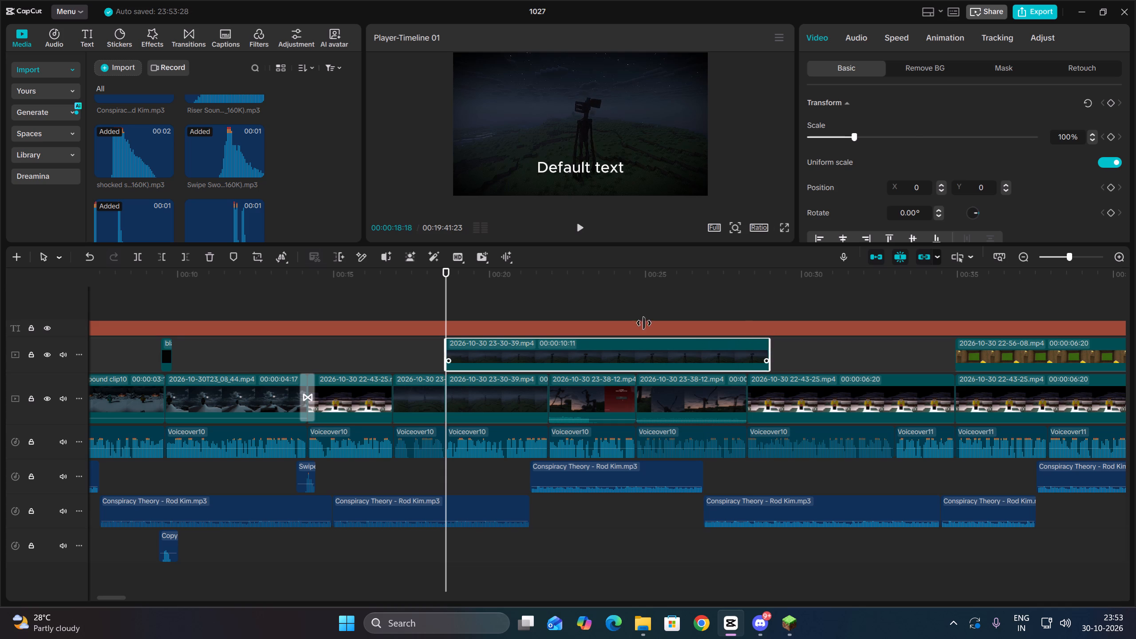
pyautogui.doubleClick(547, 291)
pyautogui.click(552, 347)
pyautogui.click(161, 255)
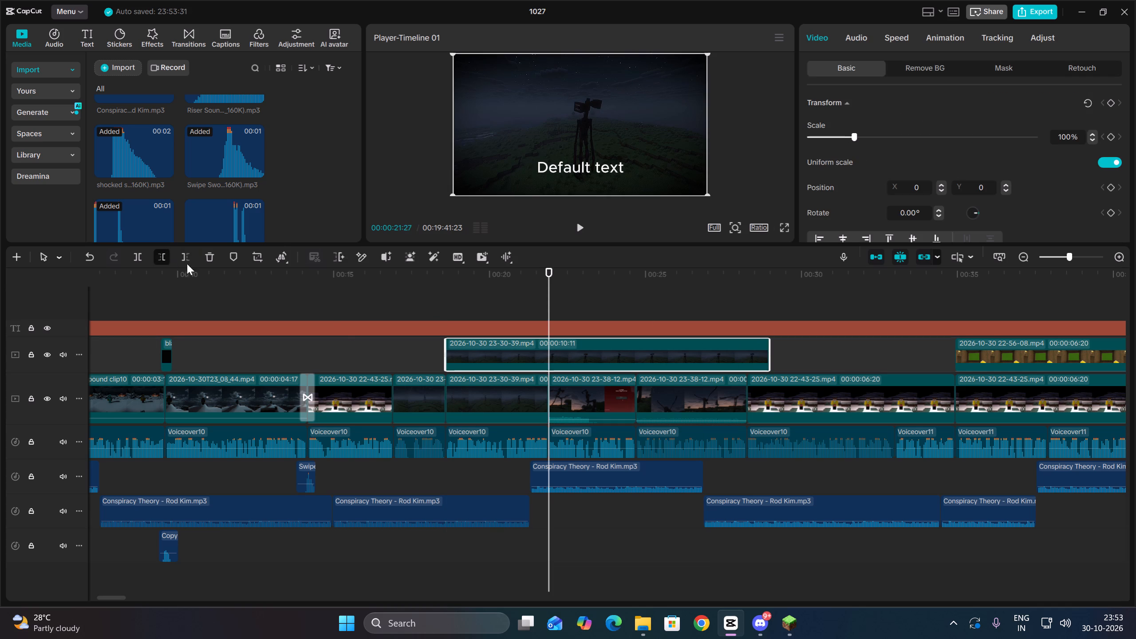
# Move the remaining 23-30-39.mp4 overlay clip back to start at 00:00:18:18.
pyautogui.click(470, 354)
pyautogui.press('Up')
pyautogui.moveTo(633, 350); pyautogui.dragTo(527, 356)
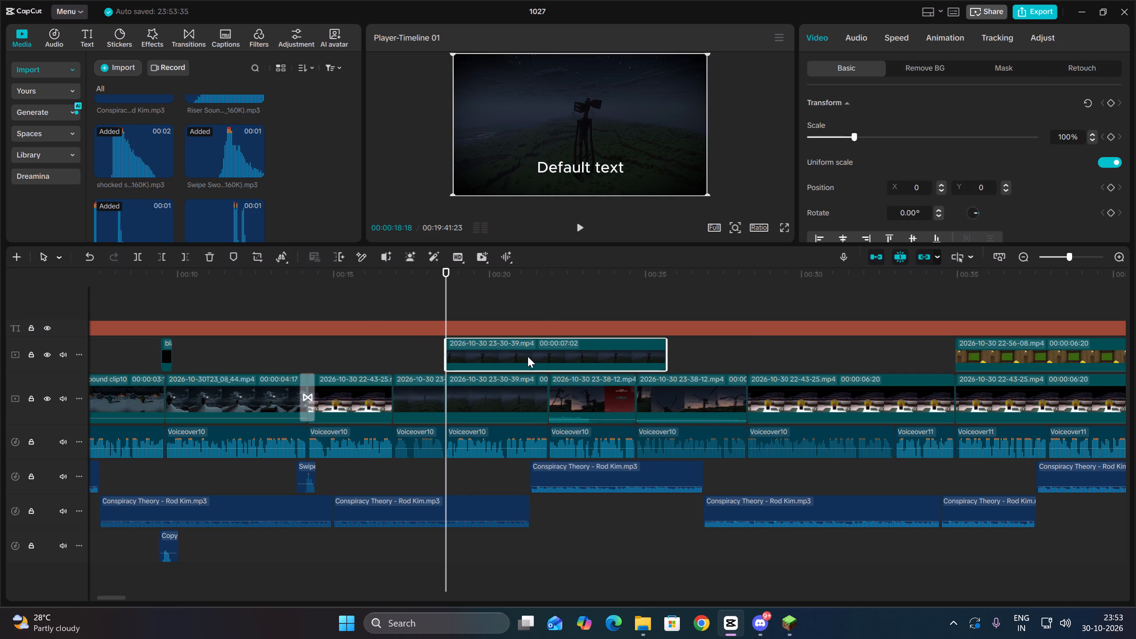
# Trim the overlay clip's end to 00:00:21:27 so it matches the main-track clip below.
pyautogui.press('Down')
pyautogui.click(186, 256)
pyautogui.press('Up')
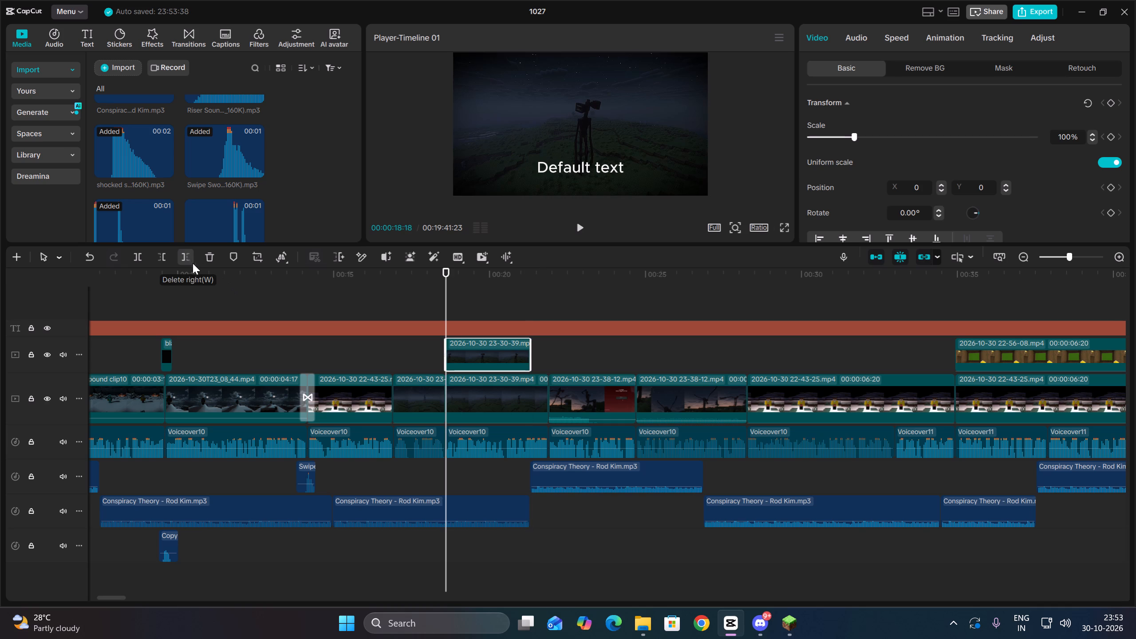
pyautogui.moveTo(530, 349); pyautogui.dragTo(547, 347)
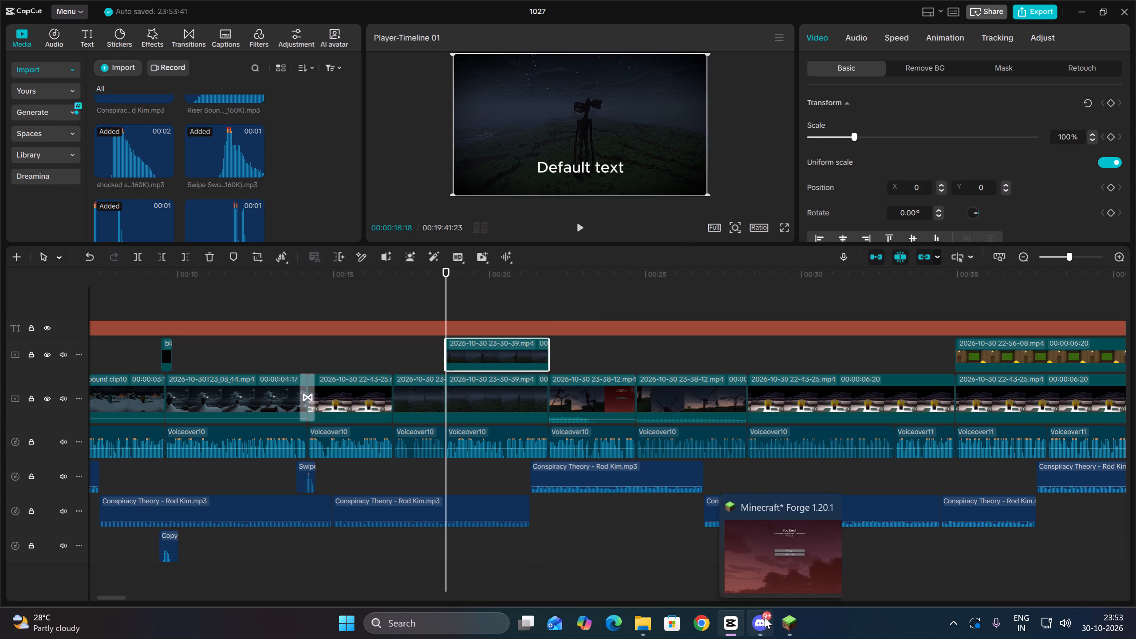
# Play back the section from about 00:00:13 to 00:00:17 several times to check the swoosh transition and next cut.
pyautogui.doubleClick(453, 468)
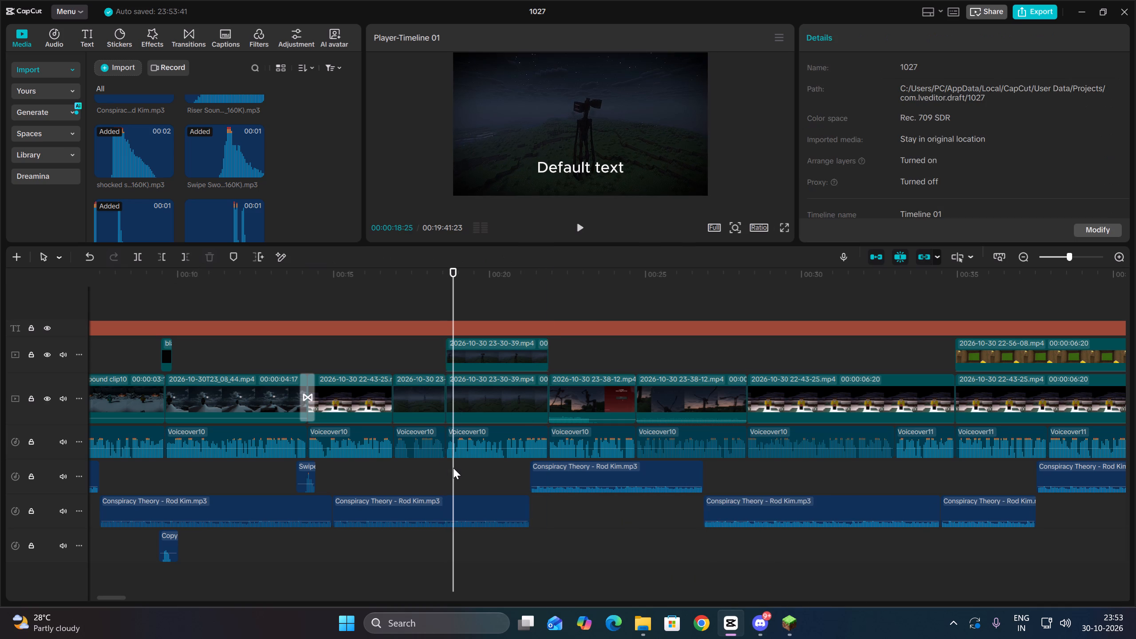
pyautogui.moveTo(453, 468); pyautogui.dragTo(296, 488)
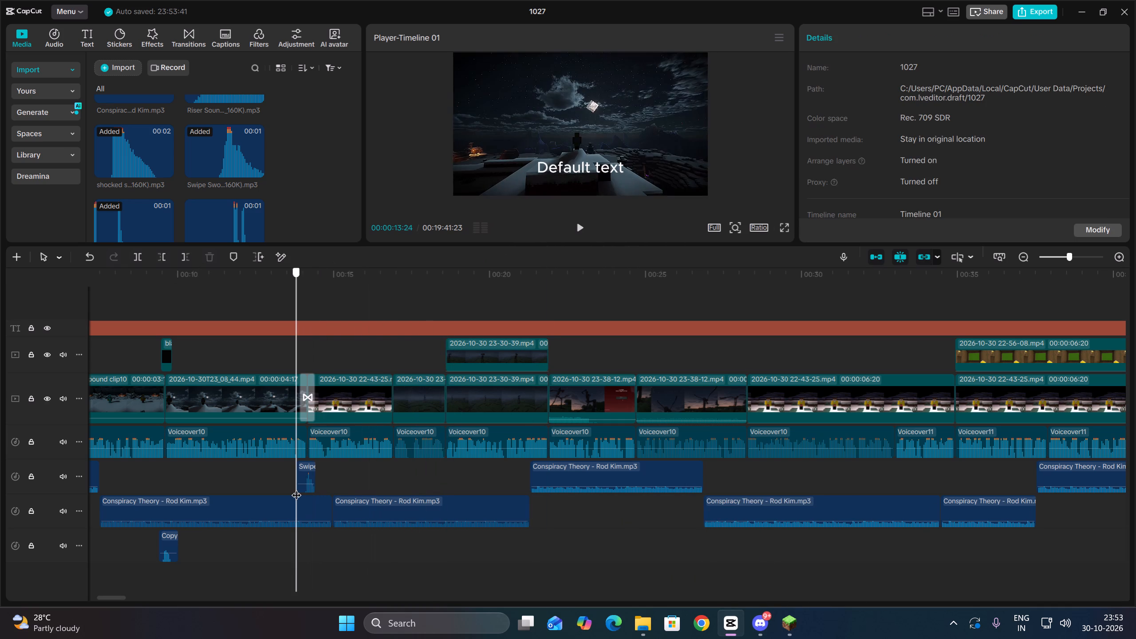
pyautogui.moveTo(296, 488); pyautogui.dragTo(303, 491)
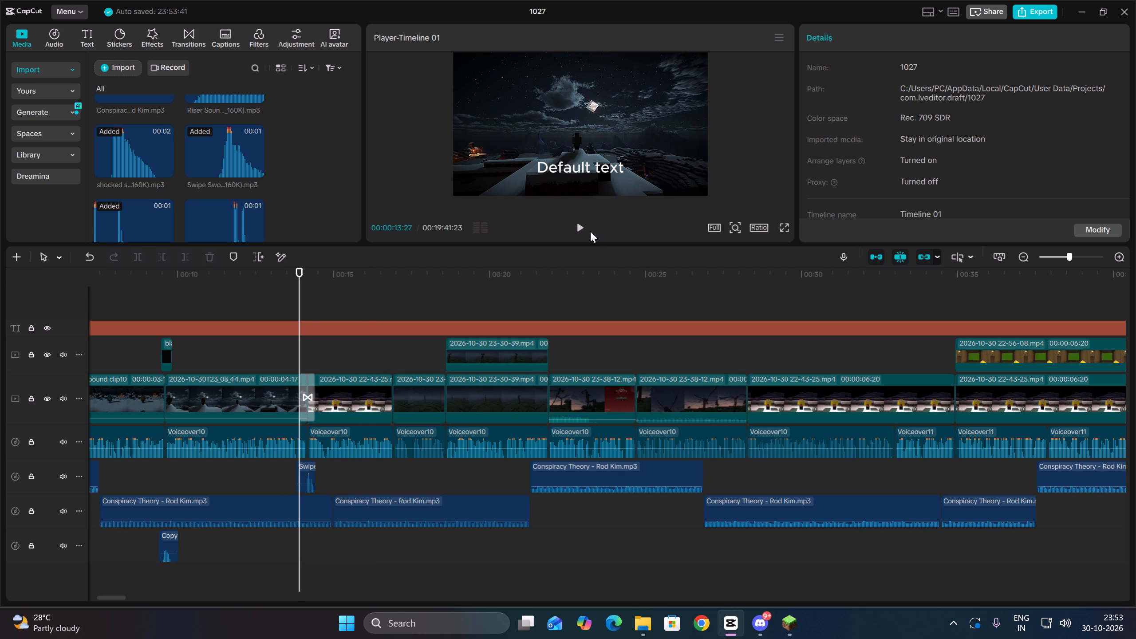
pyautogui.click(578, 223)
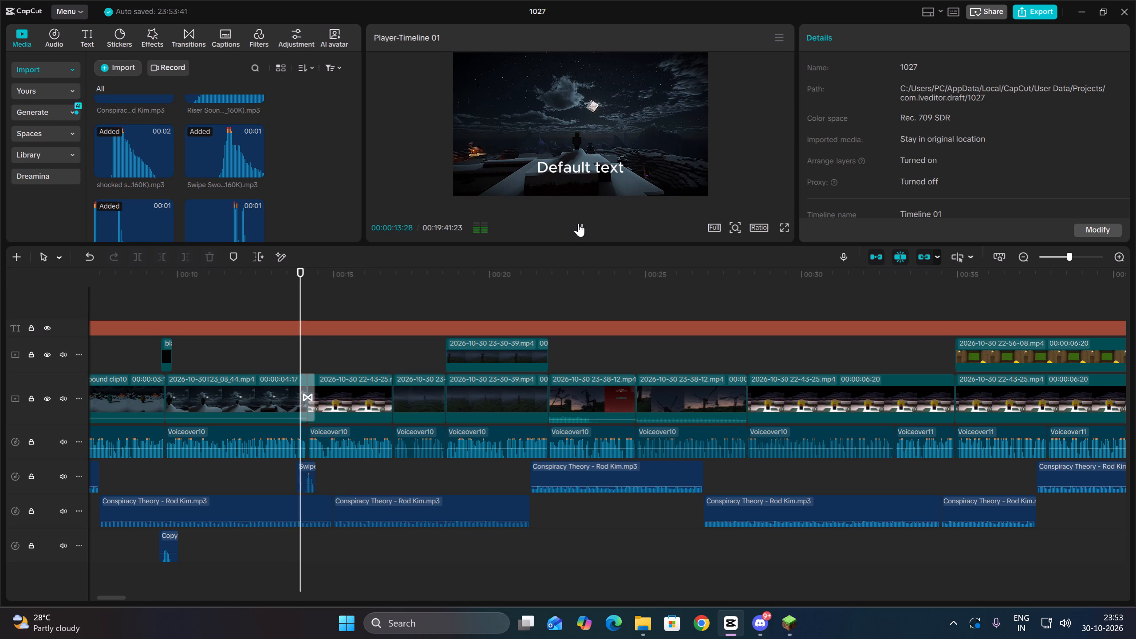
pyautogui.click(578, 223)
pyautogui.doubleClick(578, 223)
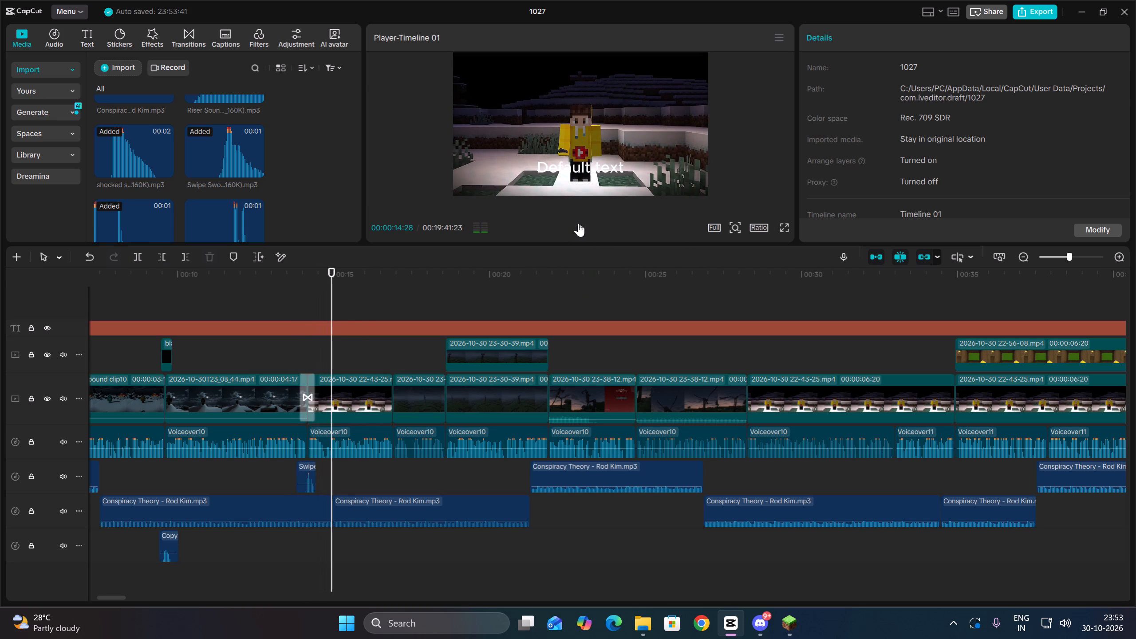
pyautogui.click(578, 223)
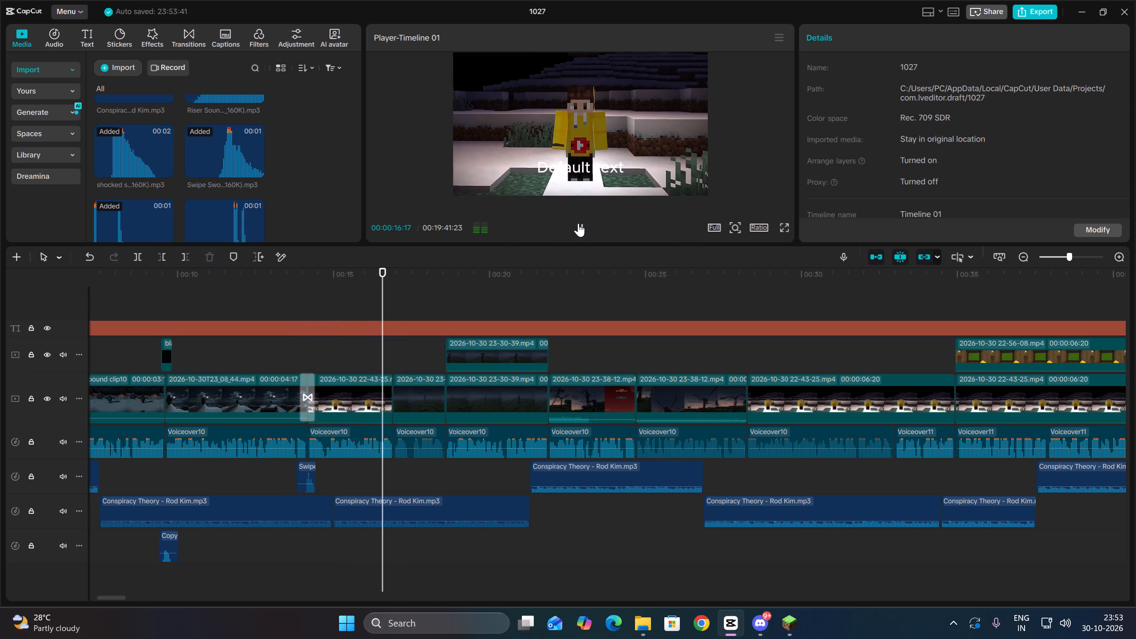
pyautogui.click(578, 223)
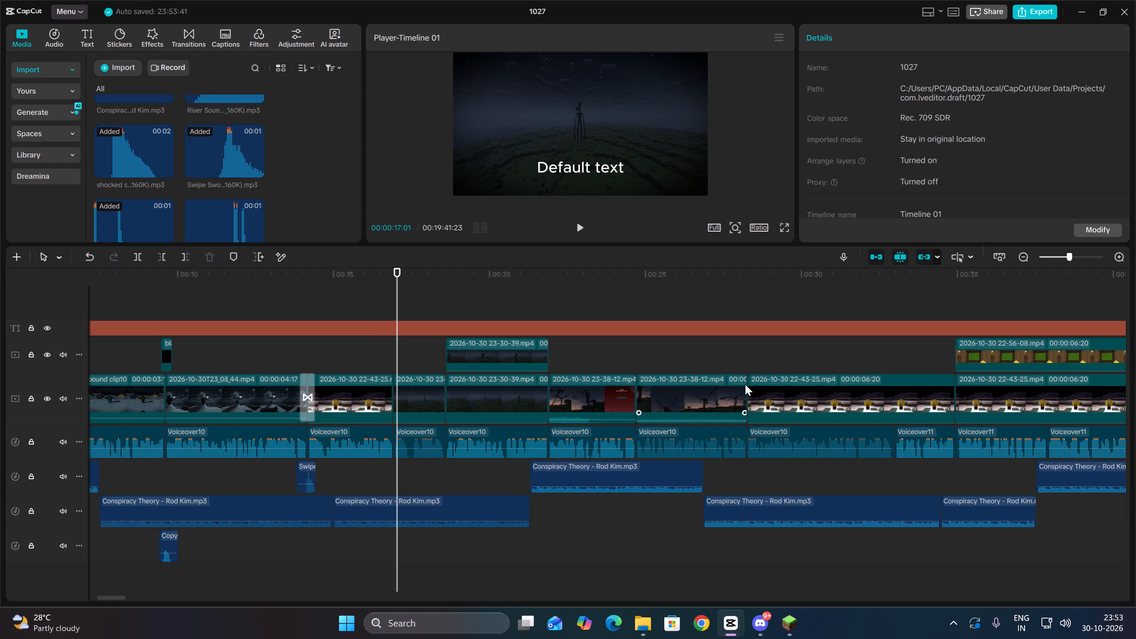
pyautogui.doubleClick(1023, 254)
pyautogui.scroll(-5, 443, 435)
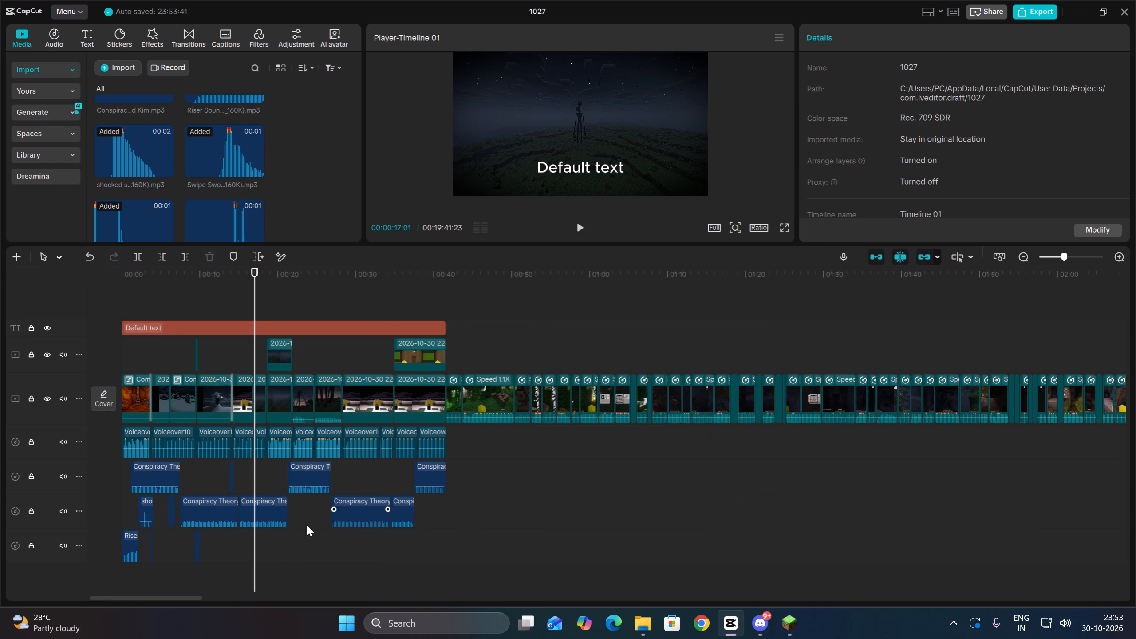
pyautogui.click(249, 562)
pyautogui.moveTo(249, 562); pyautogui.dragTo(225, 561)
pyautogui.press('space')
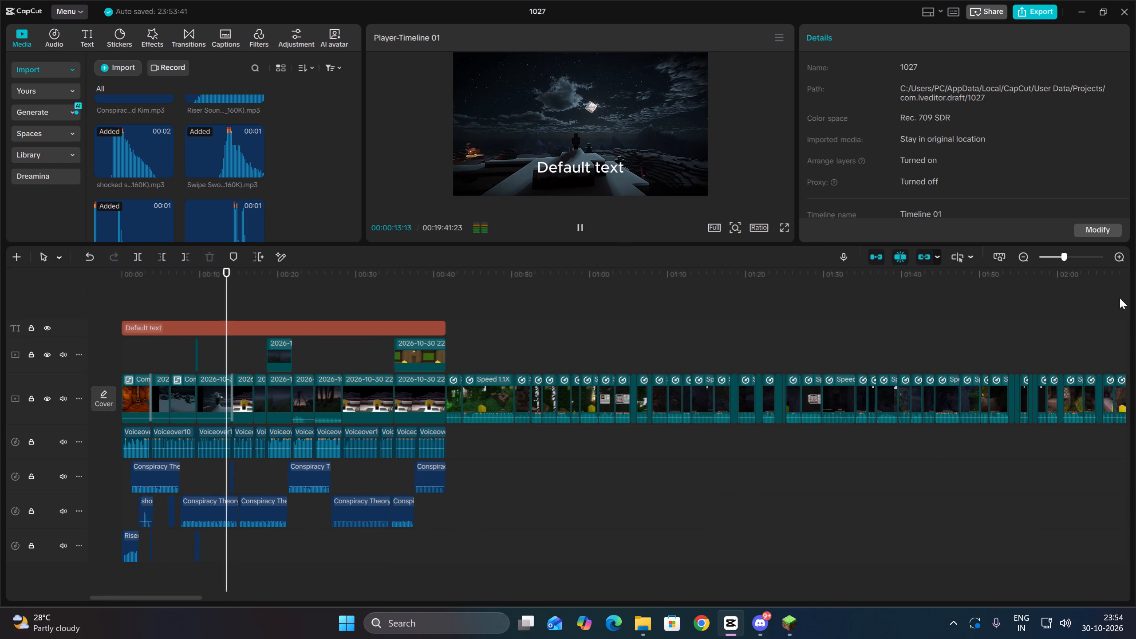
pyautogui.doubleClick(1119, 250)
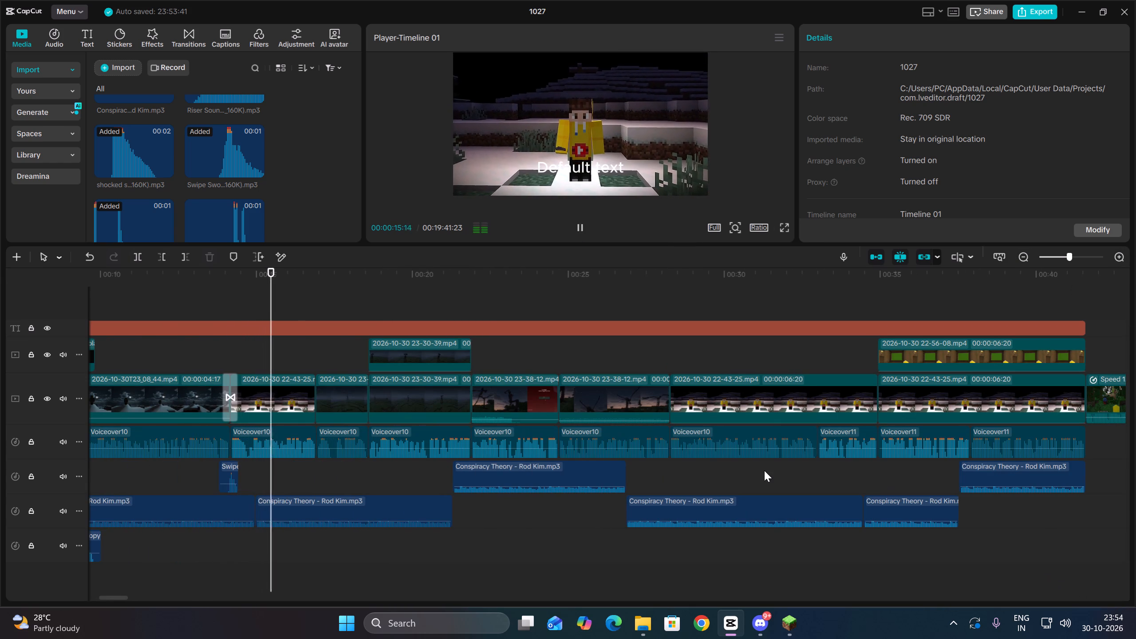
pyautogui.press('space')
pyautogui.press('space')
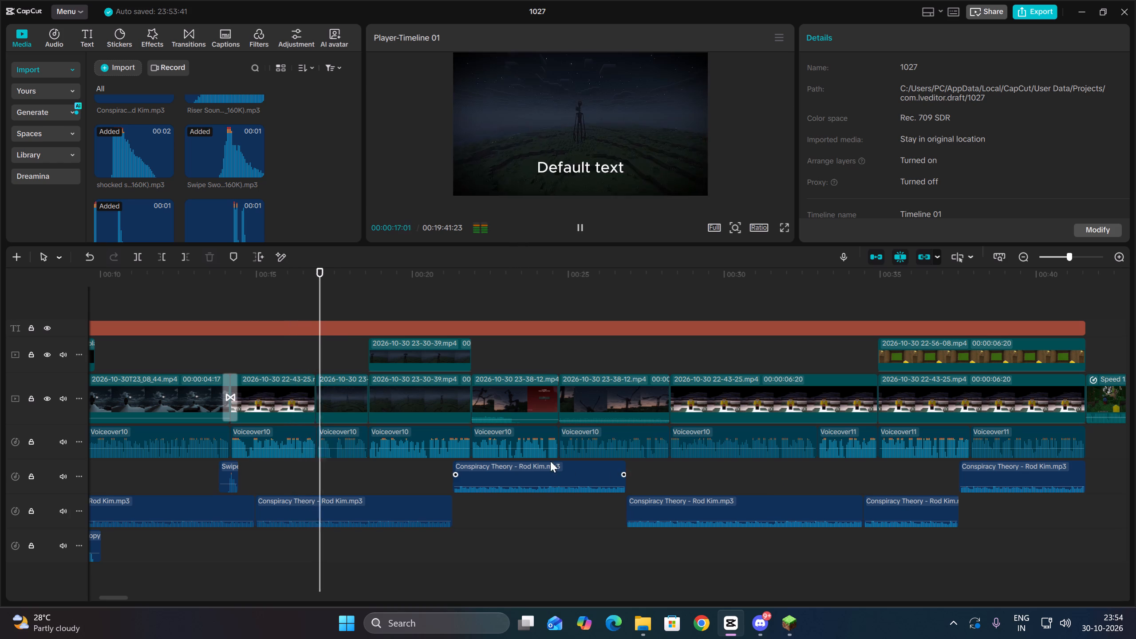
pyautogui.scroll(2, 486, 437)
pyautogui.click(311, 343)
pyautogui.moveTo(311, 343); pyautogui.dragTo(8, 341)
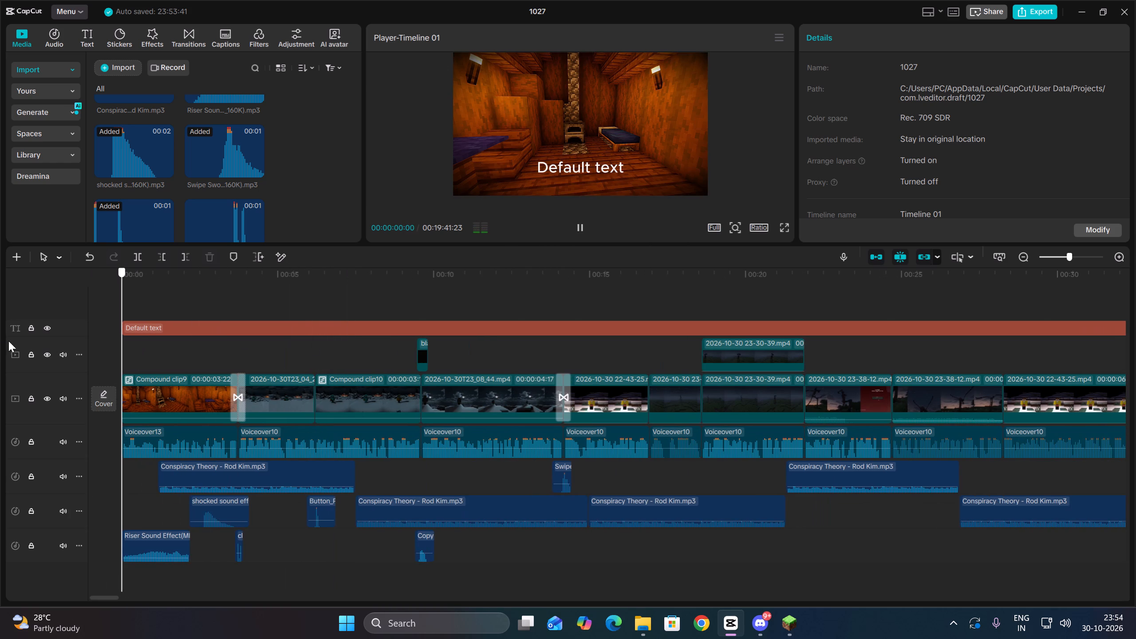
pyautogui.moveTo(8, 341); pyautogui.dragTo(110, 357)
pyautogui.click(543, 470)
pyautogui.press('space')
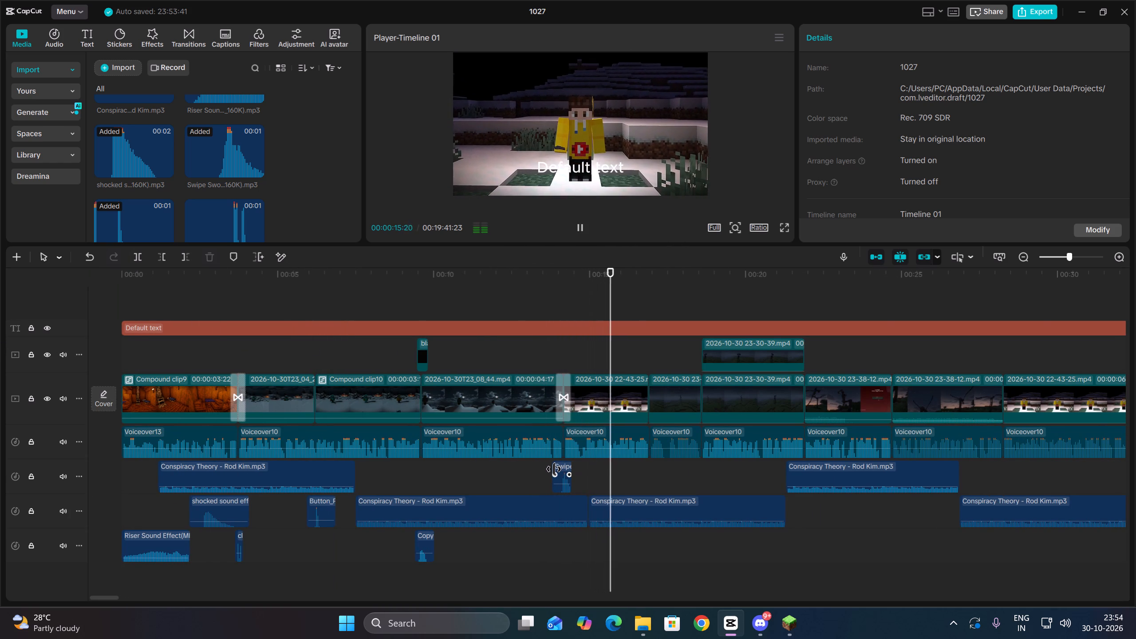
pyautogui.press('space')
# Lower the volume of the Swipe Swoosh sound at the transition near 00:00:14 and play it back.
pyautogui.click(560, 473)
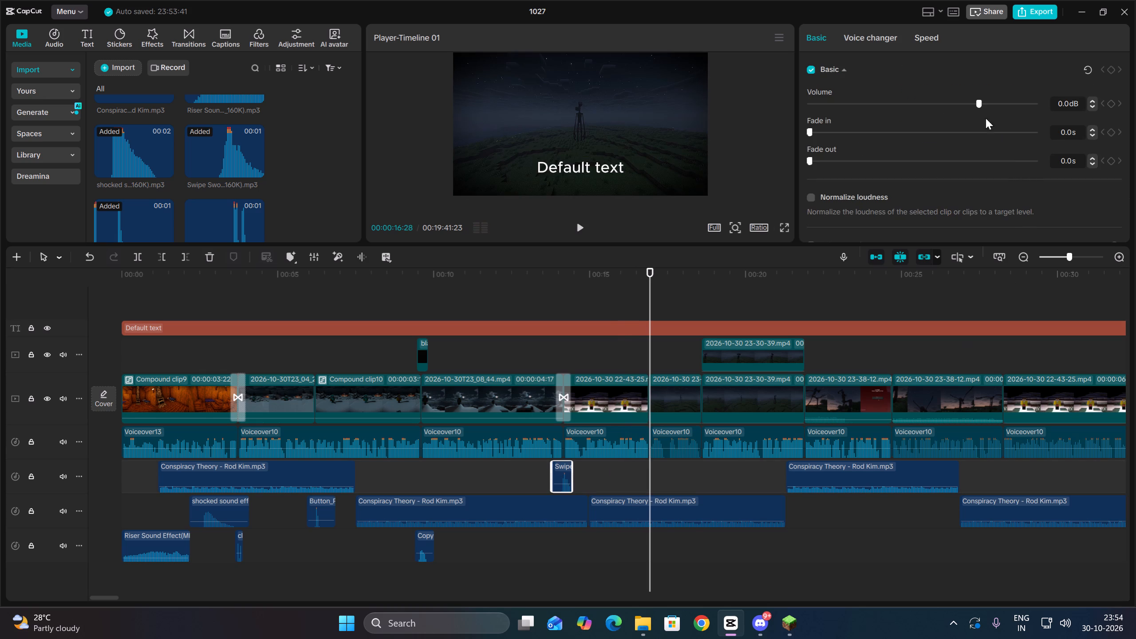
pyautogui.click(965, 97)
pyautogui.click(559, 548)
pyautogui.press('space')
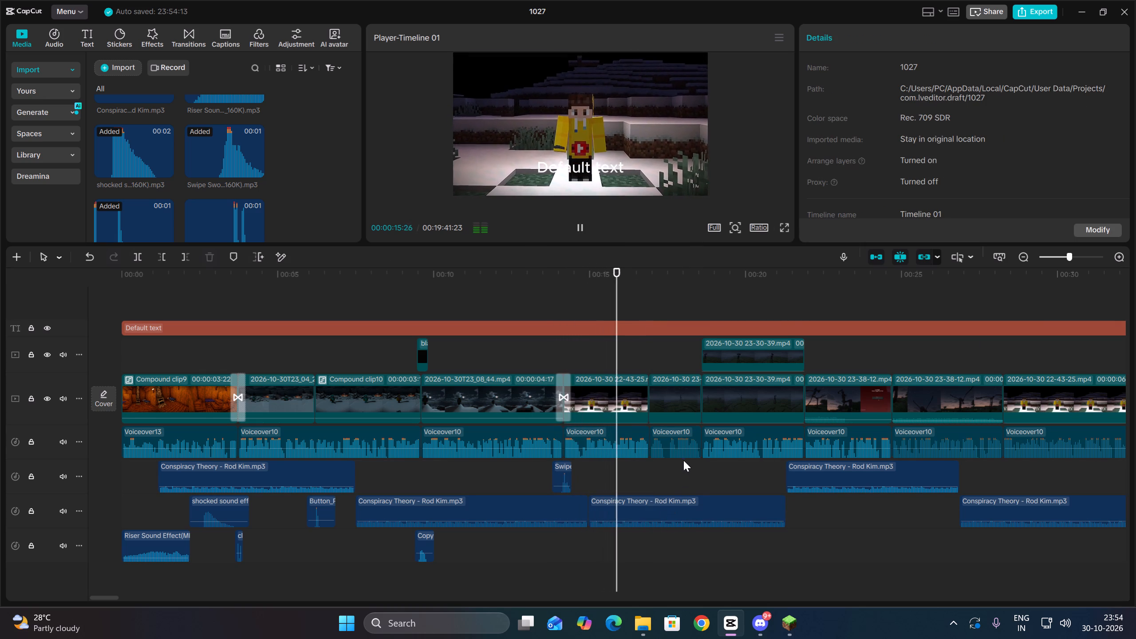
pyautogui.press('space')
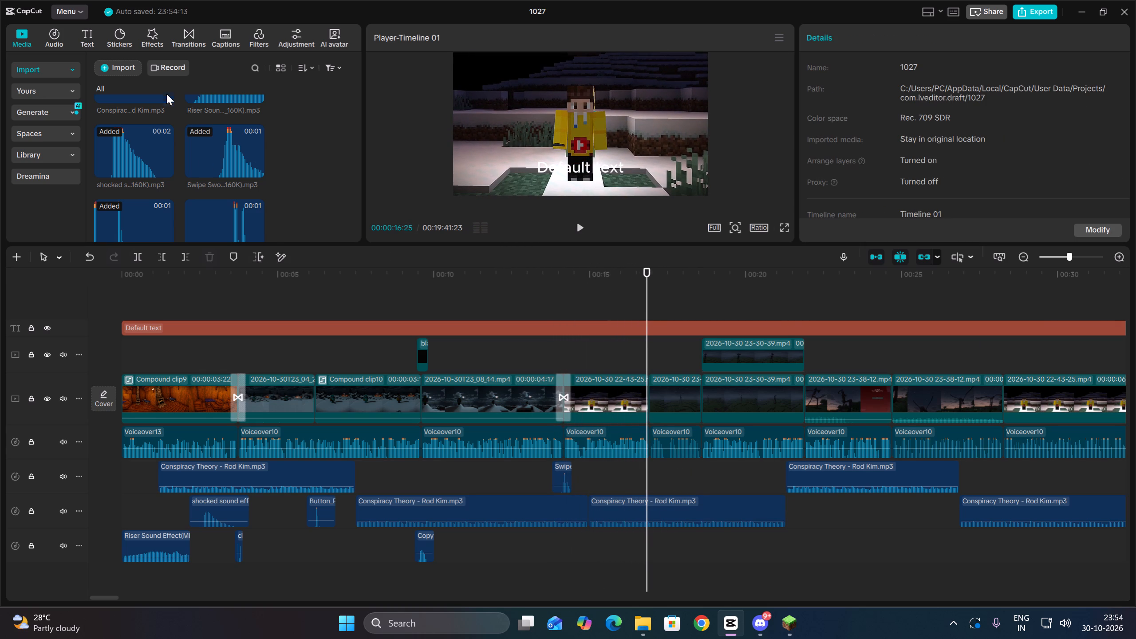
# Add click.mp3 on the lowest audio track at 00:00:16:25, by the cut to the 23-30-39.mp4 clip, and play it back.
pyautogui.scroll(-4, 241, 202)
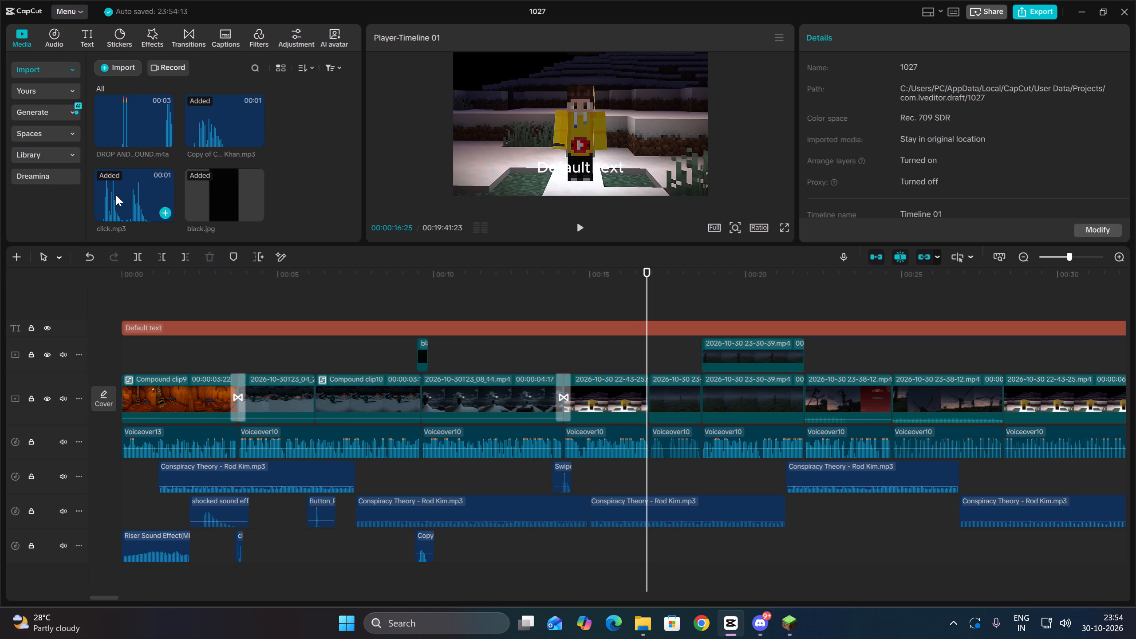
pyautogui.moveTo(115, 194); pyautogui.dragTo(646, 549)
pyautogui.press('space')
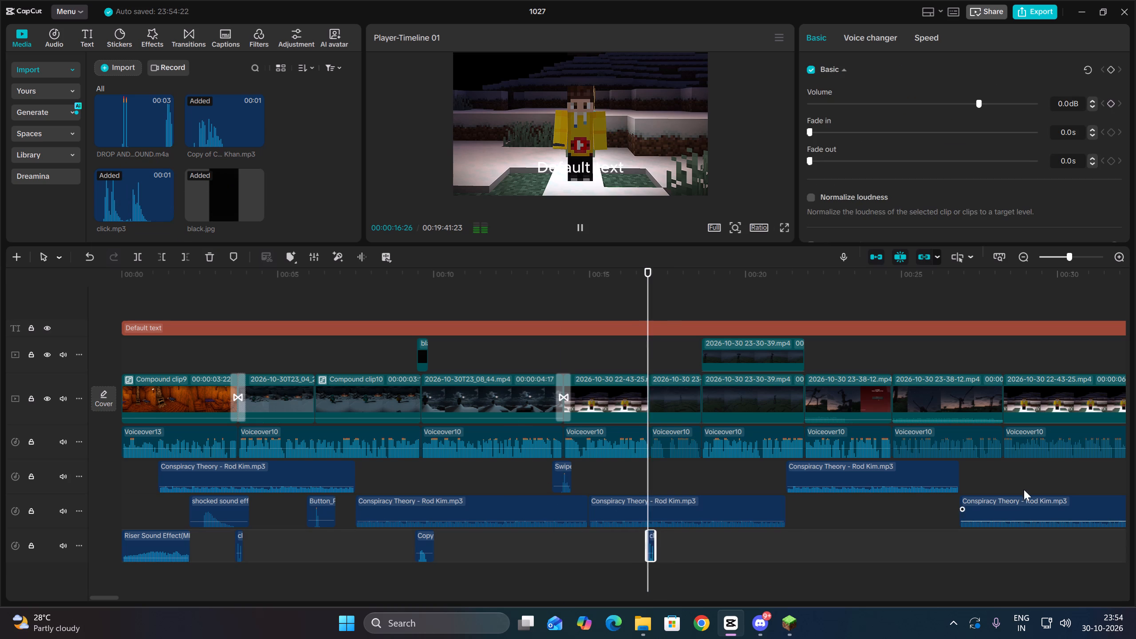
pyautogui.doubleClick(1116, 255)
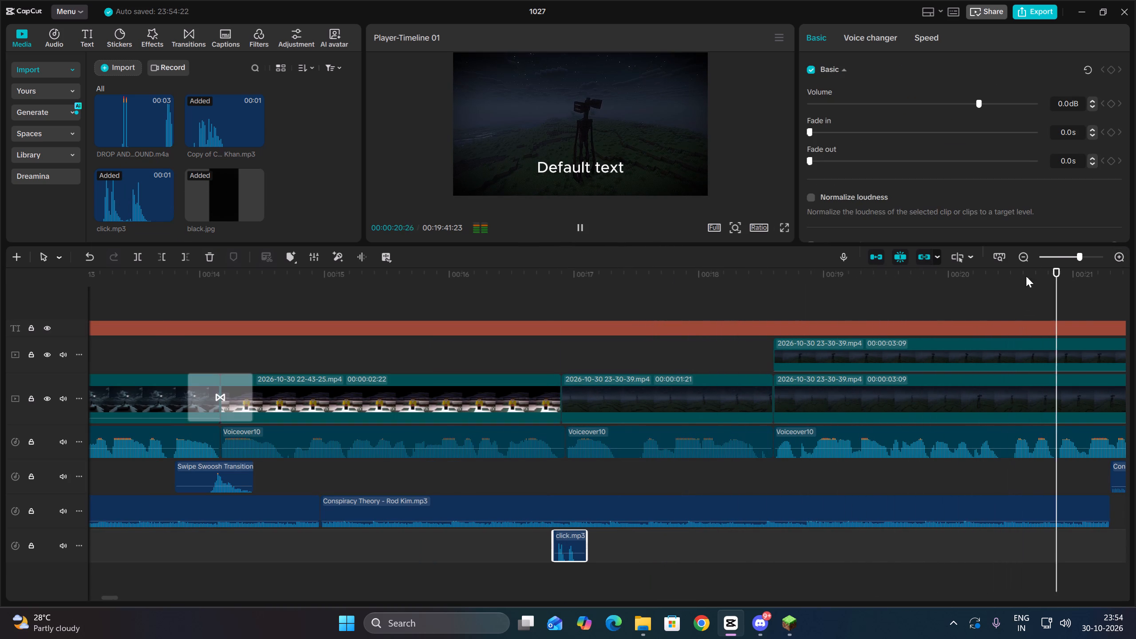
pyautogui.click(1024, 256)
pyautogui.press('space')
# Search Downloads for "hit" and import the Something being hit, Successful Arrow_Bow hit and Minecraft hit sound files.
pyautogui.press('Up')
pyautogui.press('Up')
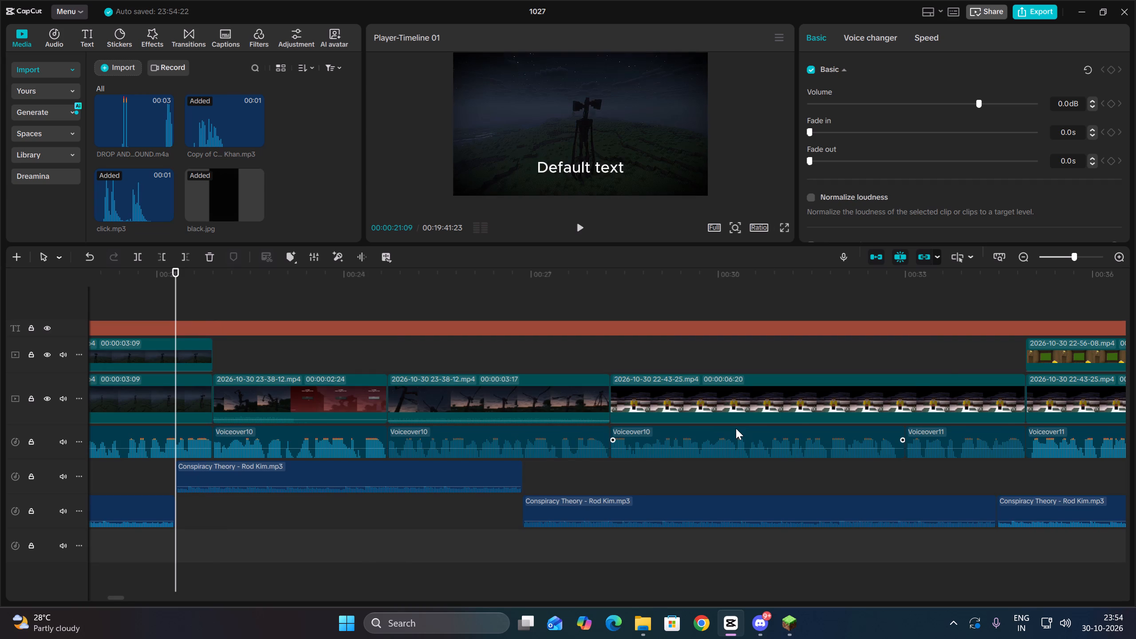
pyautogui.press('Up')
pyautogui.scroll(-2, 289, 170)
pyautogui.scroll(2, 236, 151)
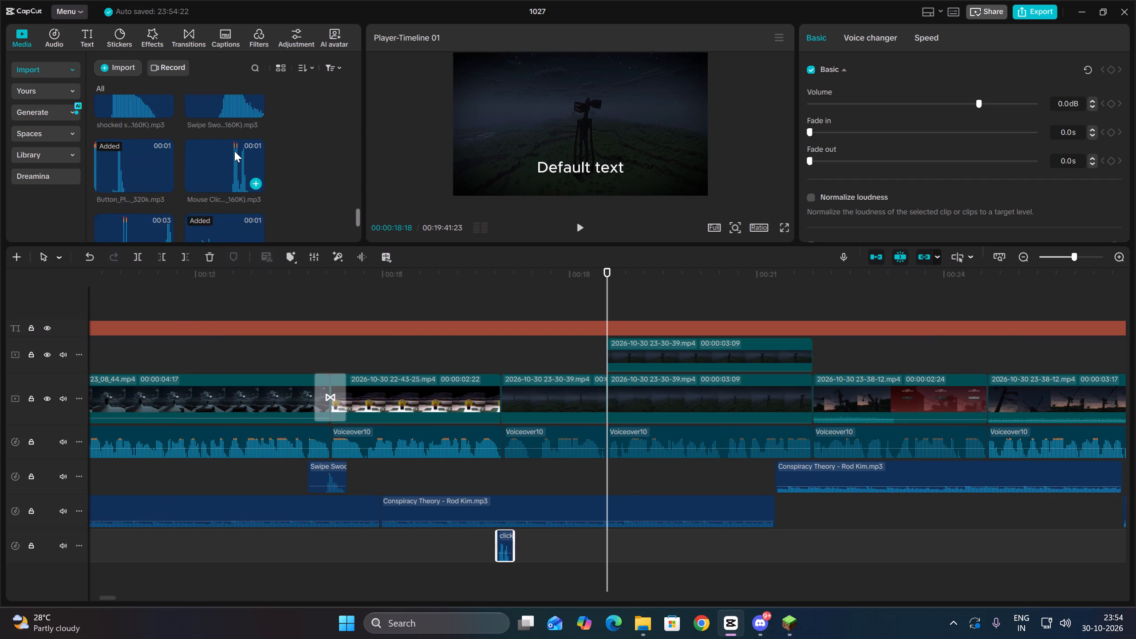
pyautogui.scroll(1, 234, 151)
pyautogui.scroll(1, 200, 172)
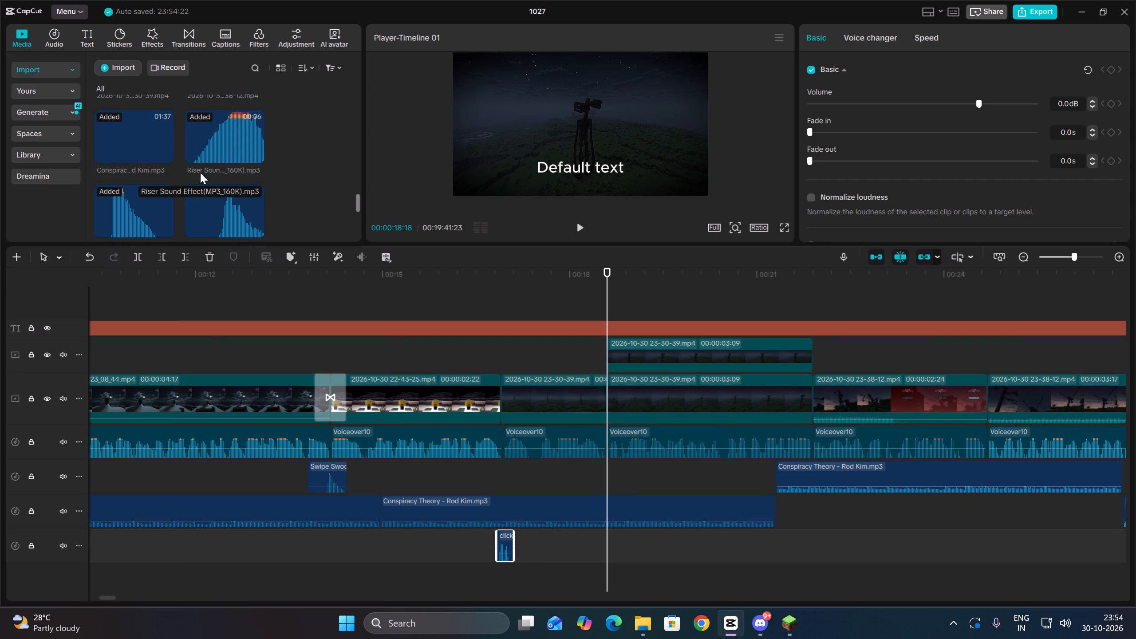
pyautogui.scroll(1, 200, 173)
pyautogui.click(124, 71)
pyautogui.click(141, 91)
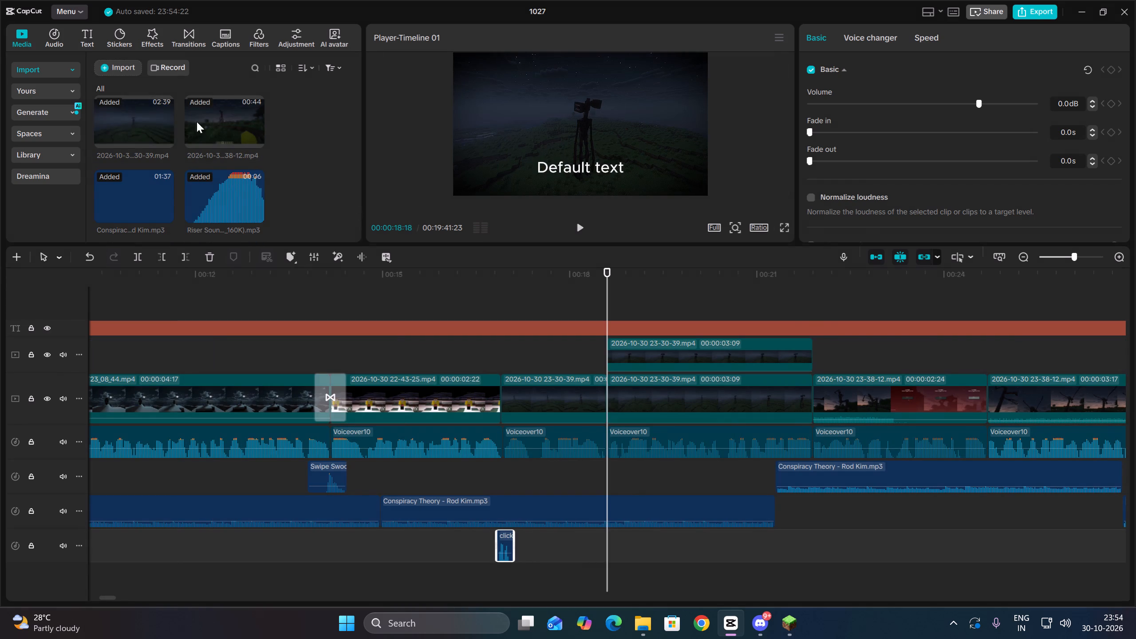
pyautogui.press('BackSpace')
pyautogui.write('hit')
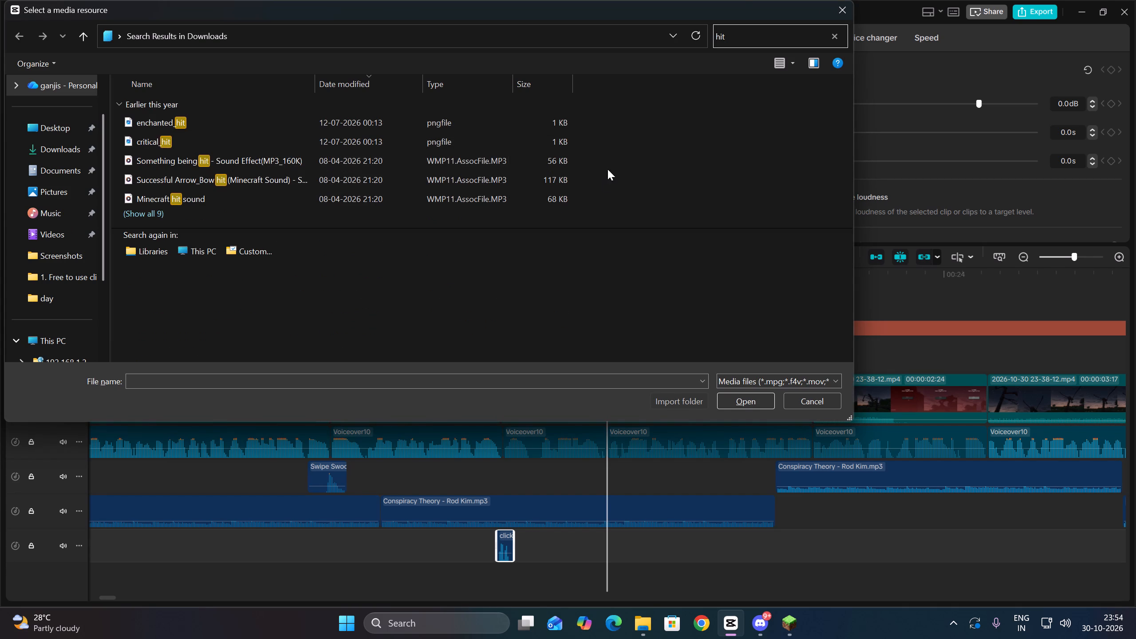
pyautogui.moveTo(607, 165); pyautogui.dragTo(520, 215)
pyautogui.click(735, 399)
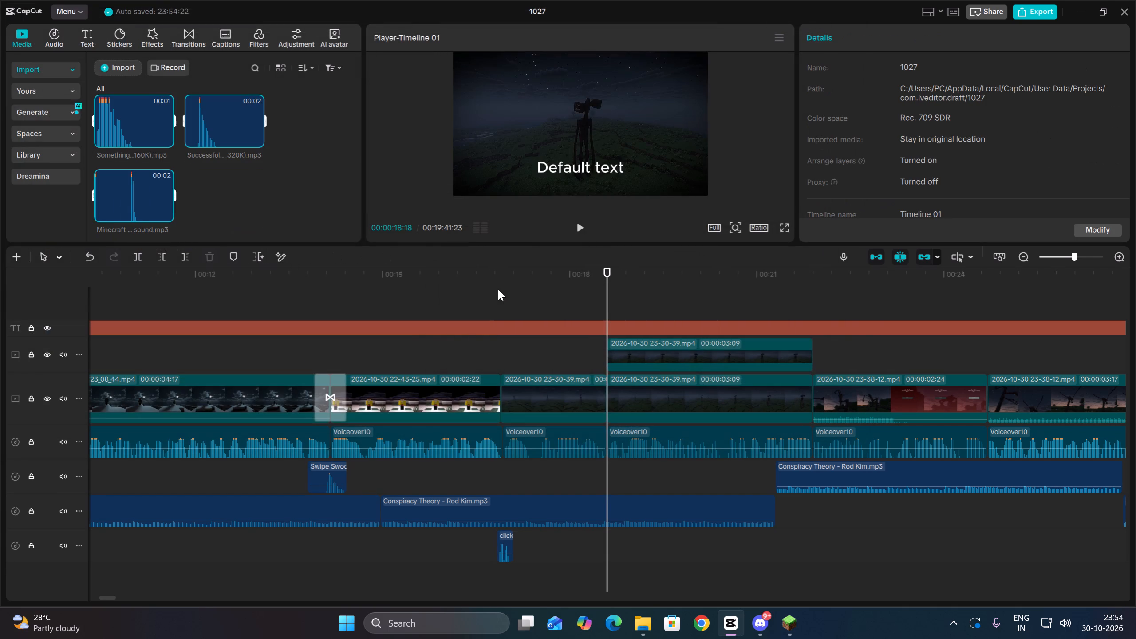
# Place the Successful Arrow_Bow hit sound above the music so its peak falls at the 00:00:18:18 cut.
pyautogui.click(217, 130)
pyautogui.moveTo(217, 130); pyautogui.dragTo(582, 488)
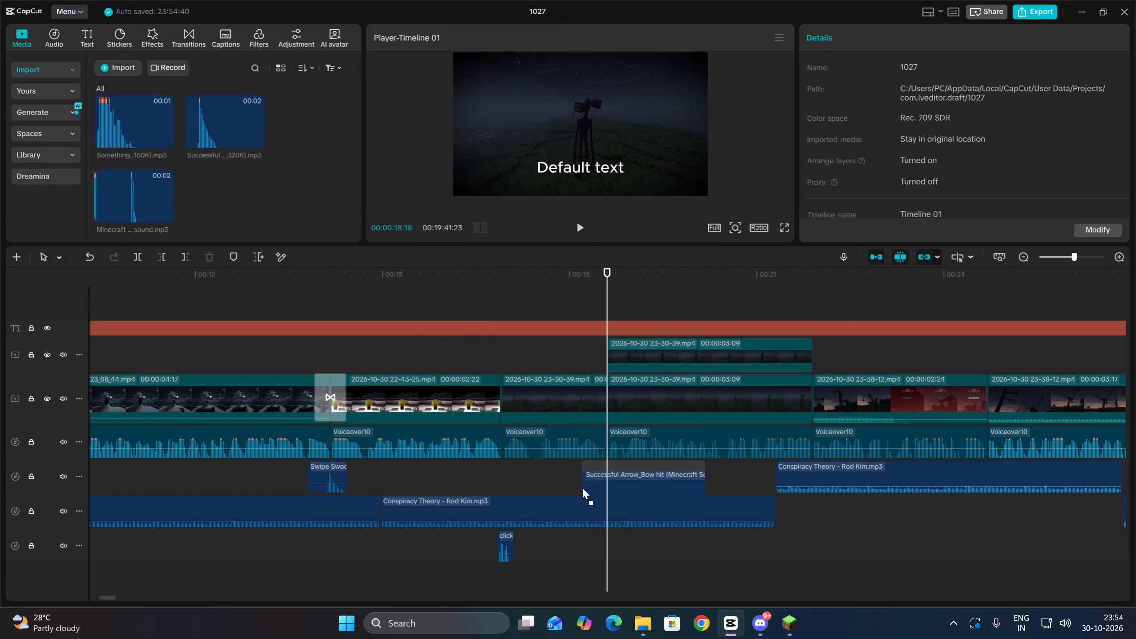
pyautogui.moveTo(582, 488); pyautogui.dragTo(594, 475)
pyautogui.moveTo(635, 475); pyautogui.dragTo(631, 473)
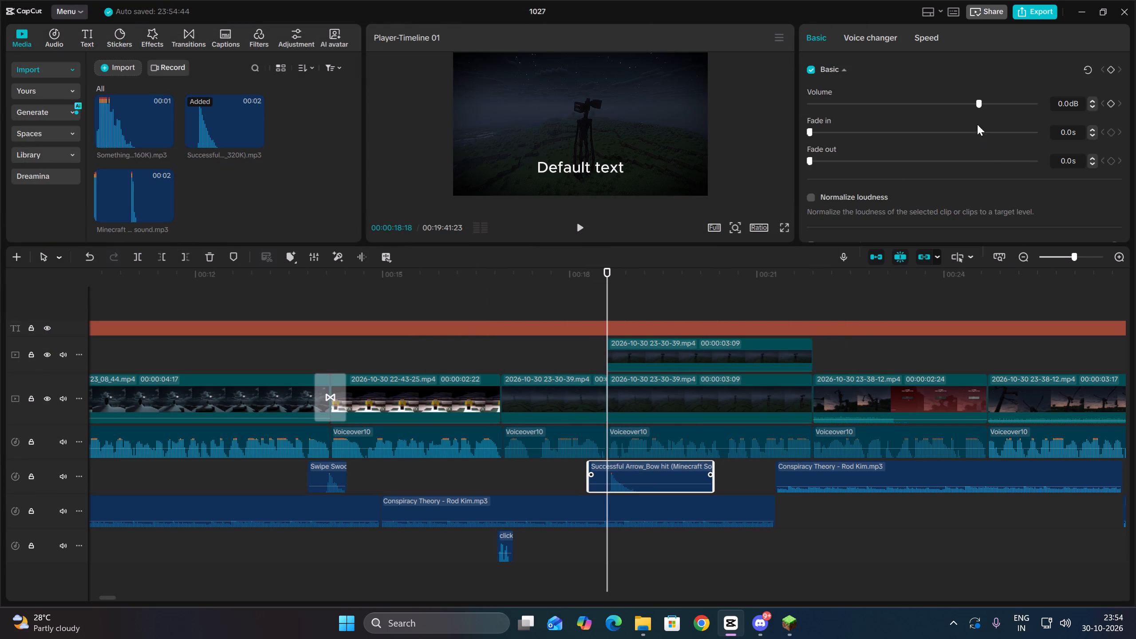
# Lower the Successful Arrow_Bow hit sound's volume by ear, trying -7.4 dB and -3.9 dB before settling on a level below -3.9 dB.
pyautogui.moveTo(973, 104); pyautogui.dragTo(956, 100)
pyautogui.write('1')
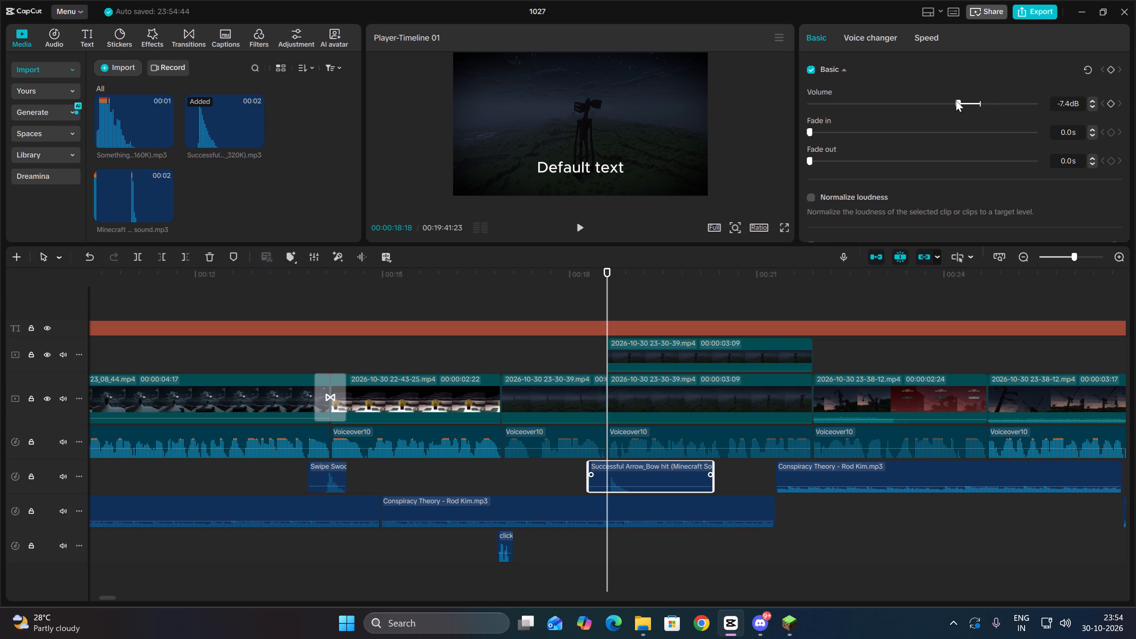
pyautogui.press('space')
pyautogui.click(966, 99)
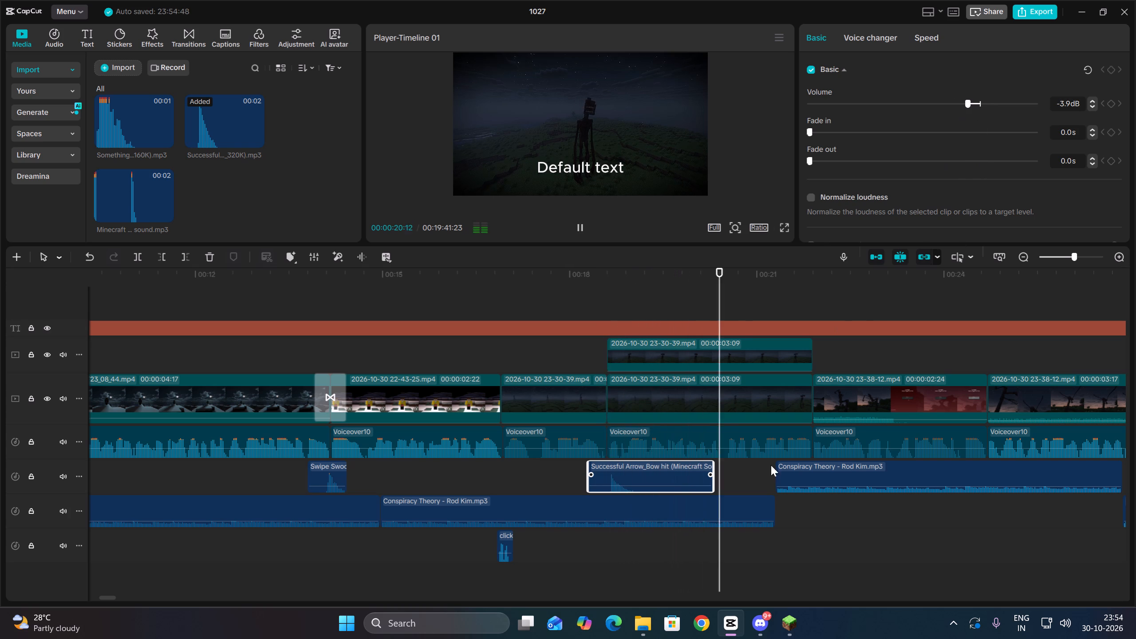
pyautogui.doubleClick(607, 547)
pyautogui.press('space')
pyautogui.press('space')
pyautogui.click(638, 474)
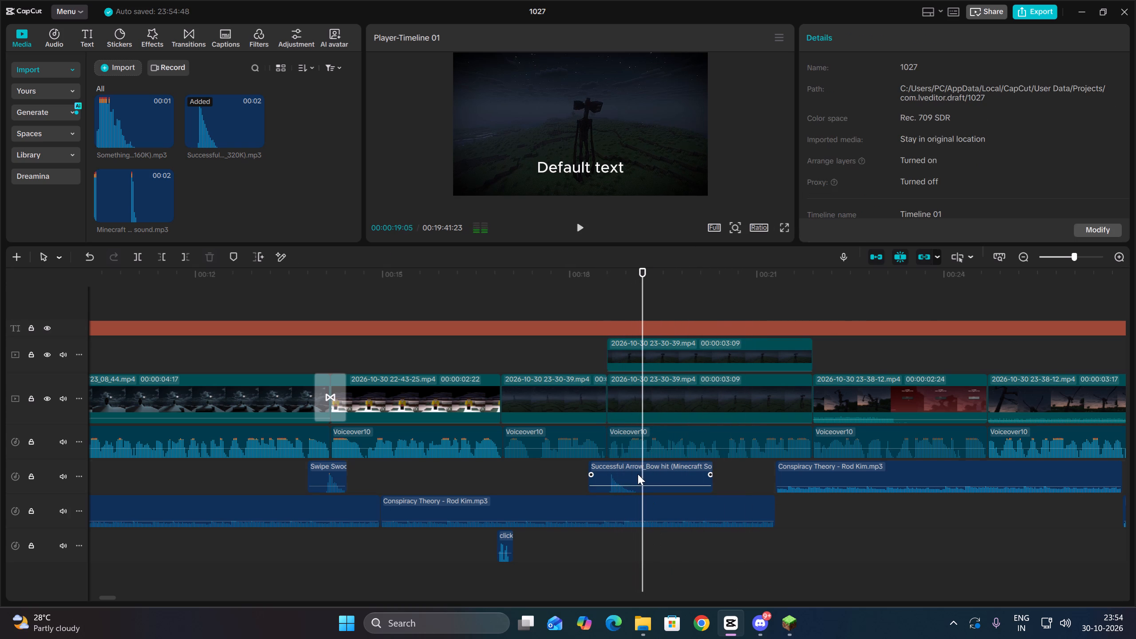
pyautogui.click(959, 103)
pyautogui.click(603, 552)
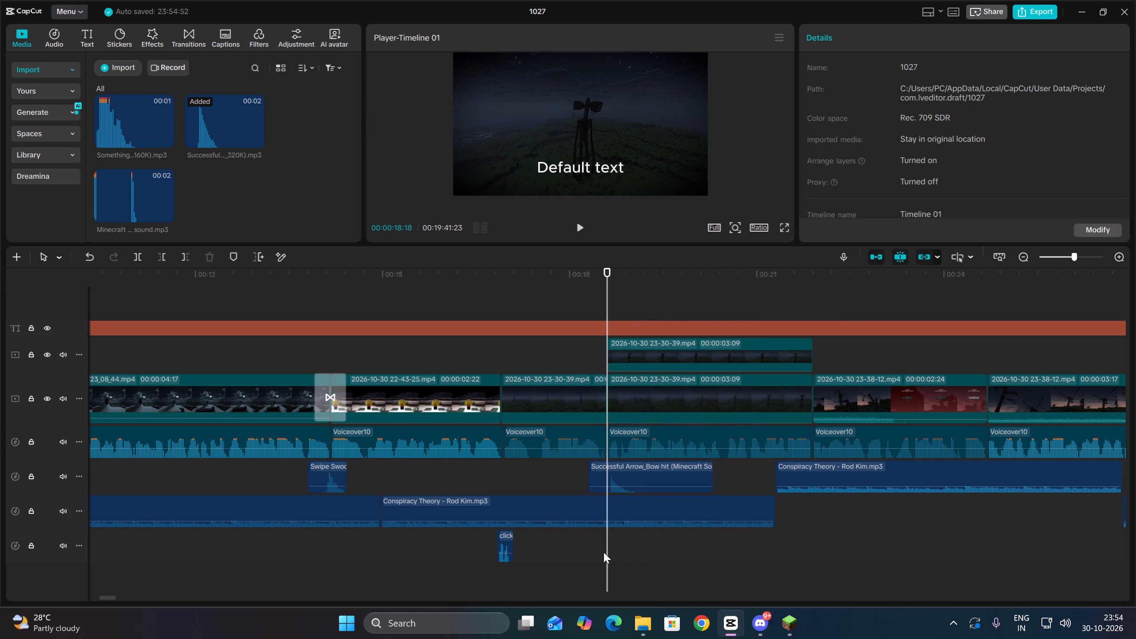
# Keyframe the 23-30-39.mp4 overlay clip's transform at 00:00:18:18 and 00:00:21:18, scaling it to 148% at the second, and play it back.
pyautogui.click(706, 354)
pyautogui.click(1109, 99)
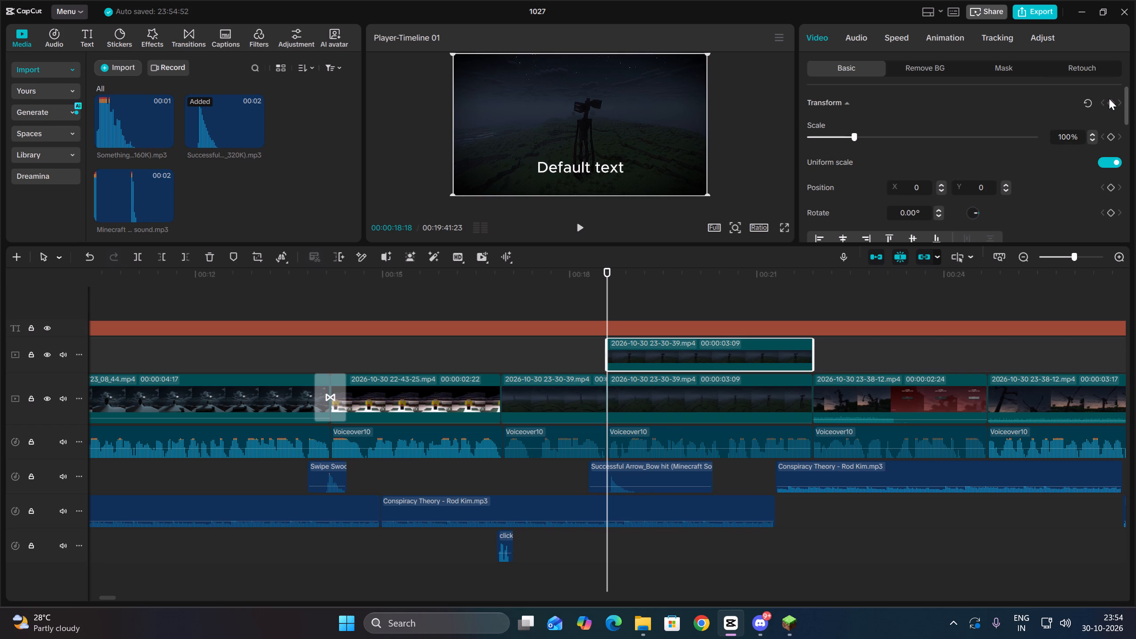
pyautogui.press('space')
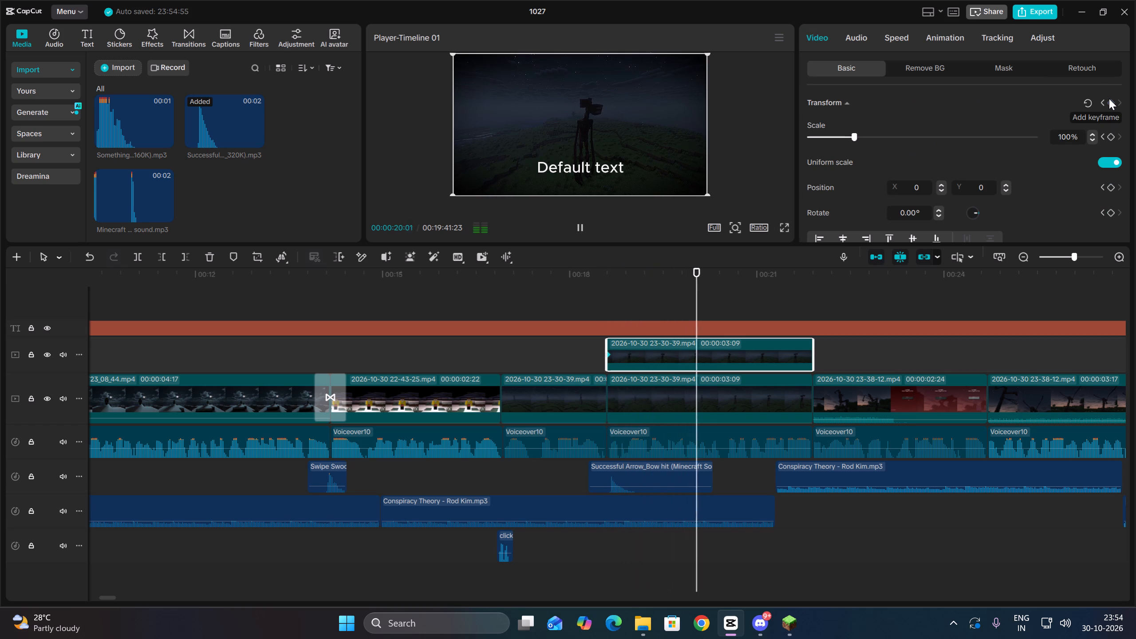
pyautogui.press('space')
pyautogui.click(1109, 99)
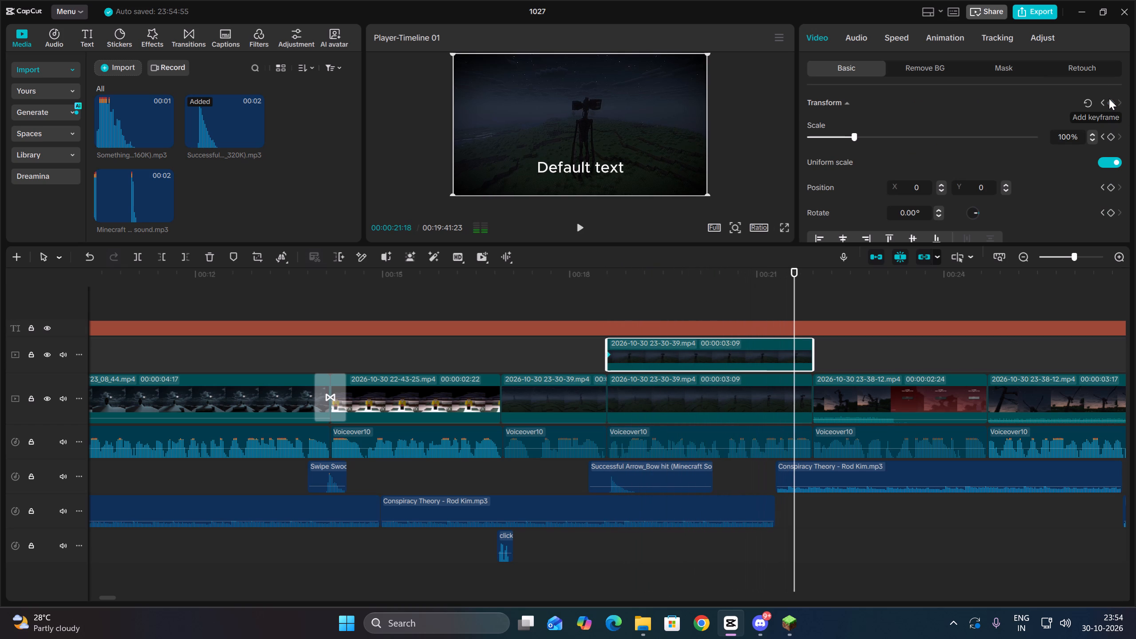
pyautogui.moveTo(865, 133); pyautogui.dragTo(876, 134)
pyautogui.click(606, 308)
pyautogui.click(615, 351)
pyautogui.press('space')
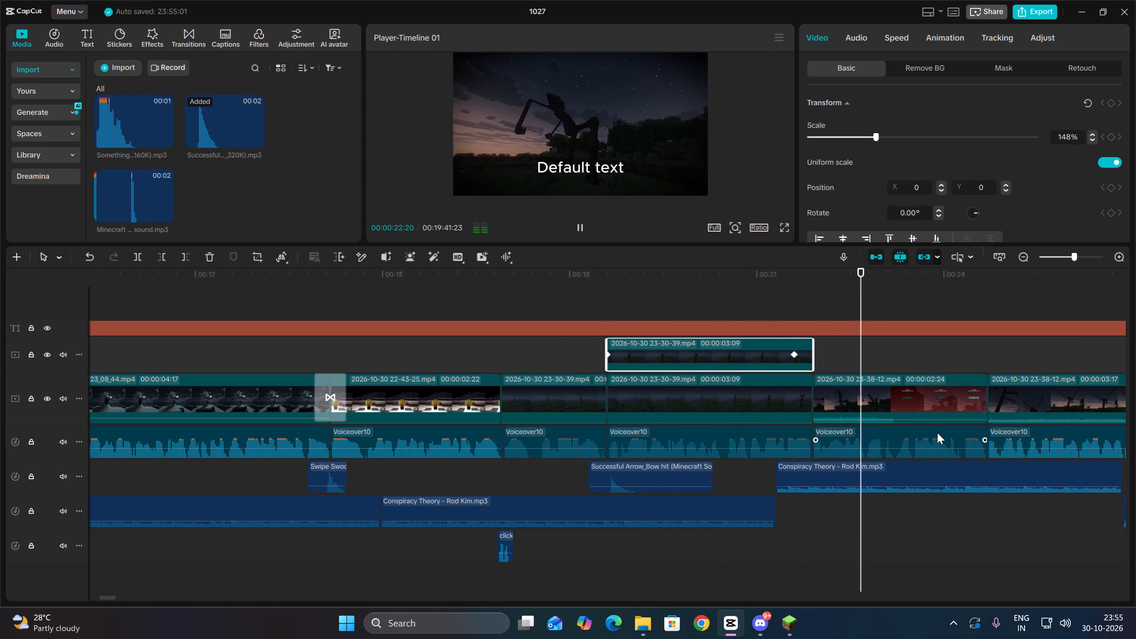
# Keyframe the audio of the 2.8-second 23-38-12.mp4 death-scene clip at 00:00:21:27 and 00:00:23:02, keeping the volume at -7.7 dB.
pyautogui.click(947, 409)
pyautogui.press('space')
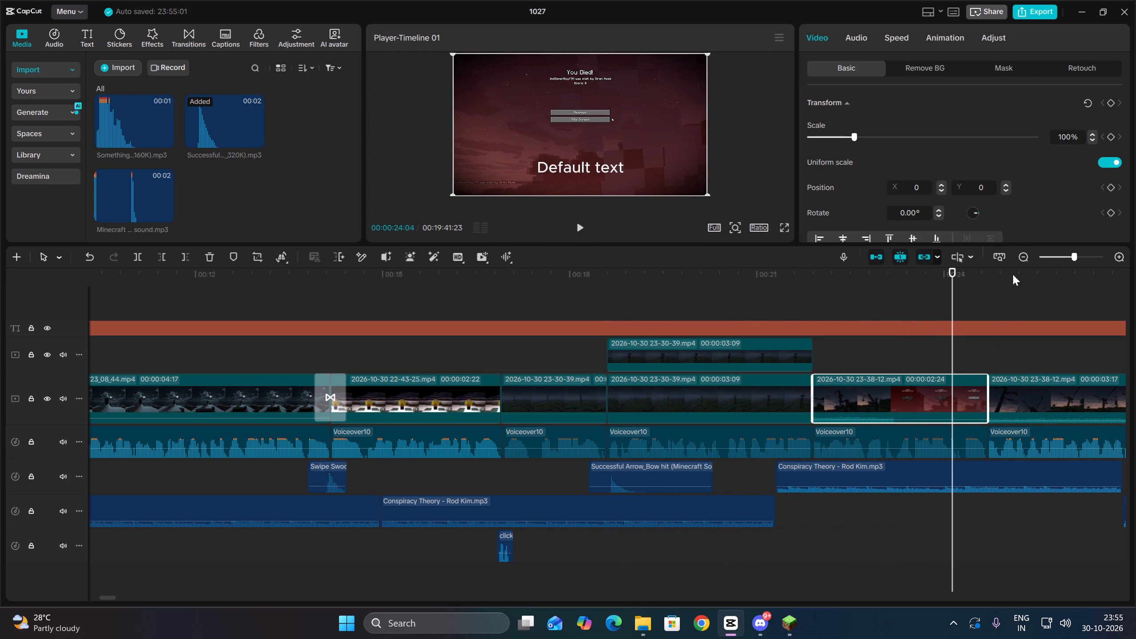
pyautogui.click(857, 35)
pyautogui.press('1')
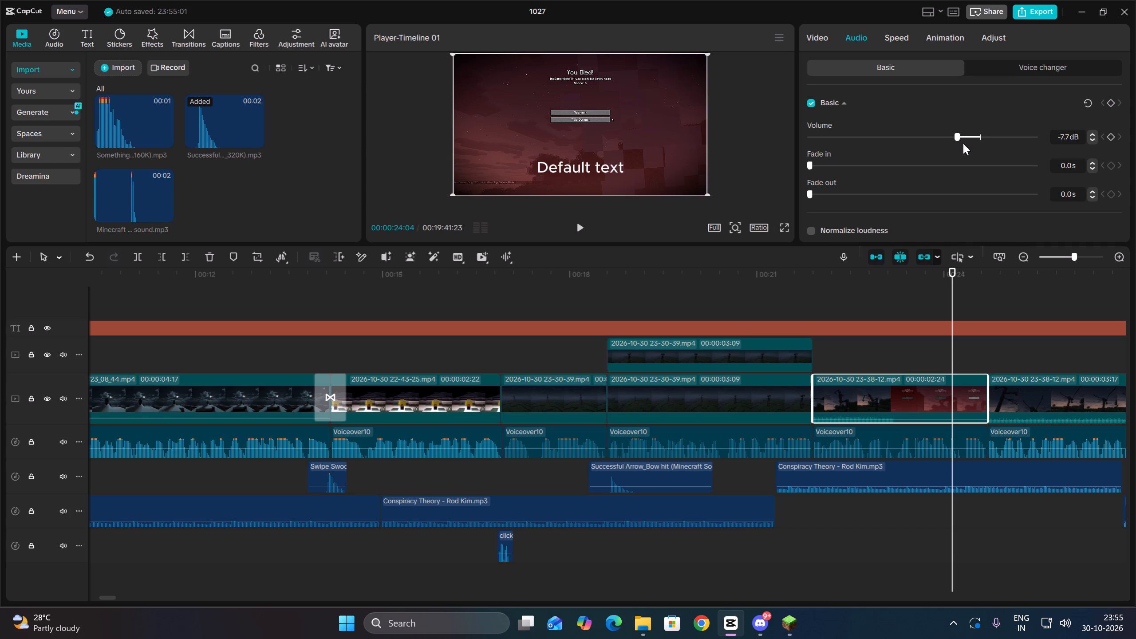
pyautogui.click(884, 351)
pyautogui.press('1')
pyautogui.click(878, 399)
pyautogui.press('1')
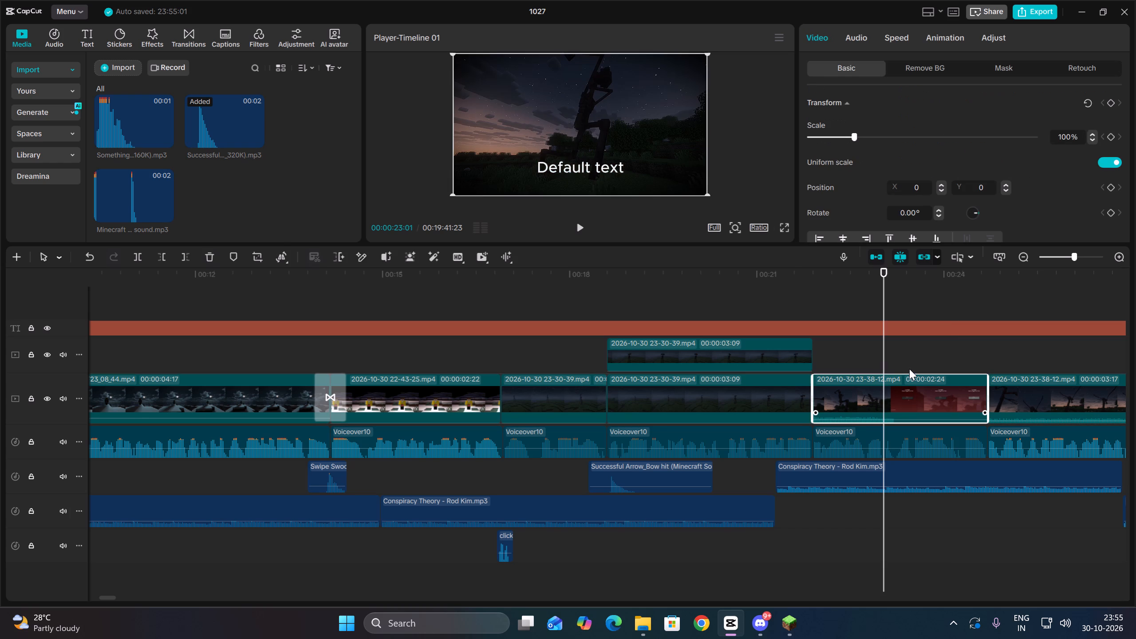
pyautogui.press('Up')
pyautogui.click(846, 36)
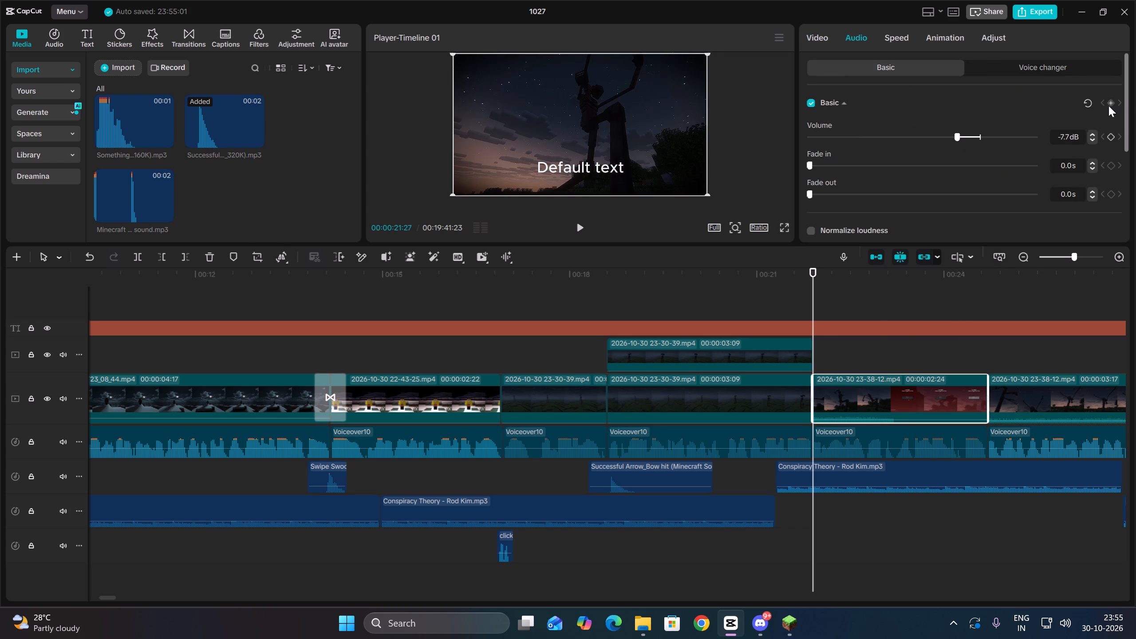
pyautogui.click(1108, 106)
pyautogui.press('space')
pyautogui.press('space')
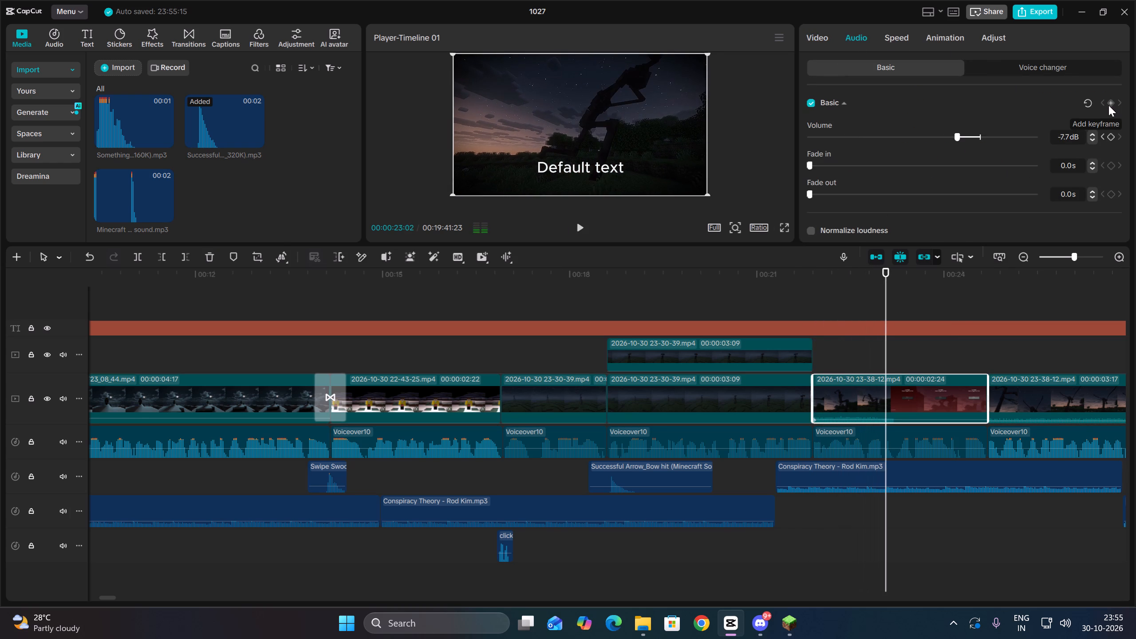
pyautogui.click(1108, 105)
# Add an audio keyframe at 00:00:24:12 on the death-scene clip with volume 0.0 dB, and play the section back.
pyautogui.press('space')
pyautogui.press('space')
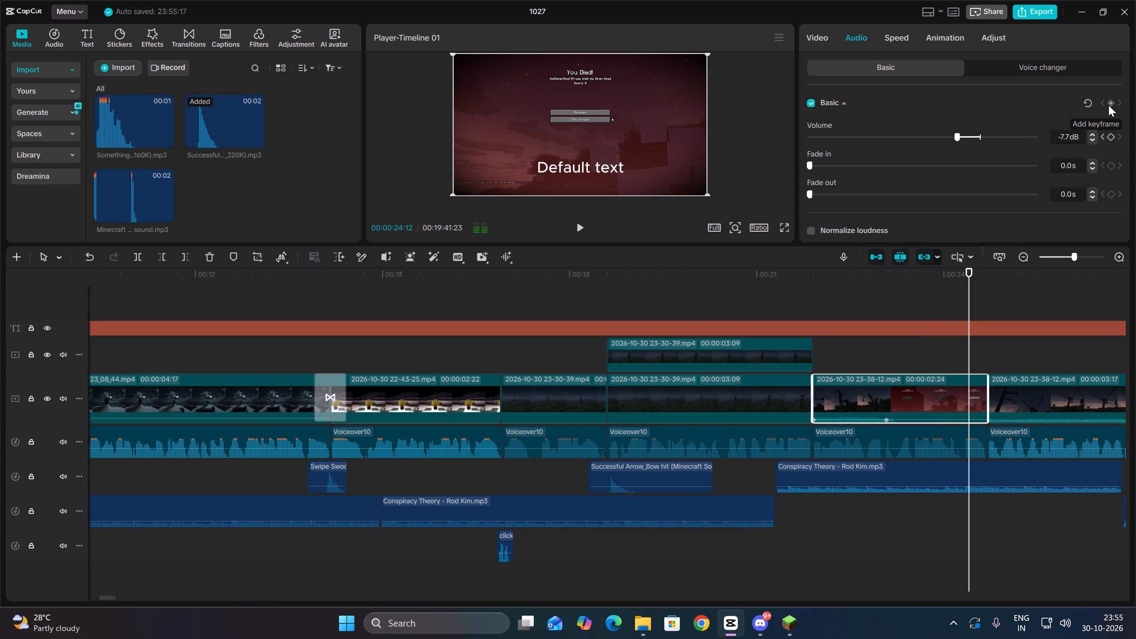
pyautogui.click(1108, 105)
pyautogui.moveTo(964, 142); pyautogui.dragTo(982, 138)
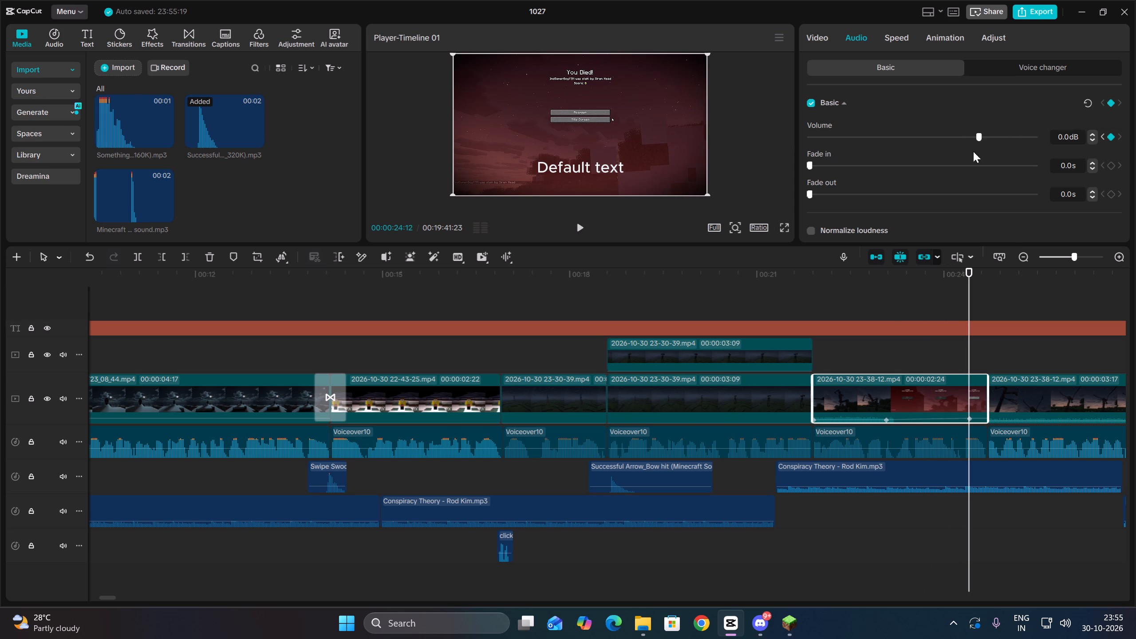
pyautogui.click(871, 351)
pyautogui.press('Up')
pyautogui.click(866, 398)
pyautogui.press('space')
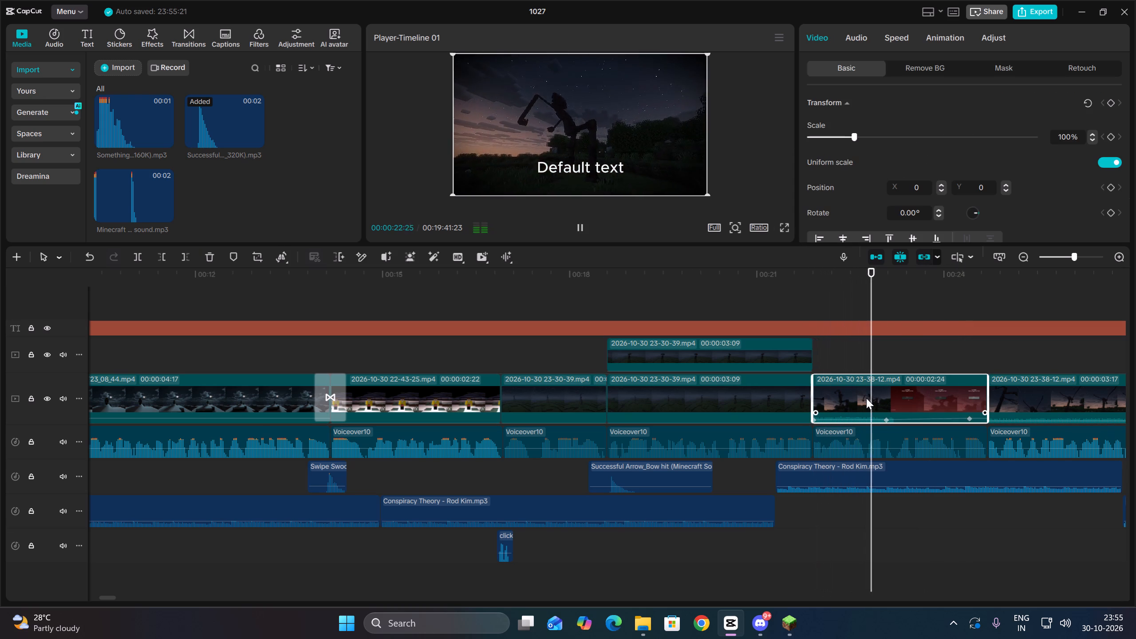
pyautogui.click(1036, 392)
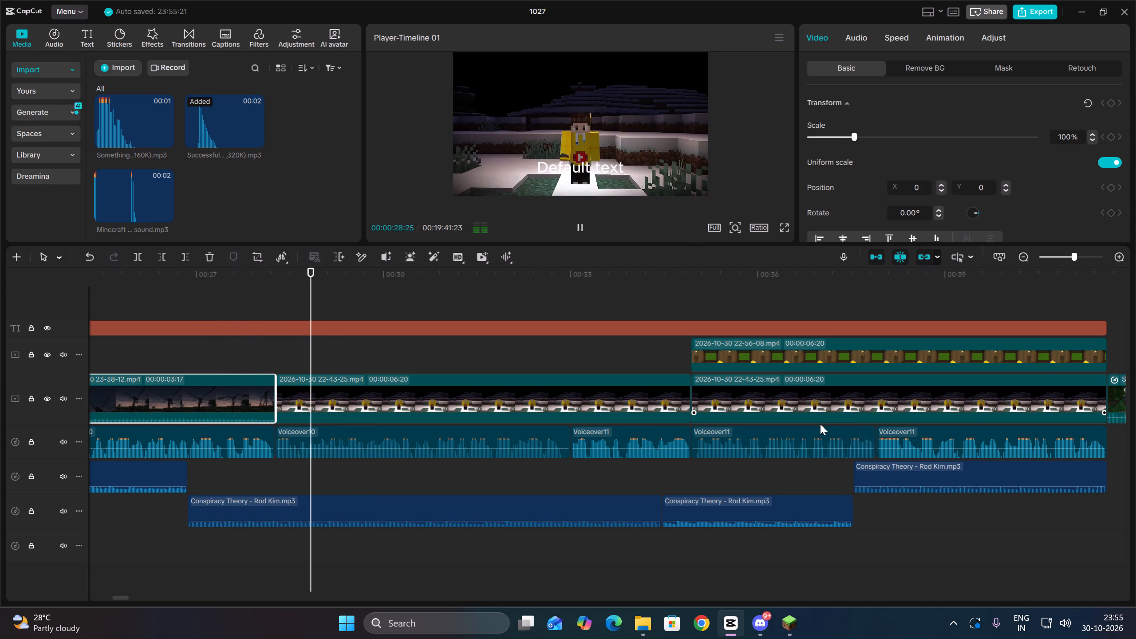
# Add transform keyframes to the first 6:20-long 22-43-25.mp4 clip at 00:00:31:24 and 00:00:32:01, scaling it to 183% at the second.
pyautogui.click(548, 411)
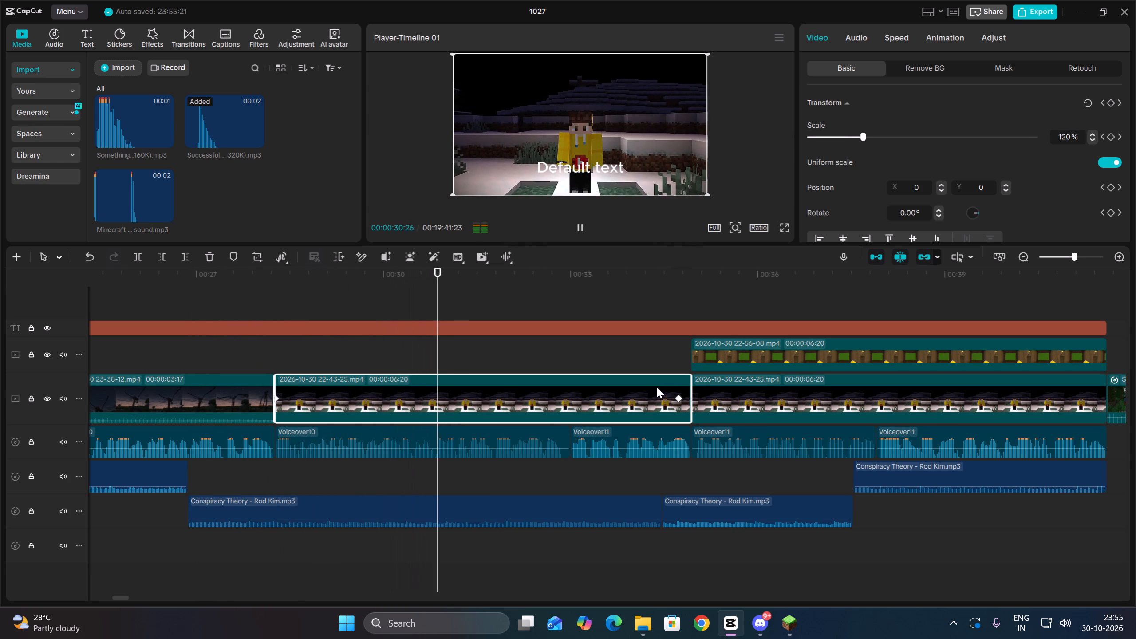
pyautogui.press('space')
pyautogui.click(1113, 103)
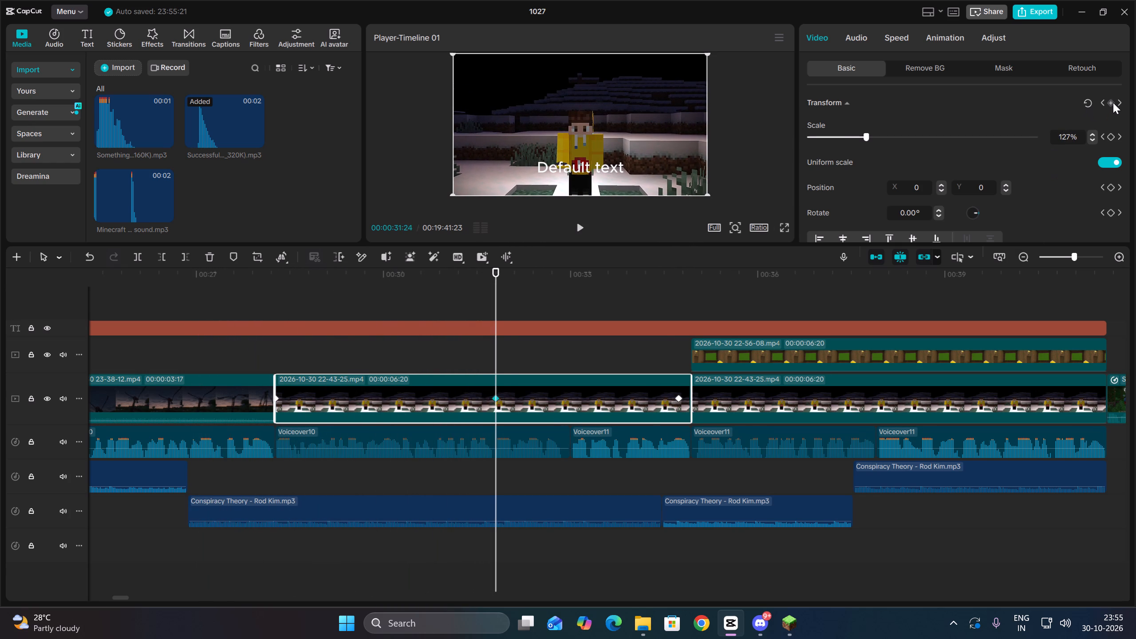
pyautogui.press('space')
pyautogui.press('space')
pyautogui.click(1113, 103)
pyautogui.moveTo(870, 139); pyautogui.dragTo(871, 139)
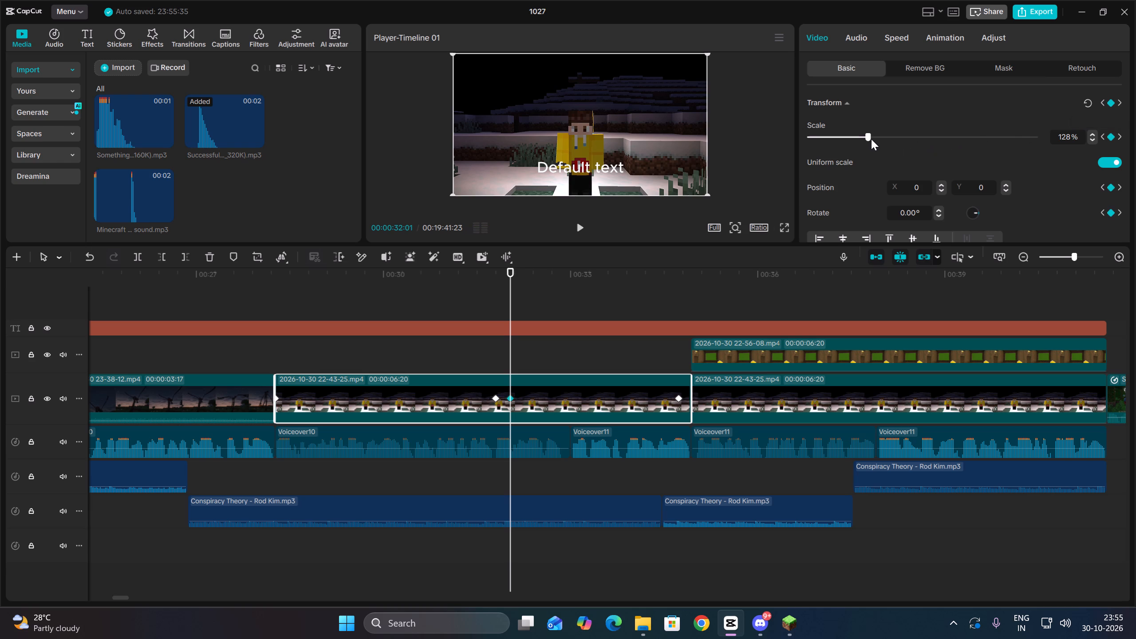
pyautogui.moveTo(871, 139); pyautogui.dragTo(895, 142)
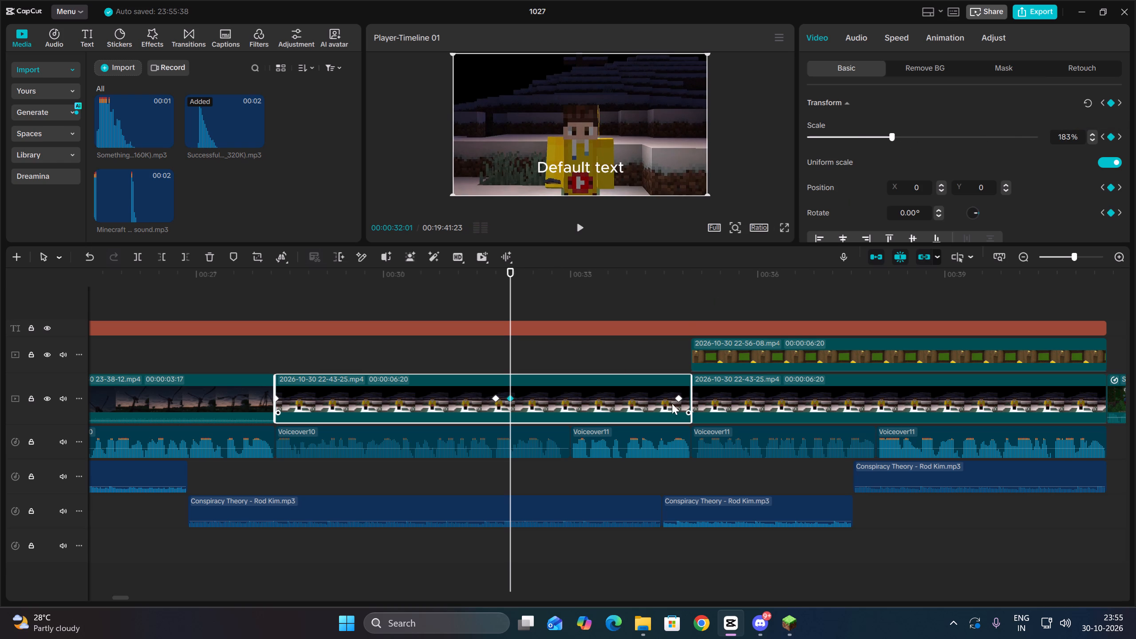
# Remove the clip's transform keyframe at 00:00:34:22 and play the zoom back.
pyautogui.click(677, 400)
pyautogui.click(1115, 101)
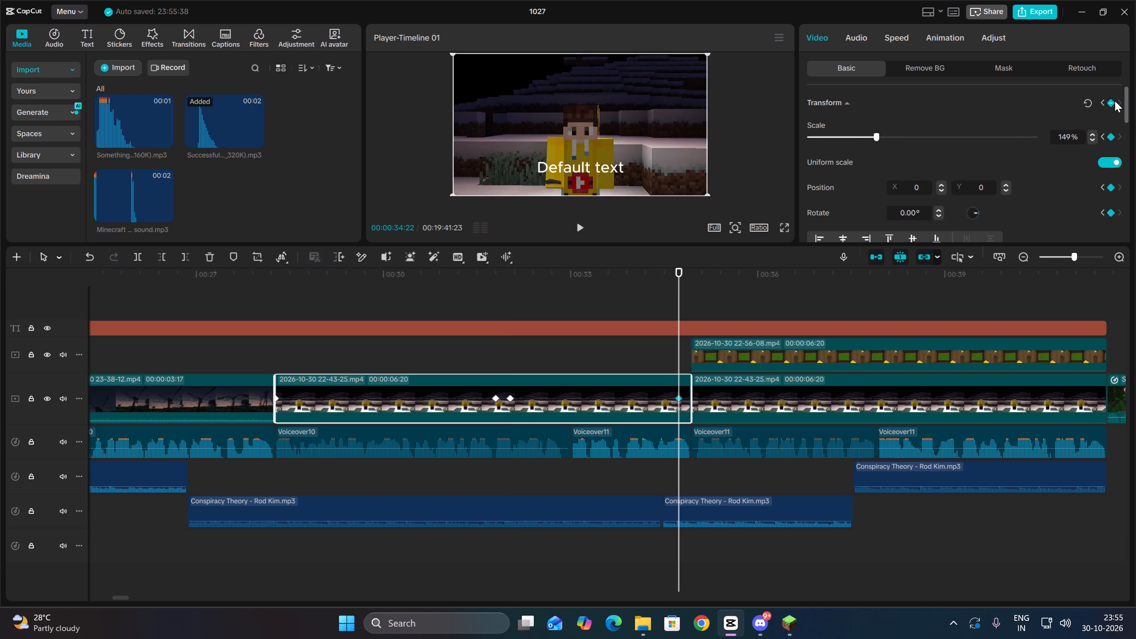
pyautogui.click(416, 364)
pyautogui.press('Up')
pyautogui.click(427, 396)
pyautogui.press('space')
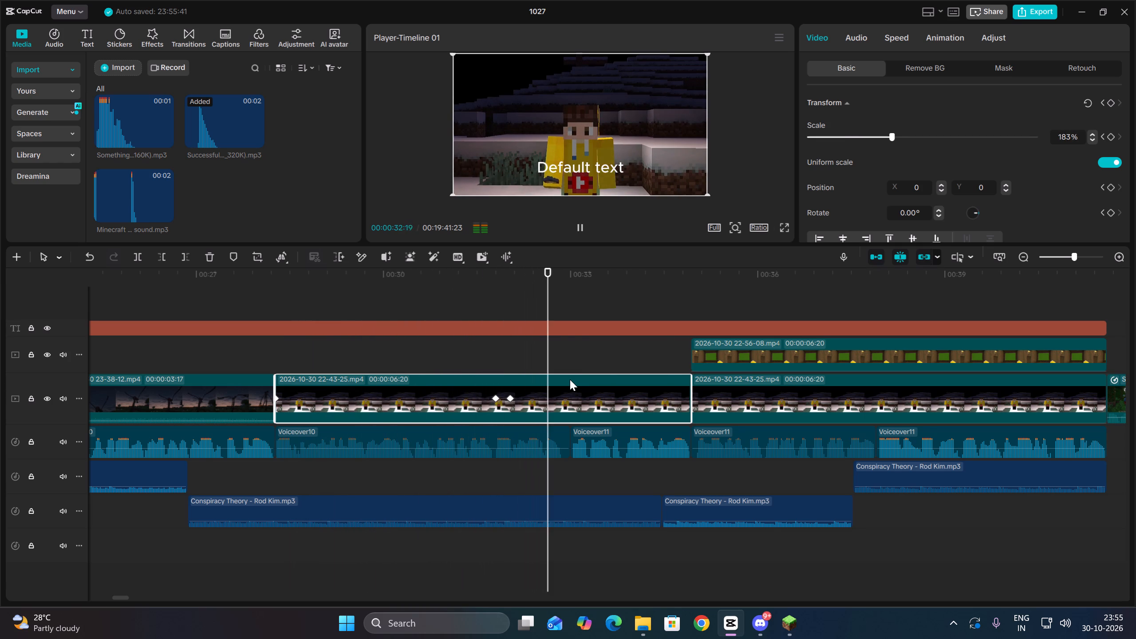
# Mark the zoom start at 00:00:31:24 with the playhead, search Downloads for "pop" and import the pop sound effect MP3.
pyautogui.click(501, 486)
pyautogui.moveTo(501, 486); pyautogui.dragTo(495, 485)
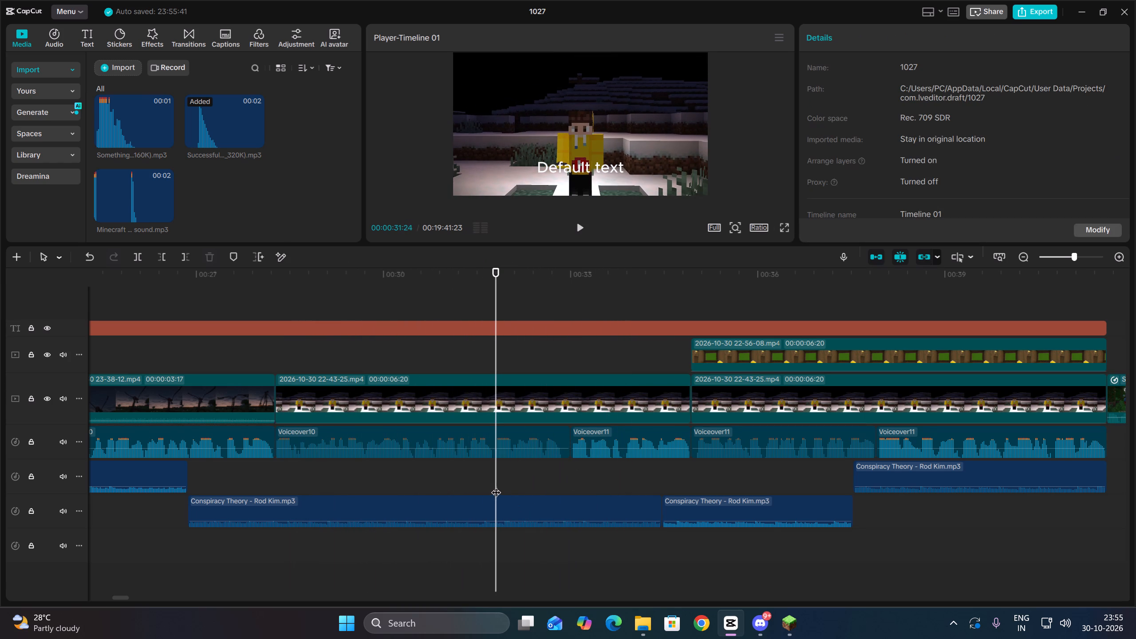
pyautogui.click(125, 69)
pyautogui.click(138, 92)
pyautogui.press('BackSpace')
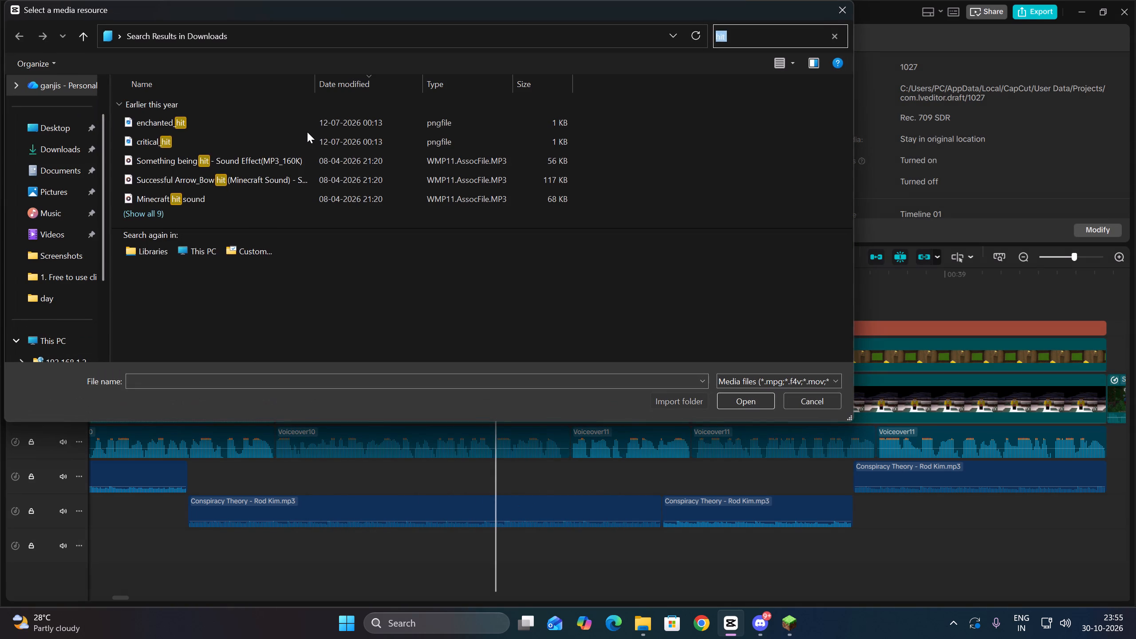
pyautogui.write('pop')
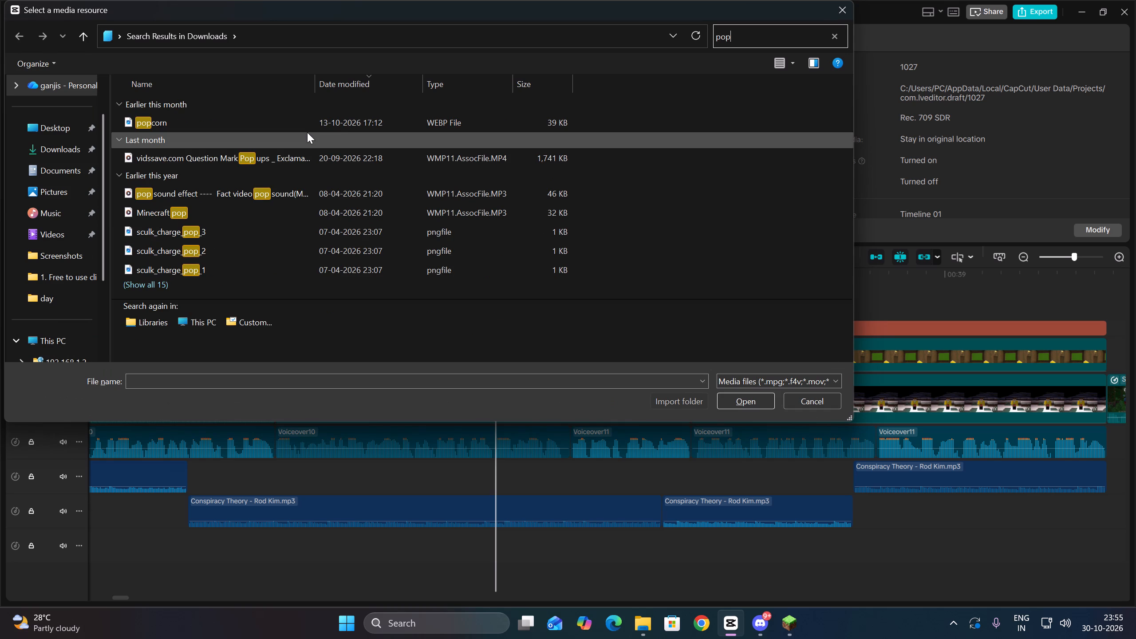
pyautogui.click(298, 197)
pyautogui.click(735, 396)
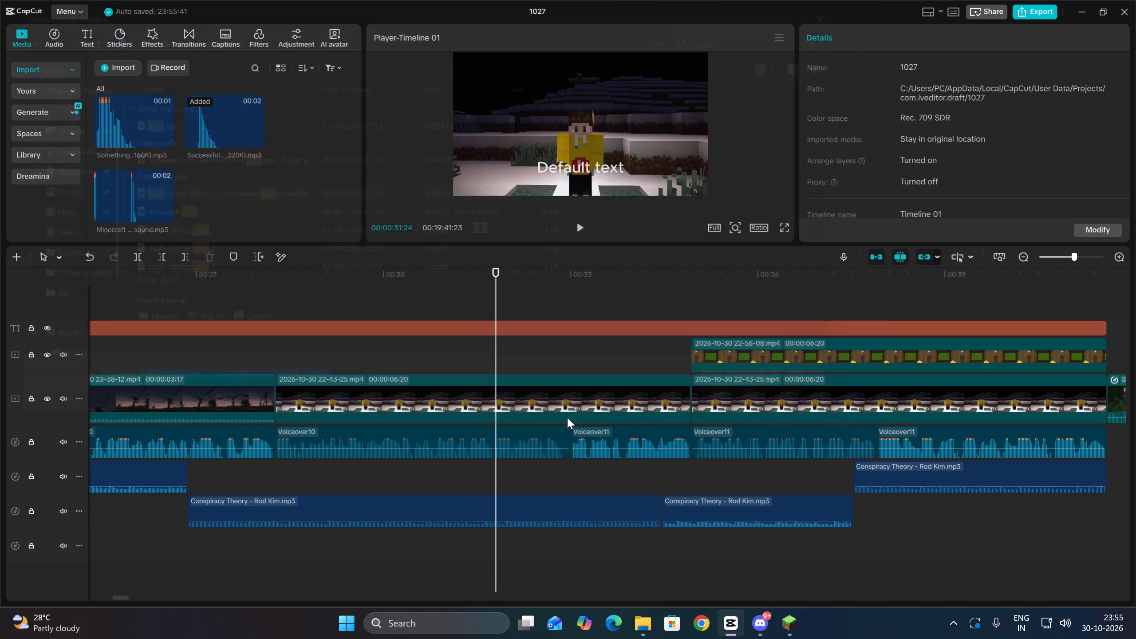
# Place the pop sound effect below the music starting at 00:00:31:09, so its peak falls on the zoom, and play it back.
pyautogui.scroll(-5, 415, 447)
pyautogui.moveTo(221, 184); pyautogui.dragTo(465, 550)
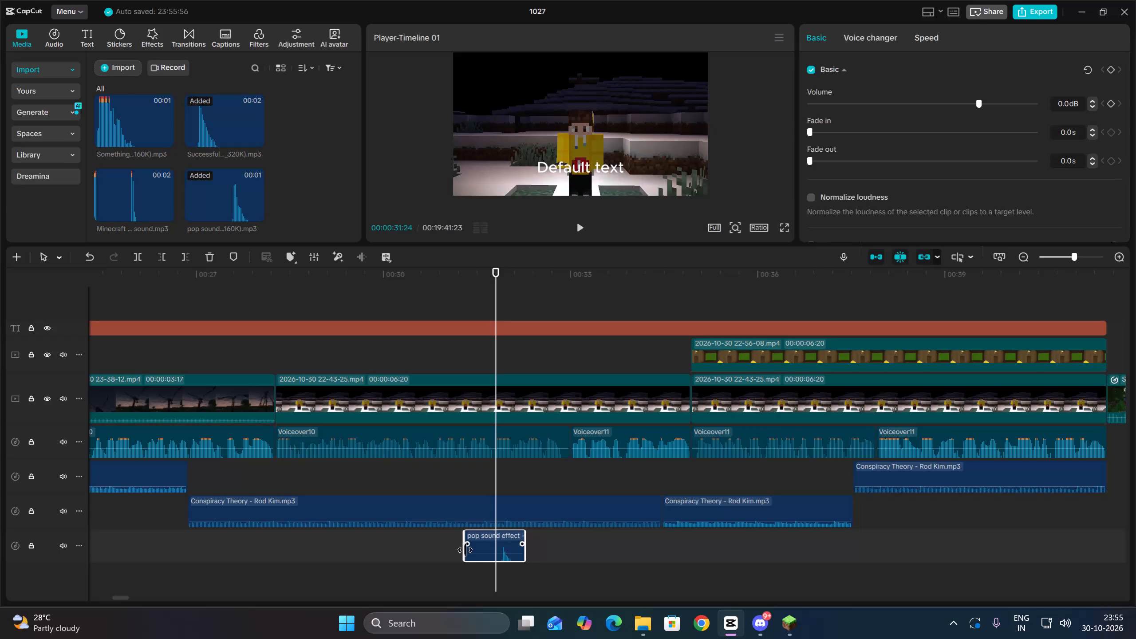
pyautogui.press('space')
pyautogui.click(581, 230)
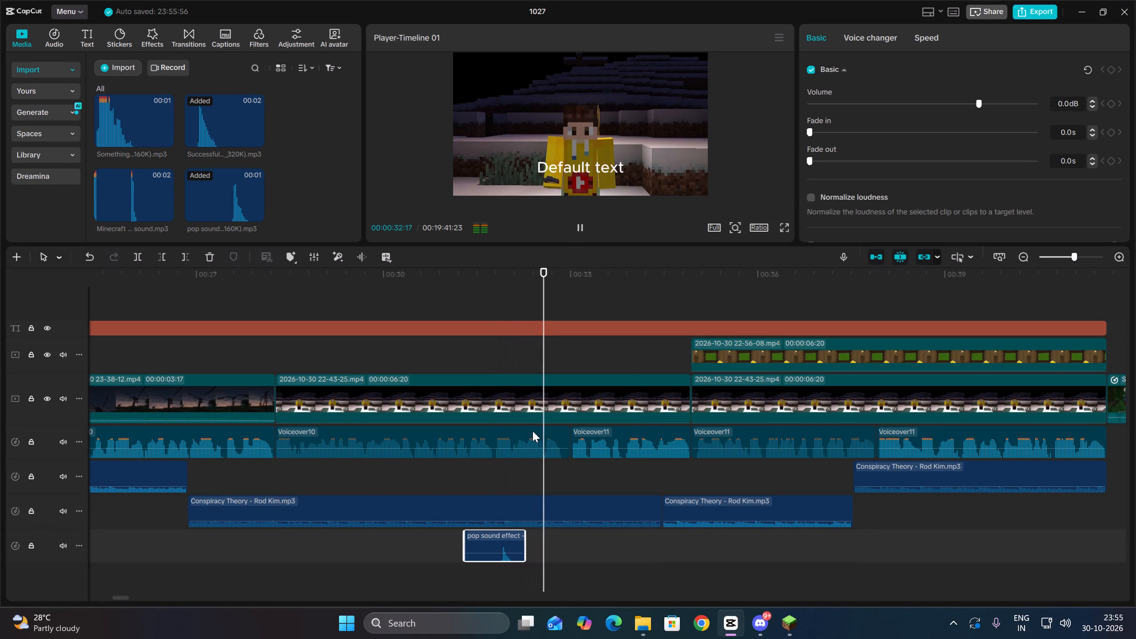
pyautogui.press('Up')
pyautogui.click(489, 552)
pyautogui.press('Up')
pyautogui.click(529, 398)
pyautogui.click(505, 398)
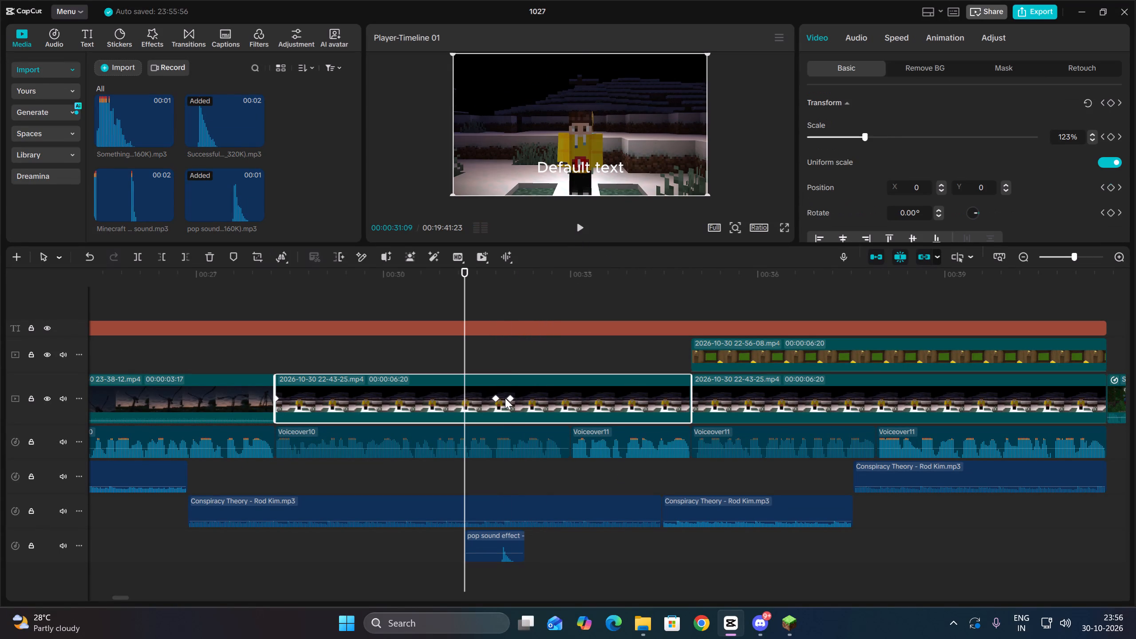
pyautogui.click(501, 556)
pyautogui.click(503, 482)
pyautogui.moveTo(501, 481); pyautogui.dragTo(488, 481)
pyautogui.press('space')
pyautogui.press('space')
# Raise the pop sound effect's volume slightly above 0.0 dB and play it back.
pyautogui.click(505, 556)
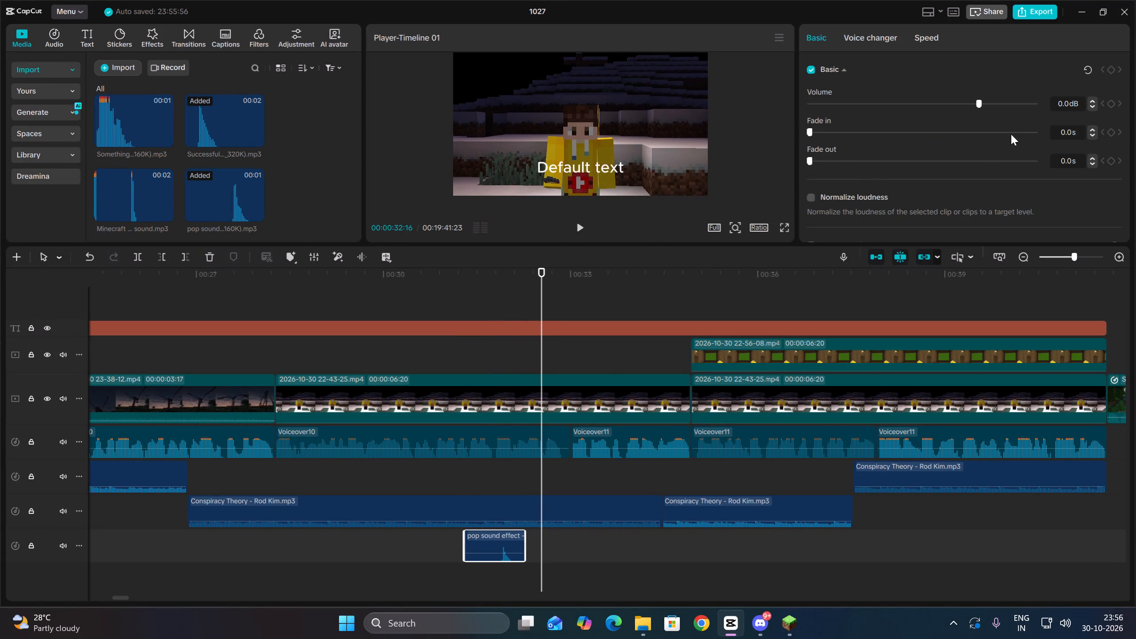
pyautogui.moveTo(982, 103); pyautogui.dragTo(986, 103)
pyautogui.click(501, 481)
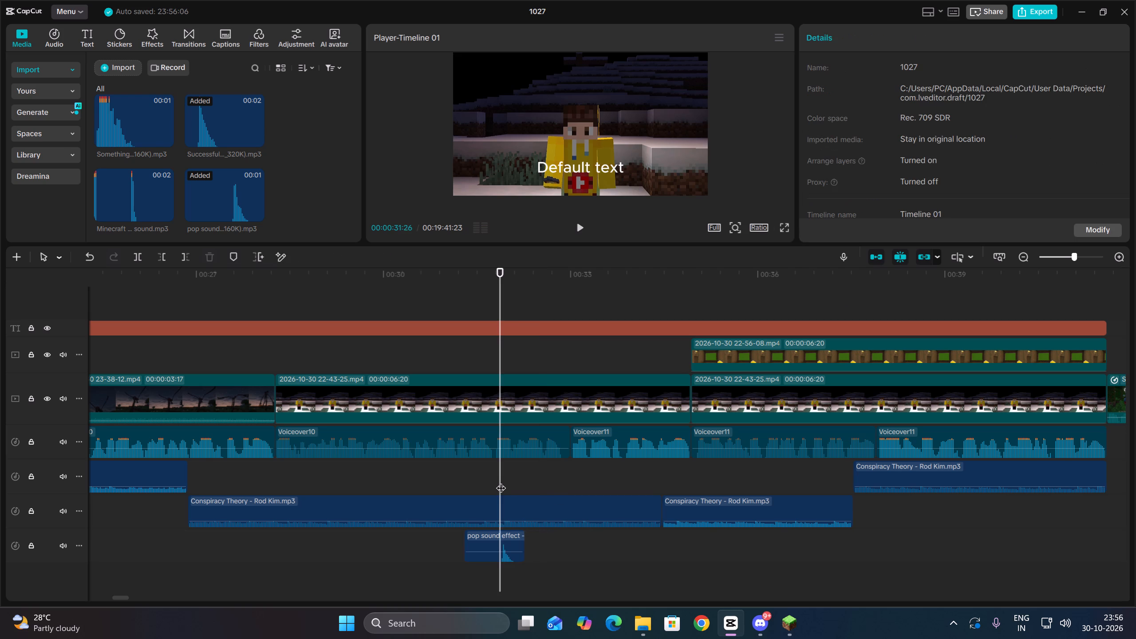
pyautogui.press('space')
# Switch to Minecraft and quit the game.
pyautogui.click(784, 635)
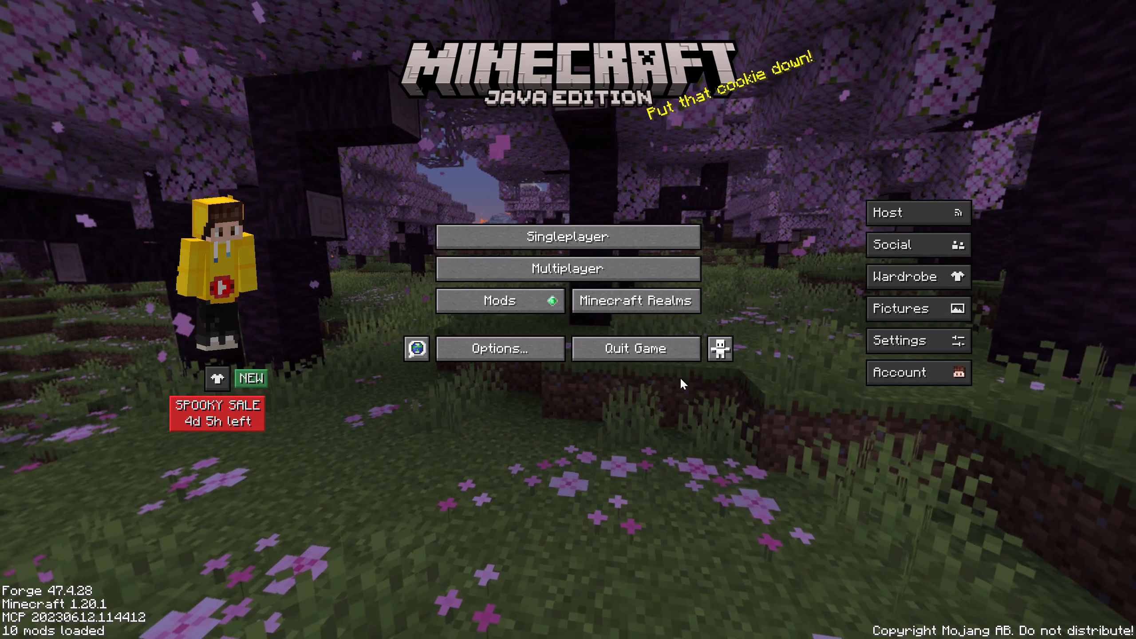
pyautogui.click(661, 354)
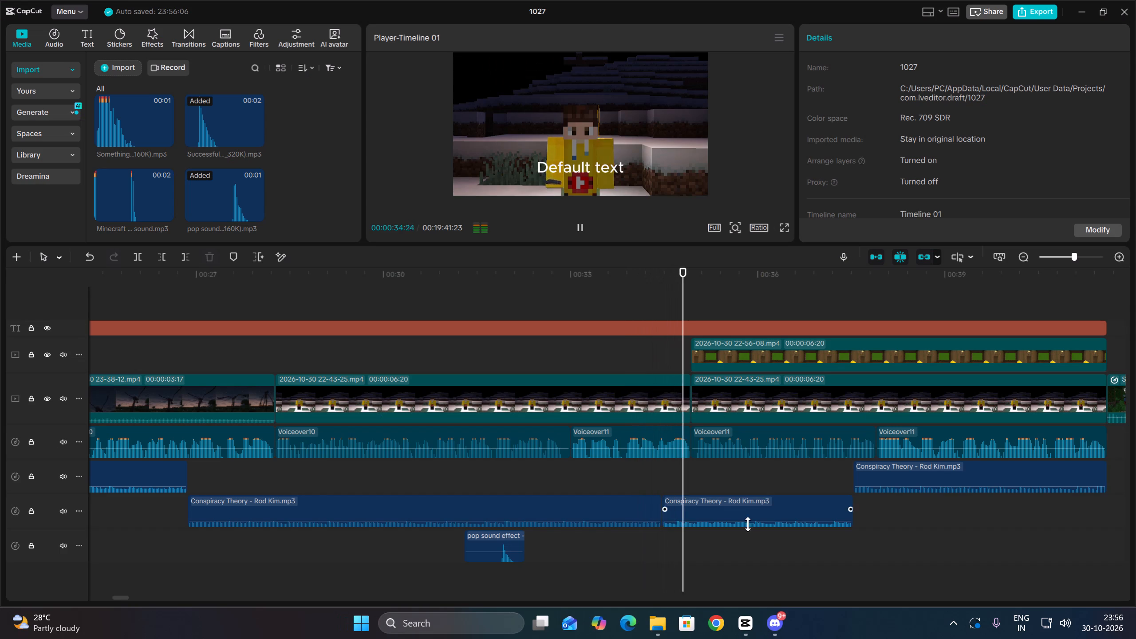
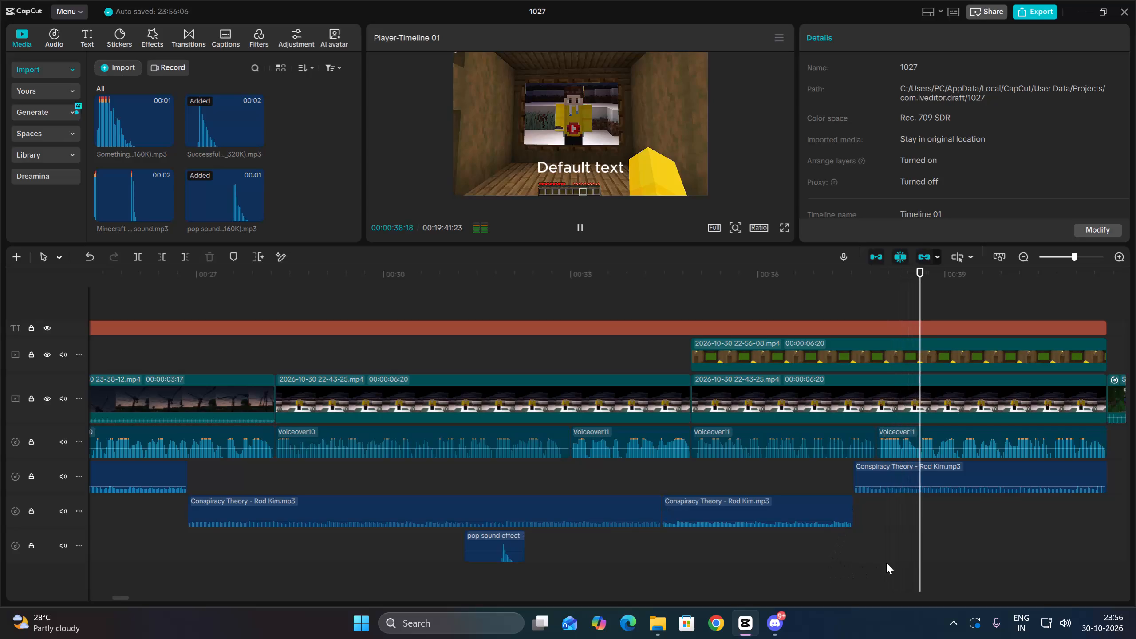
pyautogui.scroll(4, 935, 540)
pyautogui.keyDown('ctrl'); pyautogui.scroll(-8, 935, 539); pyautogui.keyUp('ctrl')
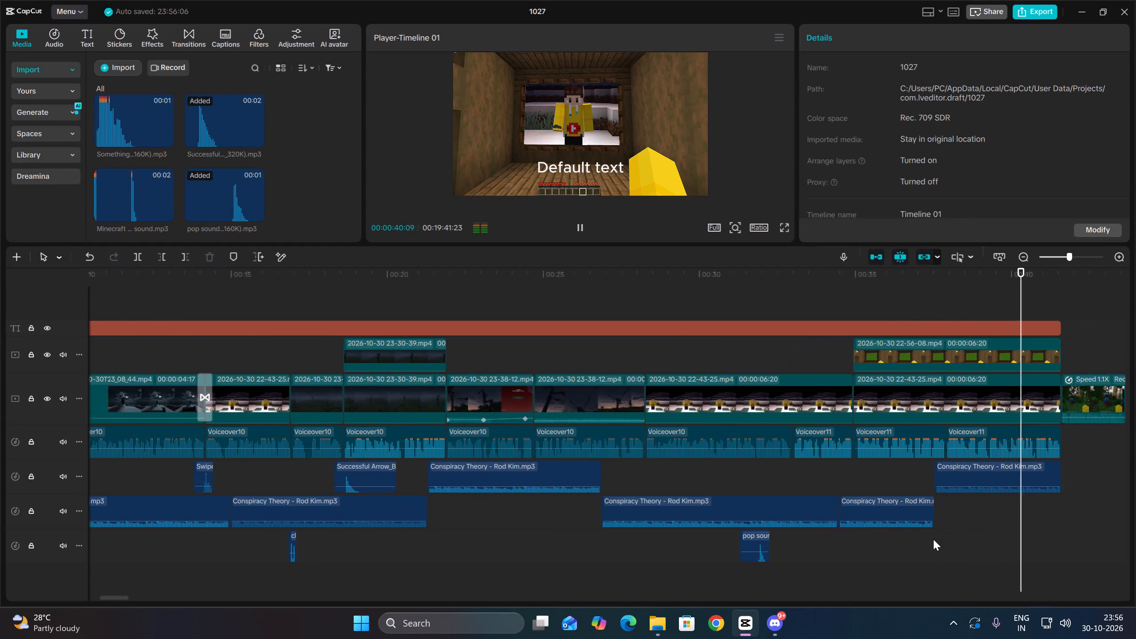
pyautogui.keyDown('ctrl'); pyautogui.scroll(-6, 933, 539); pyautogui.keyUp('ctrl')
pyautogui.click(667, 545)
pyautogui.moveTo(667, 545); pyautogui.dragTo(634, 546)
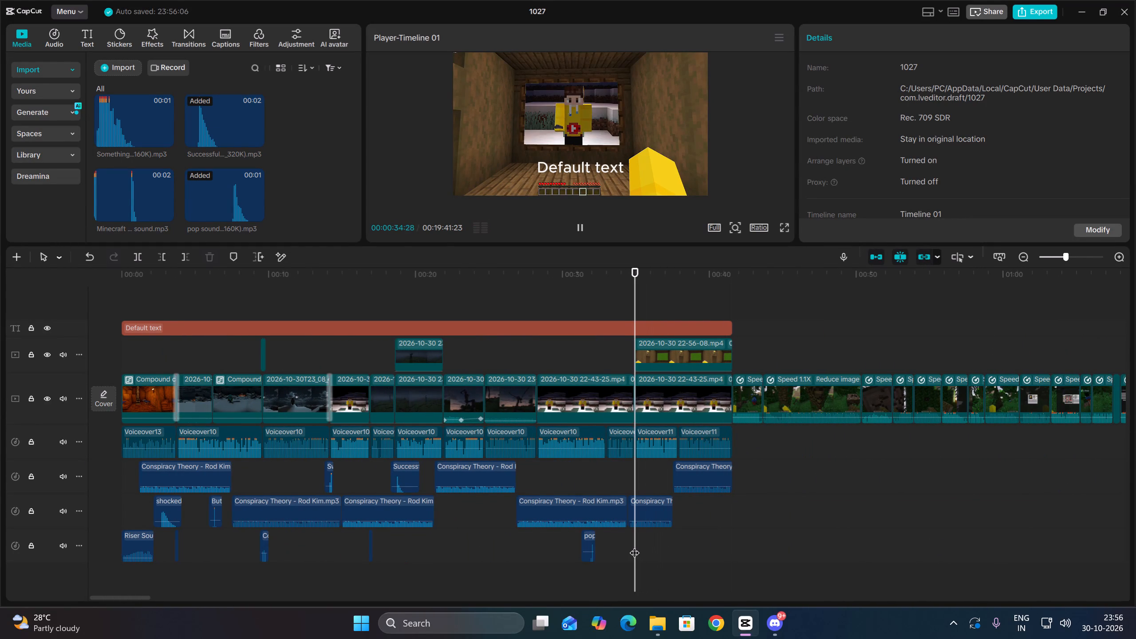
pyautogui.press('space')
pyautogui.press('space')
pyautogui.press('Up')
pyautogui.click(85, 61)
pyautogui.doubleClick(1120, 254)
# Search Downloads for "subscribe" and import the Minecraft Subscribe Green Screen Animation video into the project media.
pyautogui.click(130, 69)
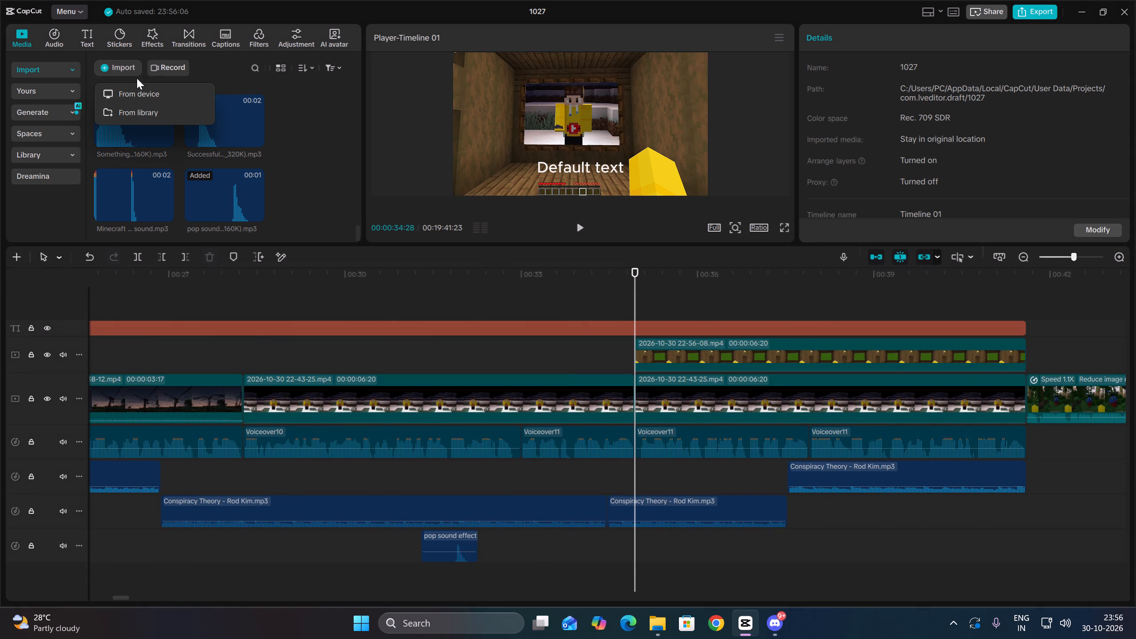
pyautogui.click(141, 83)
pyautogui.click(142, 89)
pyautogui.press('BackSpace')
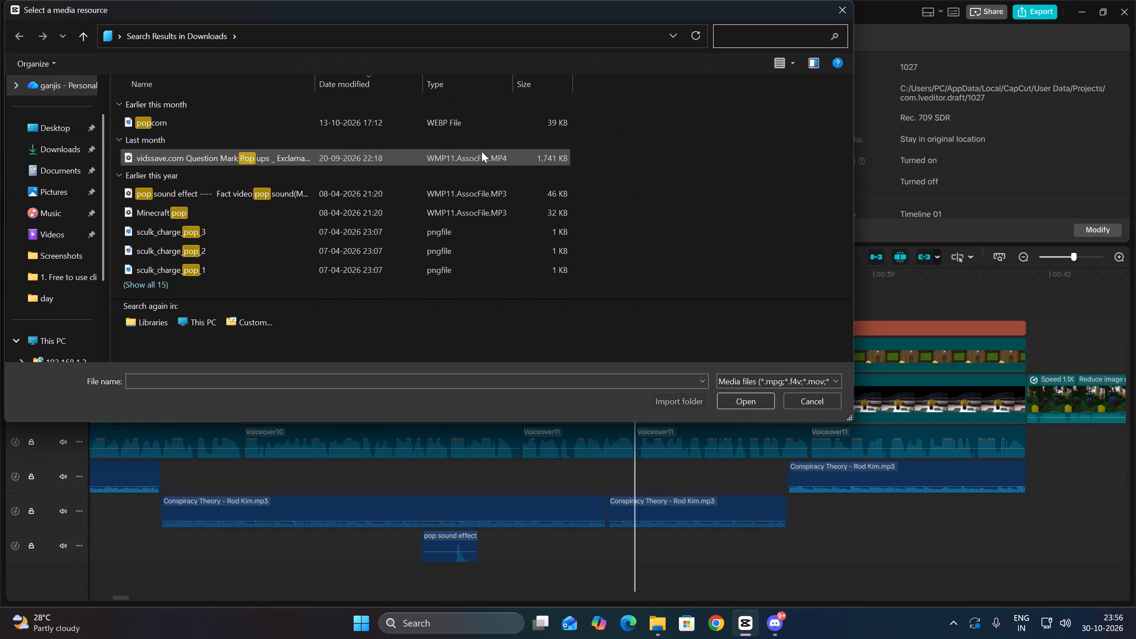
pyautogui.write('subscribe')
pyautogui.click(413, 123)
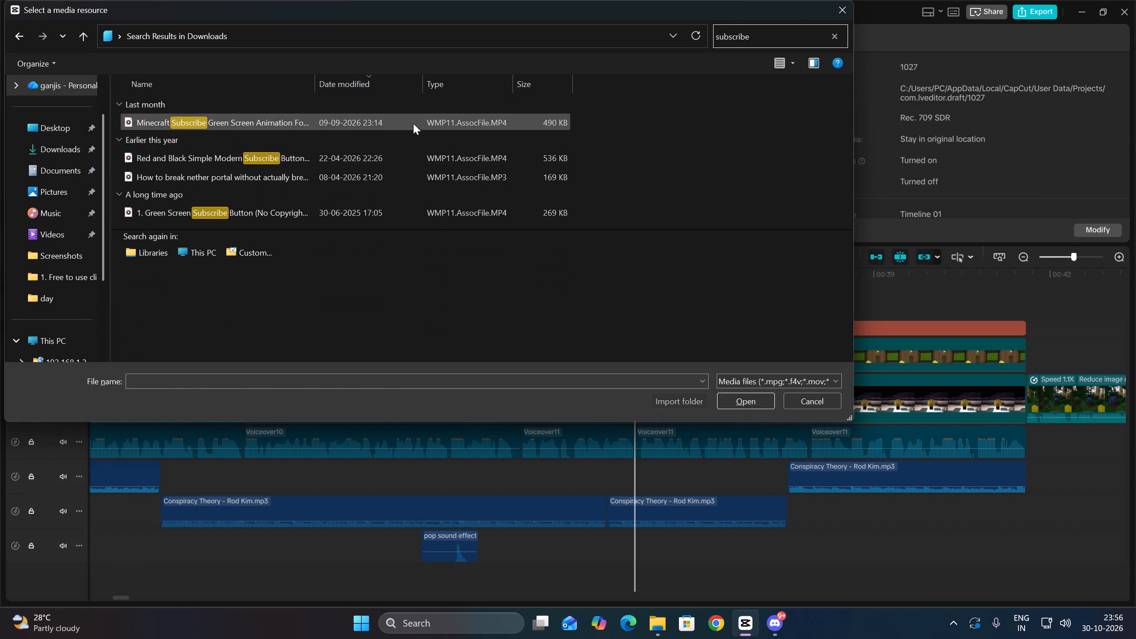
pyautogui.click(738, 398)
pyautogui.click(734, 406)
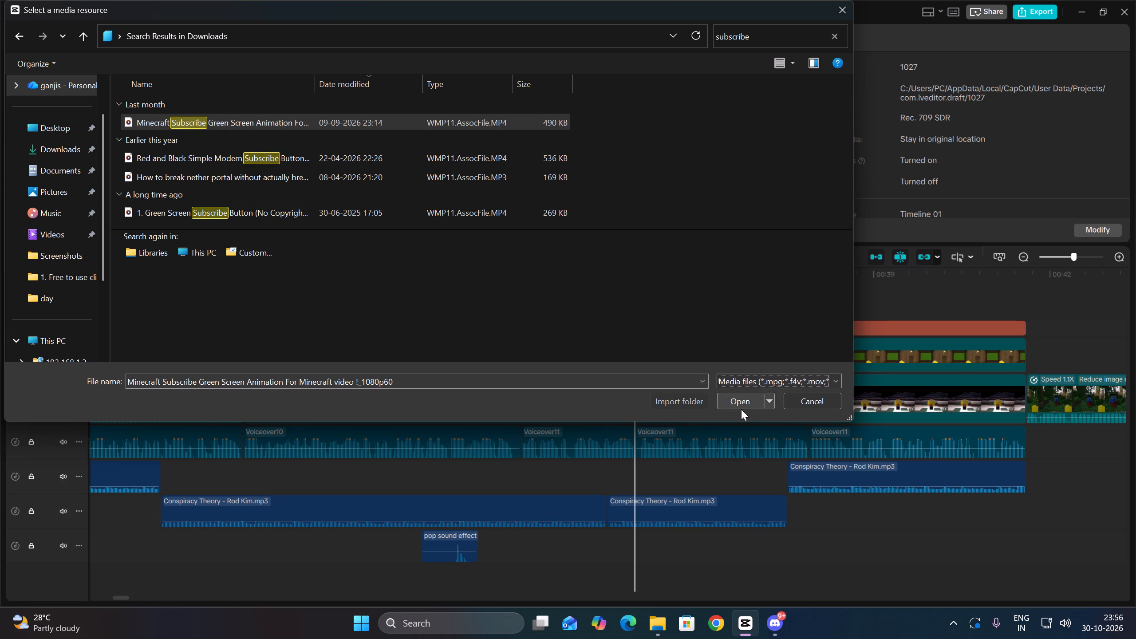
pyautogui.click(741, 409)
# Place the green screen subscribe animation on a new track above the text, starting at 00:00:34:28.
pyautogui.scroll(5, 745, 434)
pyautogui.click(584, 225)
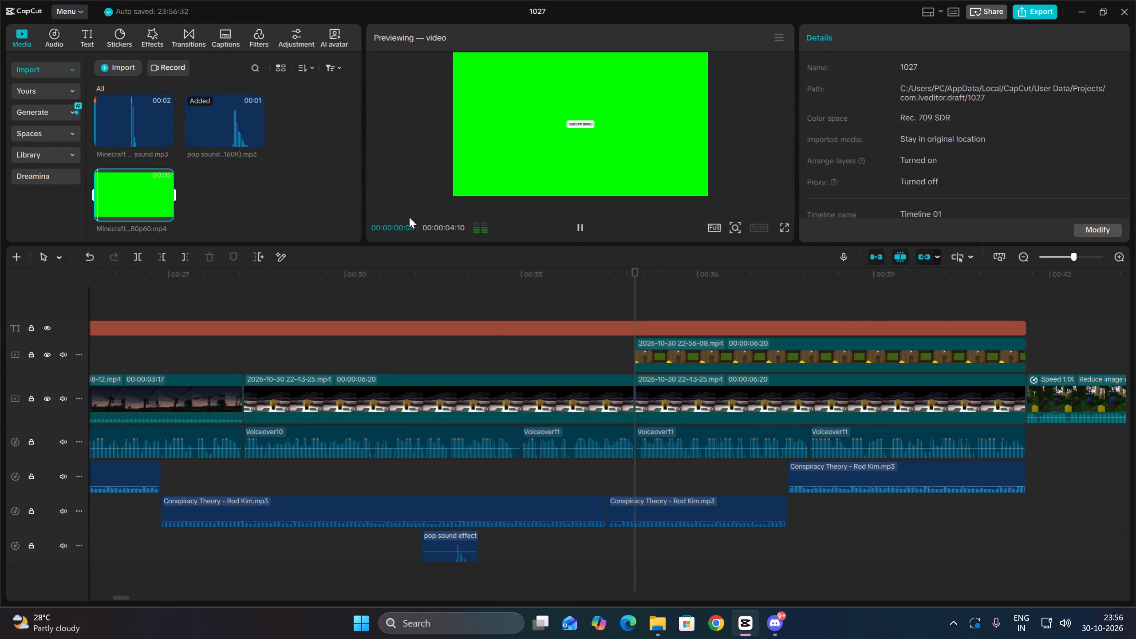
pyautogui.moveTo(141, 195); pyautogui.dragTo(633, 303)
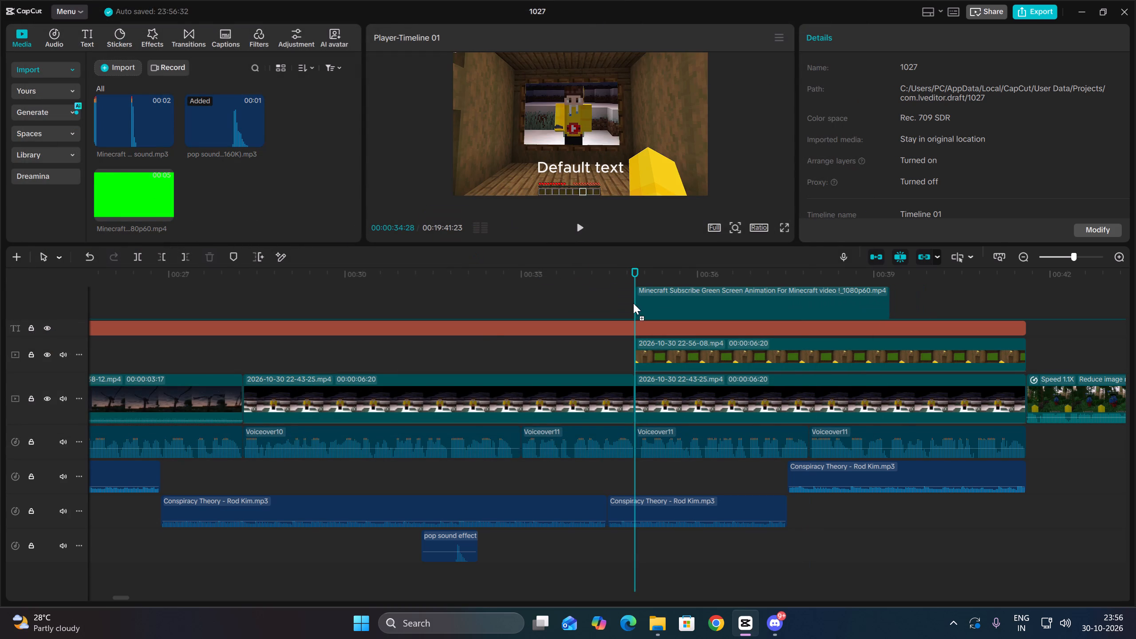
# Key out the subscribe animation's green background using Chroma key with the green colour picked and intensity 33.
pyautogui.click(928, 43)
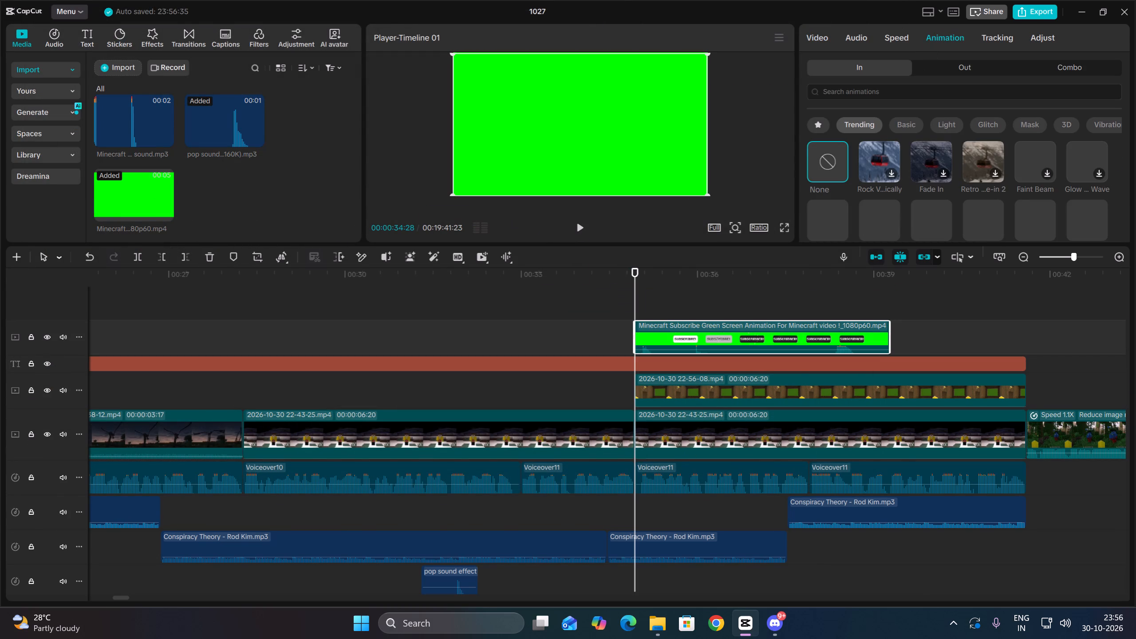
pyautogui.click(853, 37)
pyautogui.click(815, 31)
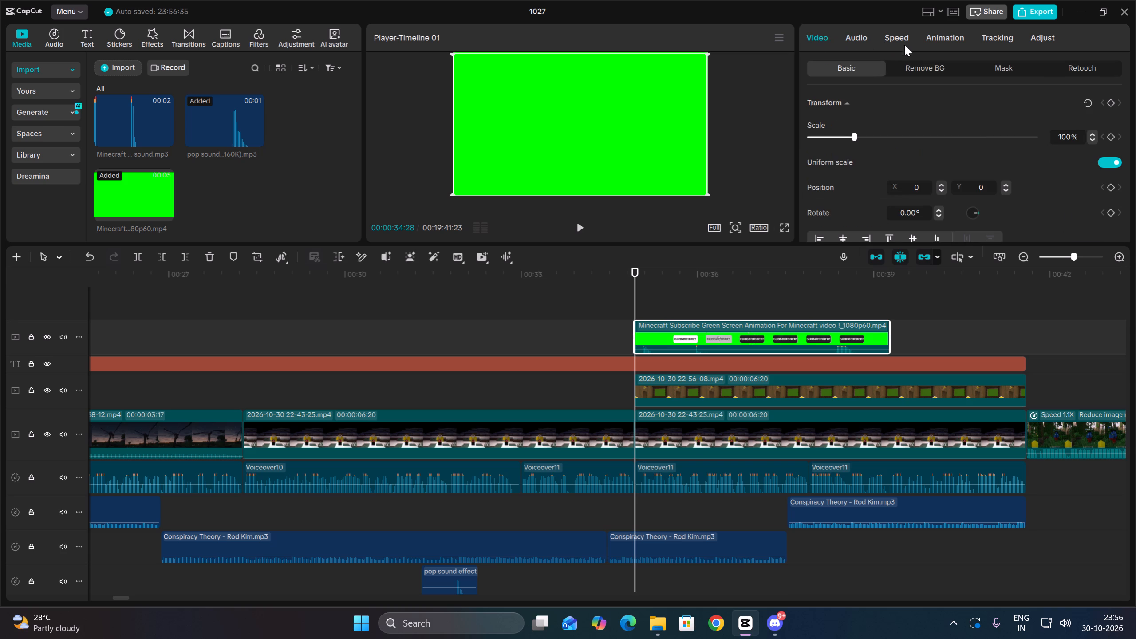
pyautogui.click(908, 65)
pyautogui.click(811, 132)
pyautogui.click(690, 142)
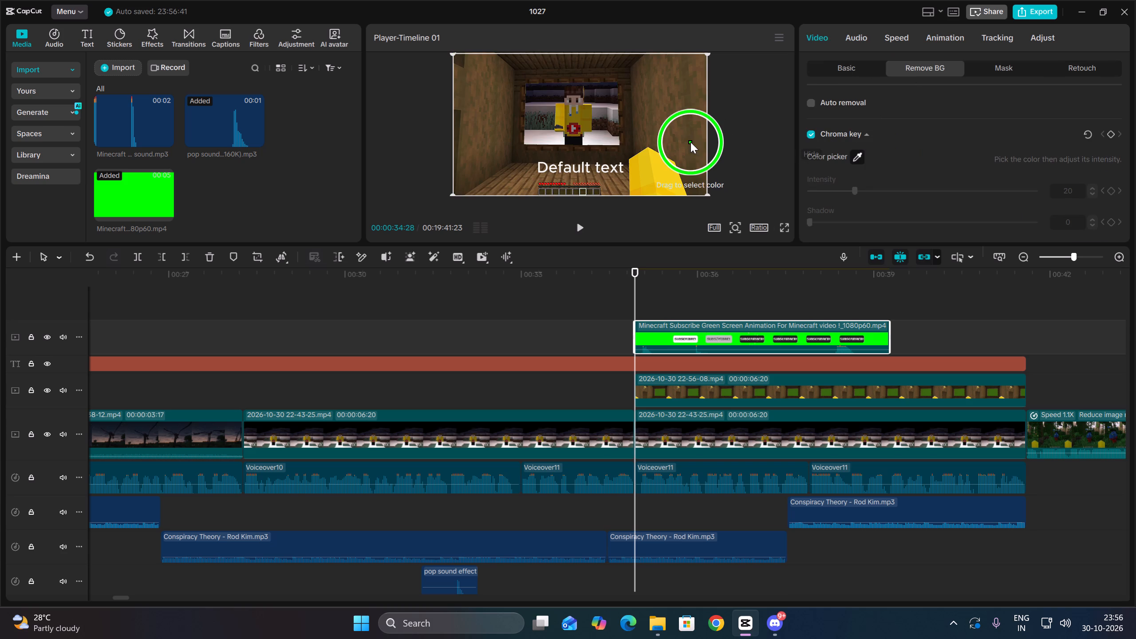
pyautogui.moveTo(858, 192); pyautogui.dragTo(887, 189)
# Play through the subscribe animation and trim off everything after 00:00:36:15.
pyautogui.press('space')
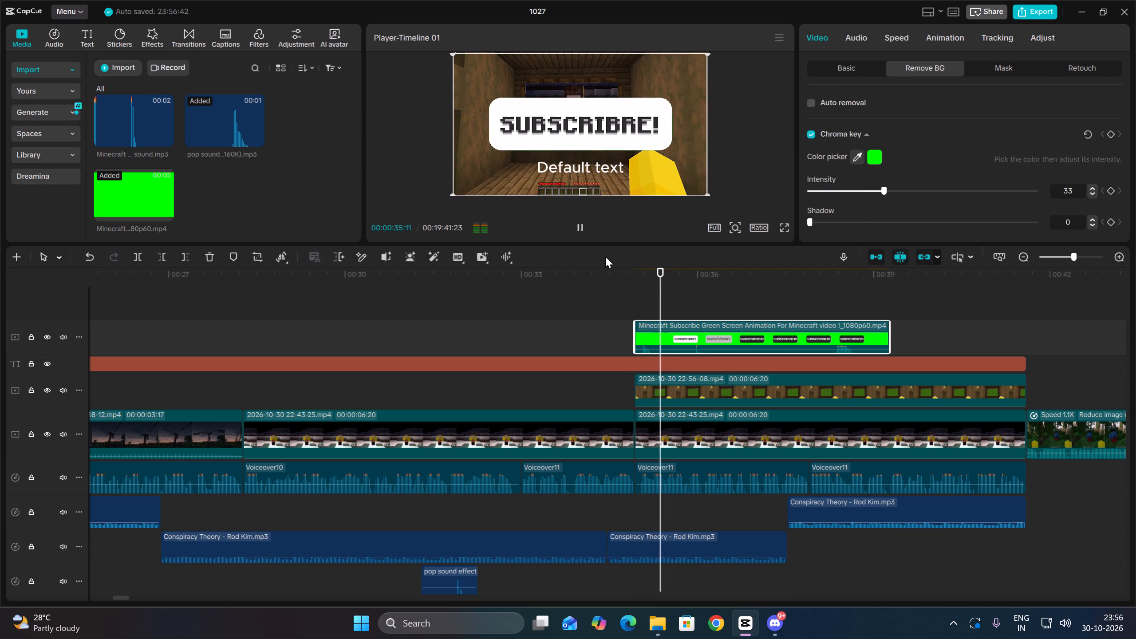
pyautogui.press('space')
pyautogui.press('Up')
pyautogui.press('space')
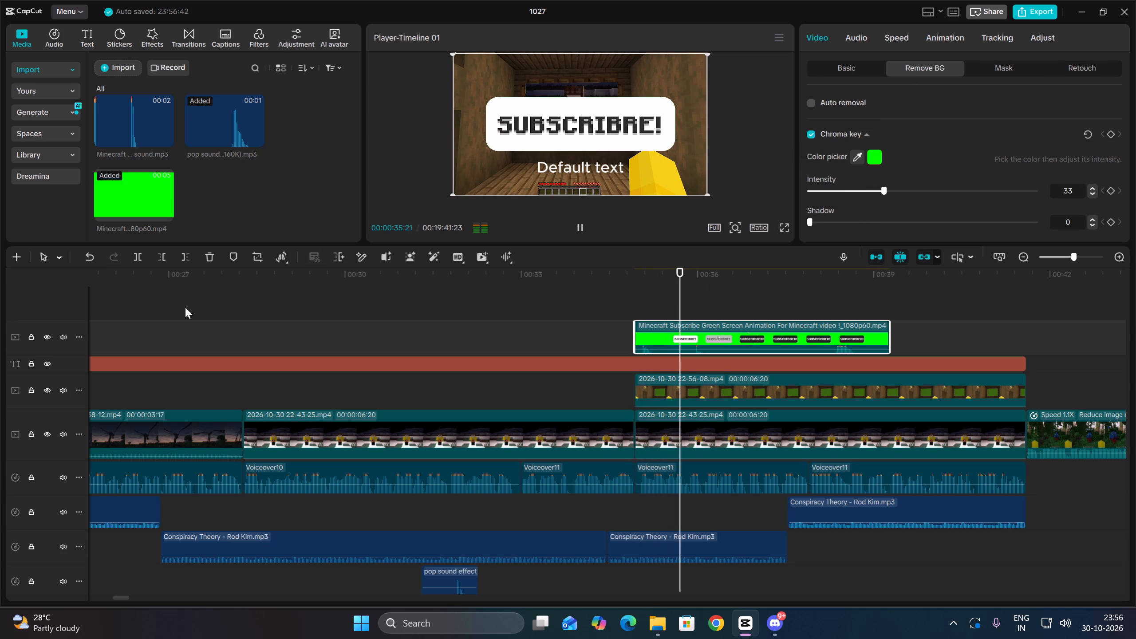
pyautogui.press('space')
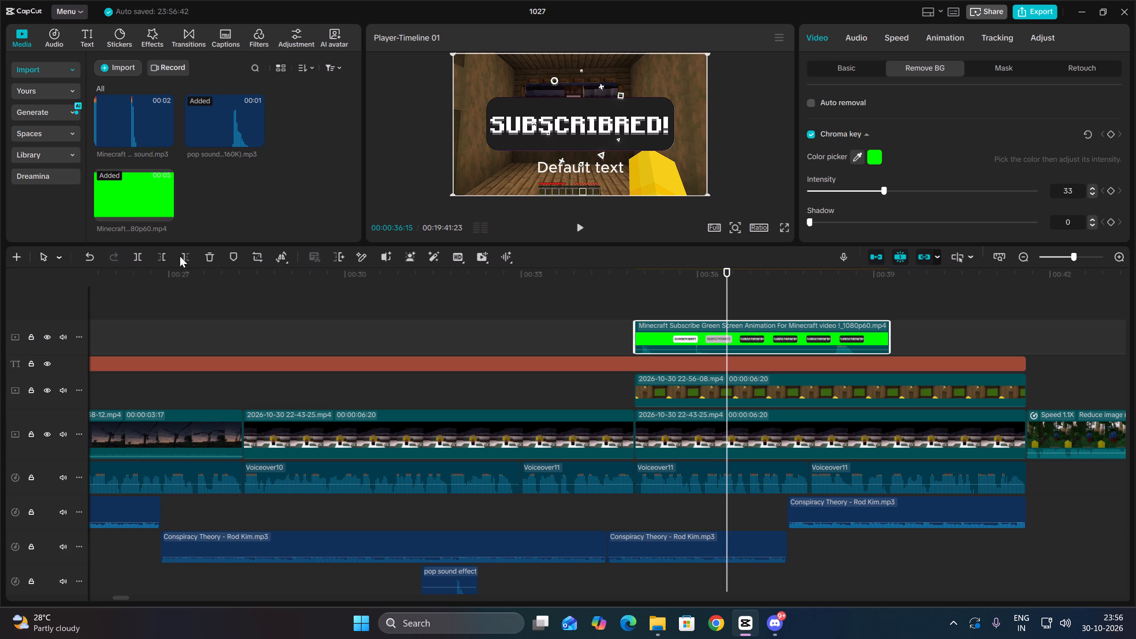
pyautogui.click(186, 252)
# Split the 22-56-08 overlay clip and the 22-43-25 clip beneath it at 00:00:36:15, where the subscribe animation ends.
pyautogui.click(735, 339)
pyautogui.press('Up')
pyautogui.press('Up')
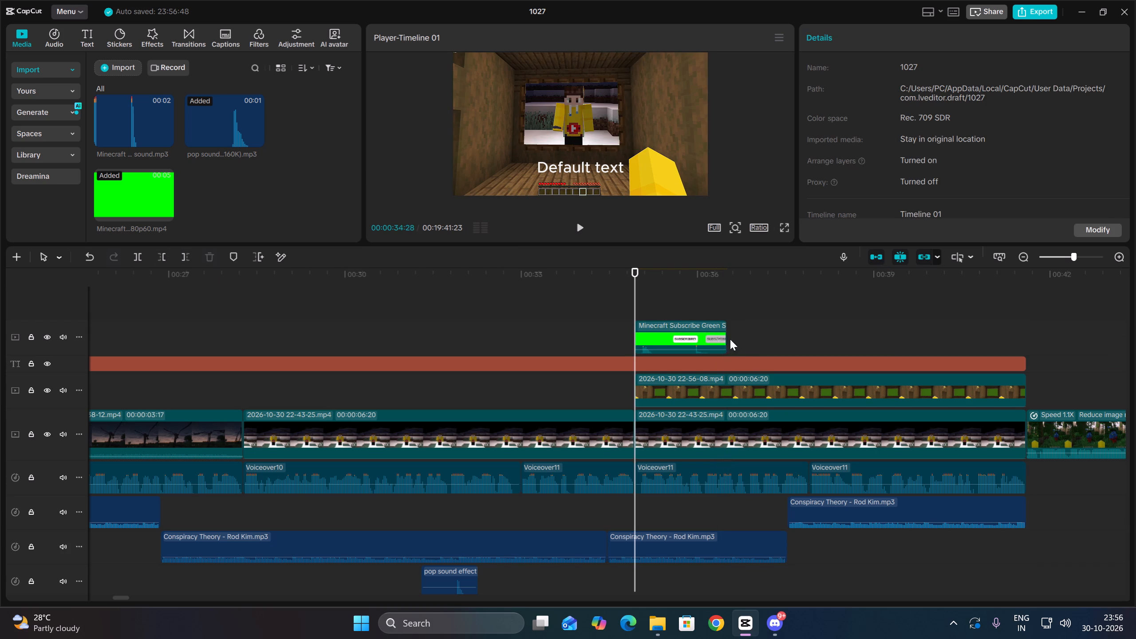
pyautogui.click(718, 394)
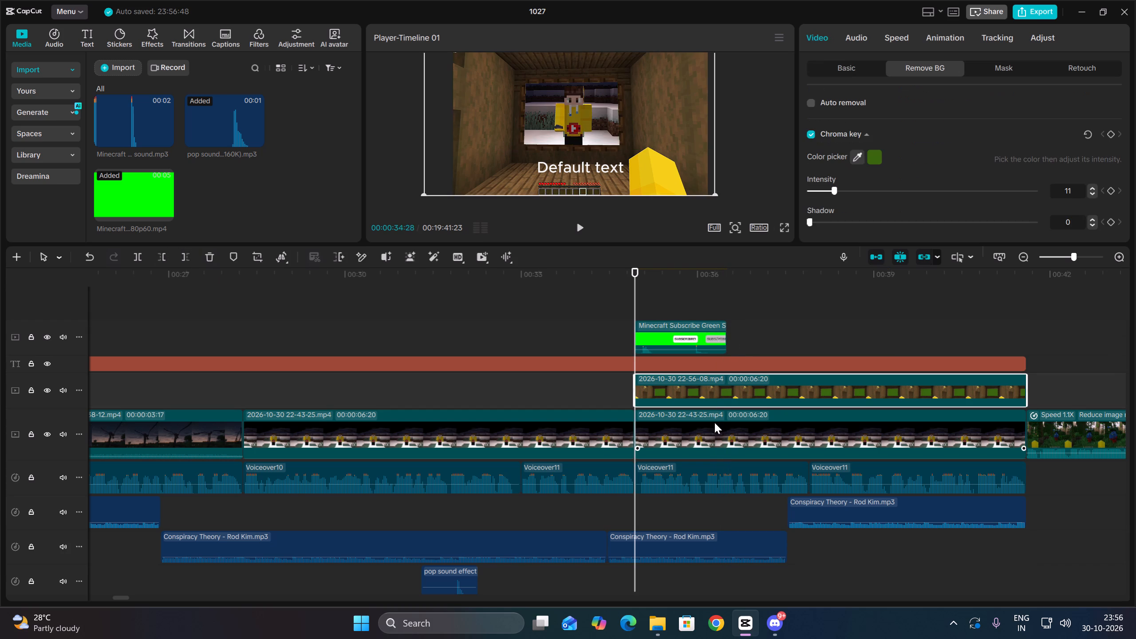
pyautogui.press('space')
pyautogui.press('space')
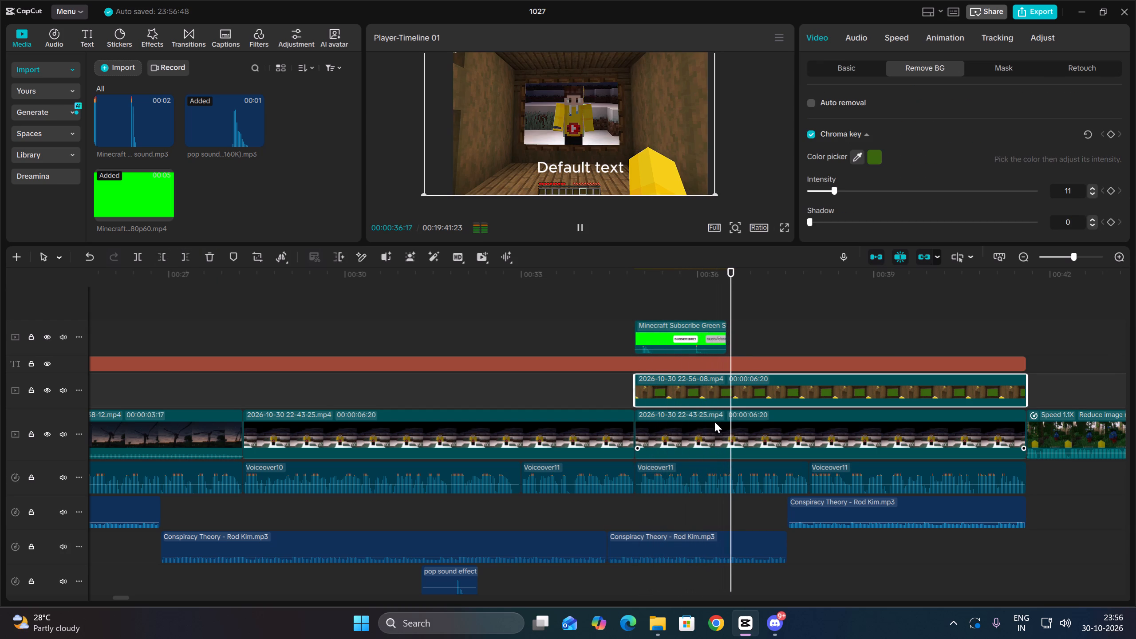
pyautogui.press('Up')
pyautogui.click(140, 253)
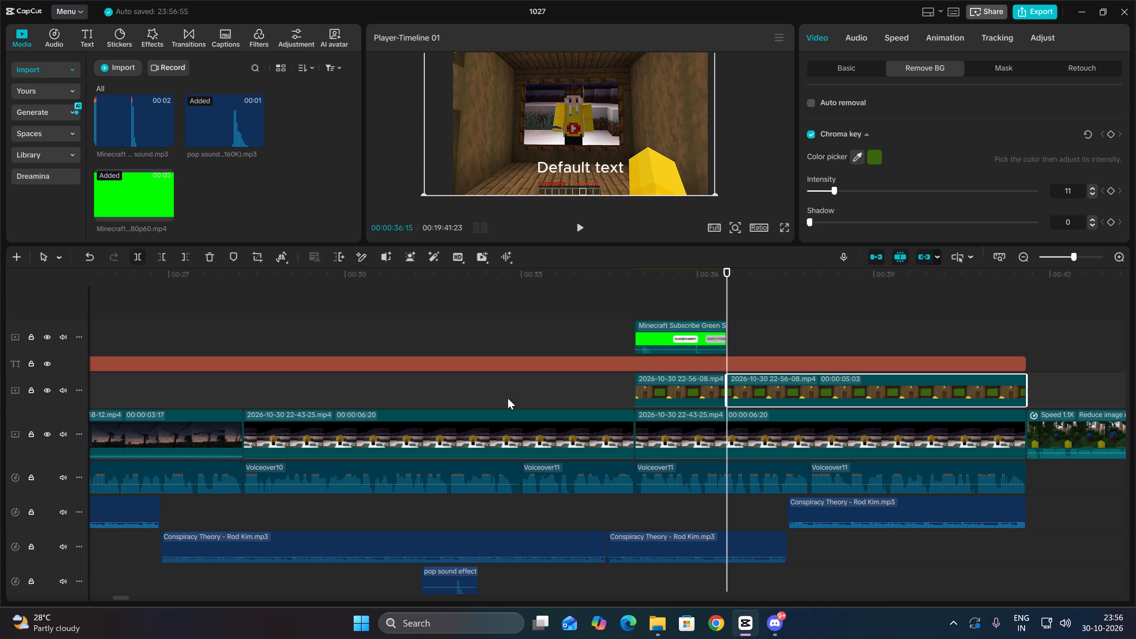
pyautogui.click(708, 435)
pyautogui.click(138, 259)
pyautogui.press('Up')
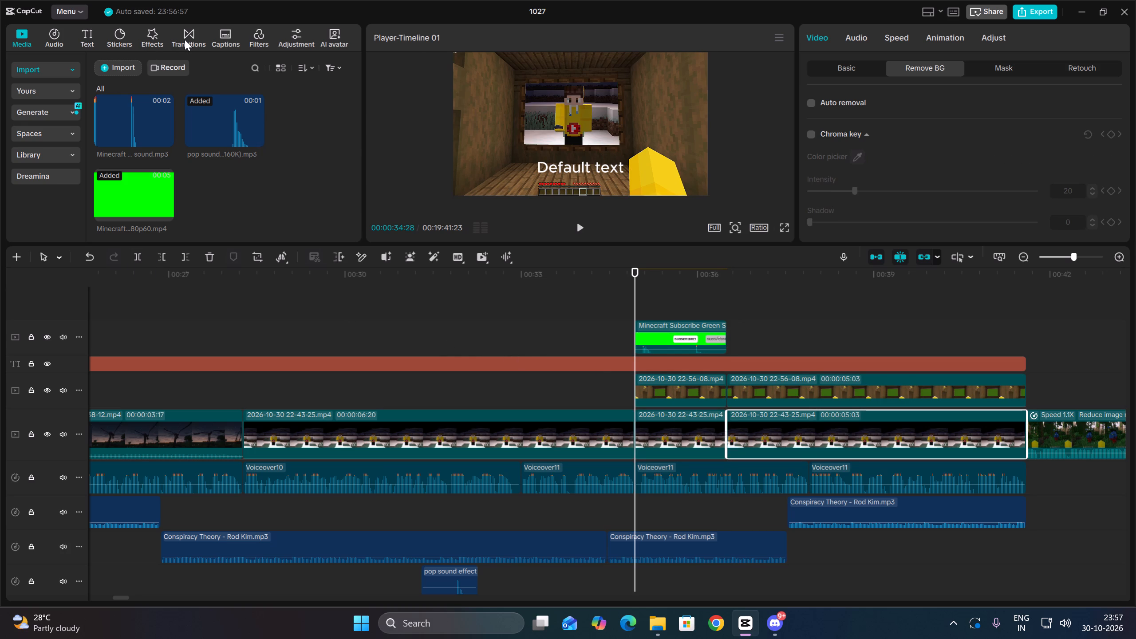
# Search the video effects for "blur" and look through the Classic category for a suitable effect.
pyautogui.click(140, 39)
pyautogui.moveTo(135, 63); pyautogui.dragTo(81, 63)
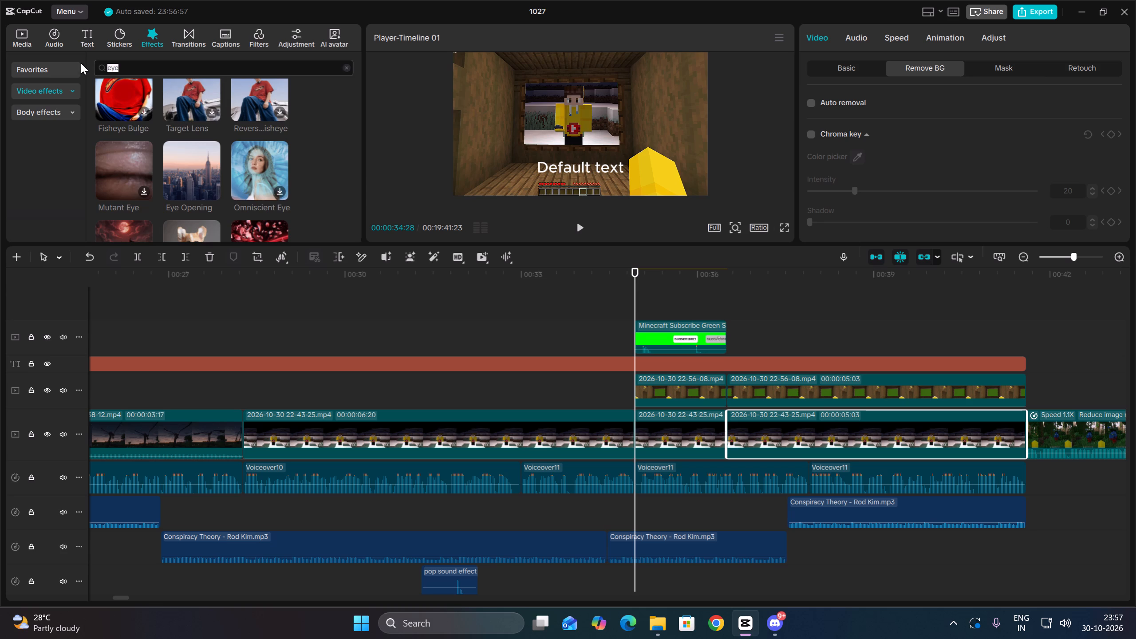
pyautogui.press('BackSpace')
pyautogui.write('bluur')
pyautogui.press('BackSpace')
pyautogui.press('BackSpace')
pyautogui.press('r')
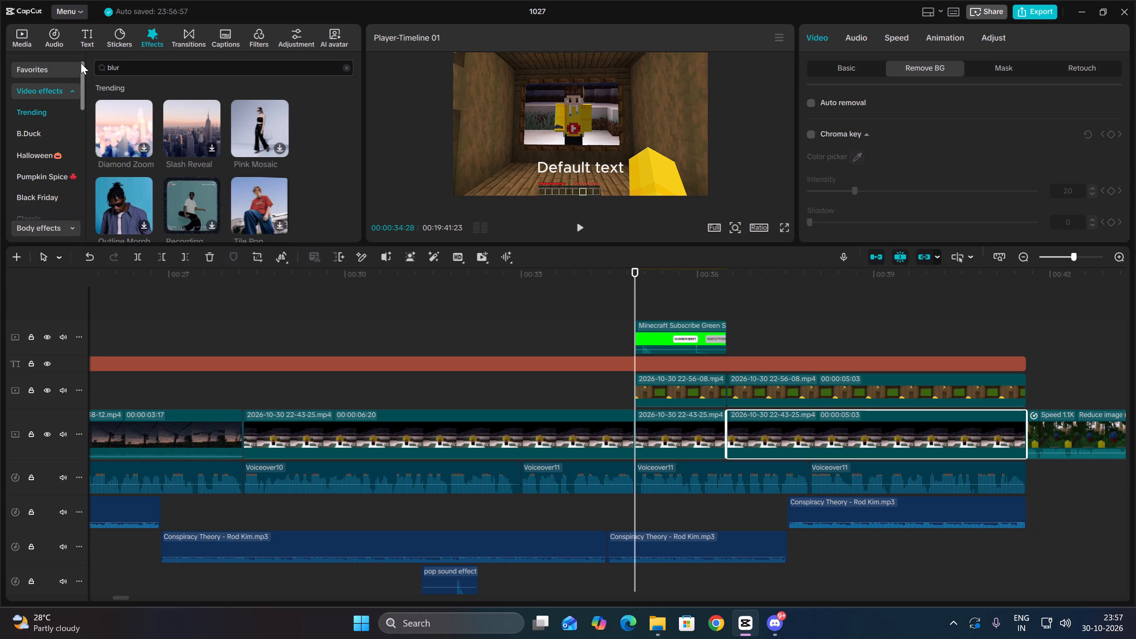
pyautogui.scroll(3, 53, 125)
pyautogui.scroll(-5, 53, 125)
pyautogui.scroll(-2, 192, 154)
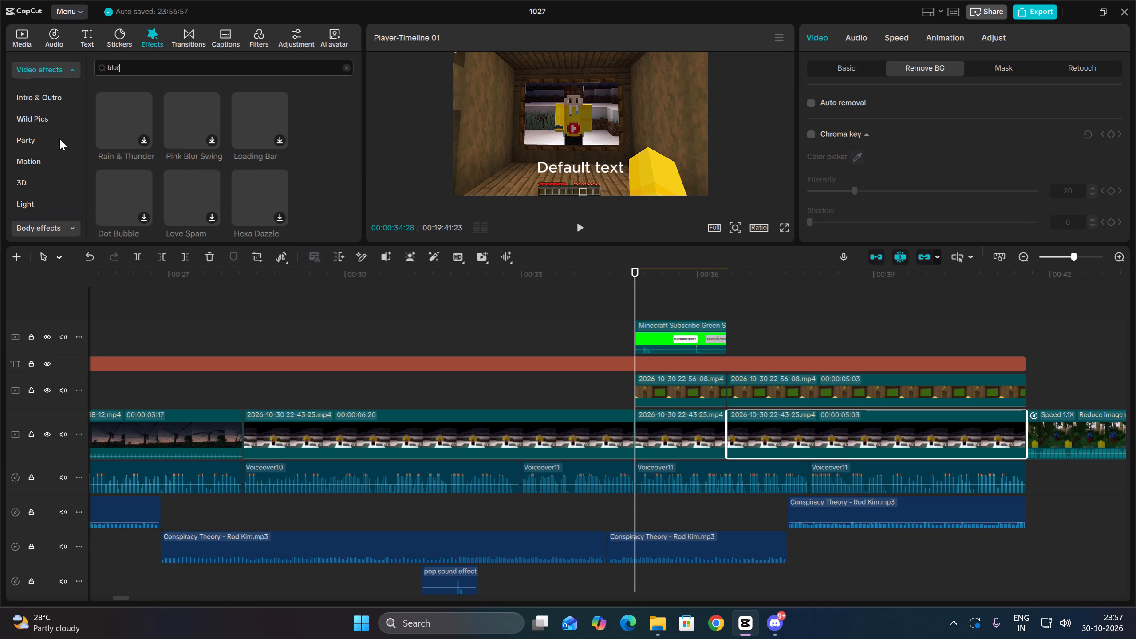
pyautogui.scroll(4, 41, 138)
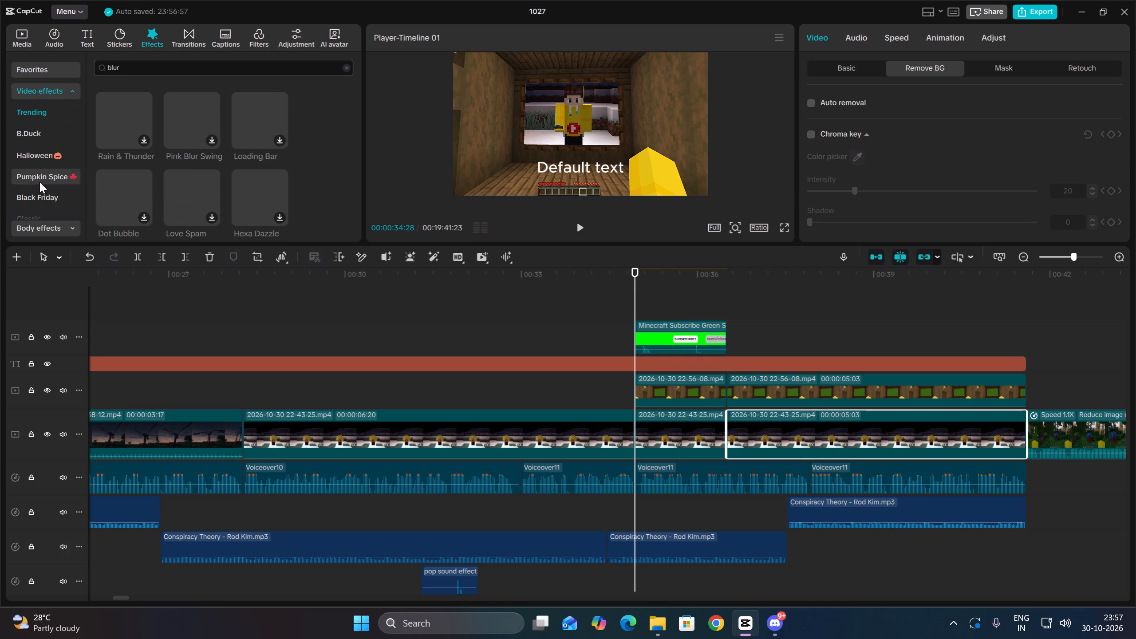
pyautogui.scroll(-1, 37, 187)
pyautogui.click(39, 153)
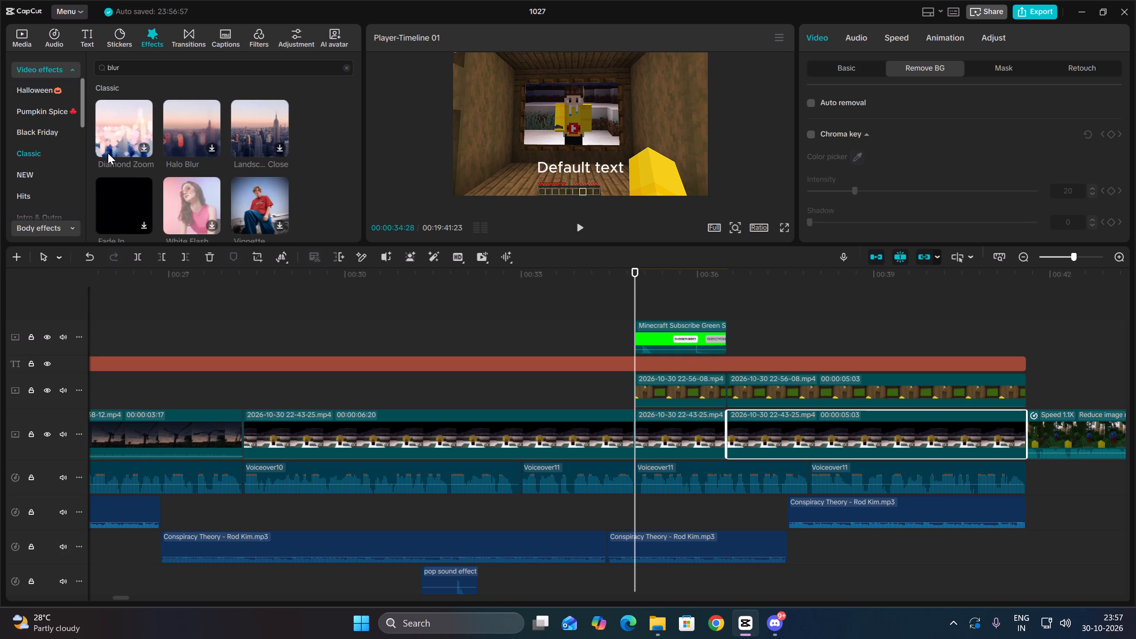
pyautogui.scroll(-2, 240, 176)
pyautogui.scroll(-2, 188, 185)
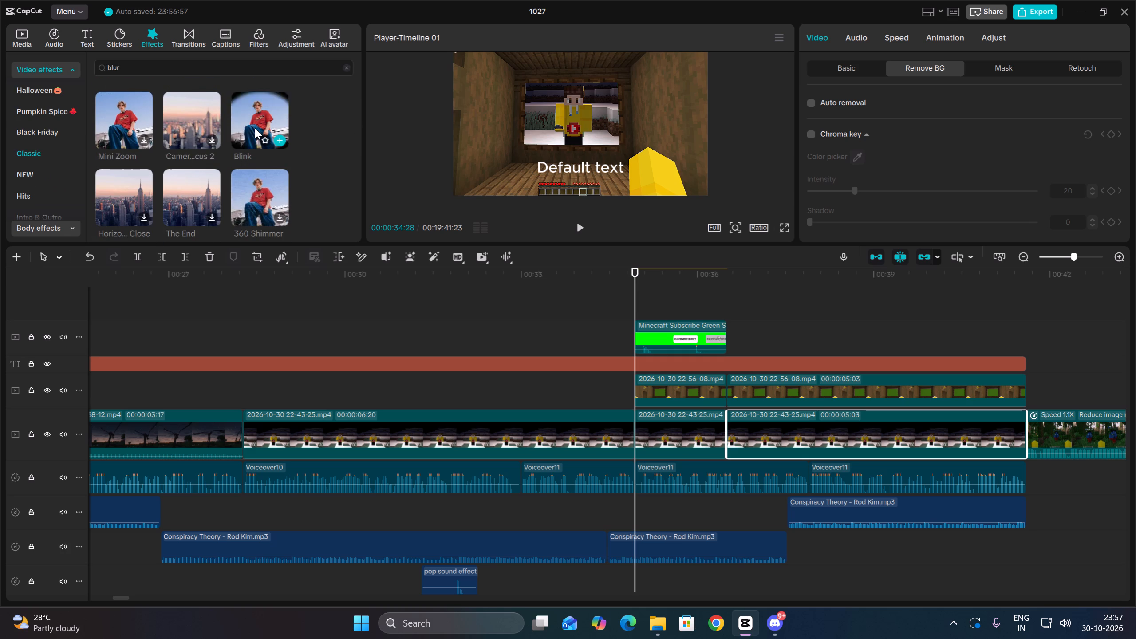
# Delete the transition between Compound clip9 and the 2026-10-30T23_04_24.mp4 clip near the start of the timeline.
pyautogui.click(214, 311)
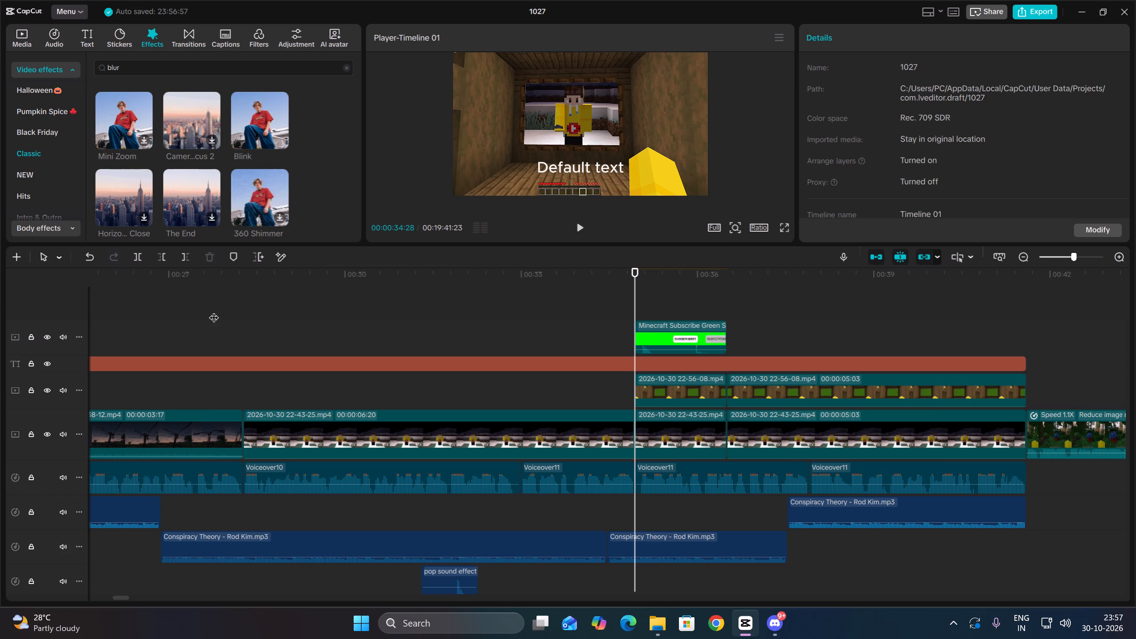
pyautogui.moveTo(213, 311); pyautogui.dragTo(333, 364)
pyautogui.click(345, 410)
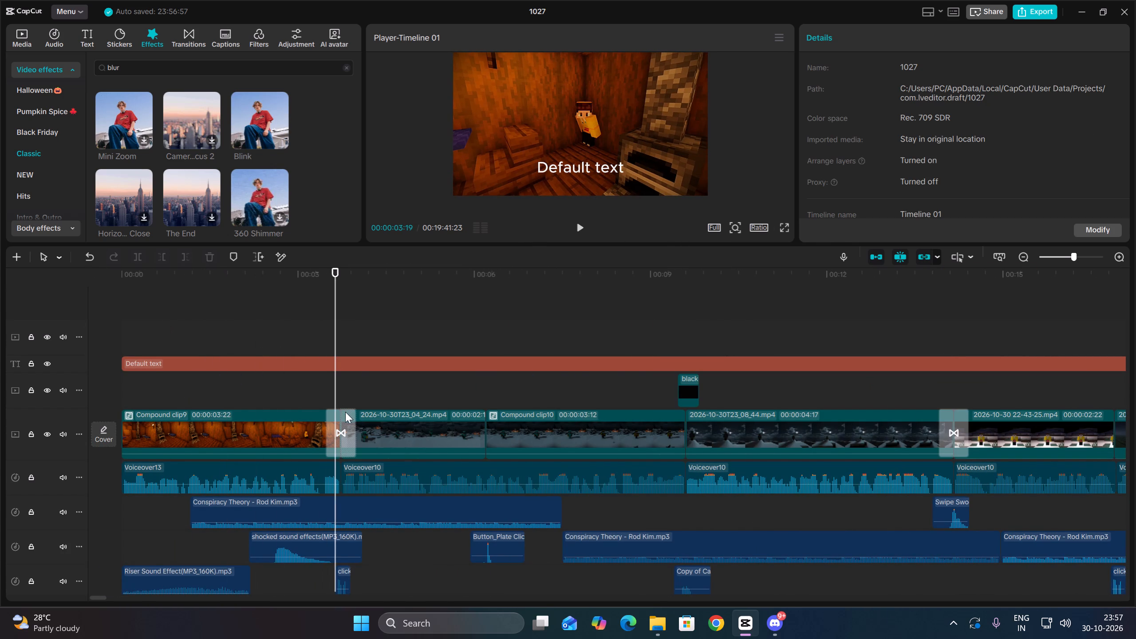
pyautogui.press('Delete')
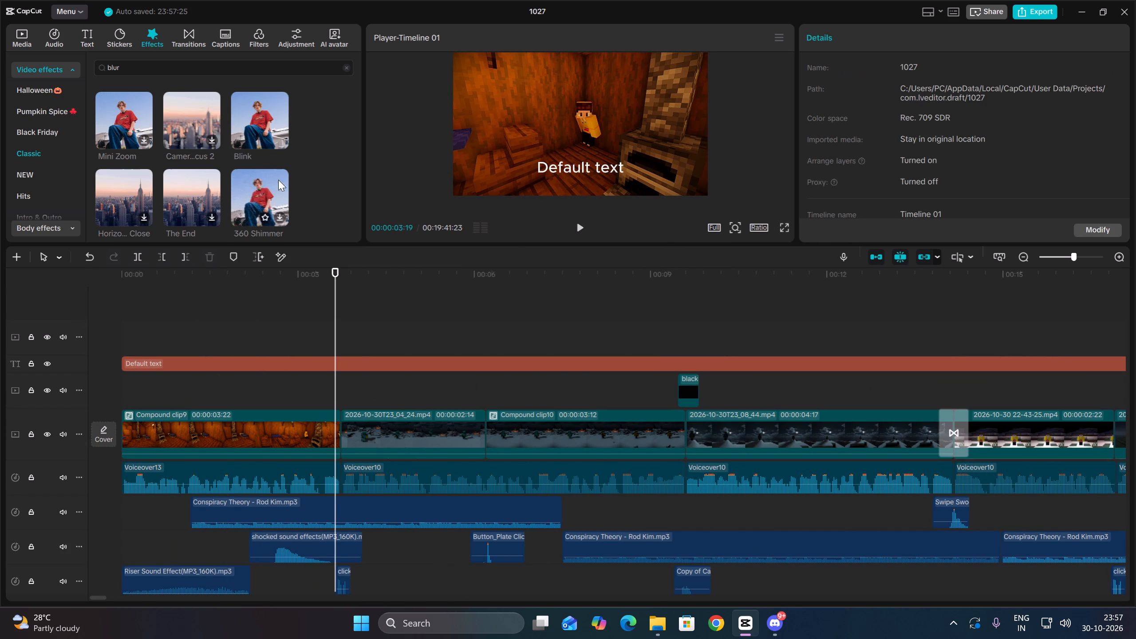
# Apply the Blink effect to the 2026-10-30T23_04_24.mp4 clip.
pyautogui.moveTo(251, 117); pyautogui.dragTo(337, 420)
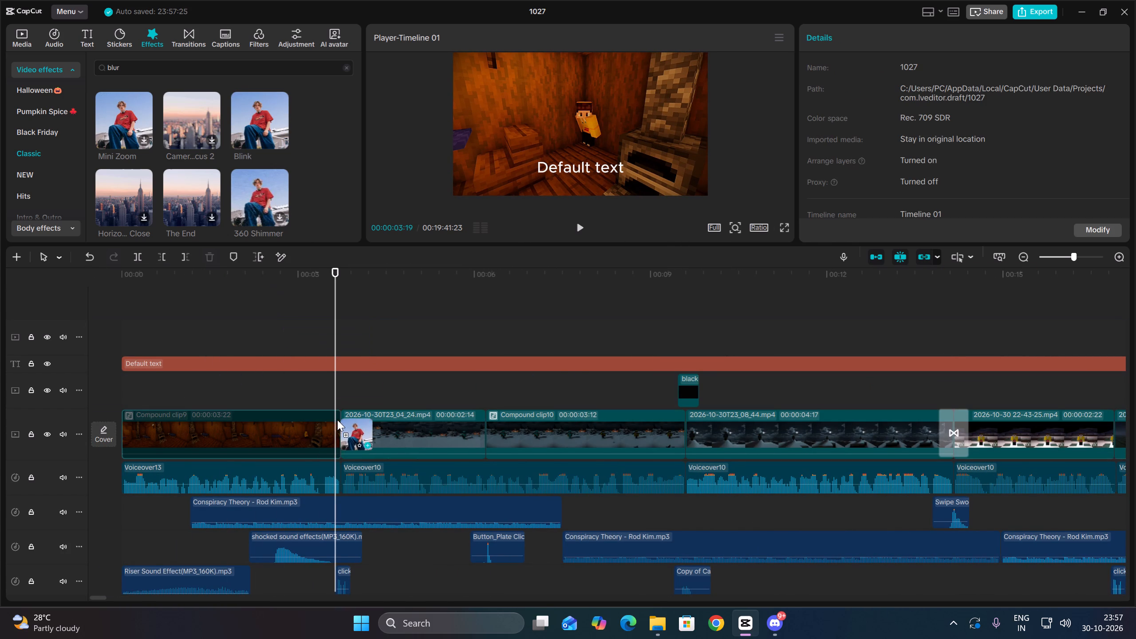
pyautogui.moveTo(337, 420); pyautogui.dragTo(351, 422)
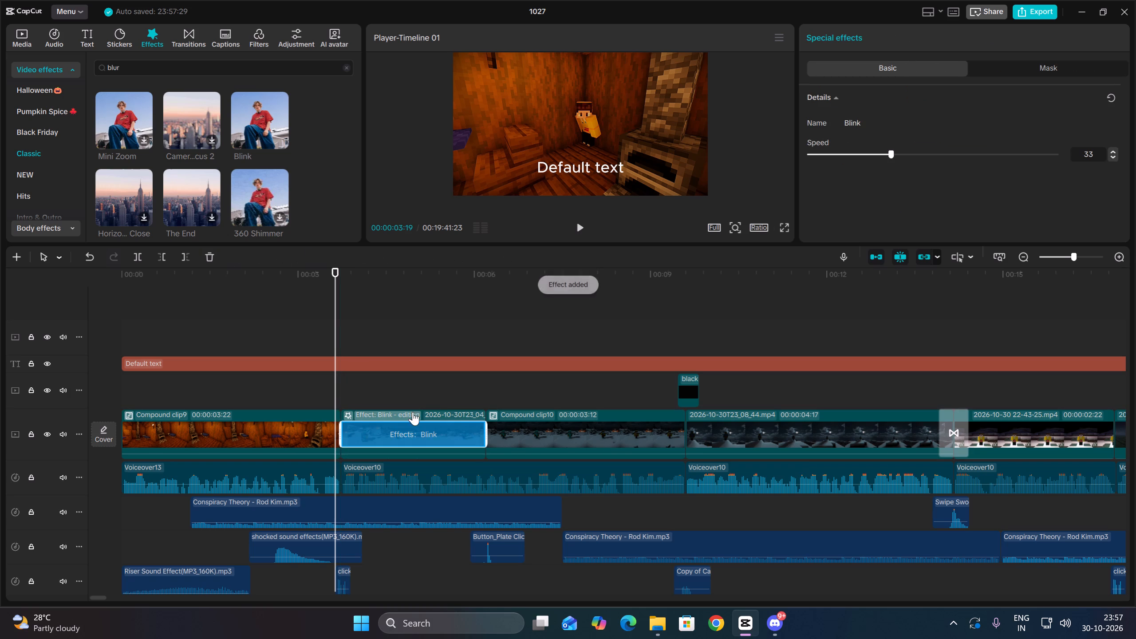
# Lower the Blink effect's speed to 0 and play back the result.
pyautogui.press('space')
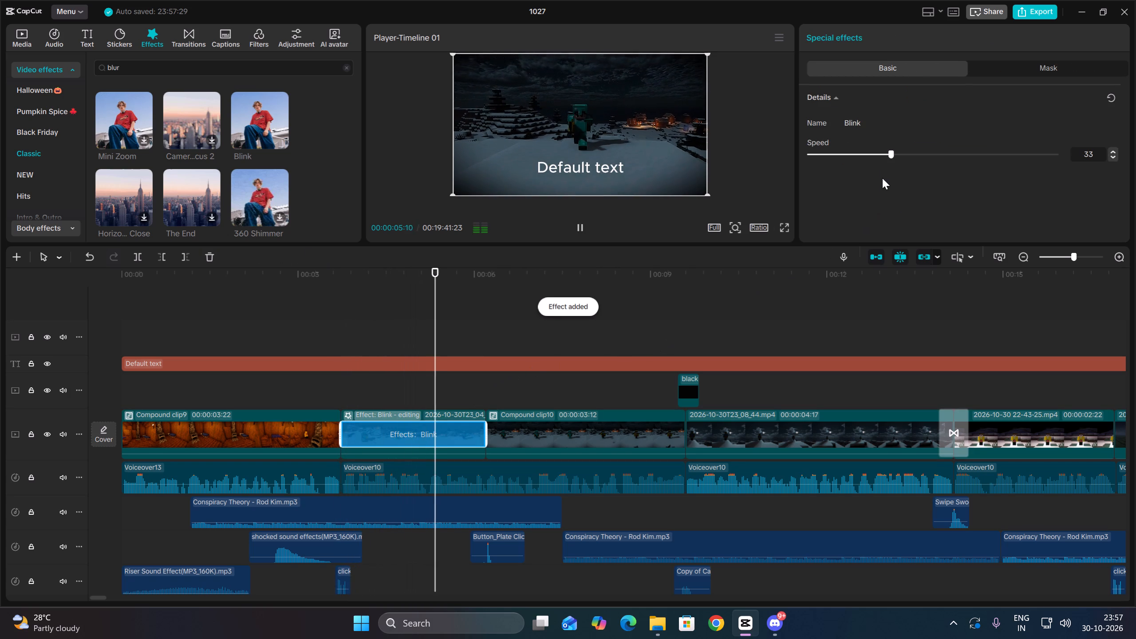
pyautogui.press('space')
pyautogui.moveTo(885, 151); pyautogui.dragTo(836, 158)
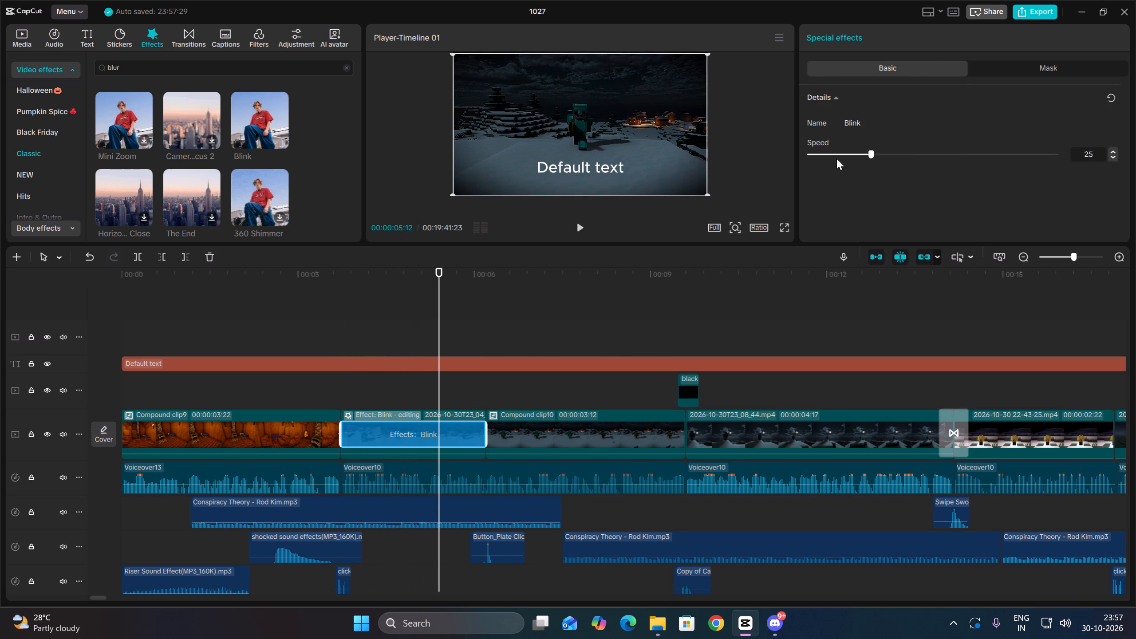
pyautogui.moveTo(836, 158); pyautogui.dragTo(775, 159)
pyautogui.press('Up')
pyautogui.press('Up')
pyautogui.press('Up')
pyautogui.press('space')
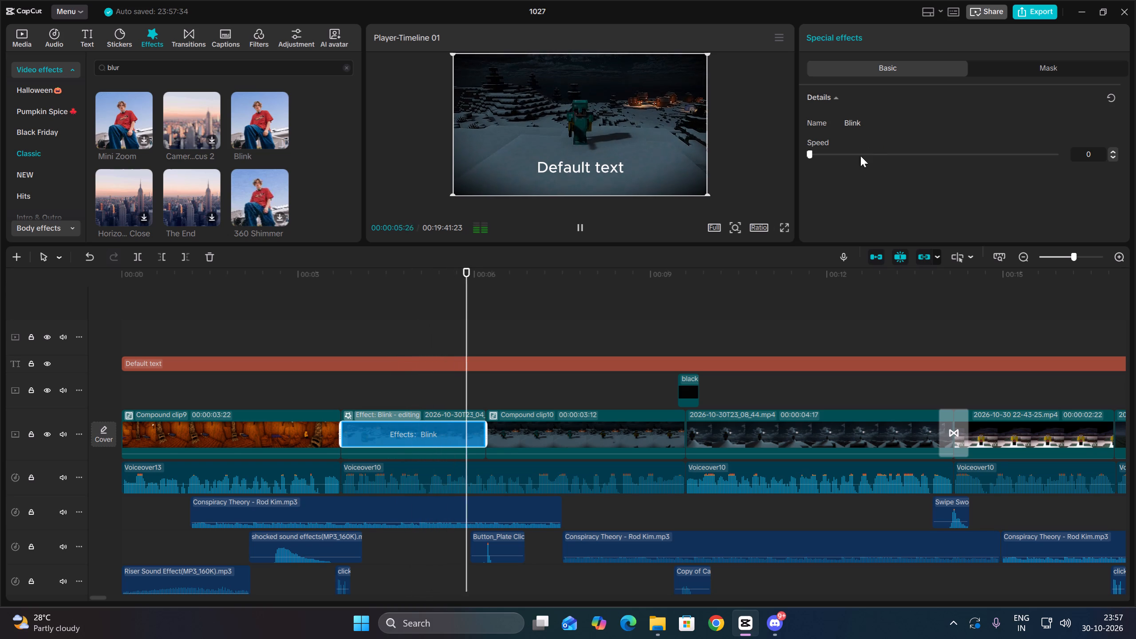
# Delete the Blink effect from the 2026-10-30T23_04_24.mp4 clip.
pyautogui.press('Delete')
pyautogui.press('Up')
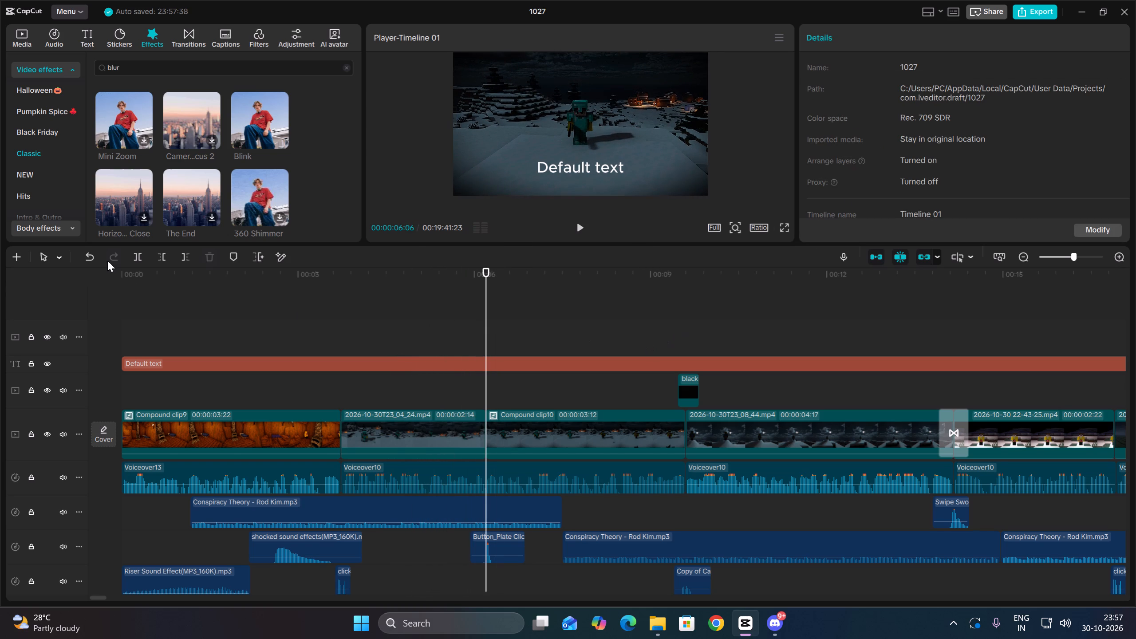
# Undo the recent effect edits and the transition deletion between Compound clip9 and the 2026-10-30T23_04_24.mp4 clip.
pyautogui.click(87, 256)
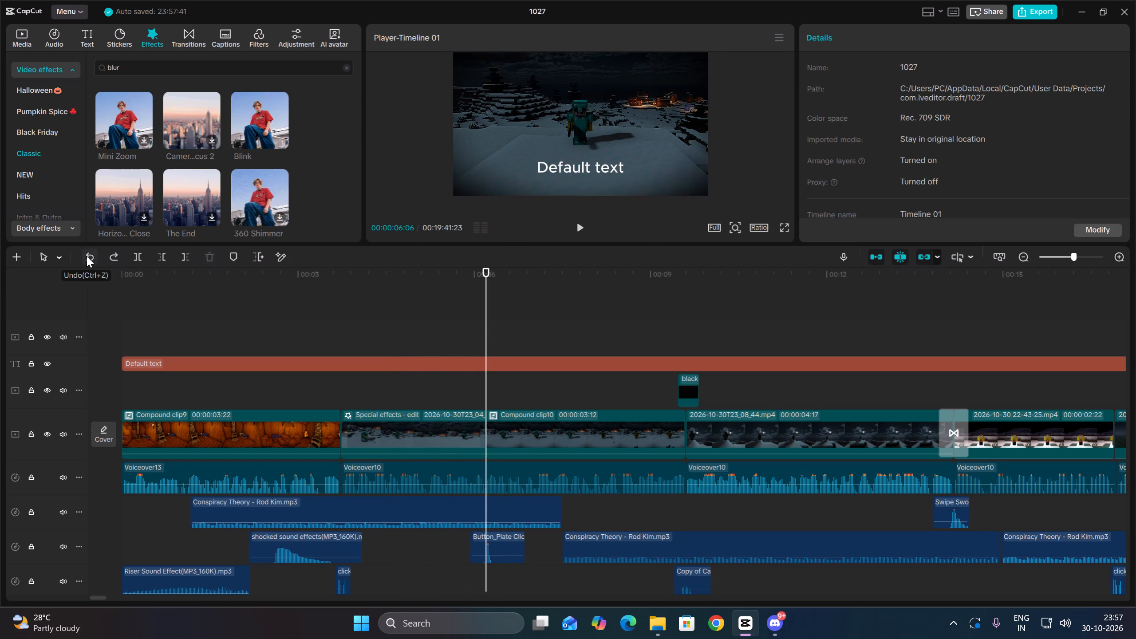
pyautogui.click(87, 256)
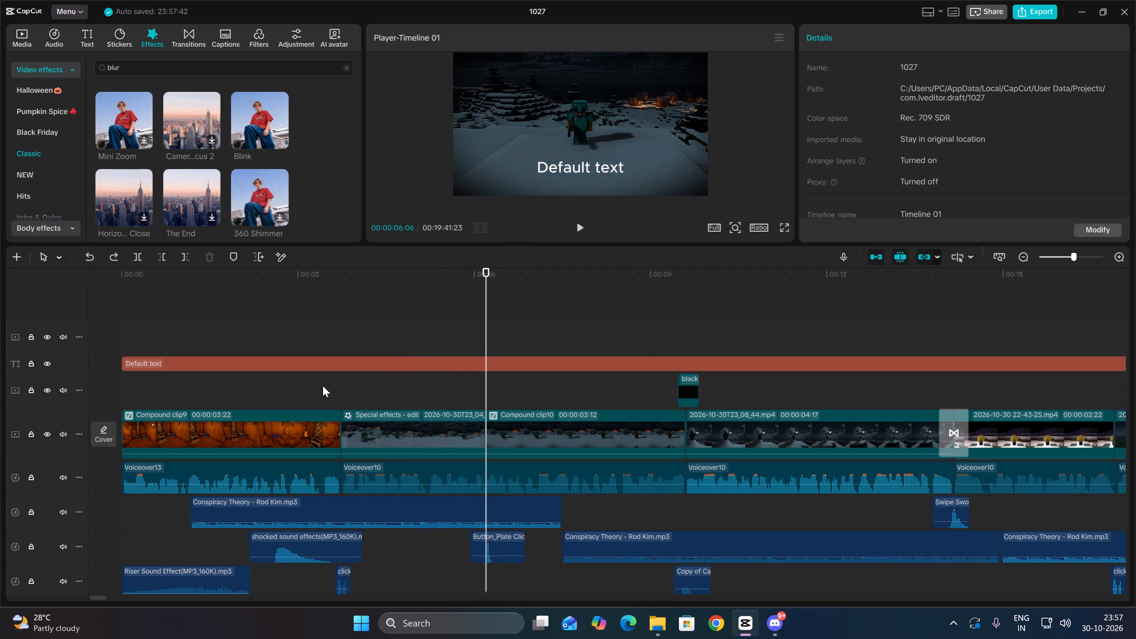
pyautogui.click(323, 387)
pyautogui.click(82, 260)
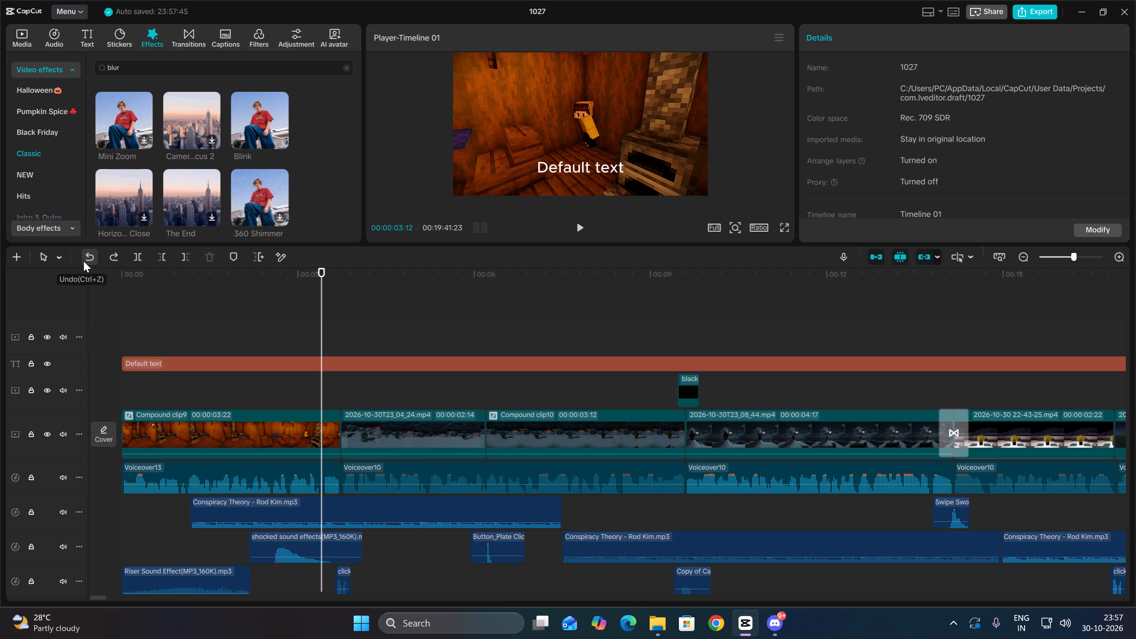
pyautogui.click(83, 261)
# Review the opening's playback, skipping through the clips from the restored transition to the pop sound.
pyautogui.press('space')
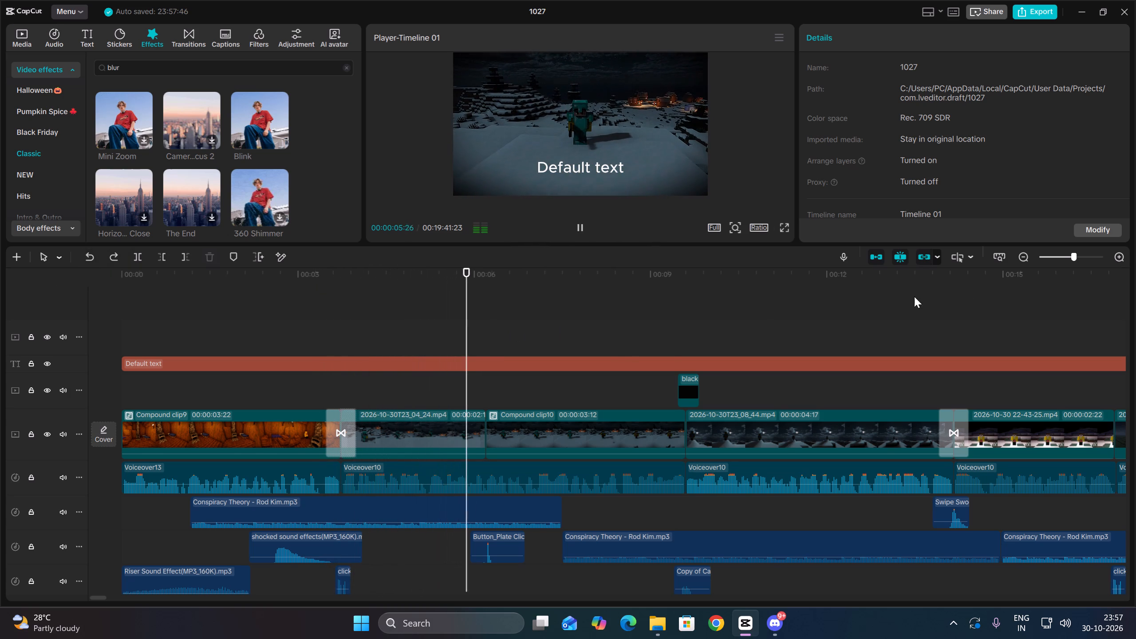
pyautogui.click(1021, 263)
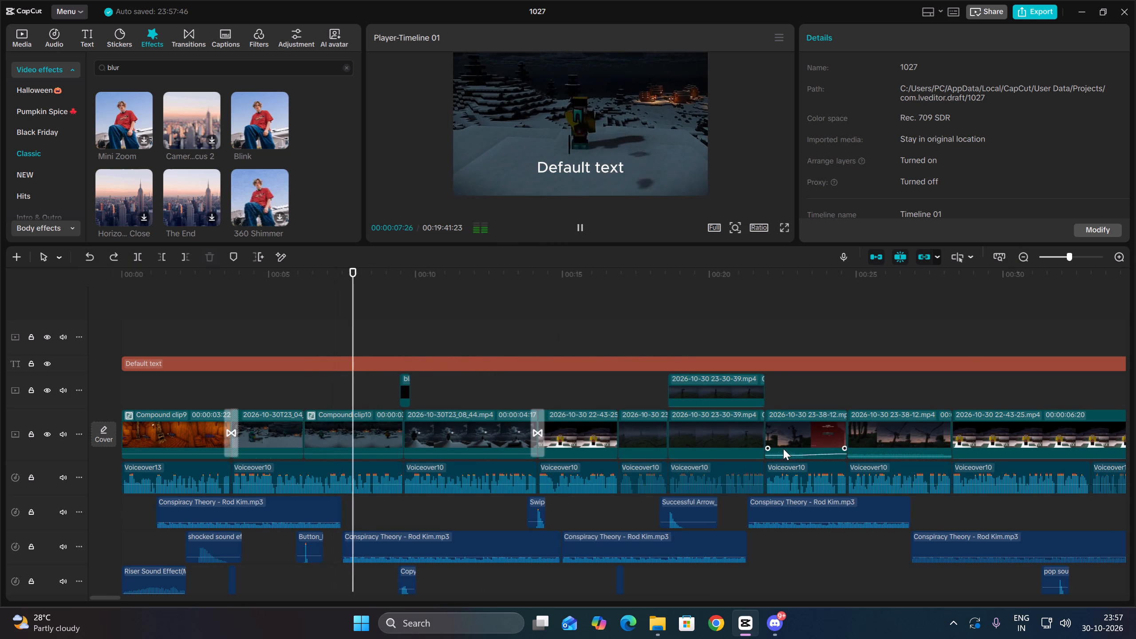
pyautogui.scroll(-5, 694, 508)
pyautogui.click(669, 538)
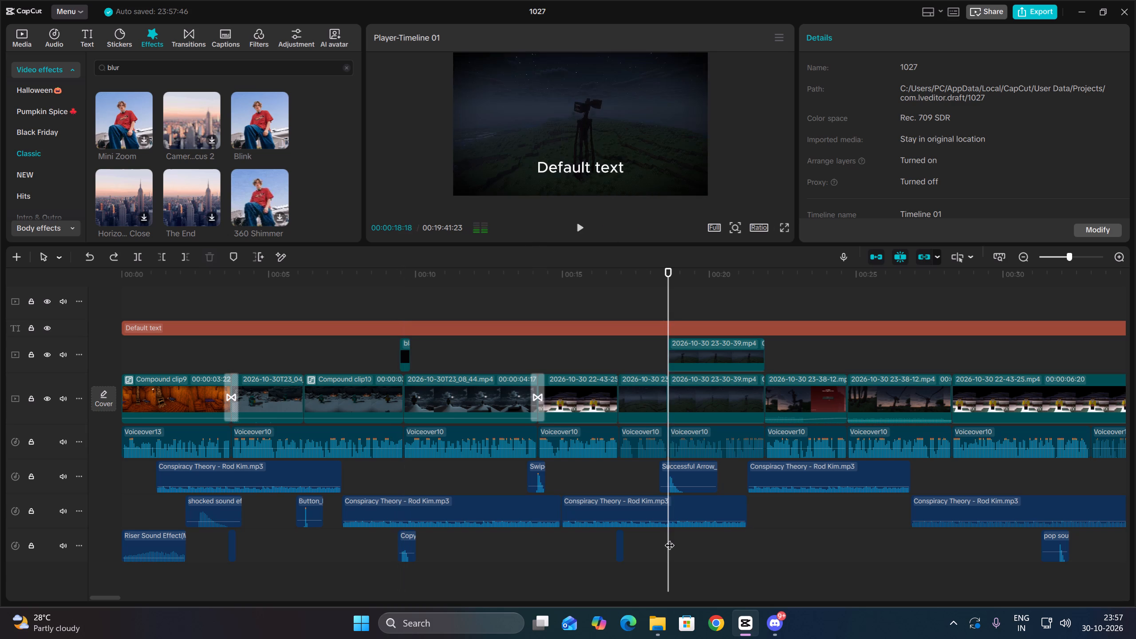
pyautogui.press('space')
pyautogui.click(791, 507)
pyautogui.press('Up')
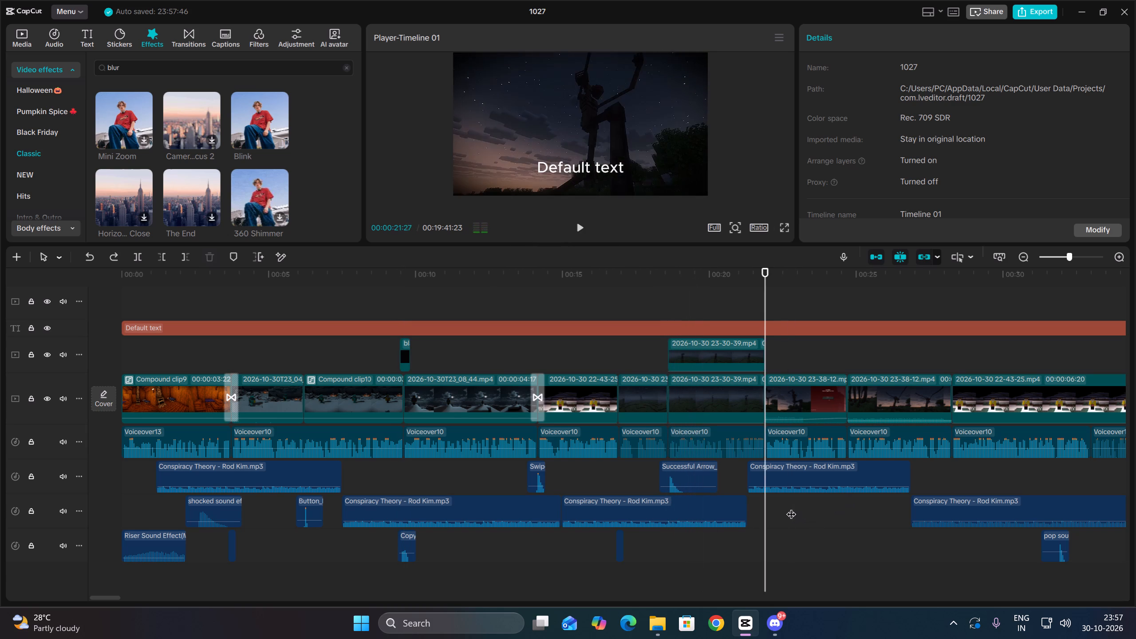
pyautogui.press('space')
pyautogui.click(879, 522)
pyautogui.moveTo(879, 522); pyautogui.dragTo(881, 522)
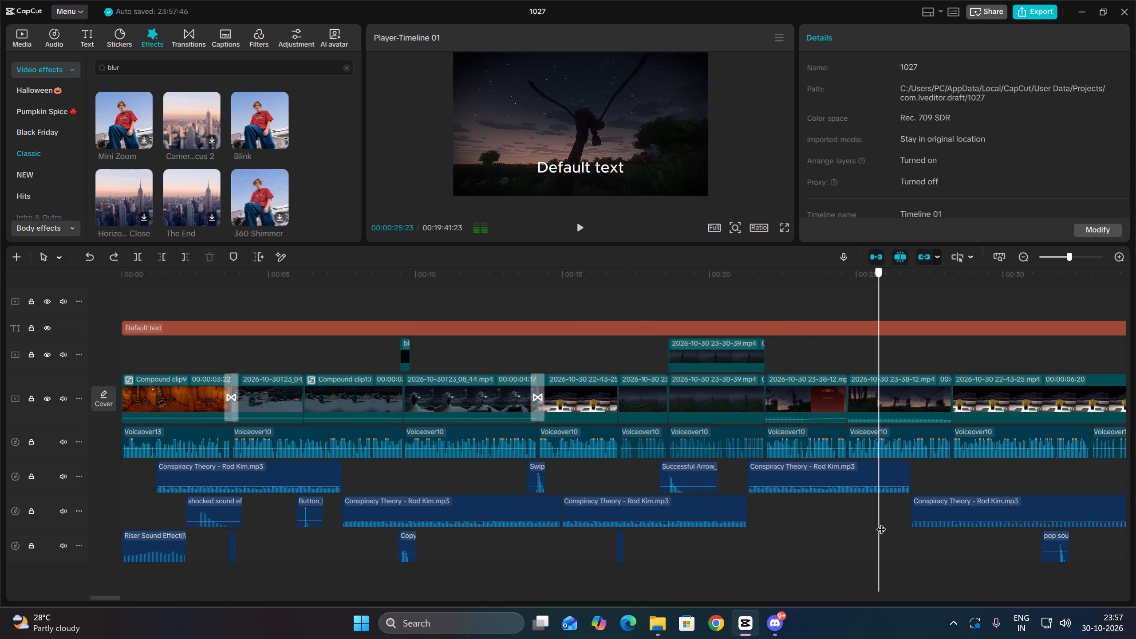
pyautogui.moveTo(881, 522); pyautogui.dragTo(1052, 547)
pyautogui.press('space')
pyautogui.click(817, 538)
pyautogui.moveTo(817, 538); pyautogui.dragTo(782, 531)
pyautogui.press('space')
pyautogui.press('space')
pyautogui.press('space')
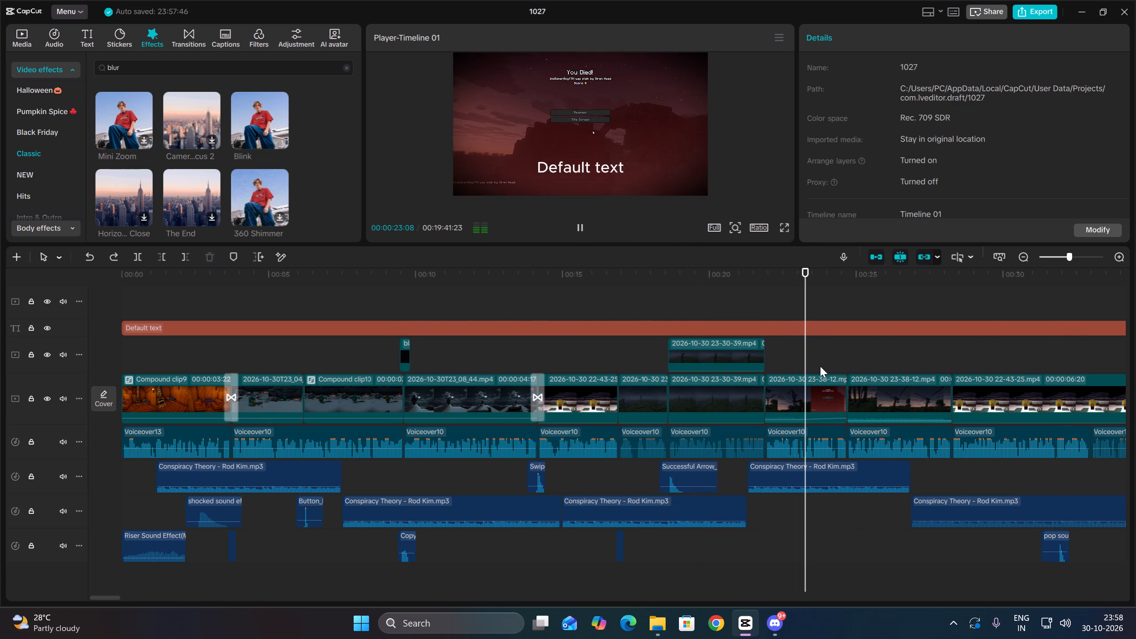
pyautogui.click(816, 390)
pyautogui.press('space')
pyautogui.press('space')
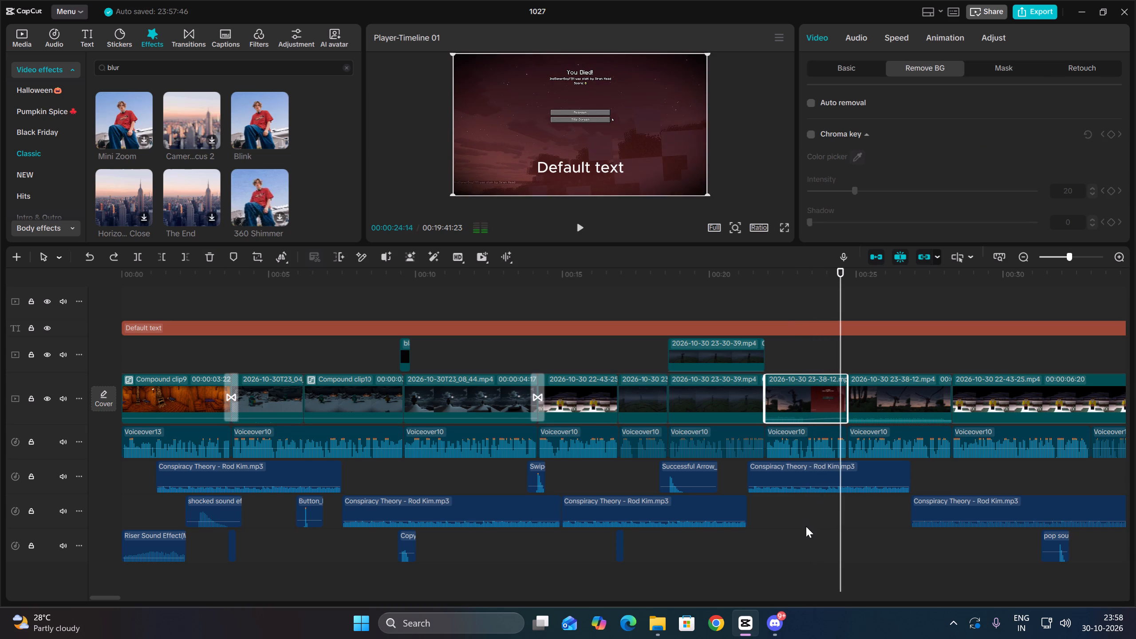
pyautogui.doubleClick(807, 528)
pyautogui.click(816, 411)
pyautogui.click(138, 263)
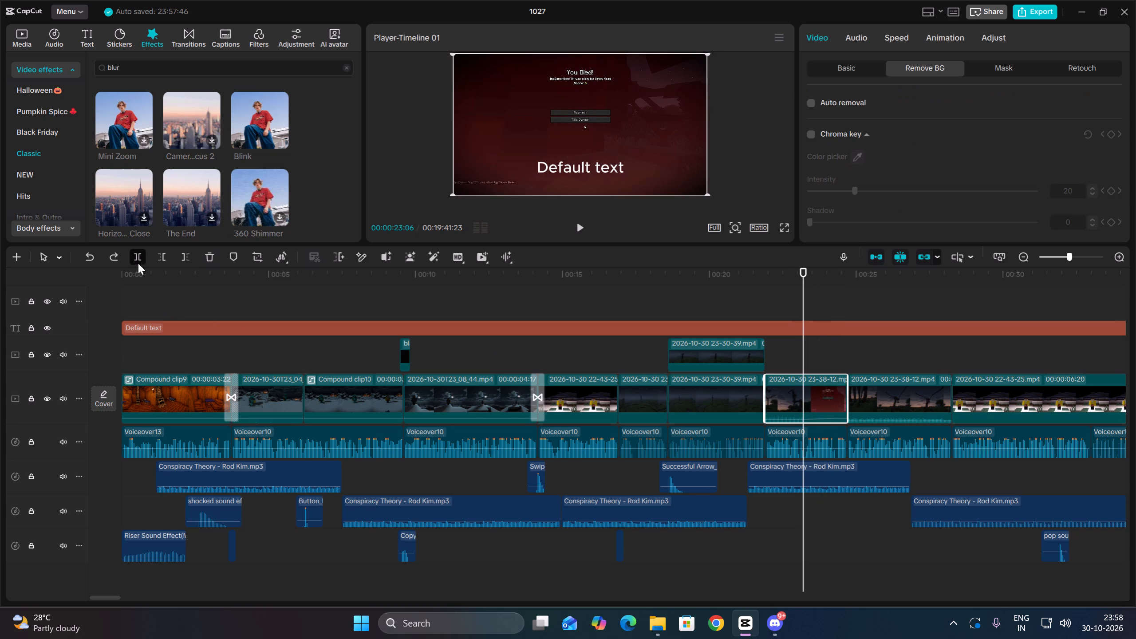
# Enlarge the preview area and add a transform keyframe at 00:00:23:06, the start of the "You Died!" clip.
pyautogui.moveTo(553, 244); pyautogui.dragTo(595, 406)
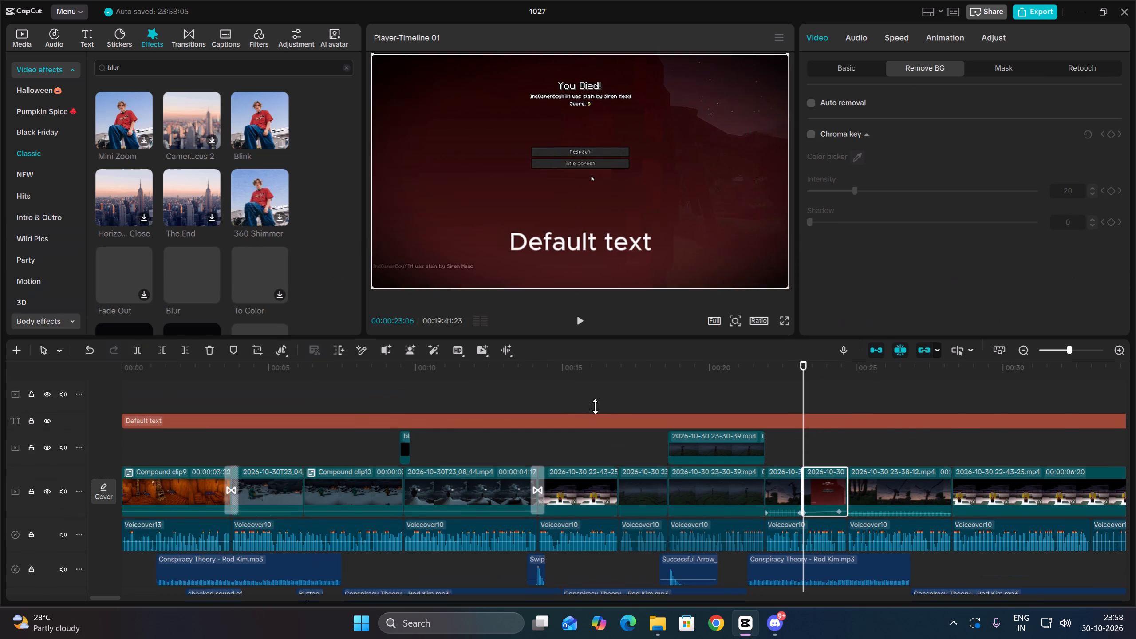
pyautogui.moveTo(595, 406); pyautogui.dragTo(596, 339)
pyautogui.click(841, 77)
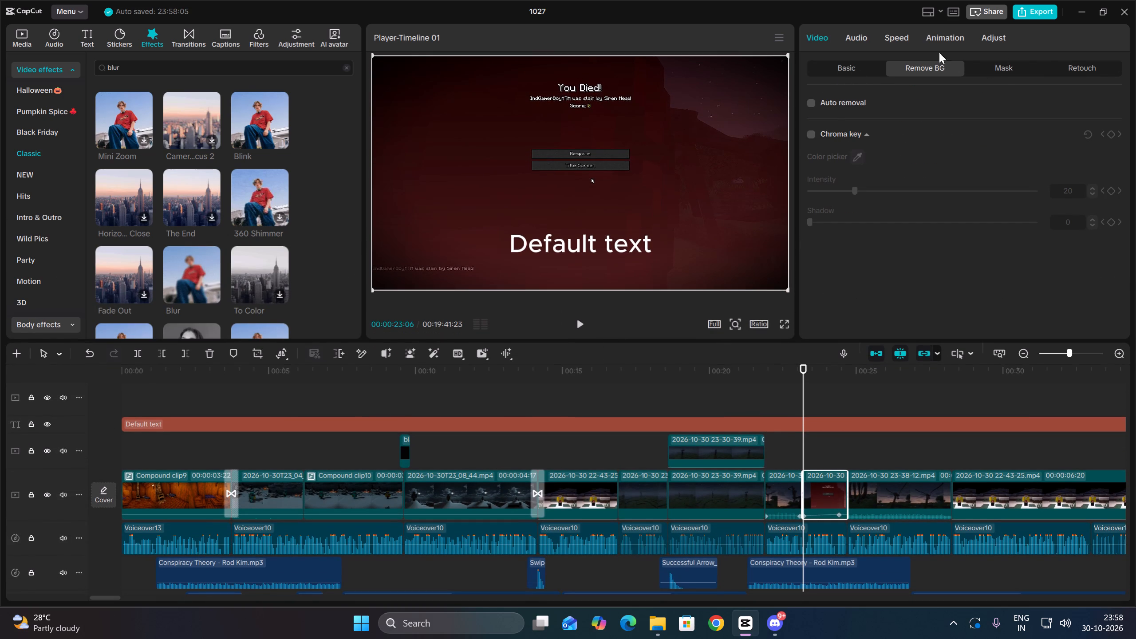
pyautogui.click(882, 63)
pyautogui.click(1109, 103)
# Add a transform keyframe at 00:00:24:15 in the "You Died!" clip with scale 142% and position X -101, Y -451, and play it back.
pyautogui.press('space')
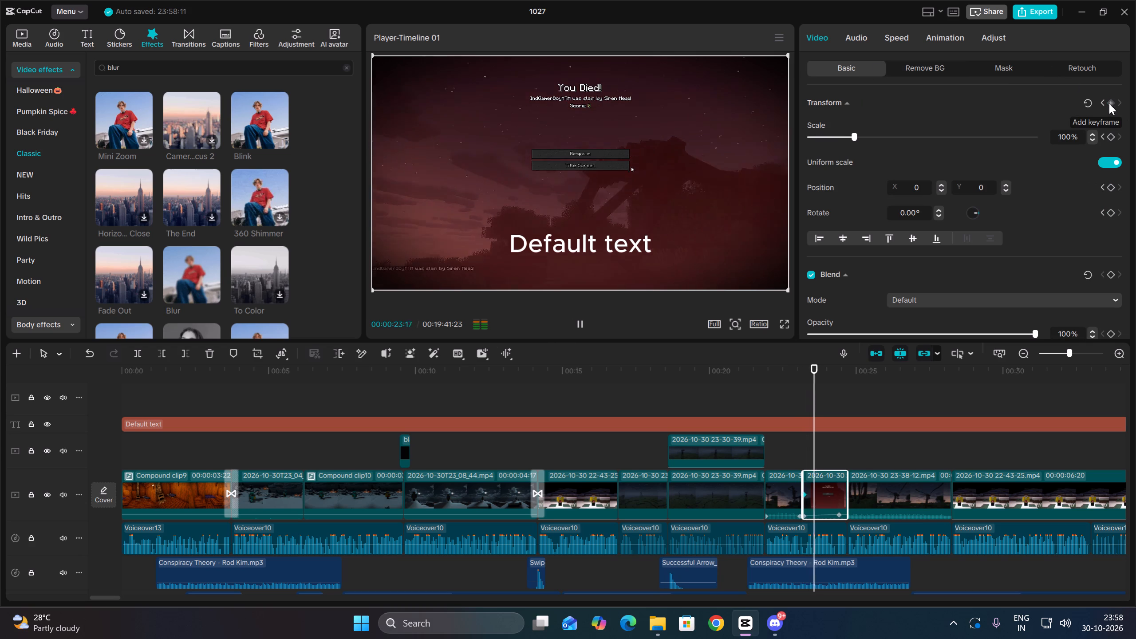
pyautogui.press('space')
pyautogui.click(1109, 103)
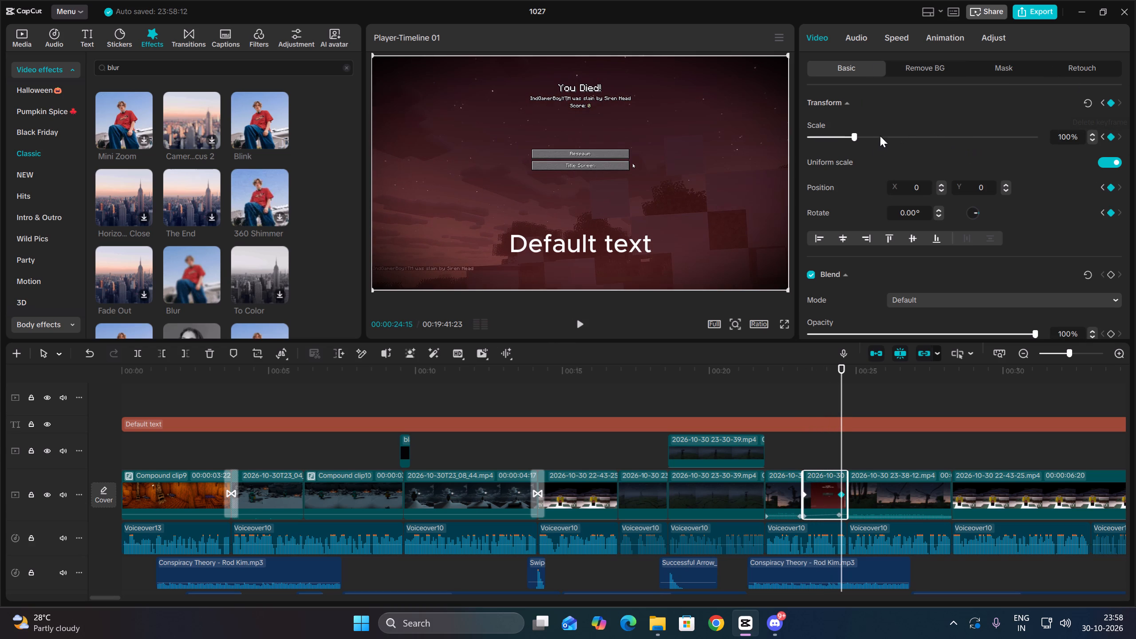
pyautogui.moveTo(861, 136); pyautogui.dragTo(874, 137)
pyautogui.moveTo(654, 111); pyautogui.dragTo(648, 163)
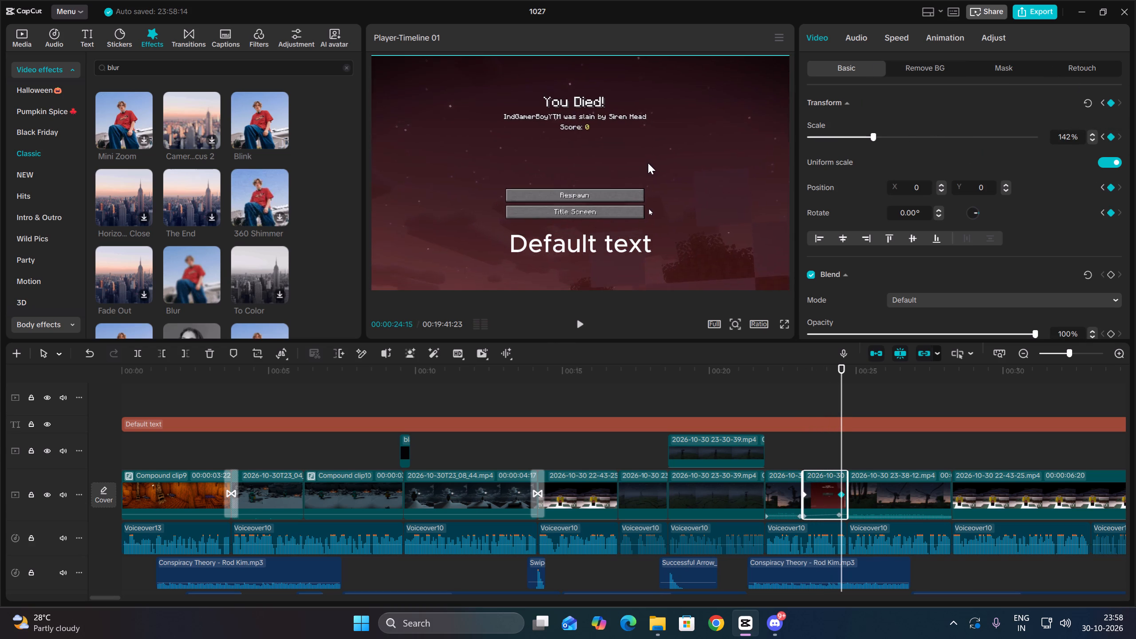
pyautogui.moveTo(648, 163); pyautogui.dragTo(643, 160)
pyautogui.press('Up')
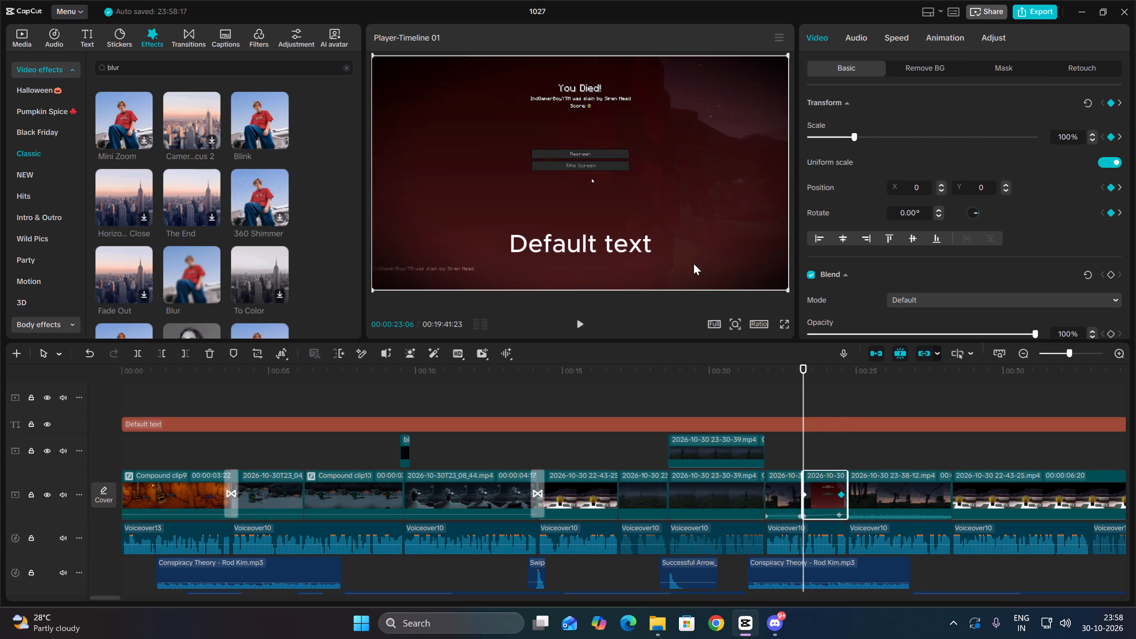
pyautogui.press('space')
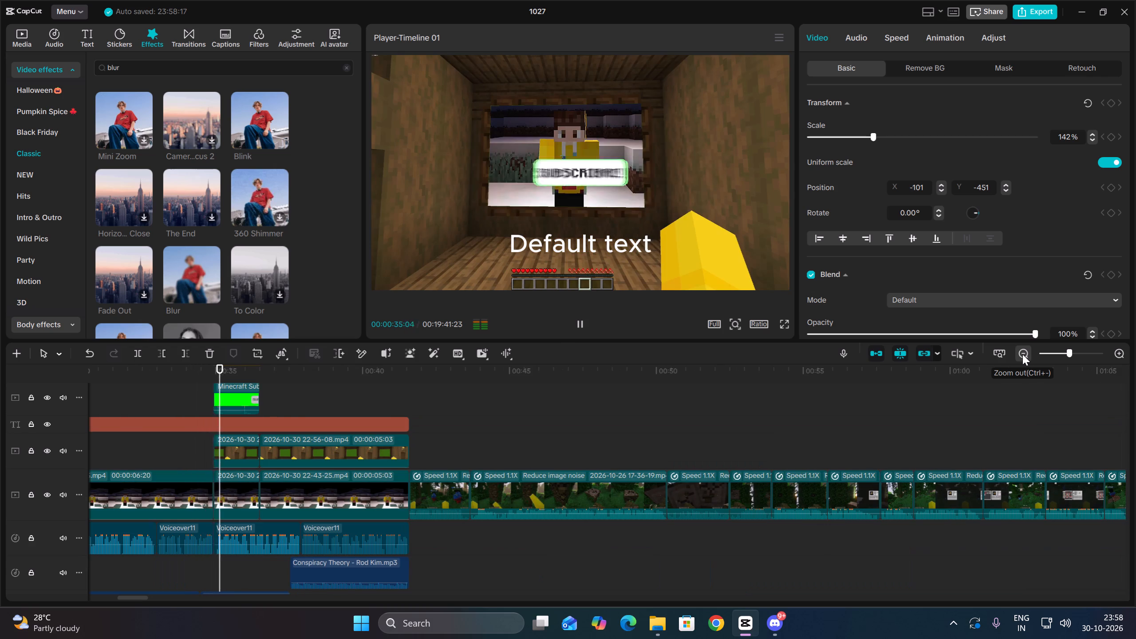
# Keyframe the 22-43-25 clip just before the subscribe animation at 00:00:34:14 with scale 224%, and play it back.
pyautogui.press('Up')
pyautogui.click(175, 495)
pyautogui.click(195, 452)
pyautogui.moveTo(195, 452); pyautogui.dragTo(203, 455)
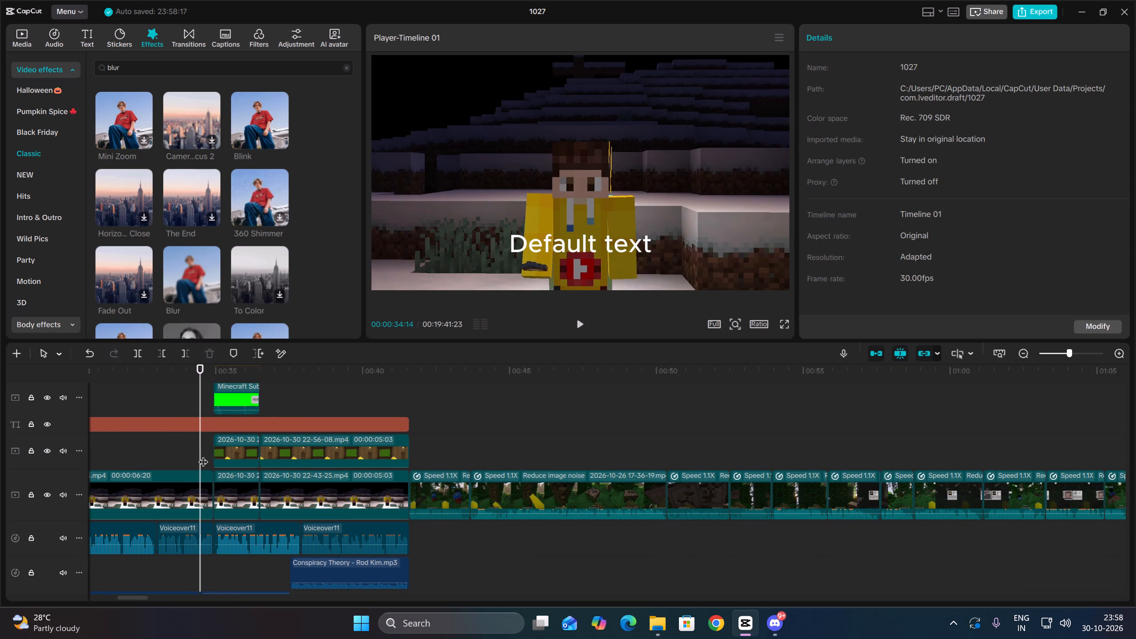
pyautogui.moveTo(203, 455); pyautogui.dragTo(203, 454)
pyautogui.click(188, 501)
pyautogui.click(1110, 102)
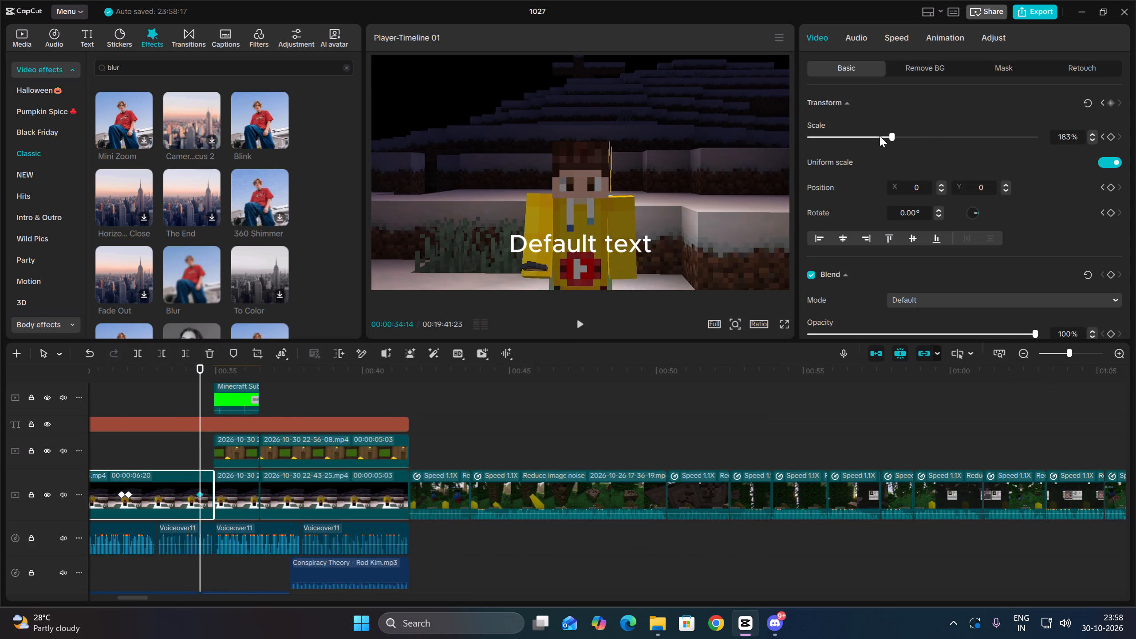
pyautogui.moveTo(899, 133); pyautogui.dragTo(911, 132)
pyautogui.press('space')
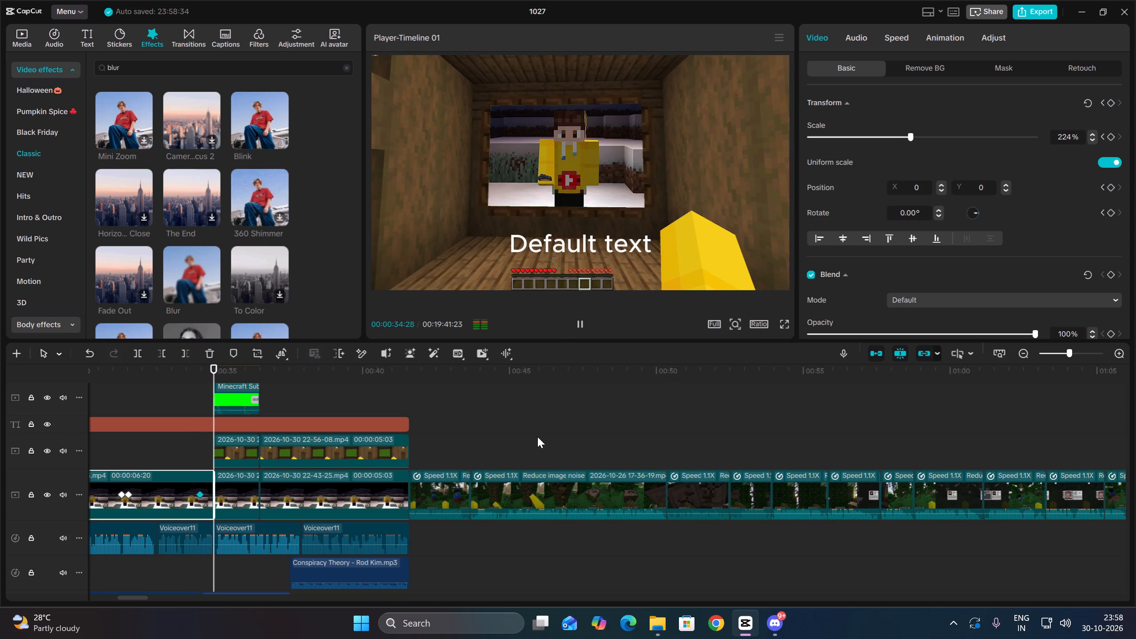
pyautogui.press('space')
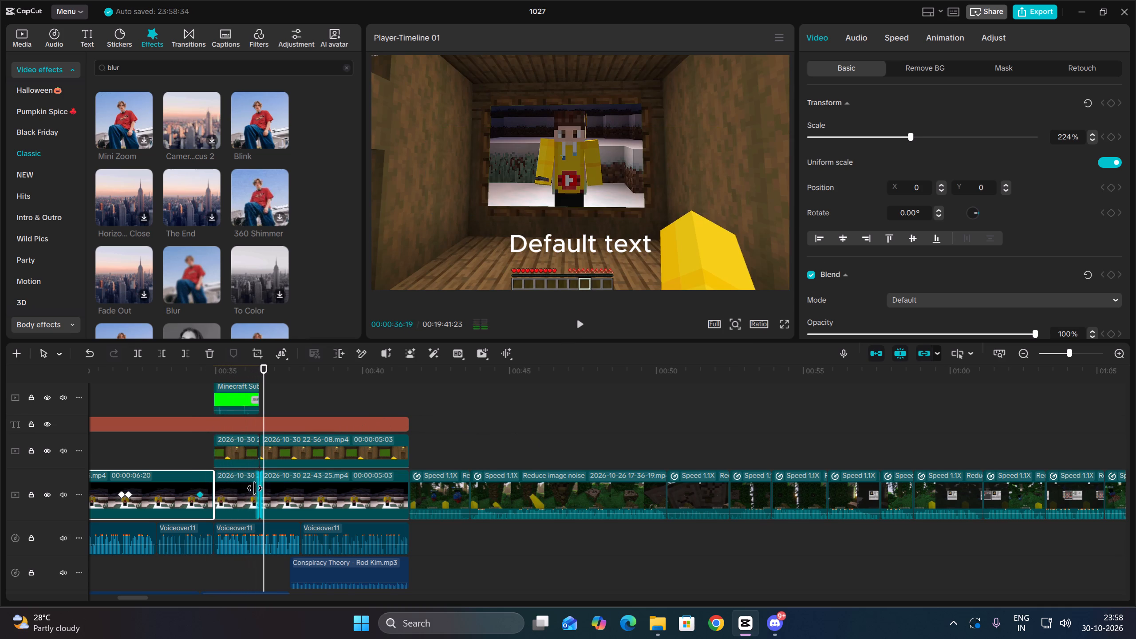
# Apply the Blur effect to the 22-43-25 clip segment beneath the subscribe animation and set its blur to 21.
pyautogui.press('Up')
pyautogui.press('Up')
pyautogui.doubleClick(44, 154)
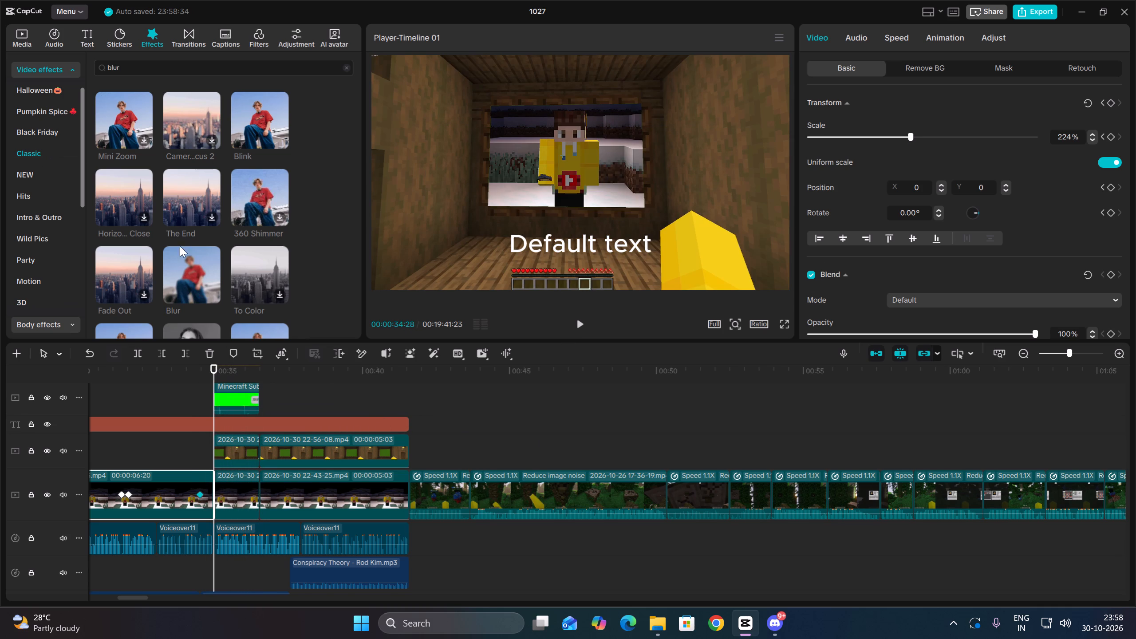
pyautogui.moveTo(184, 262); pyautogui.dragTo(231, 509)
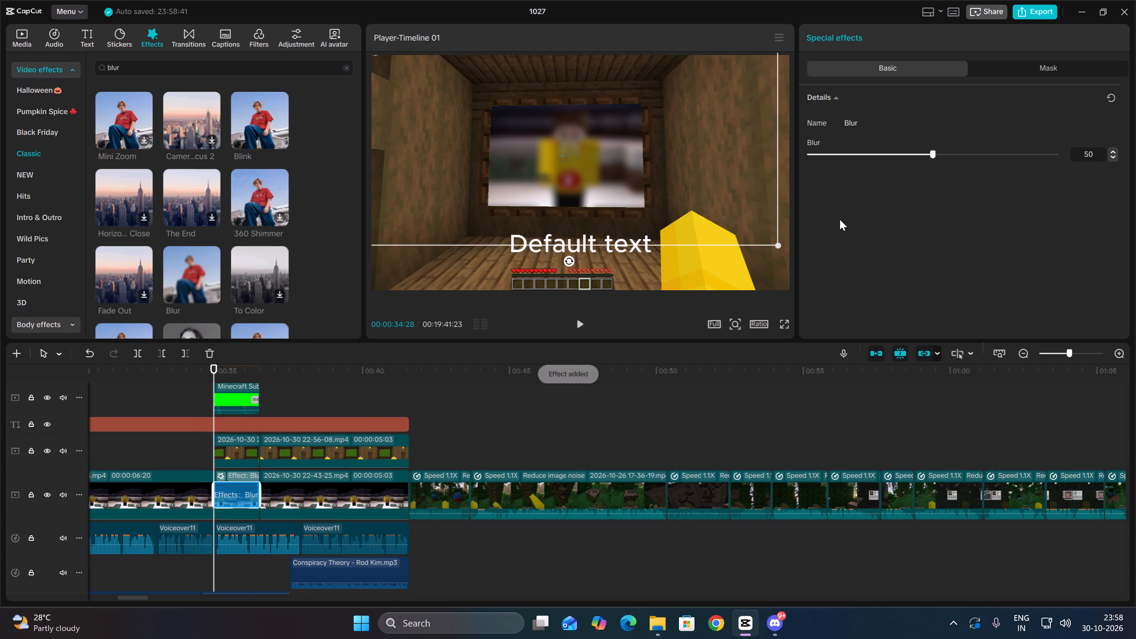
pyautogui.moveTo(941, 148); pyautogui.dragTo(906, 161)
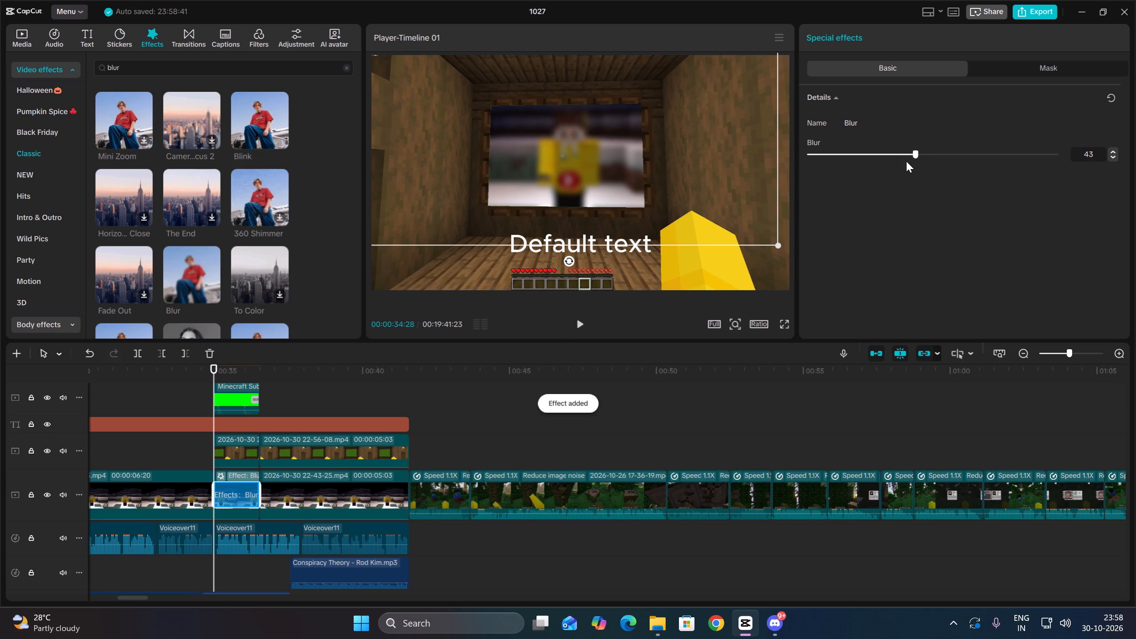
pyautogui.moveTo(906, 161); pyautogui.dragTo(863, 165)
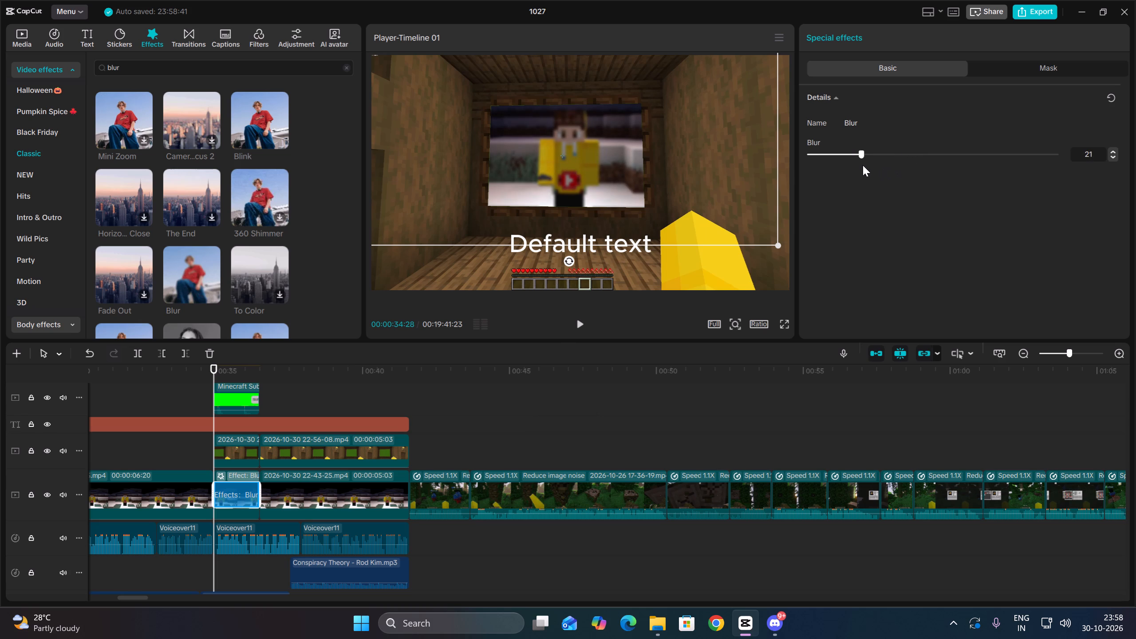
# Apply the Blur effect to the 22-56-08 overlay segment beneath the subscribe animation, set its blur to 21, and play it back.
pyautogui.moveTo(179, 274); pyautogui.dragTo(237, 456)
pyautogui.click(1100, 146)
pyautogui.moveTo(1101, 147); pyautogui.dragTo(1085, 148)
pyautogui.press('BackSpace')
pyautogui.press('BackSpace')
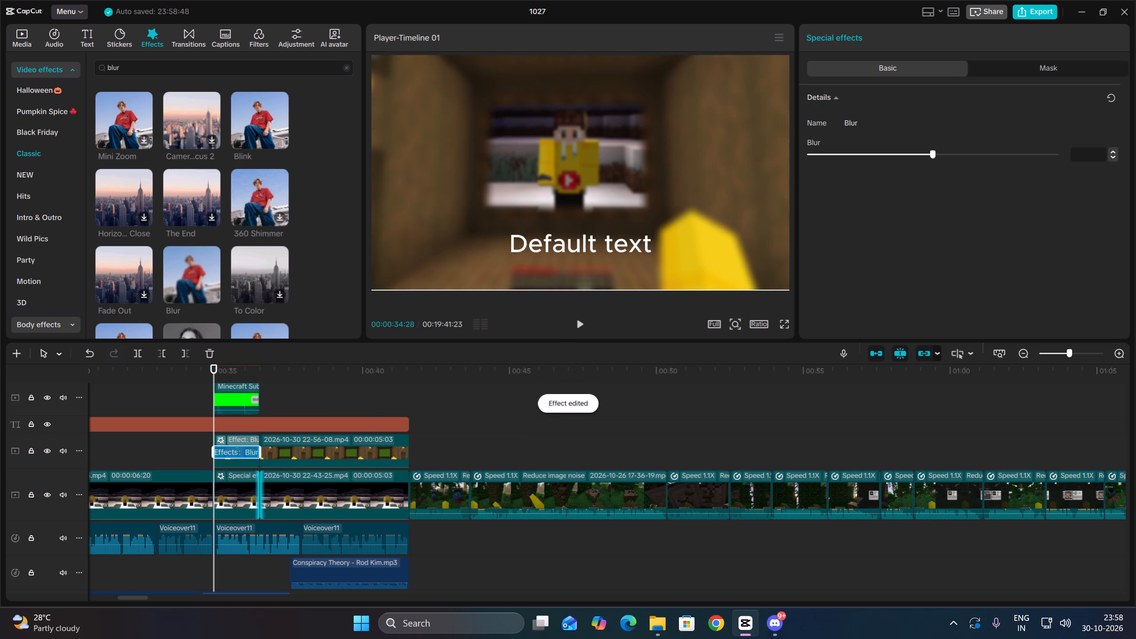
pyautogui.write('21')
pyautogui.click(196, 374)
pyautogui.moveTo(197, 373); pyautogui.dragTo(201, 373)
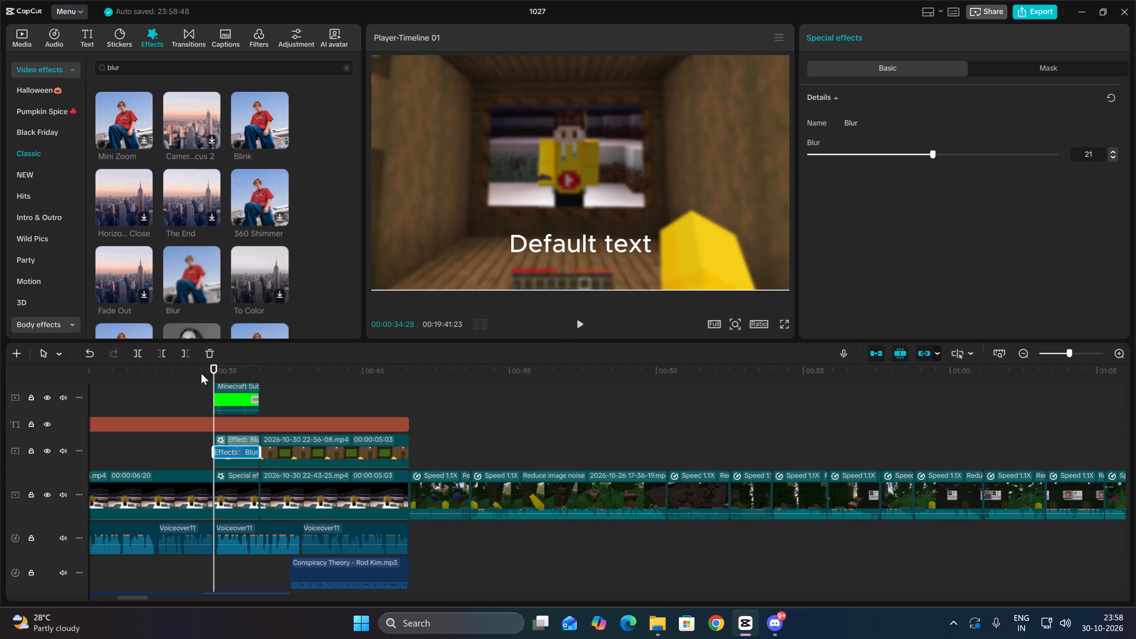
pyautogui.moveTo(201, 373); pyautogui.dragTo(207, 375)
pyautogui.press('space')
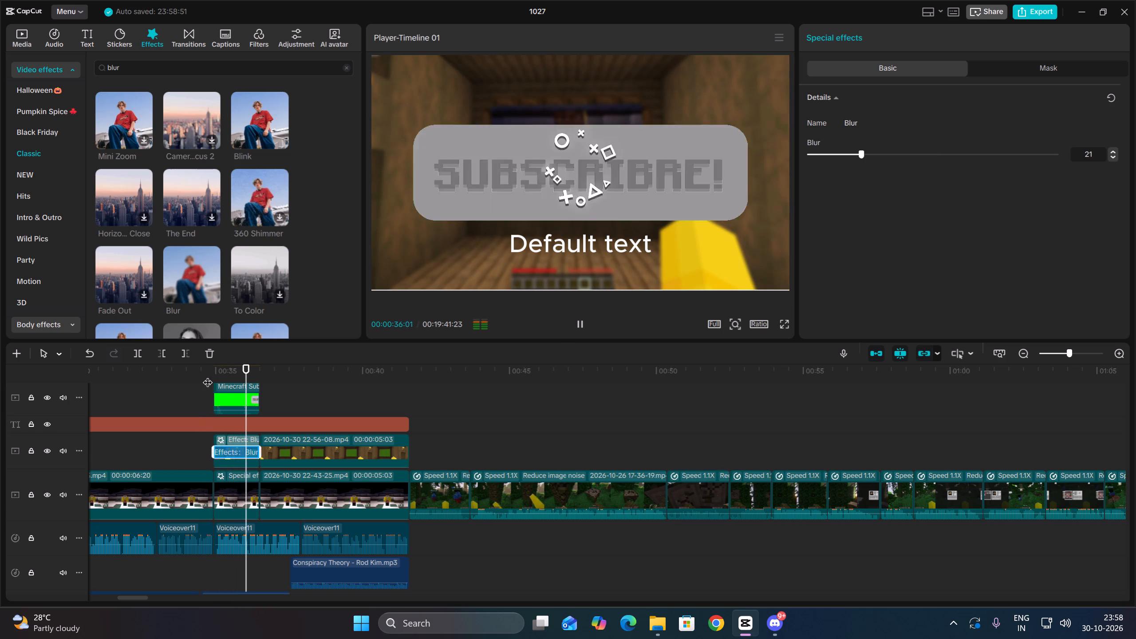
pyautogui.press('space')
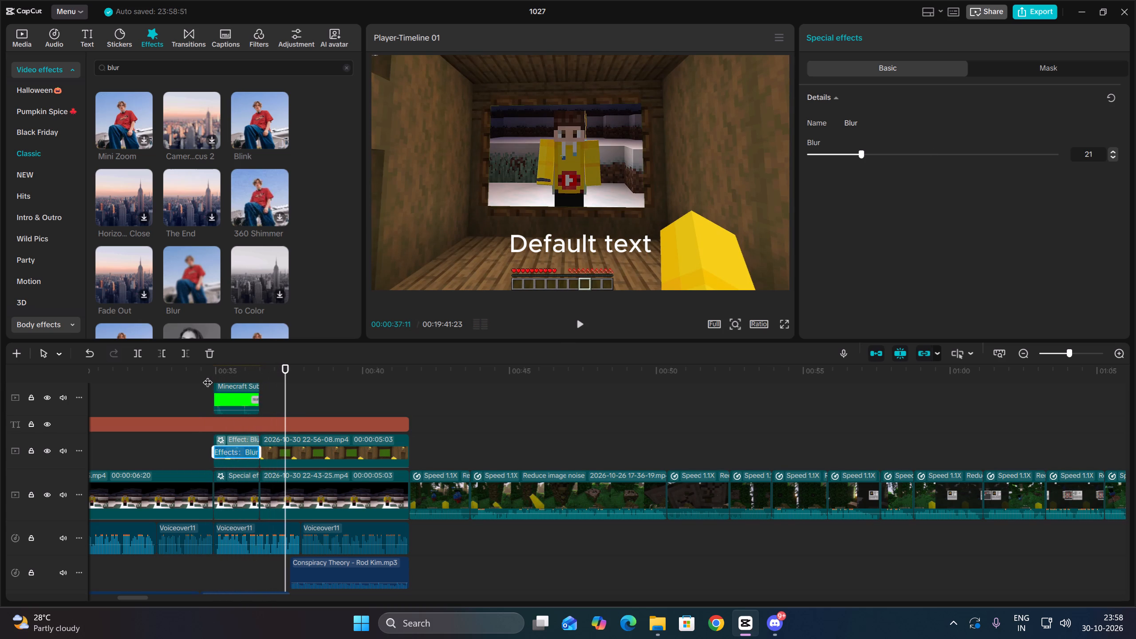
# Split both the 22-43-25 clip and the 22-56-08 overlay at 00:00:37:27, after the subscribe animation.
pyautogui.press('space')
pyautogui.press('space')
pyautogui.click(328, 497)
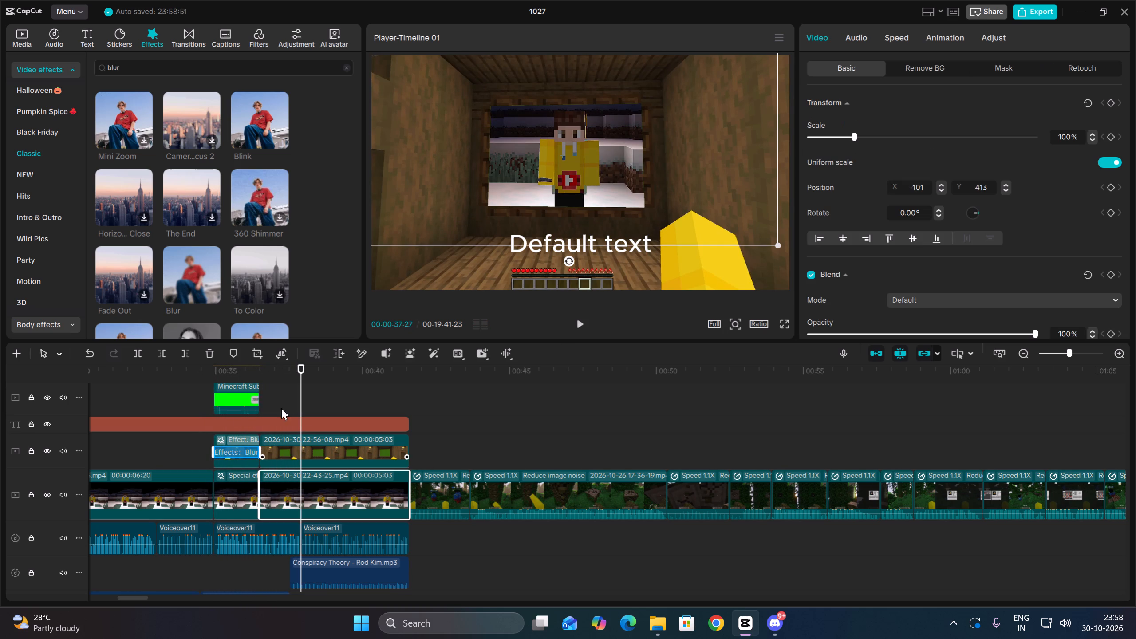
pyautogui.click(136, 350)
pyautogui.click(317, 450)
pyautogui.click(138, 356)
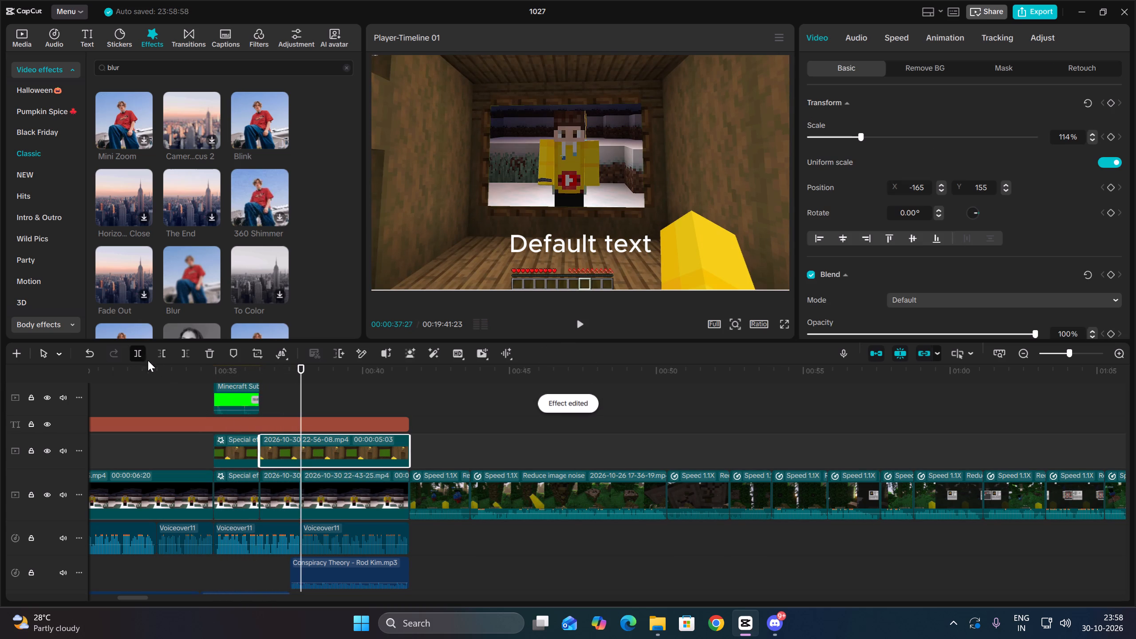
# Apply the Blur effect to the 22-56-08 overlay segment ending at 00:00:37:27 and set its blur to 21.
pyautogui.moveTo(199, 264); pyautogui.dragTo(277, 447)
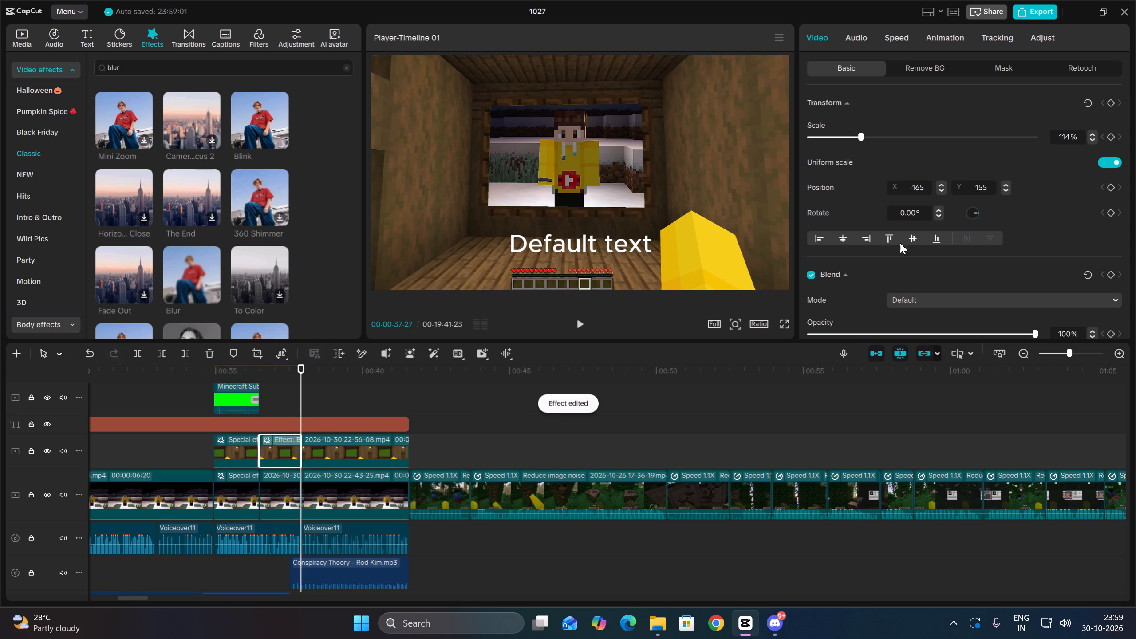
pyautogui.click(1101, 154)
pyautogui.press('BackSpace')
pyautogui.press('BackSpace')
pyautogui.write('21')
# Apply the Blur effect to the 22-43-25 clip segment ending at 00:00:37:27 and set its blur to 21.
pyautogui.moveTo(183, 271); pyautogui.dragTo(270, 499)
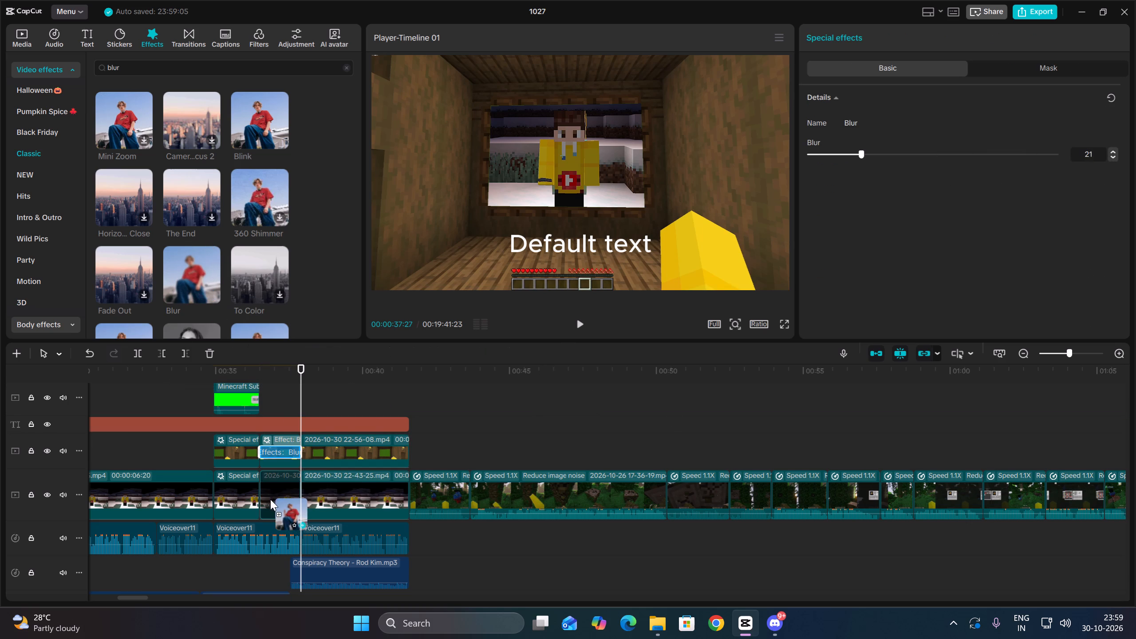
pyautogui.moveTo(270, 499); pyautogui.dragTo(271, 498)
pyautogui.click(1097, 150)
pyautogui.press('BackSpace')
pyautogui.press('BackSpace')
pyautogui.press('BackSpace')
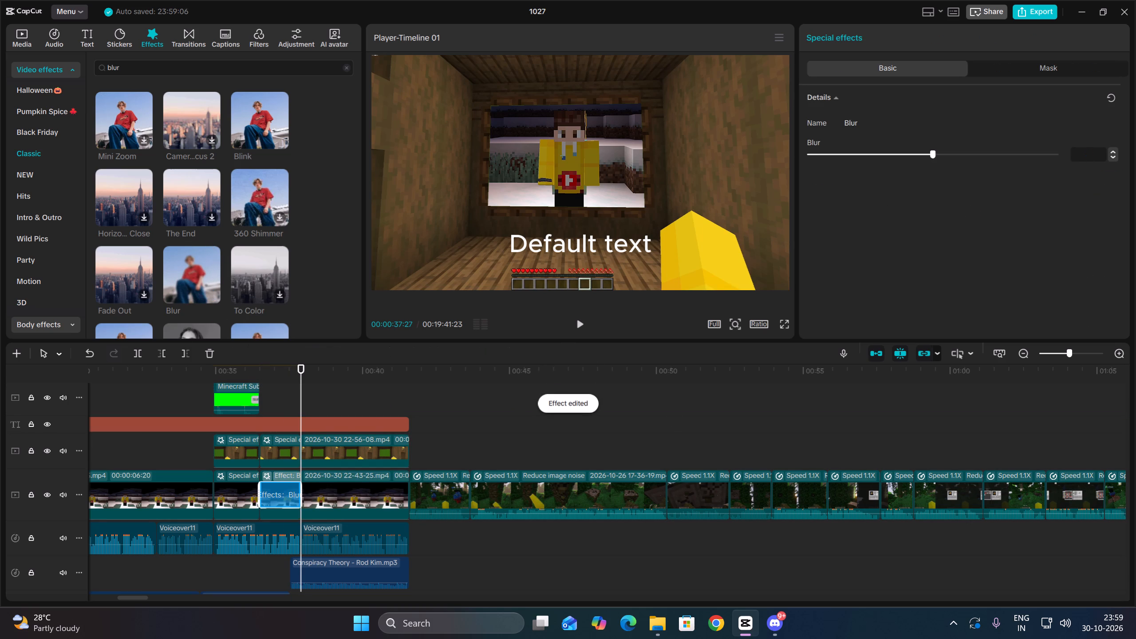
pyautogui.write('21')
pyautogui.click(290, 403)
# Find popcorn.webp by searching for "pop", import it, and place it on a new track above the subscribe animation at 00:00:36:15.
pyautogui.press('Up')
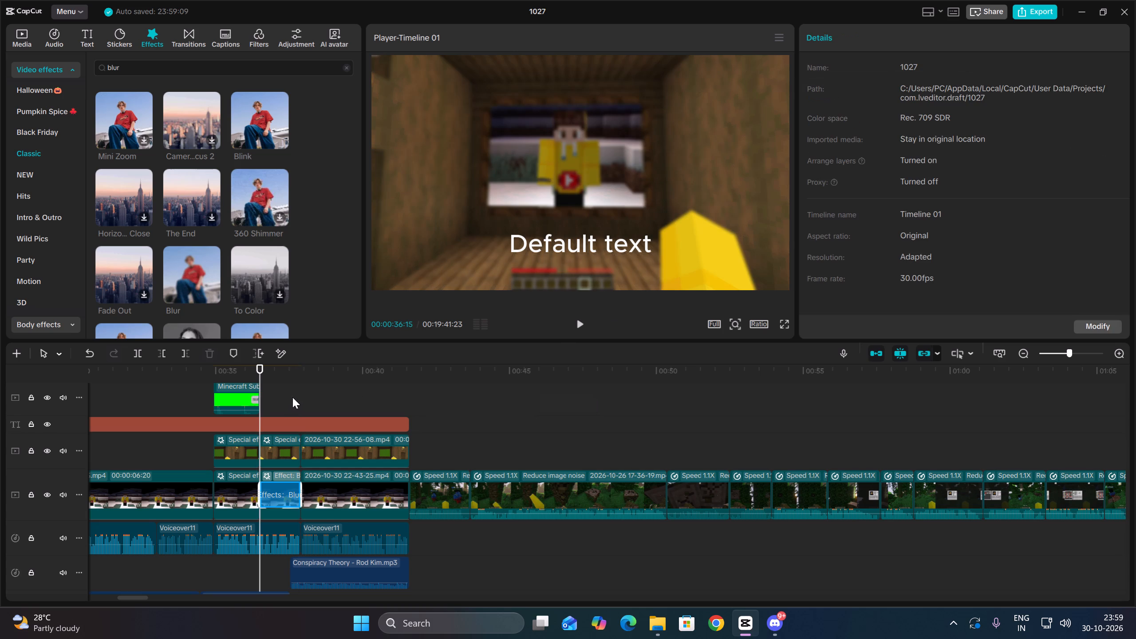
pyautogui.click(12, 47)
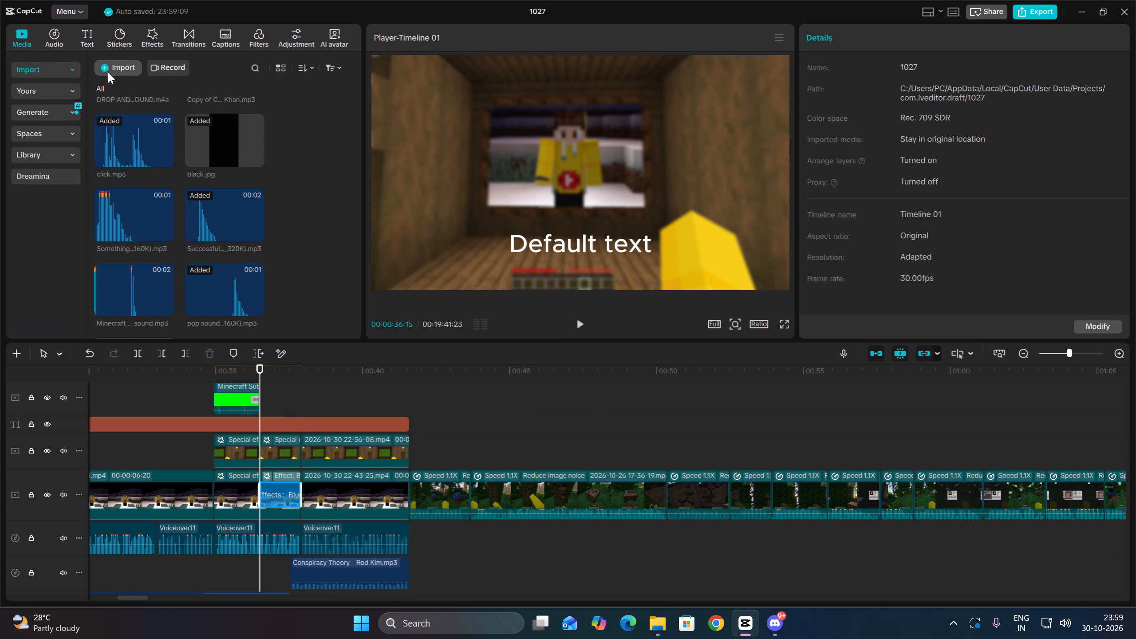
pyautogui.click(114, 67)
pyautogui.click(141, 97)
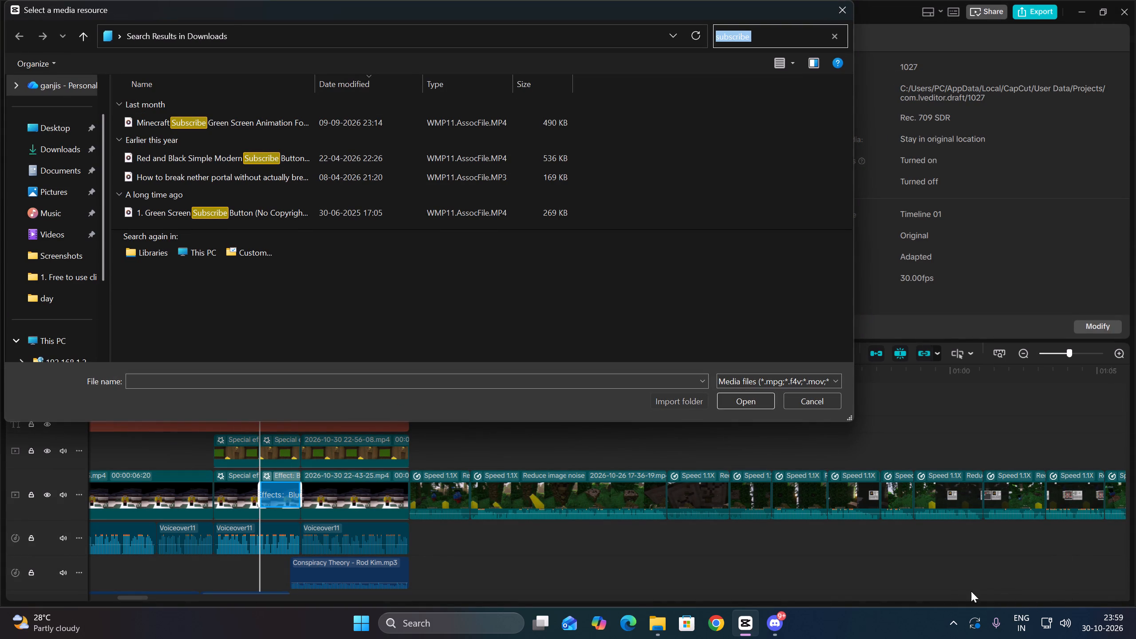
pyautogui.press('BackSpace')
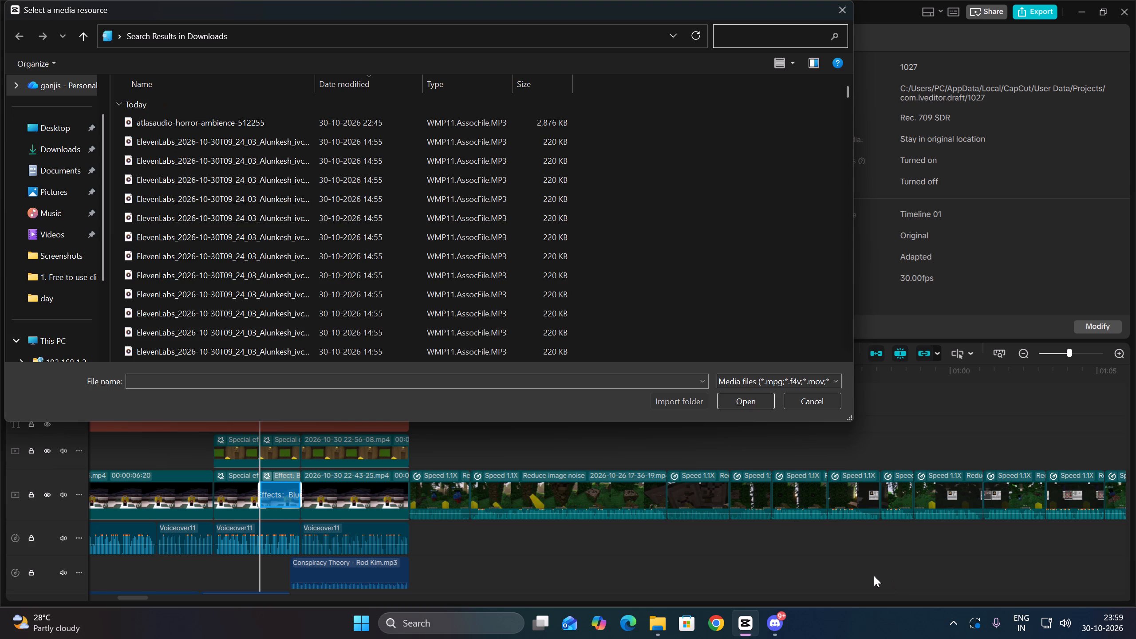
pyautogui.write('pop')
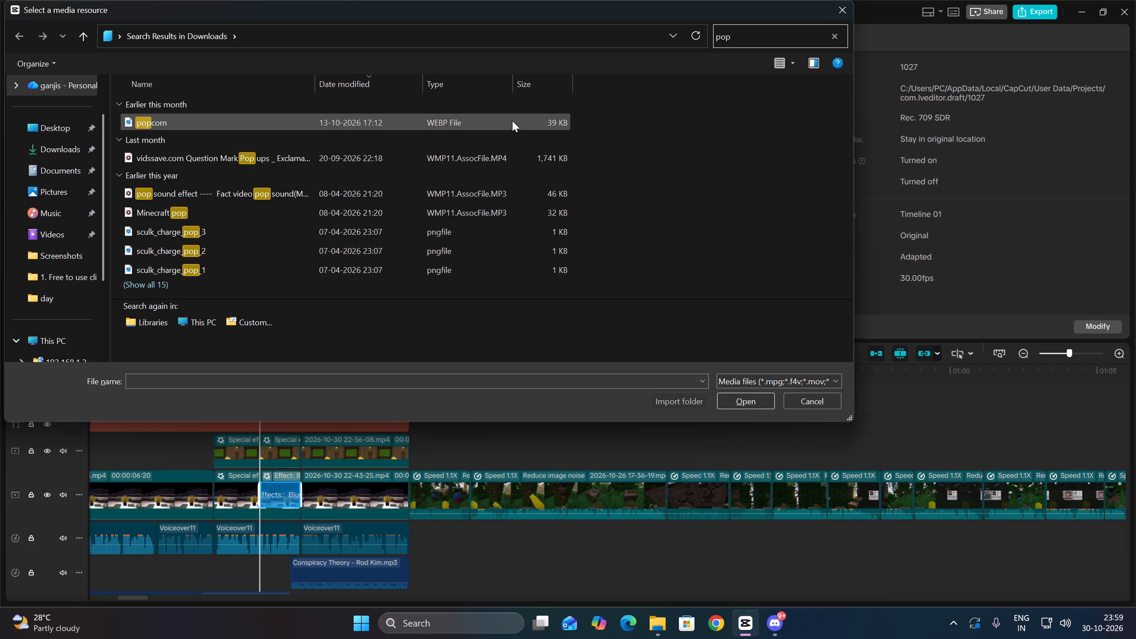
pyautogui.click(512, 121)
pyautogui.click(737, 396)
pyautogui.scroll(3, 350, 439)
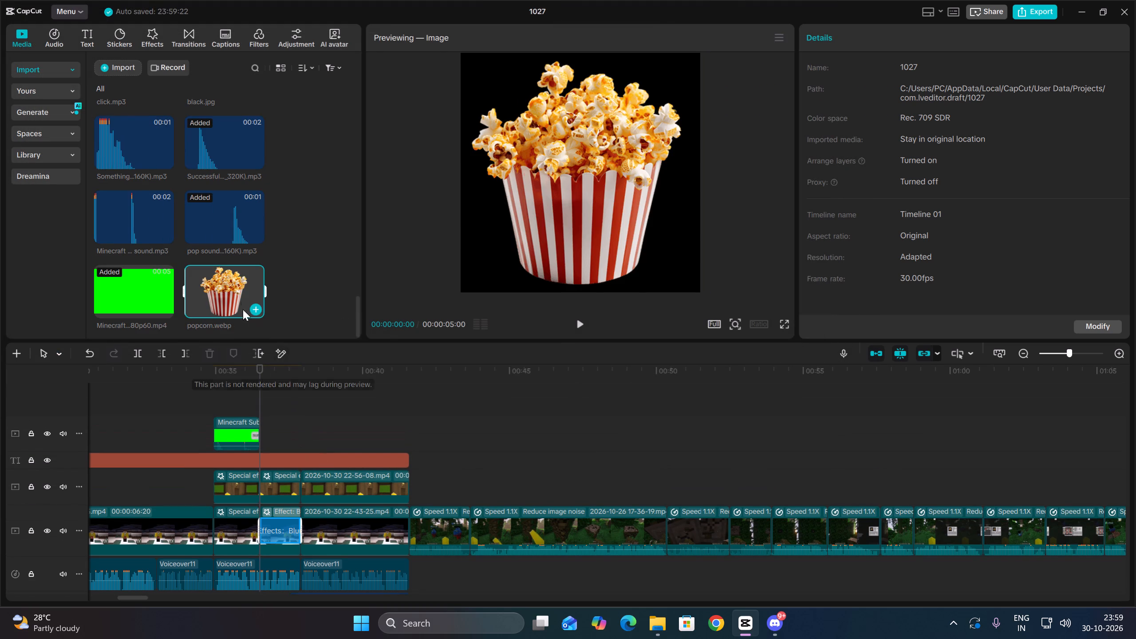
pyautogui.moveTo(238, 298); pyautogui.dragTo(257, 404)
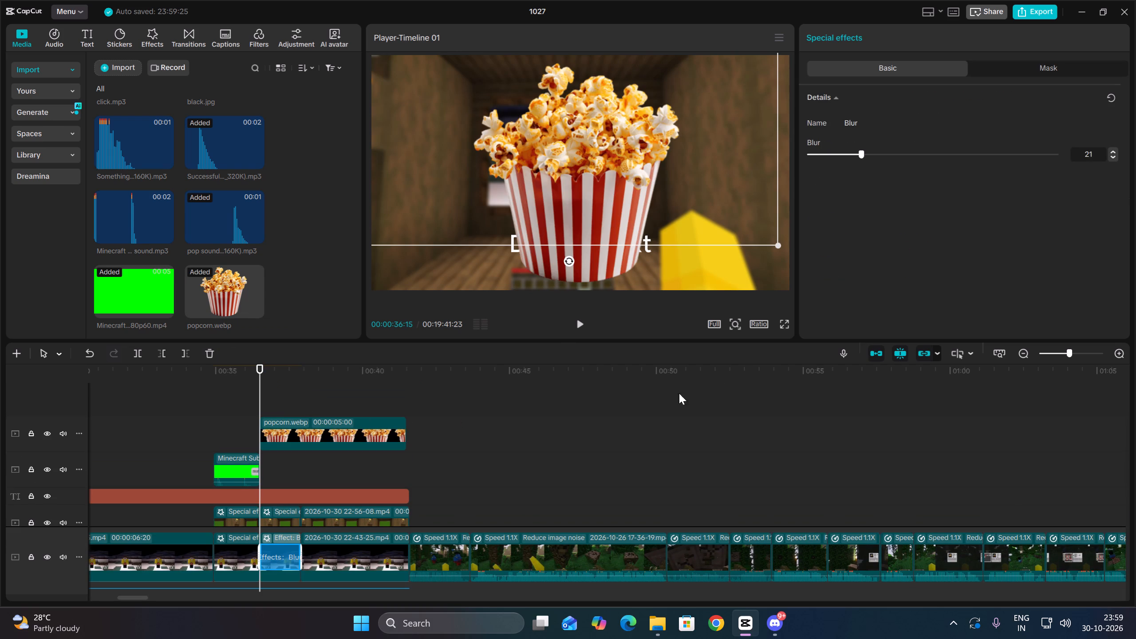
# Trim the end of the popcorn image to 00:00:37:27 so it matches the second blurred segment.
pyautogui.click(351, 430)
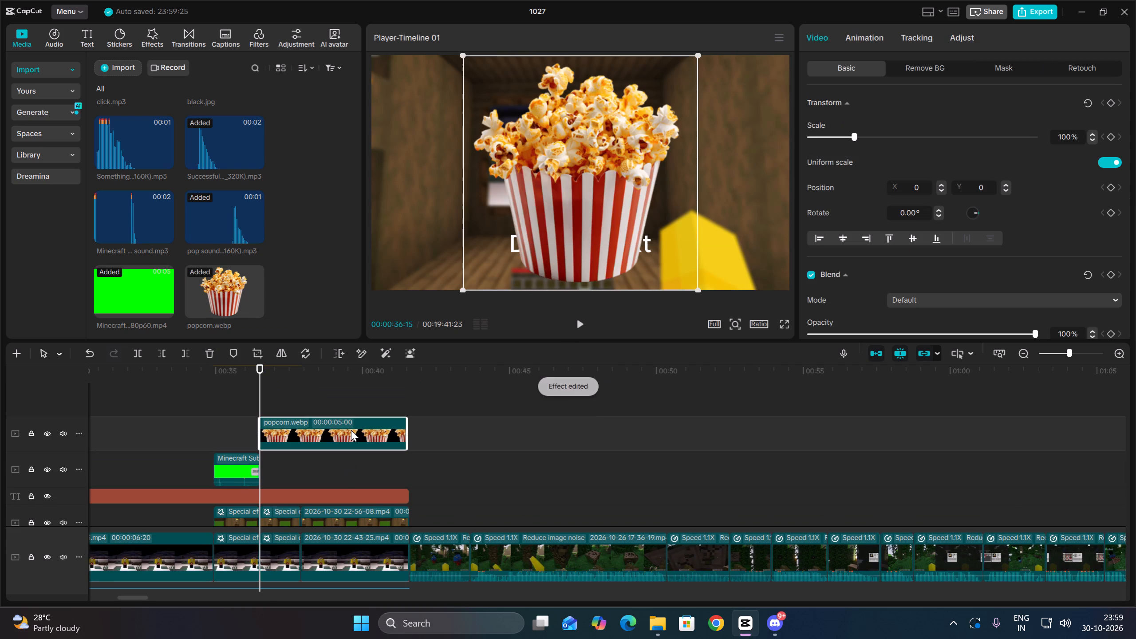
pyautogui.press('space')
pyautogui.press('space')
pyautogui.press('space')
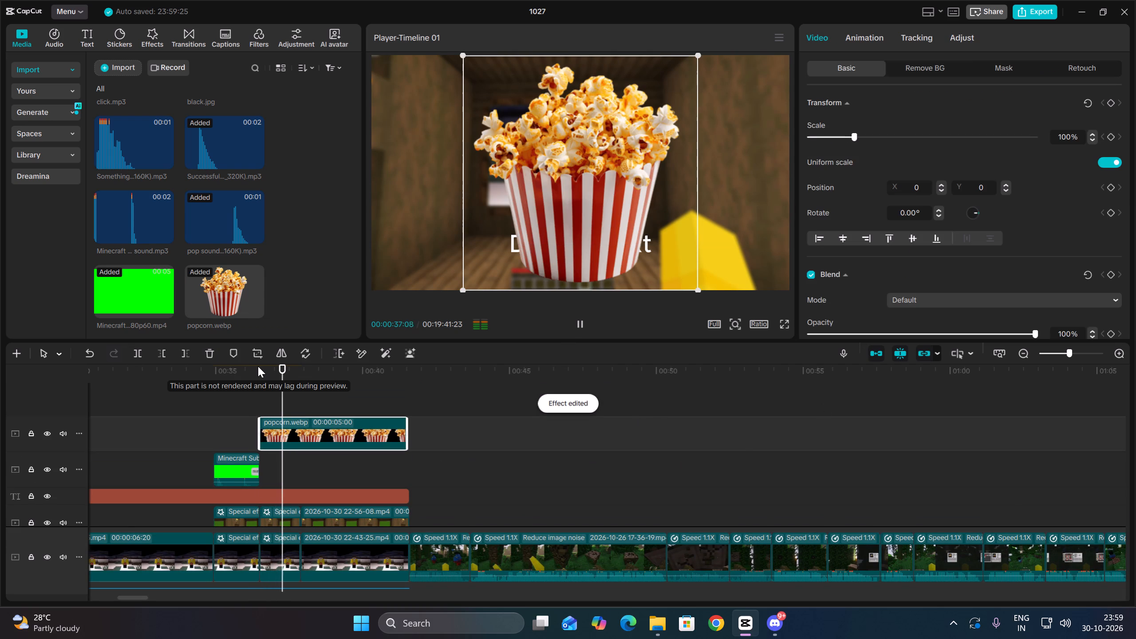
pyautogui.press('space')
pyautogui.press('Up')
pyautogui.click(189, 347)
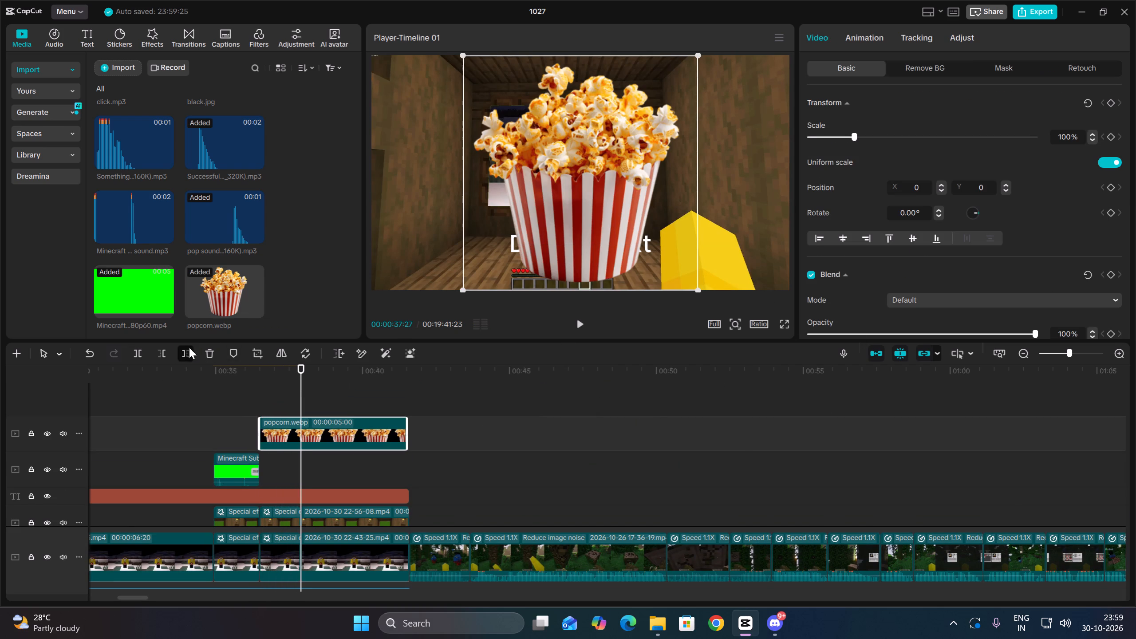
# Add transform keyframes to the popcorn image at 00:00:36:15 and 00:00:36:28.
pyautogui.click(264, 398)
pyautogui.click(277, 437)
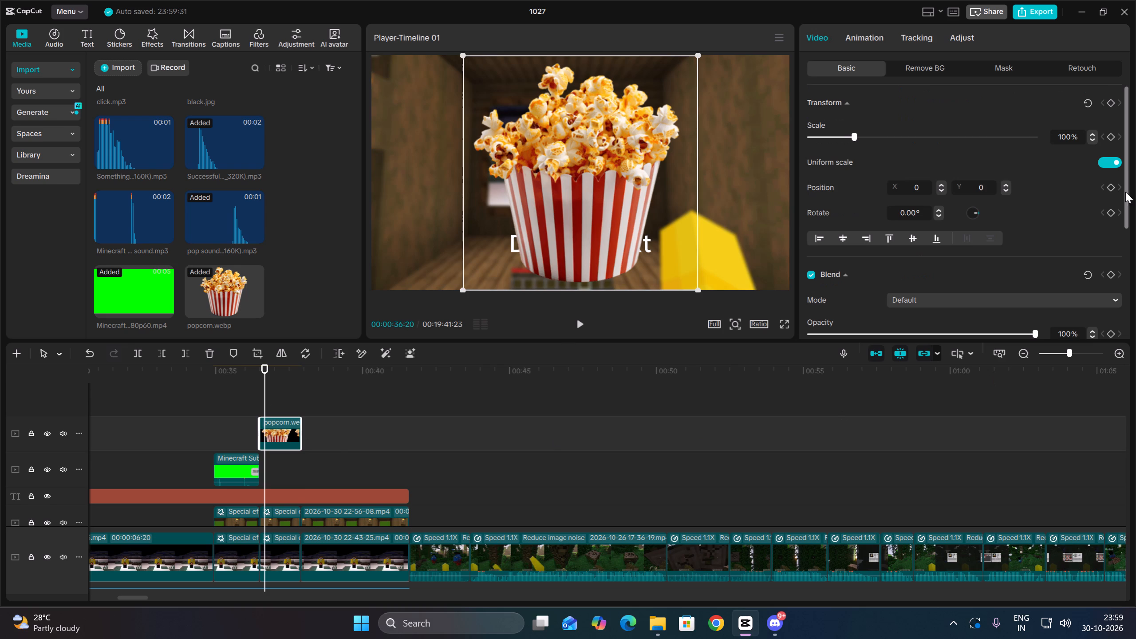
pyautogui.press('Up')
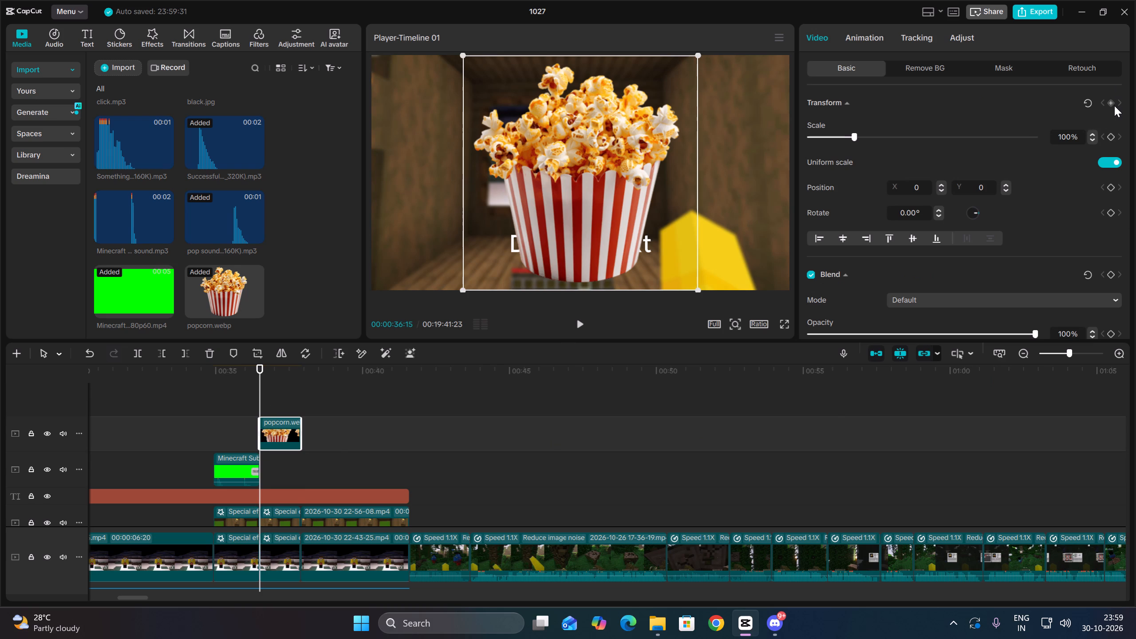
pyautogui.click(1114, 106)
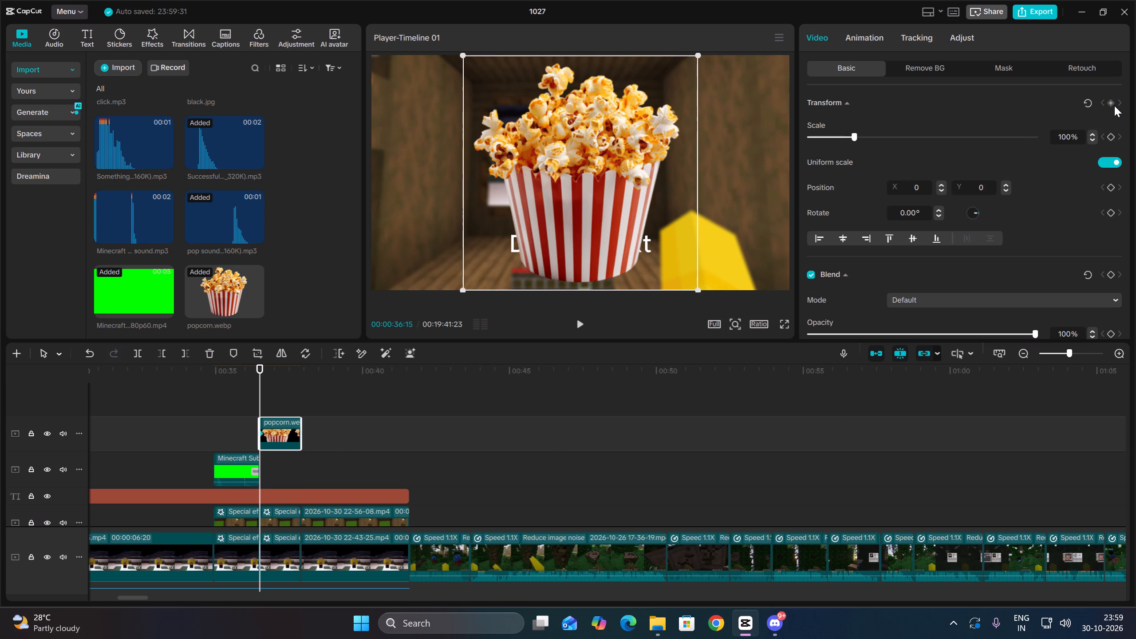
pyautogui.press('space')
pyautogui.press('space')
pyautogui.click(1114, 106)
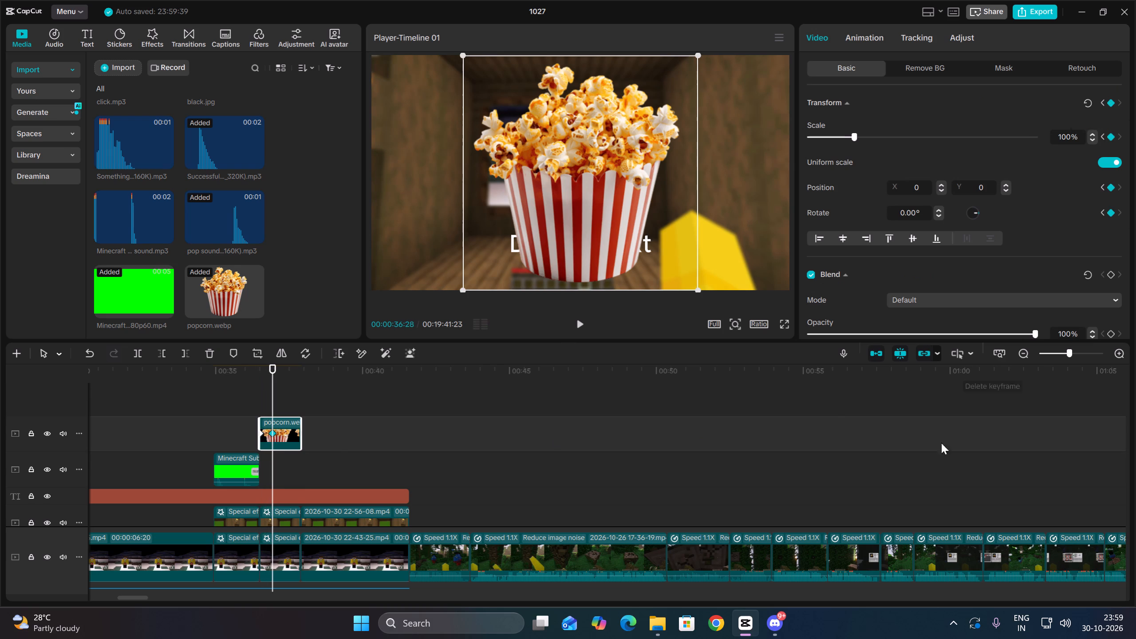
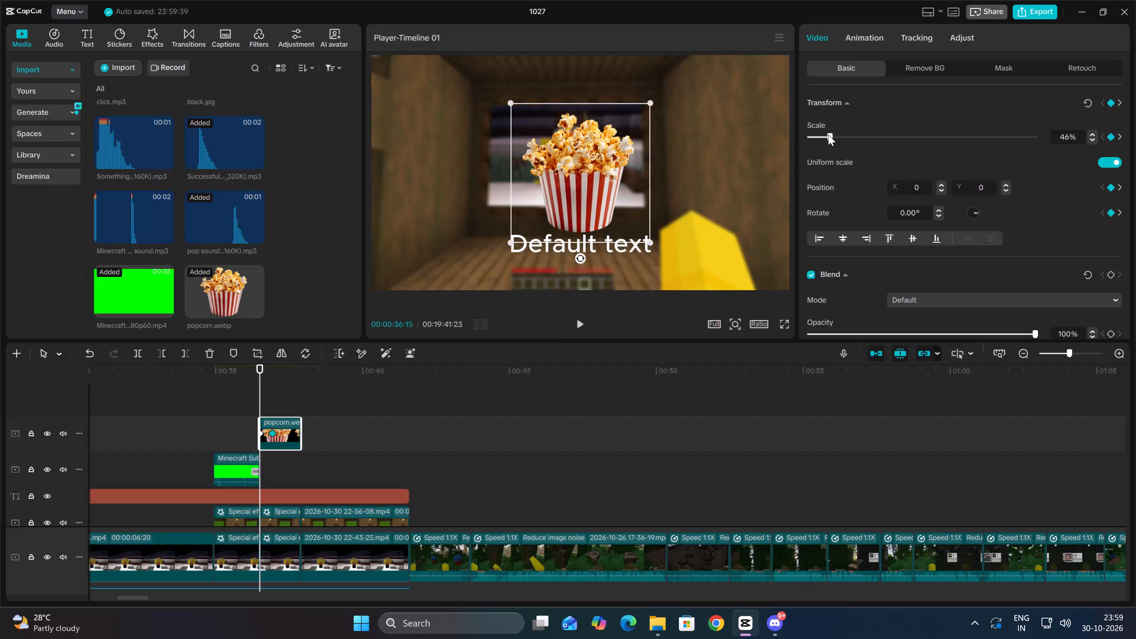
# Set the popcorn image's scale to 80% at its second keyframe, at 00:00:36:28.
pyautogui.press('space')
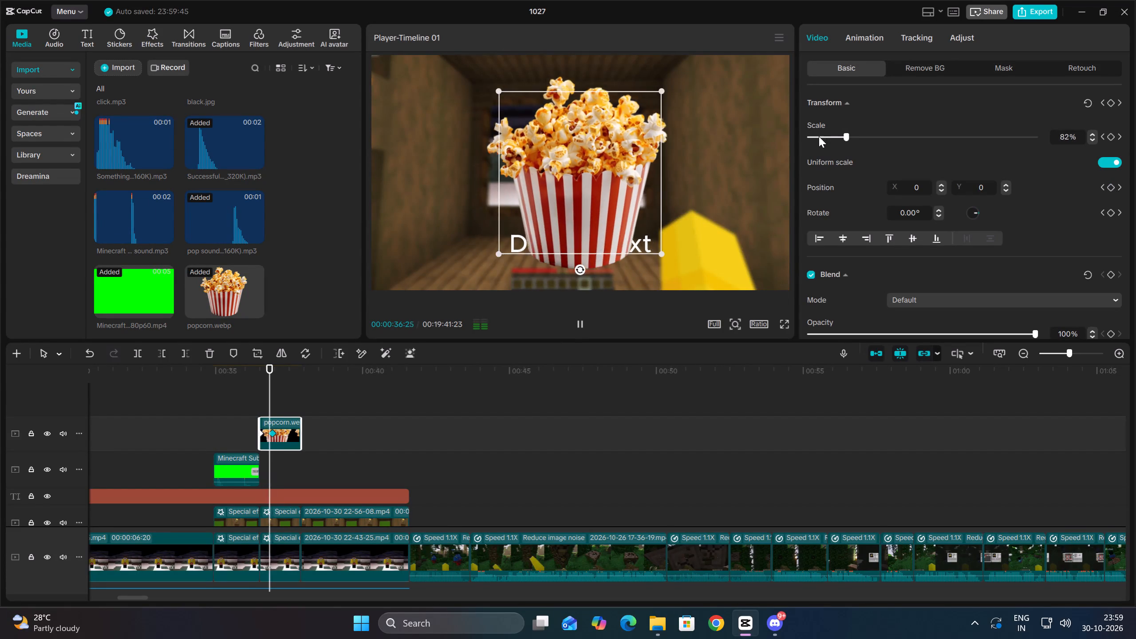
pyautogui.press('space')
pyautogui.moveTo(856, 138); pyautogui.dragTo(848, 138)
# Move the popcorn image's second keyframe earlier, just after its first keyframe, and play back the faster scale-up from 00:00:36:15.
pyautogui.doubleClick(1121, 354)
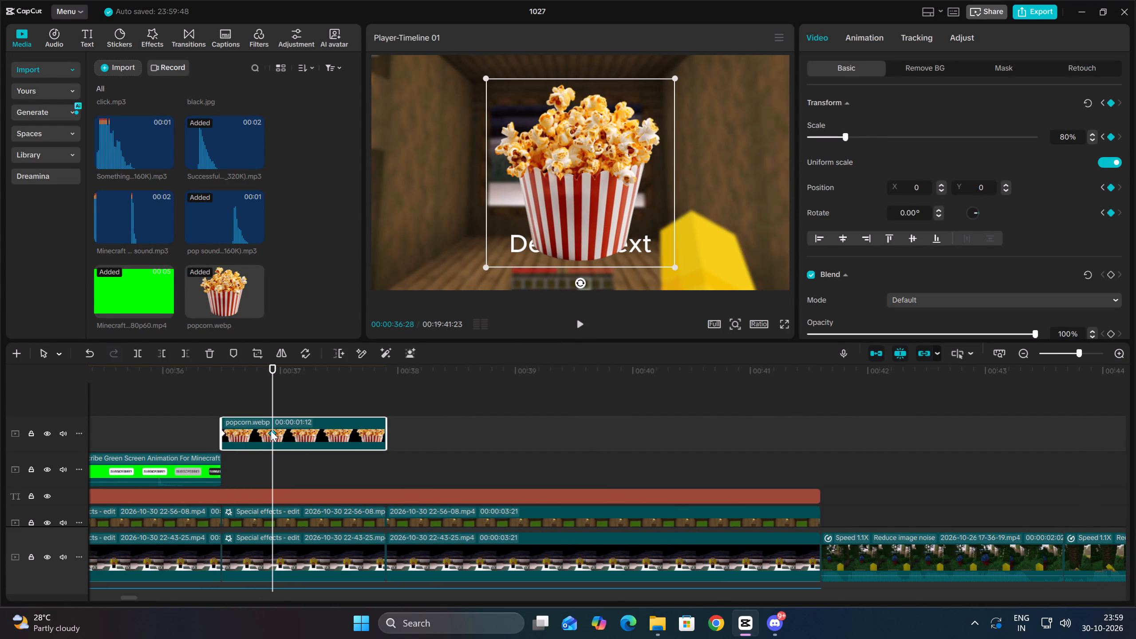
pyautogui.moveTo(275, 432); pyautogui.dragTo(238, 442)
pyautogui.press('Up')
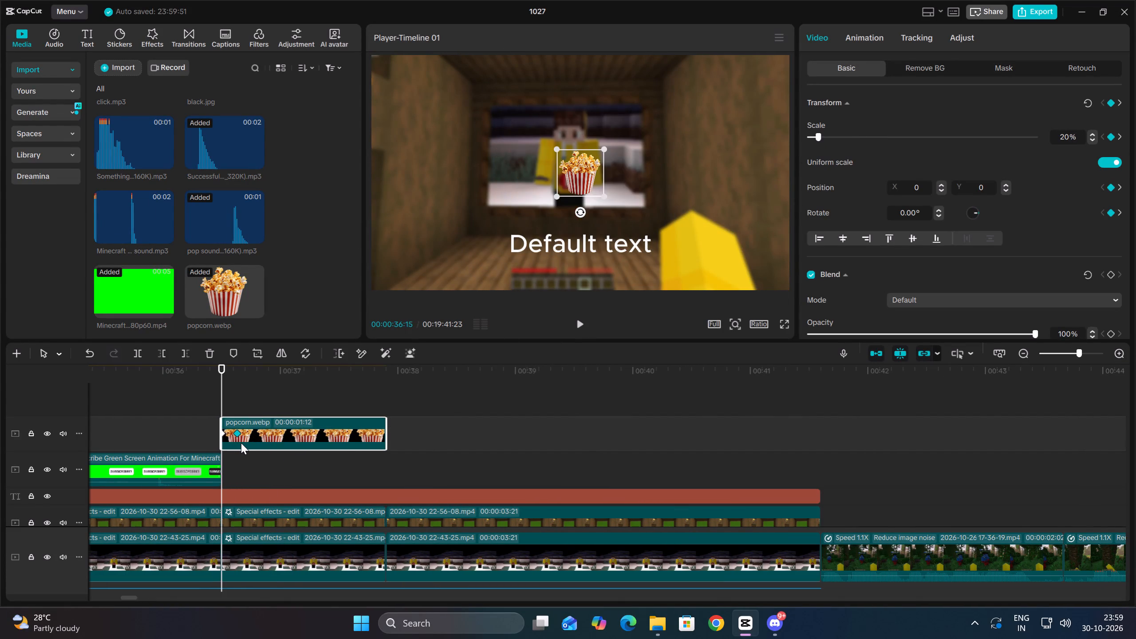
pyautogui.press('space')
pyautogui.press('space')
pyautogui.press('space')
pyautogui.press('space')
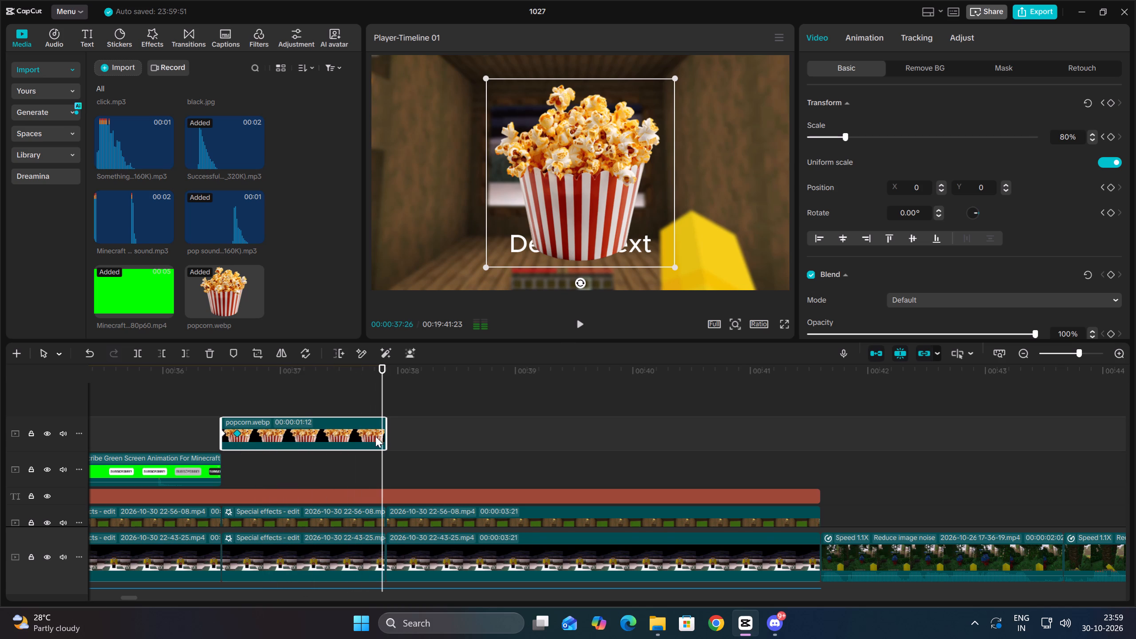
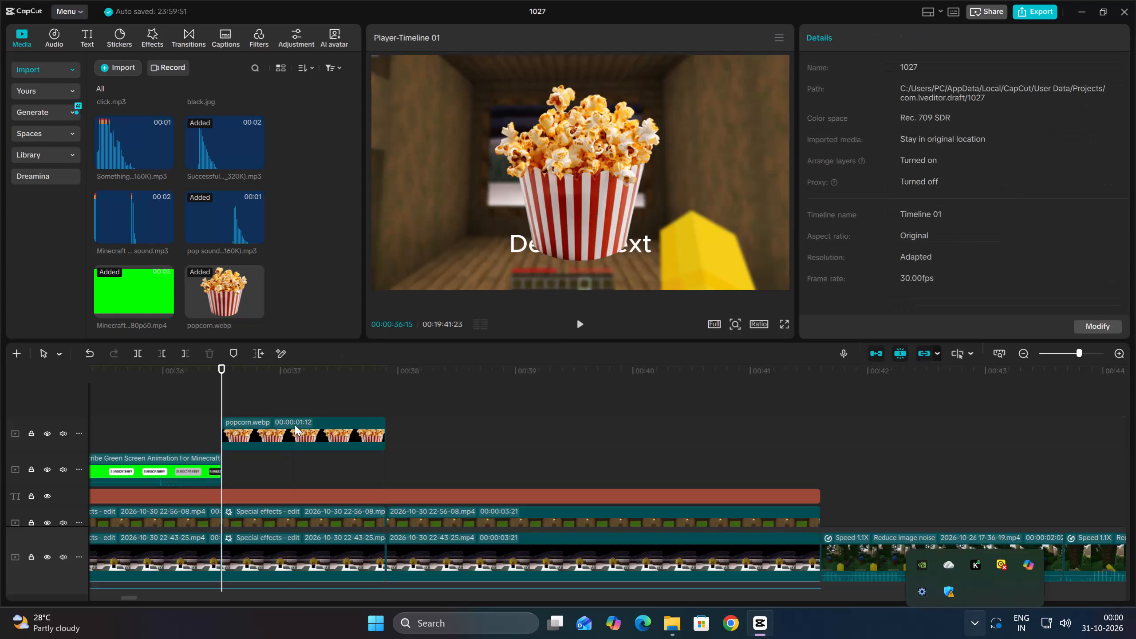
# Select the popcorn image and play back its scale-up animation, returning to its start at 00:00:36:15.
pyautogui.click(292, 431)
pyautogui.press('space')
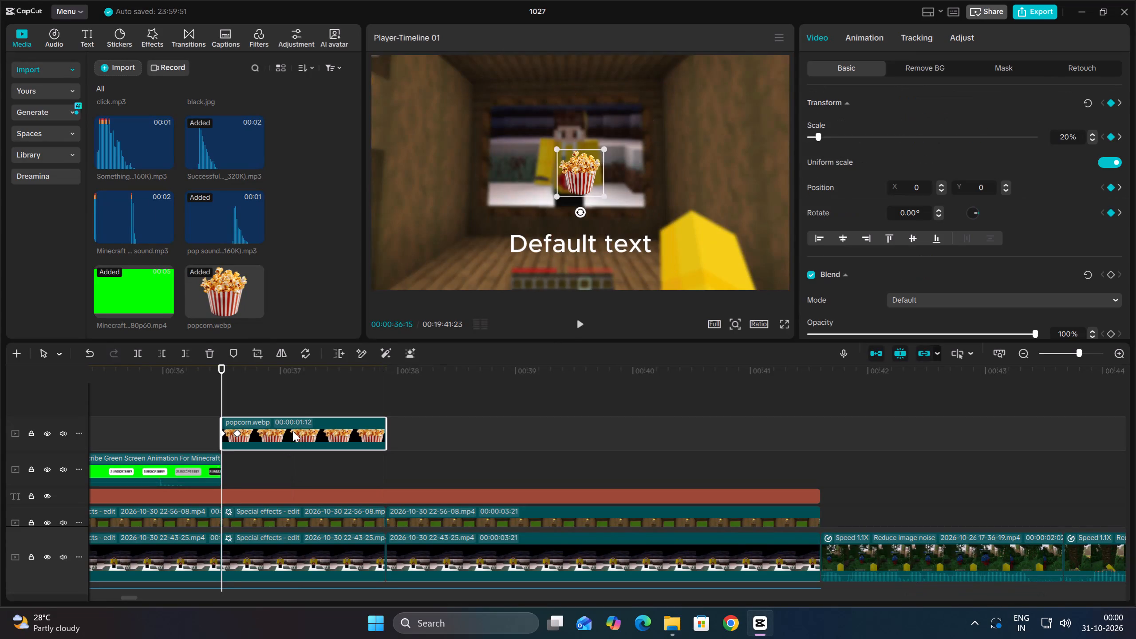
pyautogui.press('space')
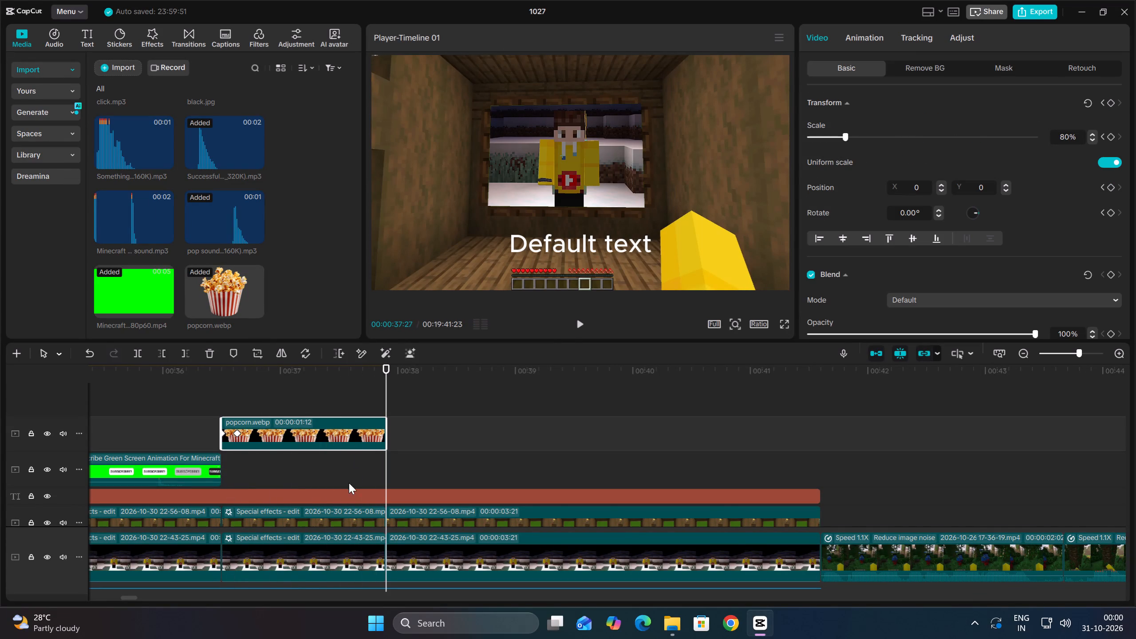
pyautogui.press('Up')
pyautogui.press('Up')
# Add the pop sound effect audio on the lowest audio track beneath the popcorn image's start and play it back.
pyautogui.keyDown('ctrl'); pyautogui.scroll(-14, 309, 511); pyautogui.keyUp('ctrl')
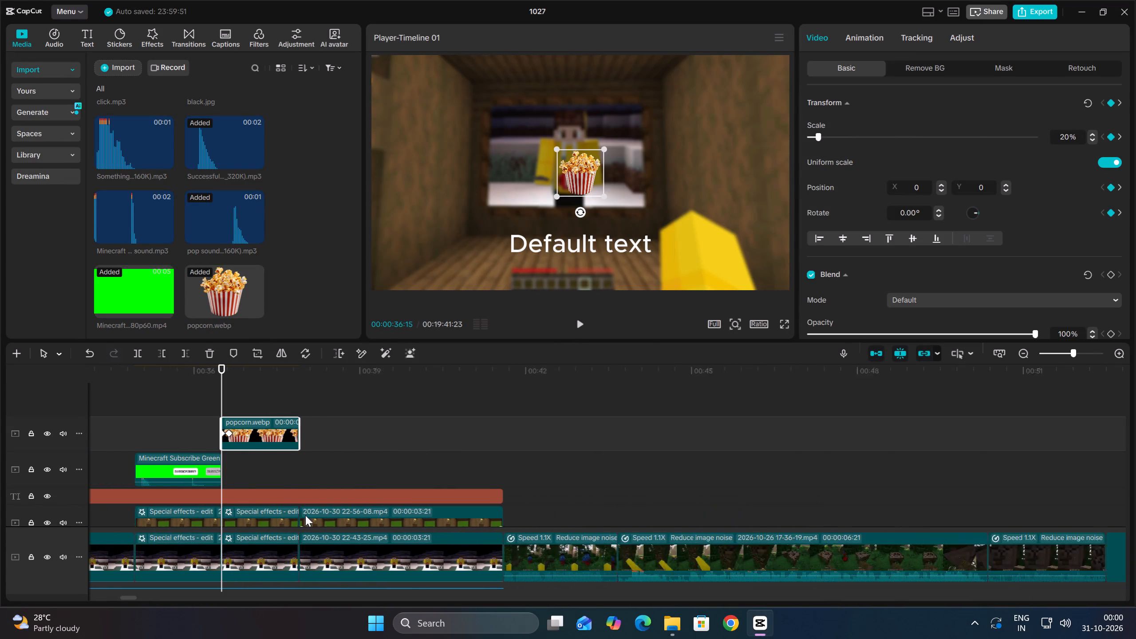
pyautogui.keyDown('ctrl'); pyautogui.scroll(-1, 305, 515); pyautogui.keyUp('ctrl')
pyautogui.doubleClick(1026, 352)
pyautogui.scroll(-7, 271, 500)
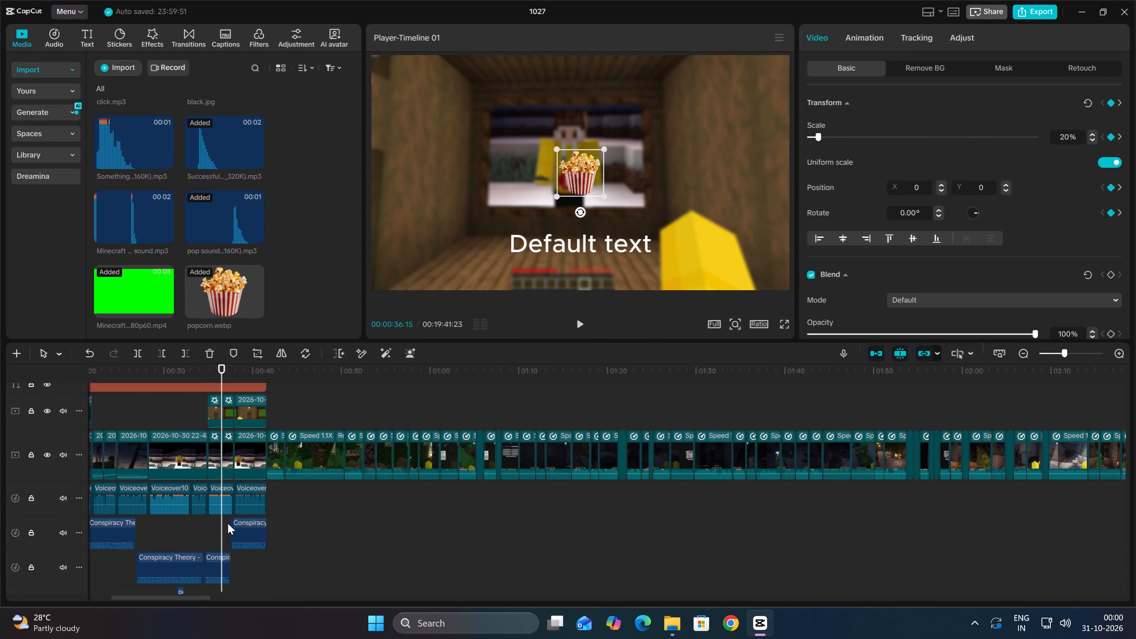
pyautogui.scroll(-5, 217, 534)
pyautogui.moveTo(204, 215); pyautogui.dragTo(194, 465)
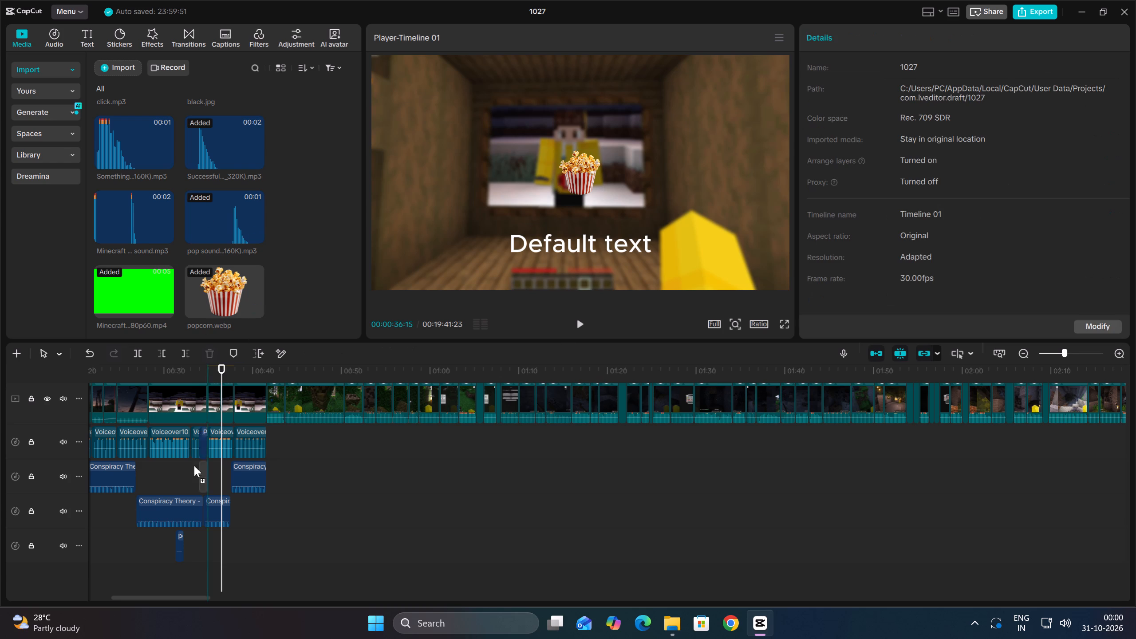
pyautogui.moveTo(194, 465); pyautogui.dragTo(221, 543)
pyautogui.press('space')
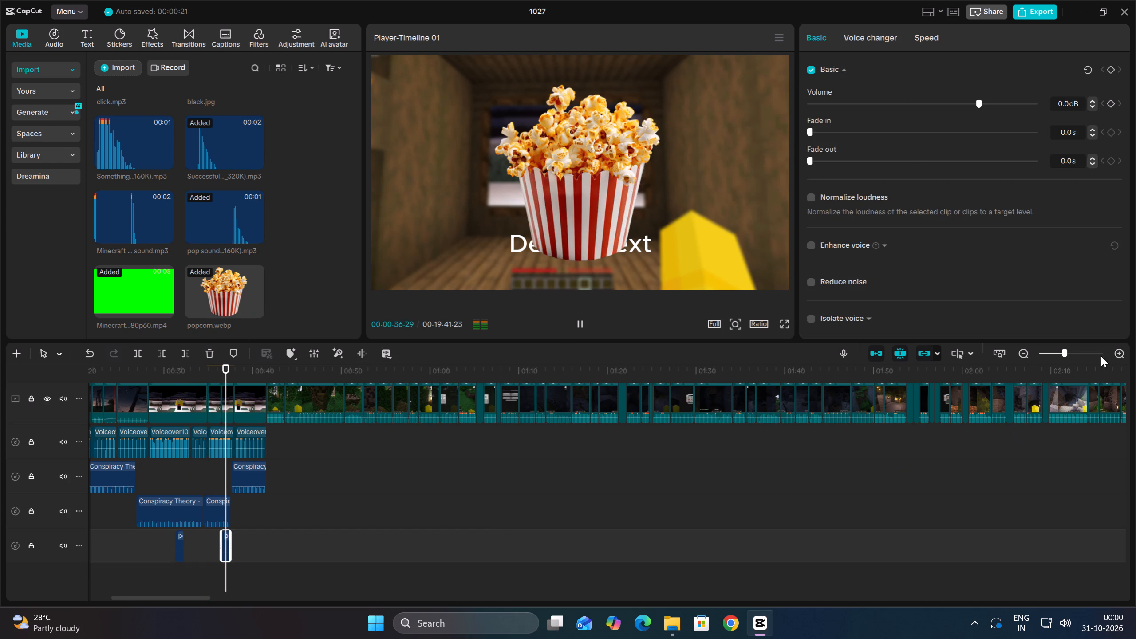
pyautogui.press('space')
# Shift the new pop sound effect earlier so its peak lines up with the popcorn's appearance near 00:00:36:15, and play it back.
pyautogui.tripleClick(1120, 353)
pyautogui.click(1121, 353)
pyautogui.press('Up')
pyautogui.moveTo(249, 540); pyautogui.dragTo(192, 545)
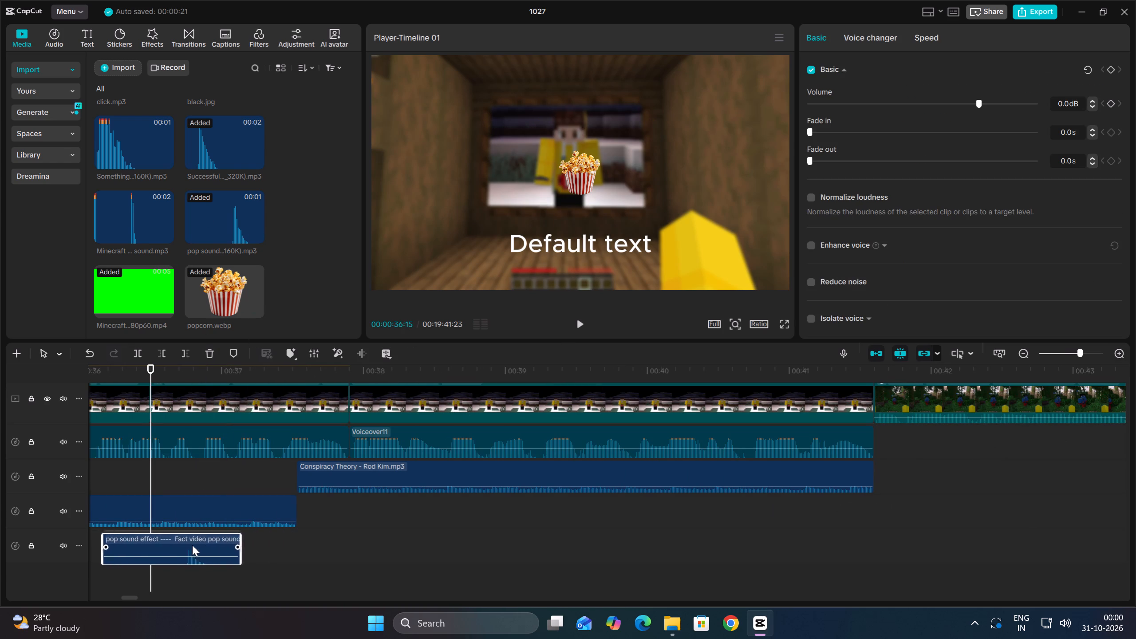
pyautogui.moveTo(192, 545); pyautogui.dragTo(172, 544)
pyautogui.press('space')
pyautogui.press('space')
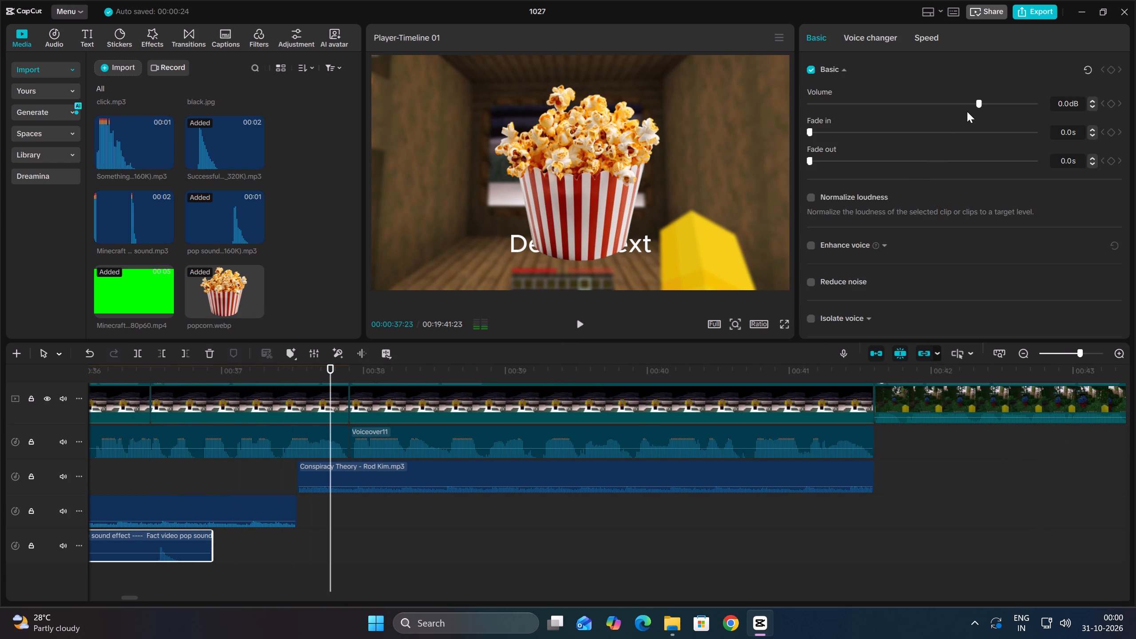
# Raise the new pop sound effect's volume to 3.6 dB and play back from 00:00:36:15.
pyautogui.moveTo(974, 104); pyautogui.dragTo(987, 104)
pyautogui.press('Up')
pyautogui.press('Up')
pyautogui.press('Up')
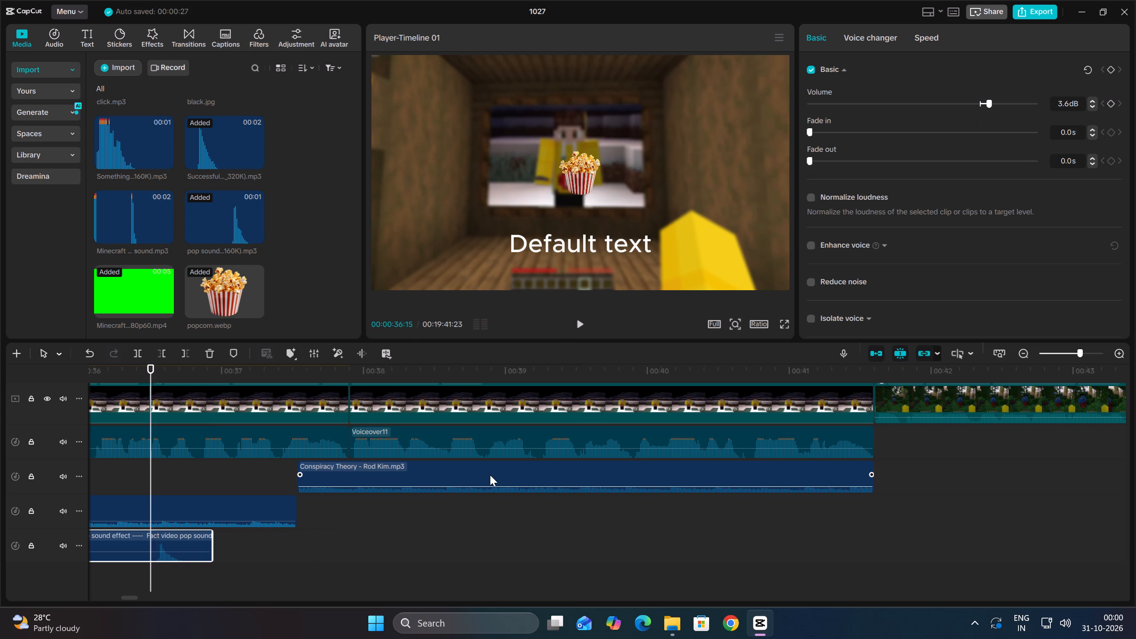
pyautogui.press('space')
pyautogui.doubleClick(1020, 351)
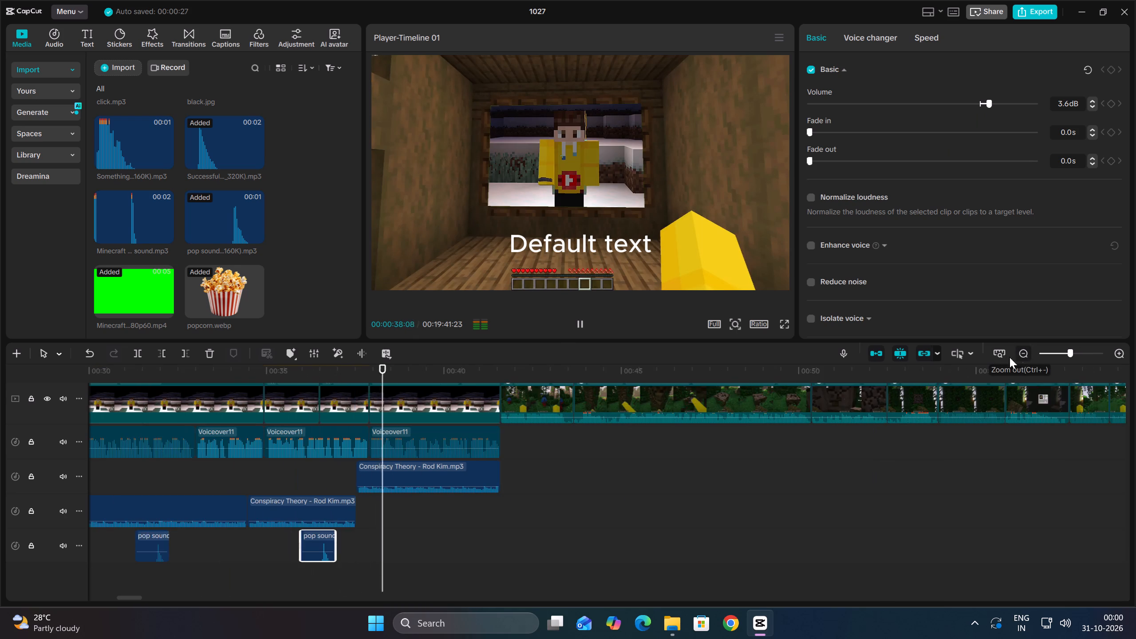
pyautogui.scroll(6, 603, 497)
pyautogui.scroll(-2, 594, 495)
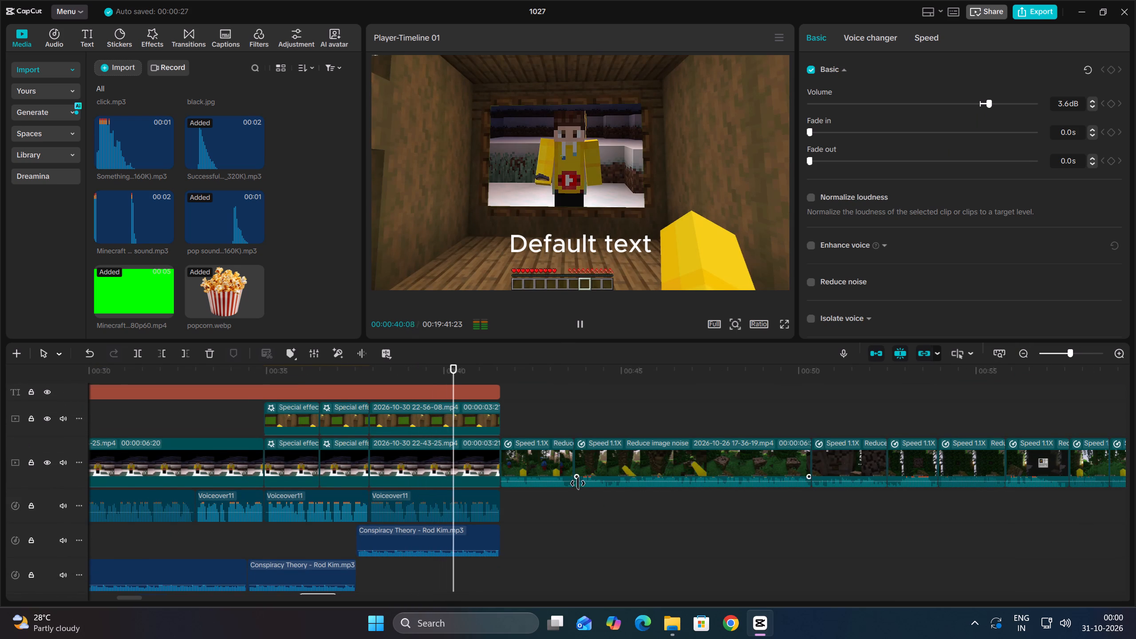
pyautogui.press('space')
# Add a Transform keyframe at 00:00:37:27, the start of the last 22-43-25.mp4 segment on the main track.
pyautogui.click(446, 416)
pyautogui.press('Up')
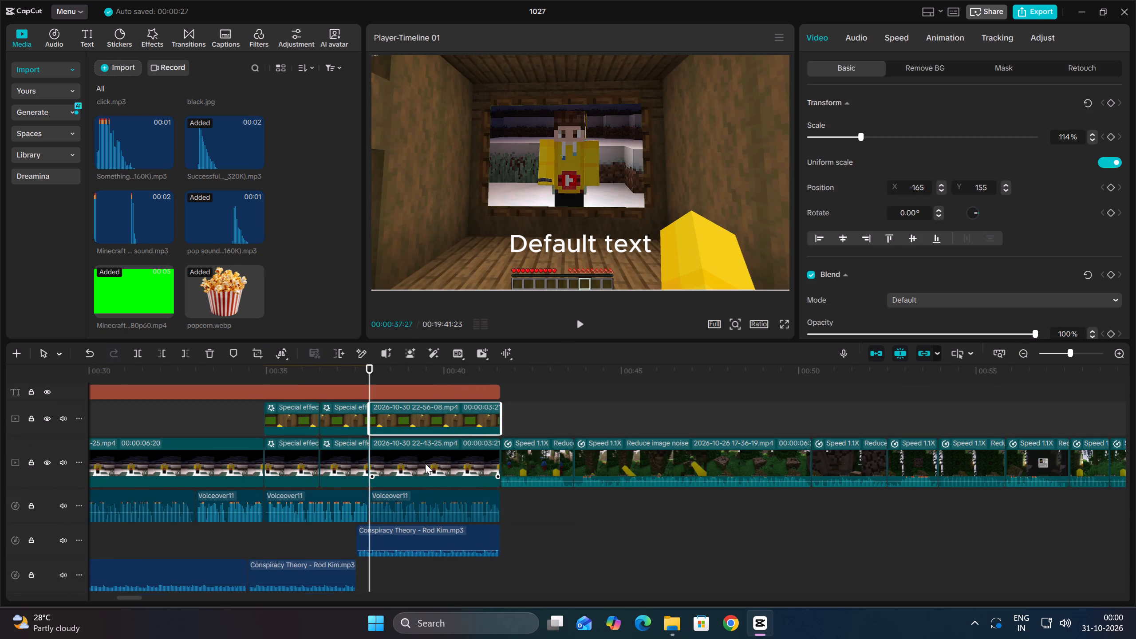
pyautogui.click(425, 463)
pyautogui.click(1111, 100)
# Add a second Transform keyframe to that segment at 00:00:41:09 with scale 157% and position X -98, Y 241.
pyautogui.press('space')
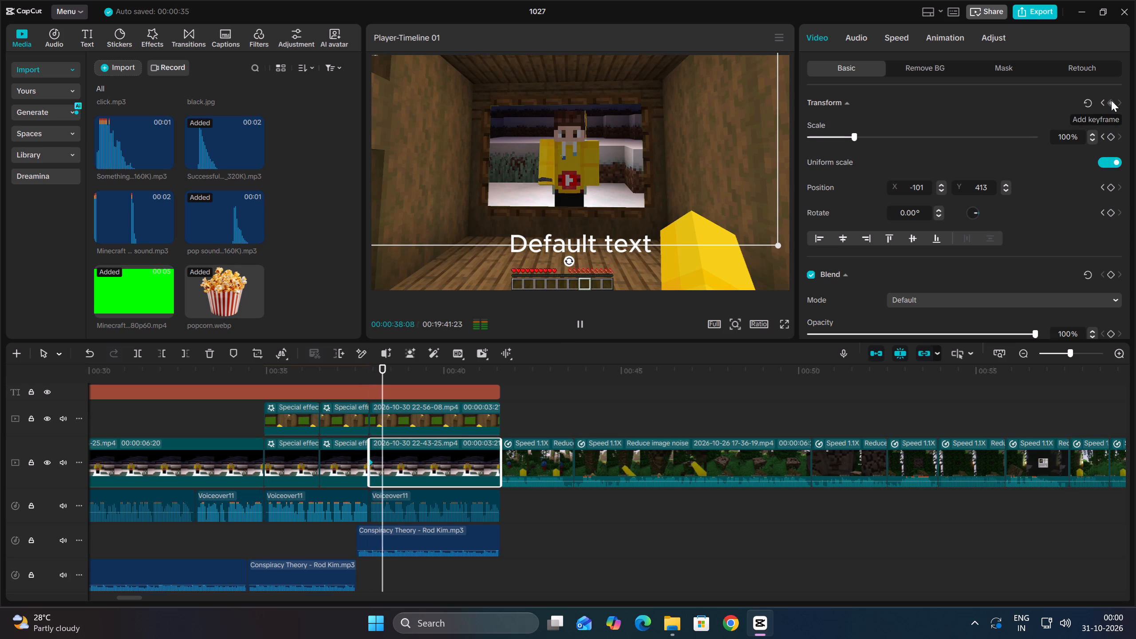
pyautogui.press('Down')
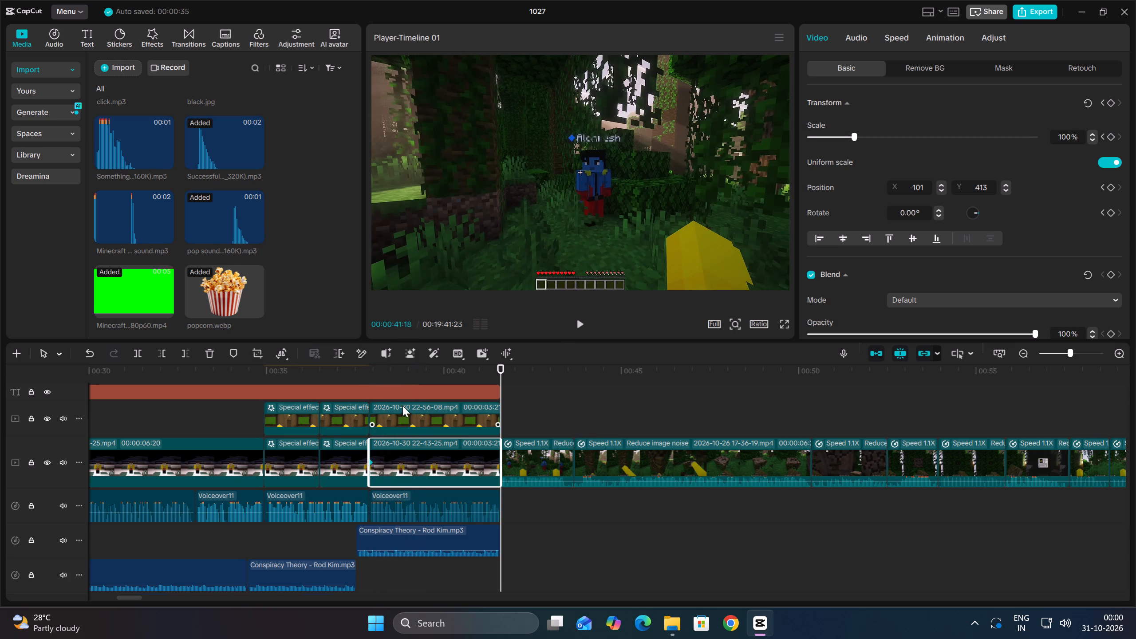
pyautogui.moveTo(497, 367); pyautogui.dragTo(490, 369)
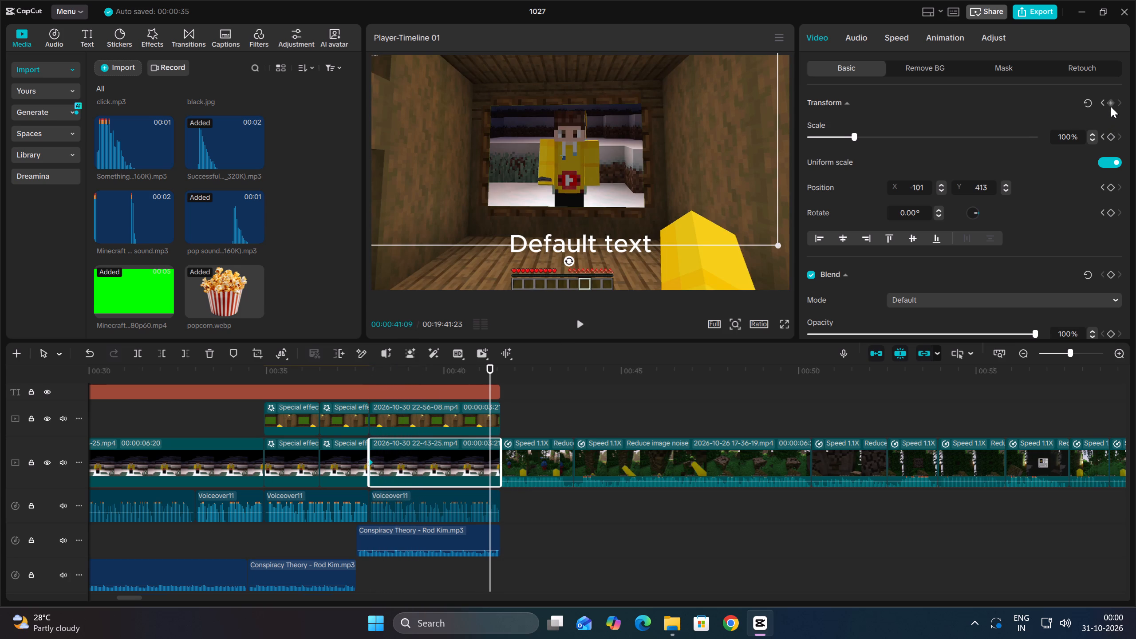
pyautogui.click(1111, 105)
pyautogui.moveTo(782, 249); pyautogui.dragTo(814, 276)
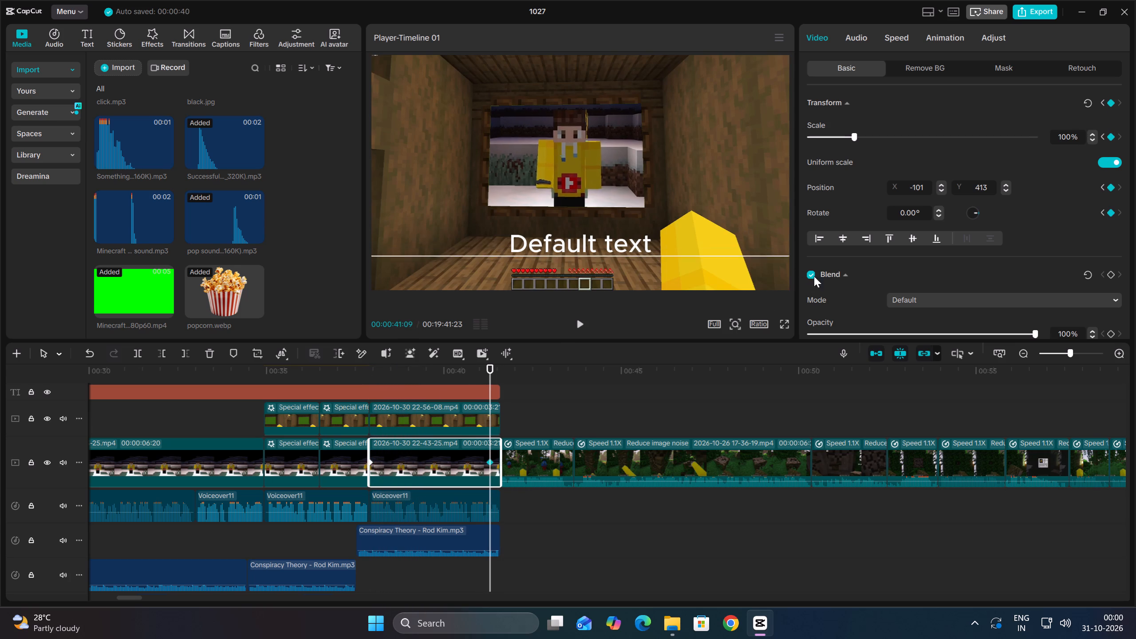
pyautogui.moveTo(814, 276); pyautogui.dragTo(962, 354)
pyautogui.moveTo(745, 182); pyautogui.dragTo(744, 213)
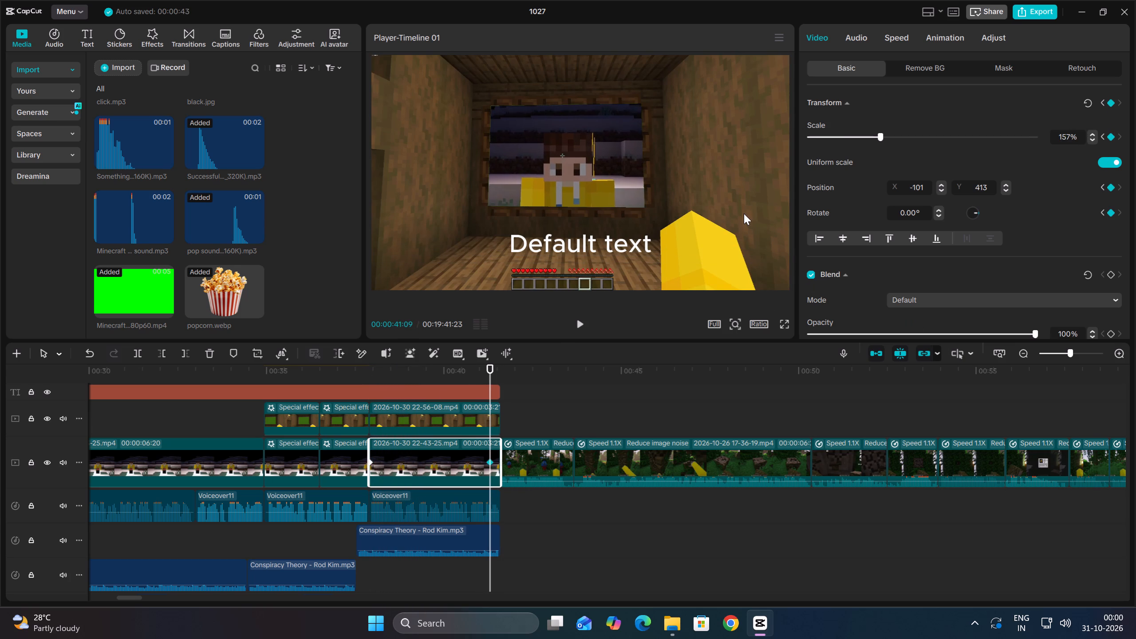
pyautogui.moveTo(744, 213); pyautogui.dragTo(745, 201)
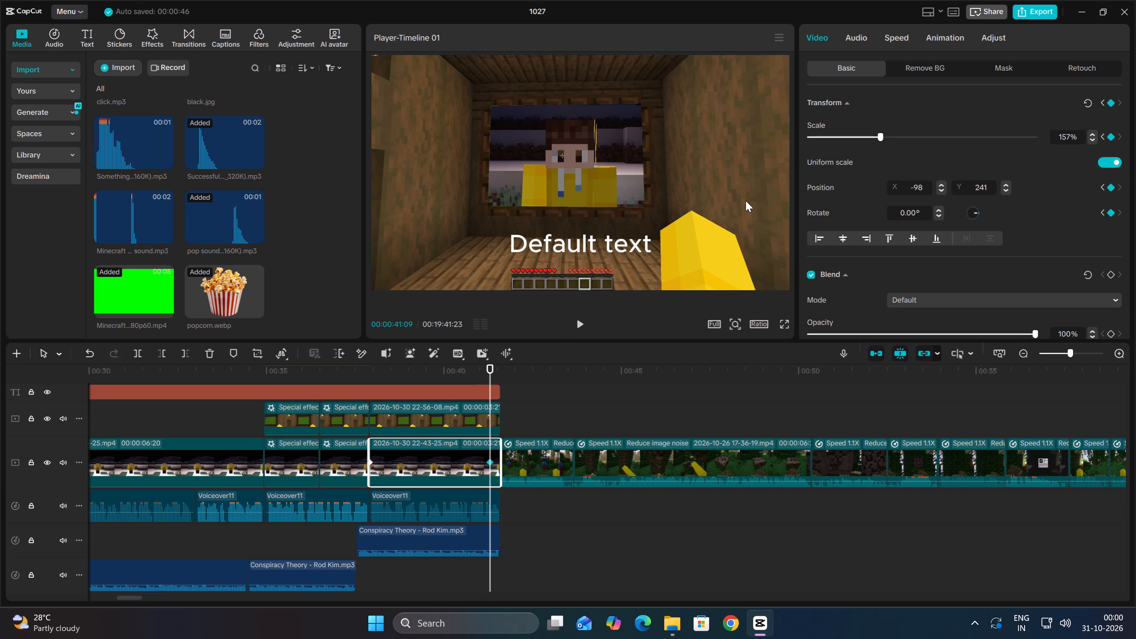
pyautogui.press('space')
pyautogui.press('space')
# Add a Flick Flash transition at the cut at 00:00:41:18, set its duration to 0.3 s, and play across it.
pyautogui.click(504, 368)
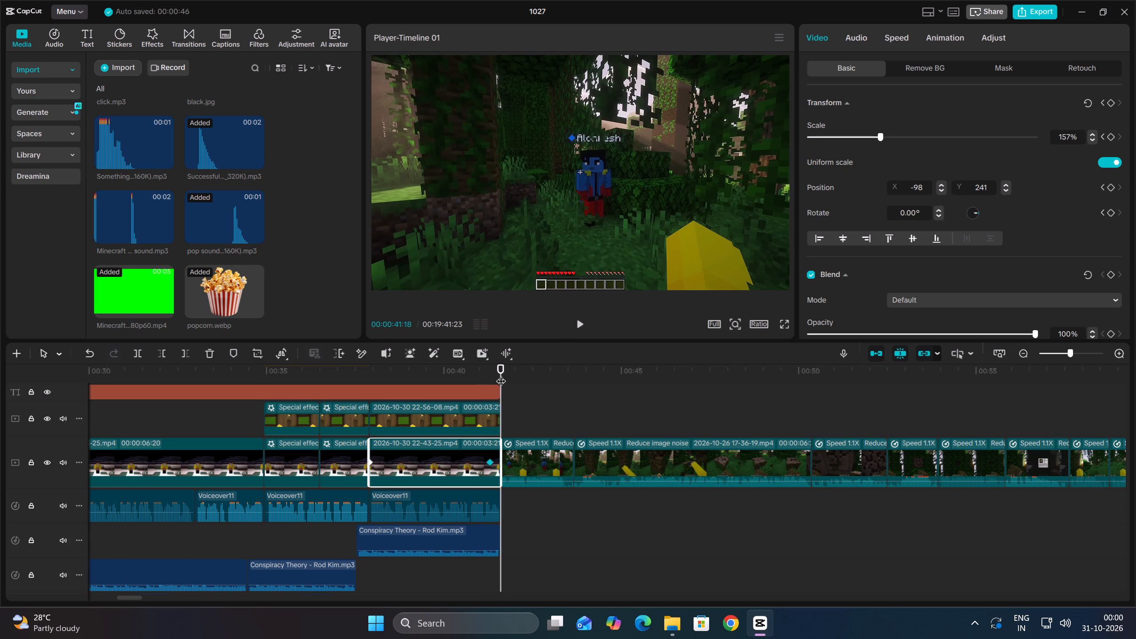
pyautogui.click(177, 35)
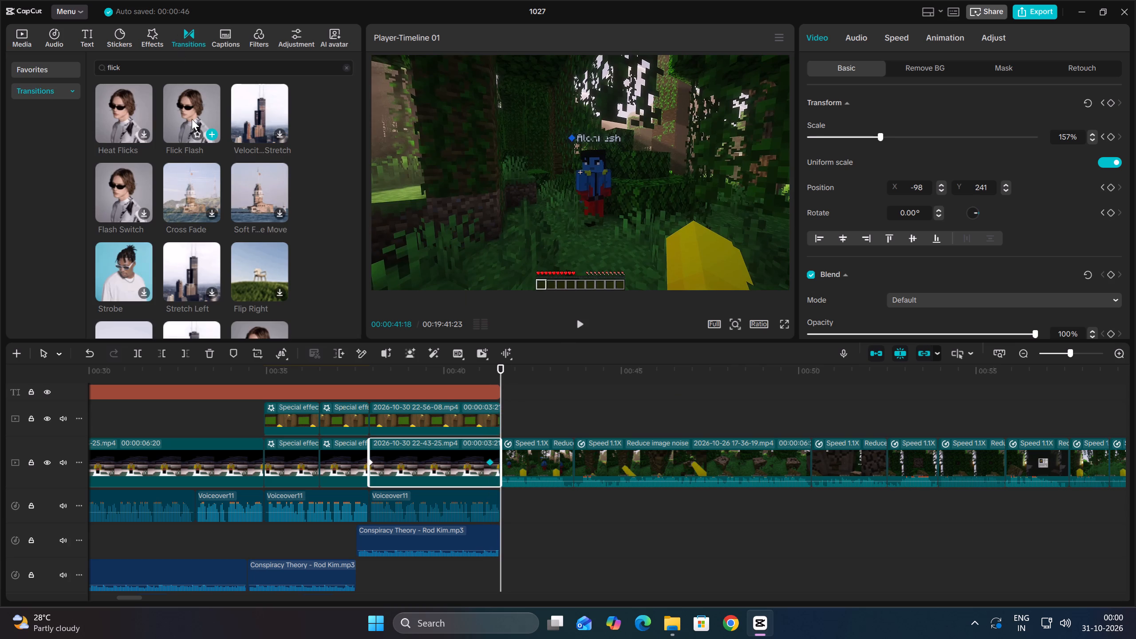
pyautogui.moveTo(190, 114); pyautogui.dragTo(484, 467)
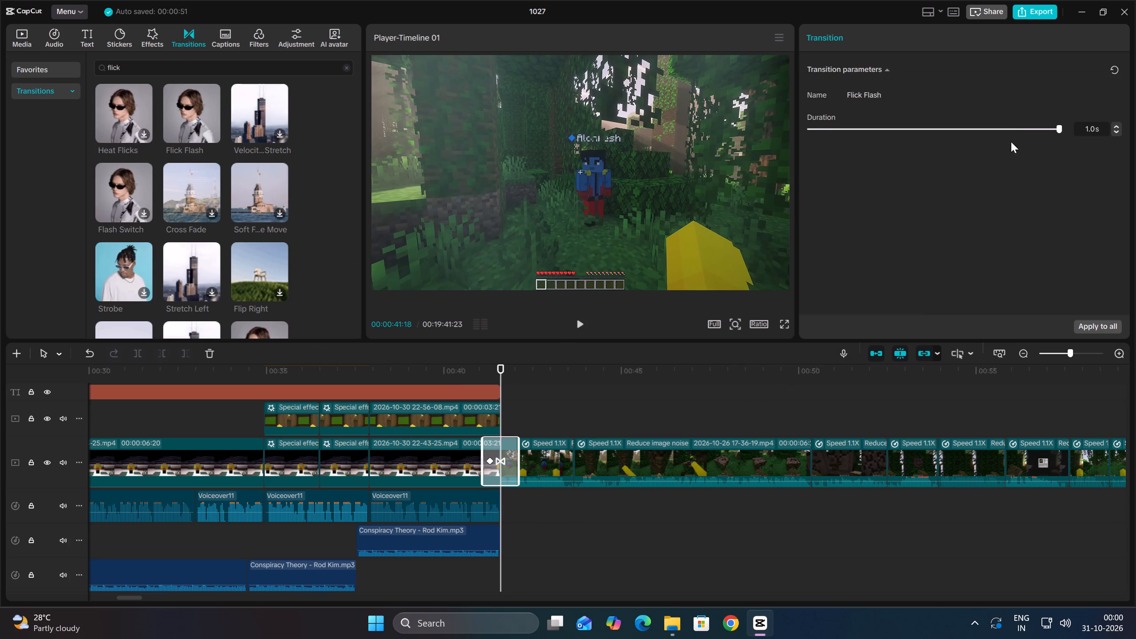
pyautogui.click(1012, 120)
pyautogui.moveTo(1001, 130); pyautogui.dragTo(871, 138)
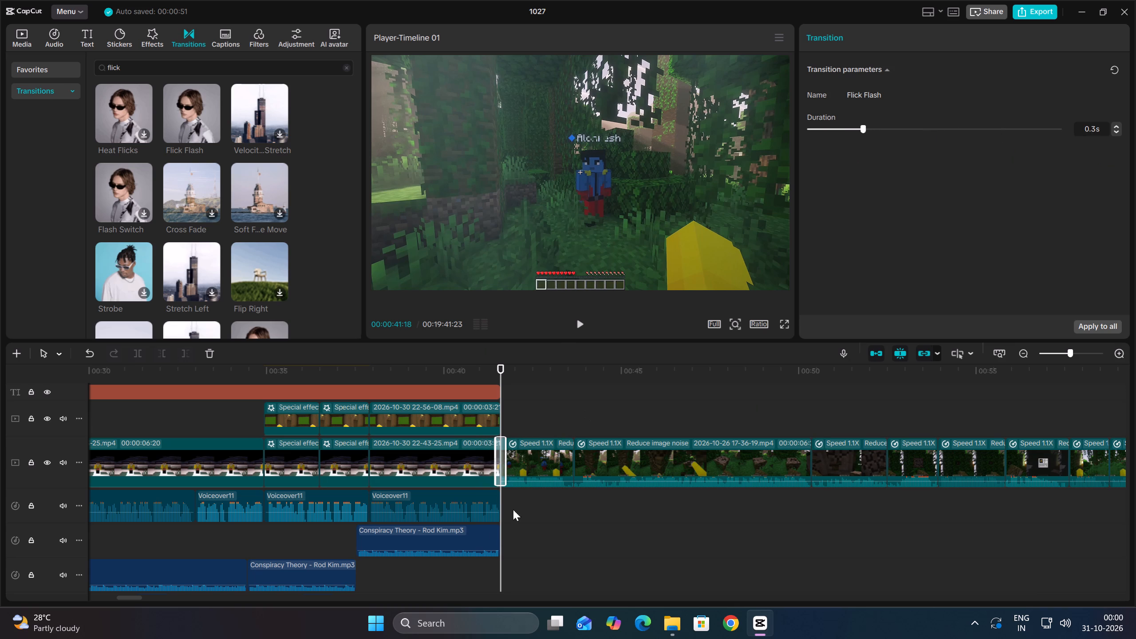
pyautogui.click(456, 591)
pyautogui.press('space')
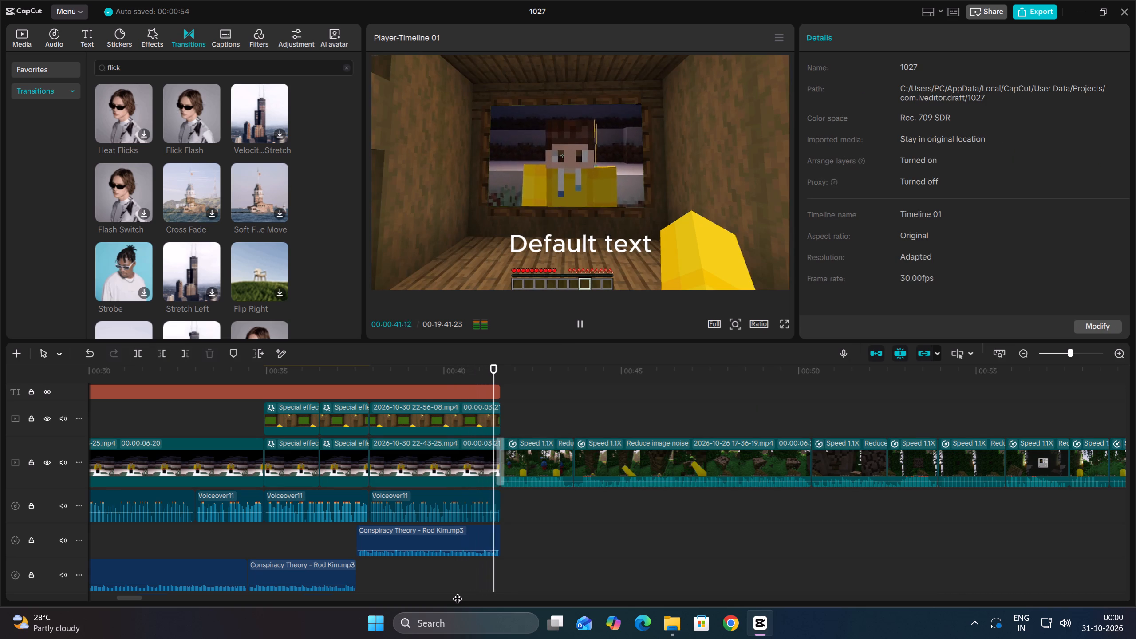
pyautogui.press('space')
pyautogui.doubleClick(495, 585)
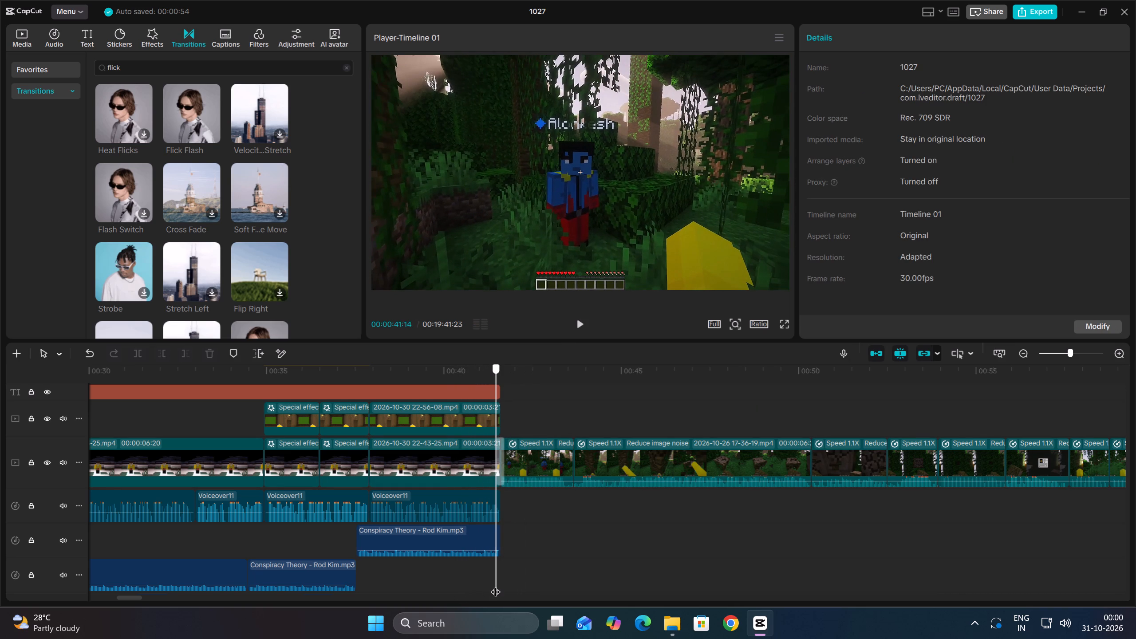
# Search Downloads for "swipe" and import the Swipe Swoosh Transition Sound Effect audio file.
pyautogui.click(22, 38)
pyautogui.click(107, 68)
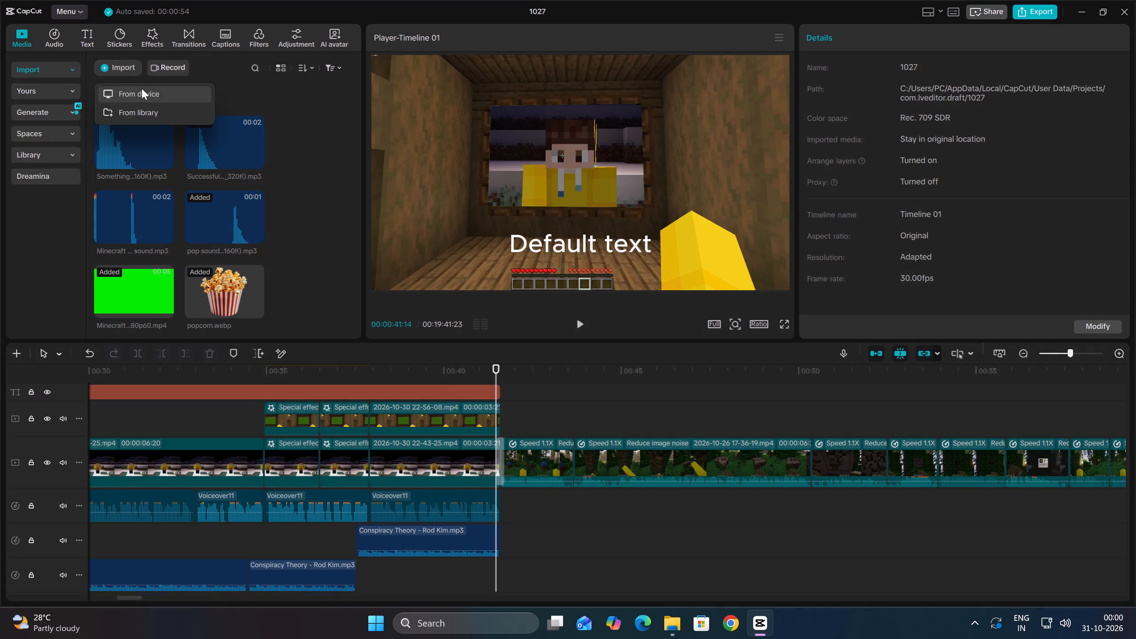
pyautogui.click(142, 88)
pyautogui.press('BackSpace')
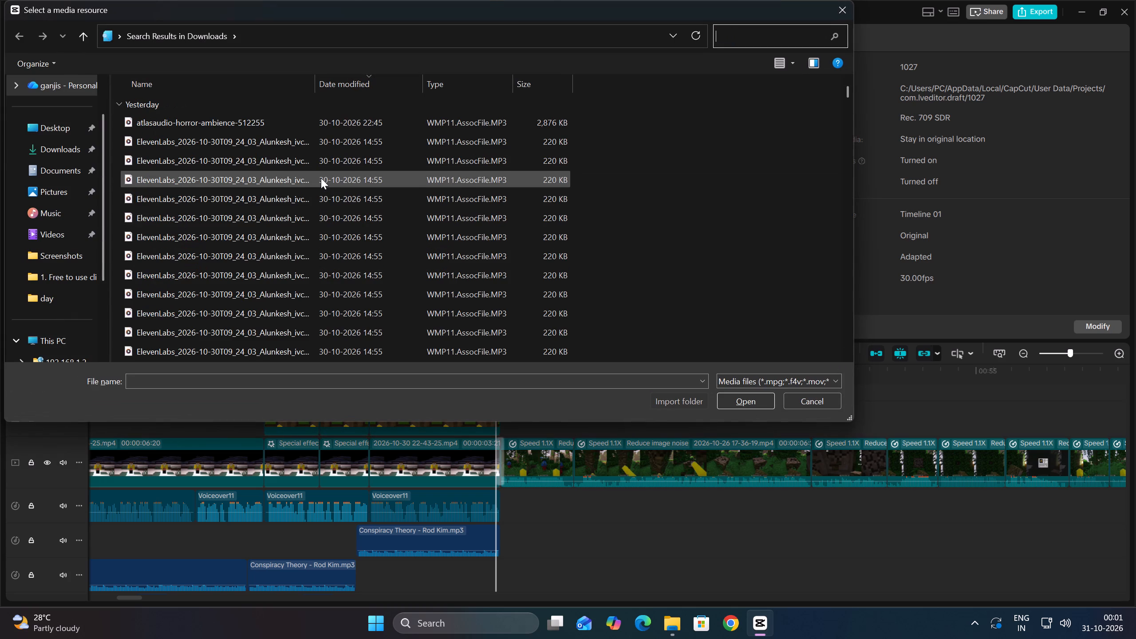
pyautogui.press('d')
pyautogui.press('BackSpace')
pyautogui.write('swipe')
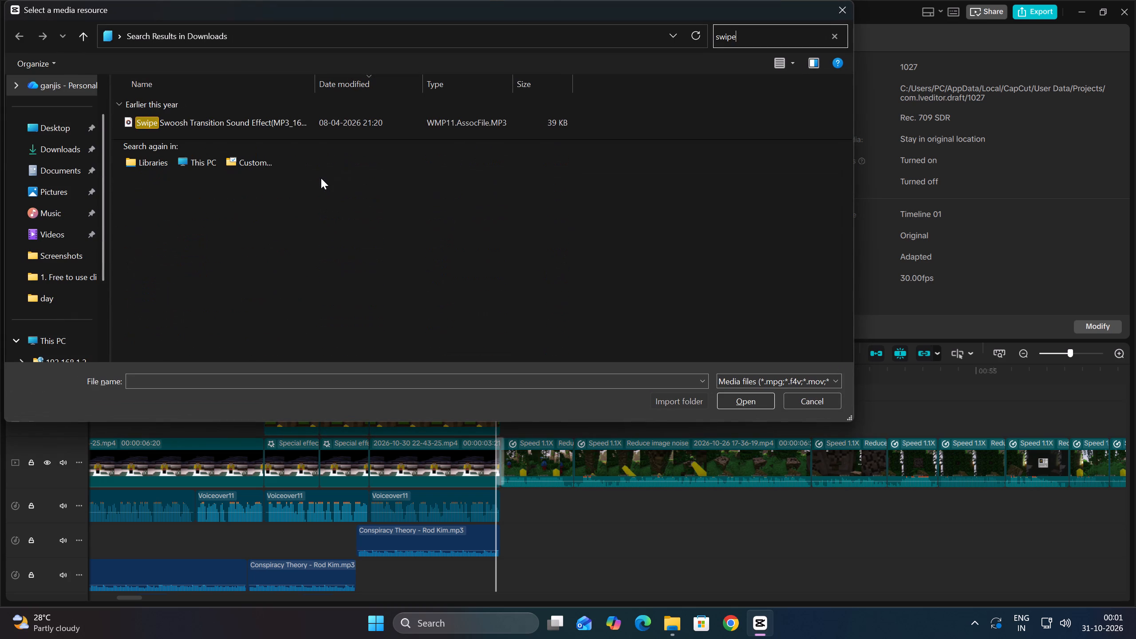
pyautogui.click(426, 122)
pyautogui.click(729, 403)
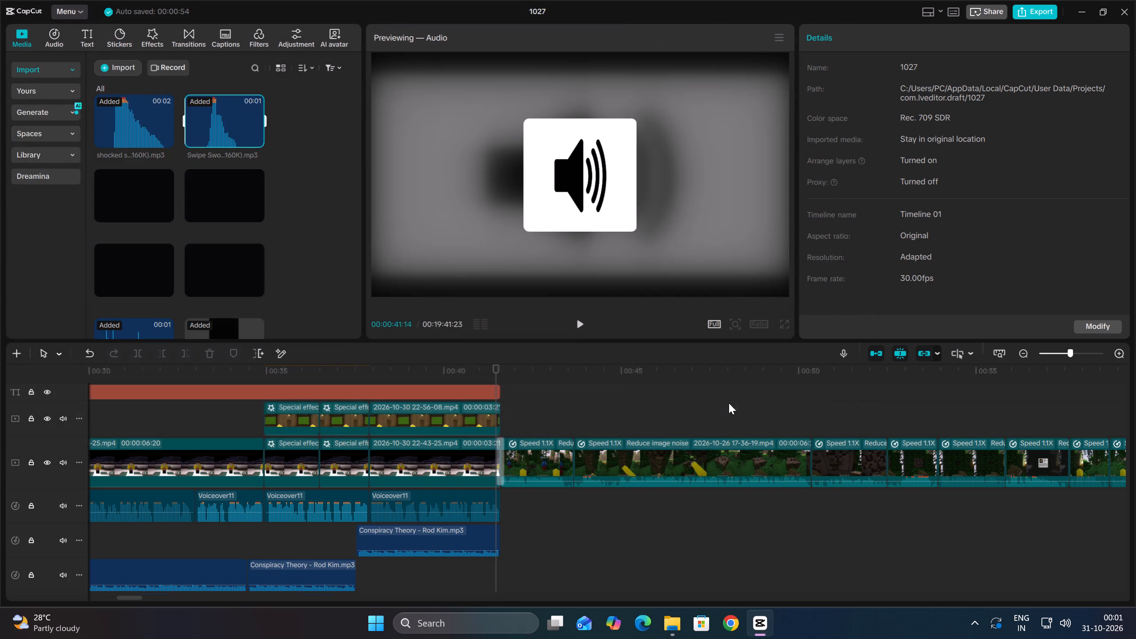
# Place the swipe swoosh sound on the audio track beneath the Flick Flash transition and play it back.
pyautogui.scroll(-7, 550, 563)
pyautogui.moveTo(231, 130); pyautogui.dragTo(485, 509)
pyautogui.press('space')
pyautogui.click(493, 546)
pyautogui.press('space')
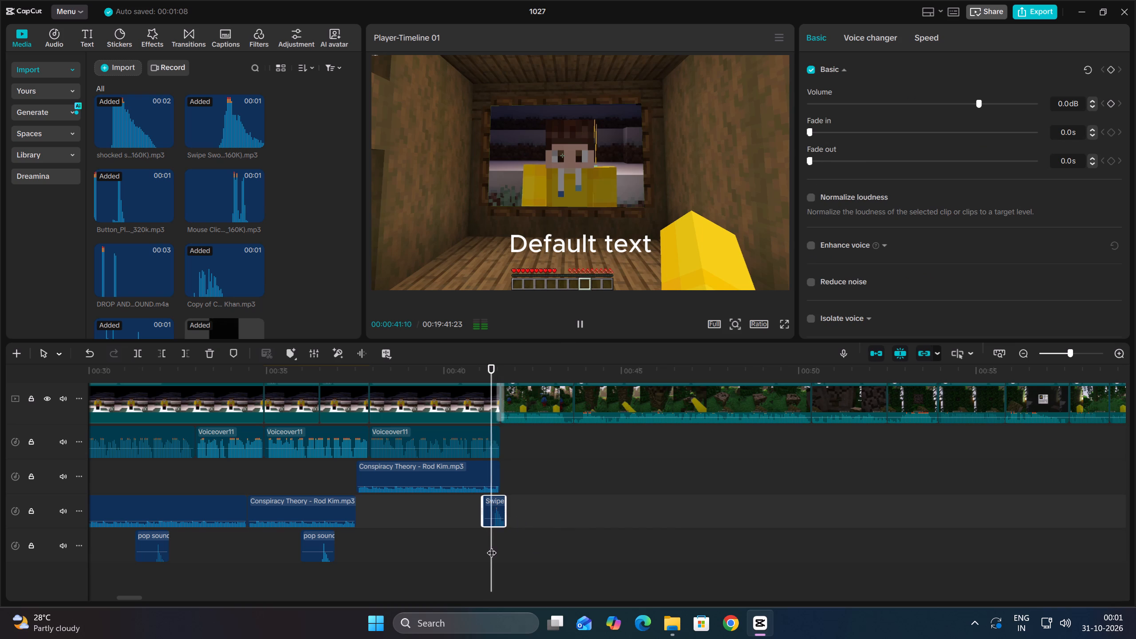
pyautogui.click(1029, 349)
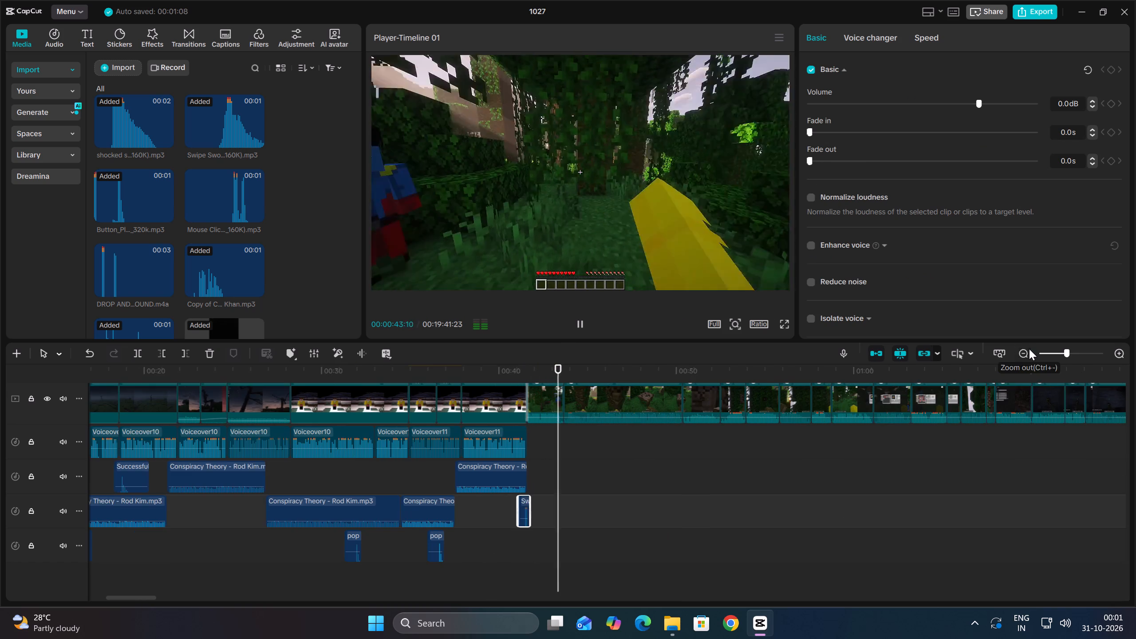
pyautogui.click(1029, 349)
pyautogui.scroll(4, 729, 476)
pyautogui.scroll(-4, 729, 476)
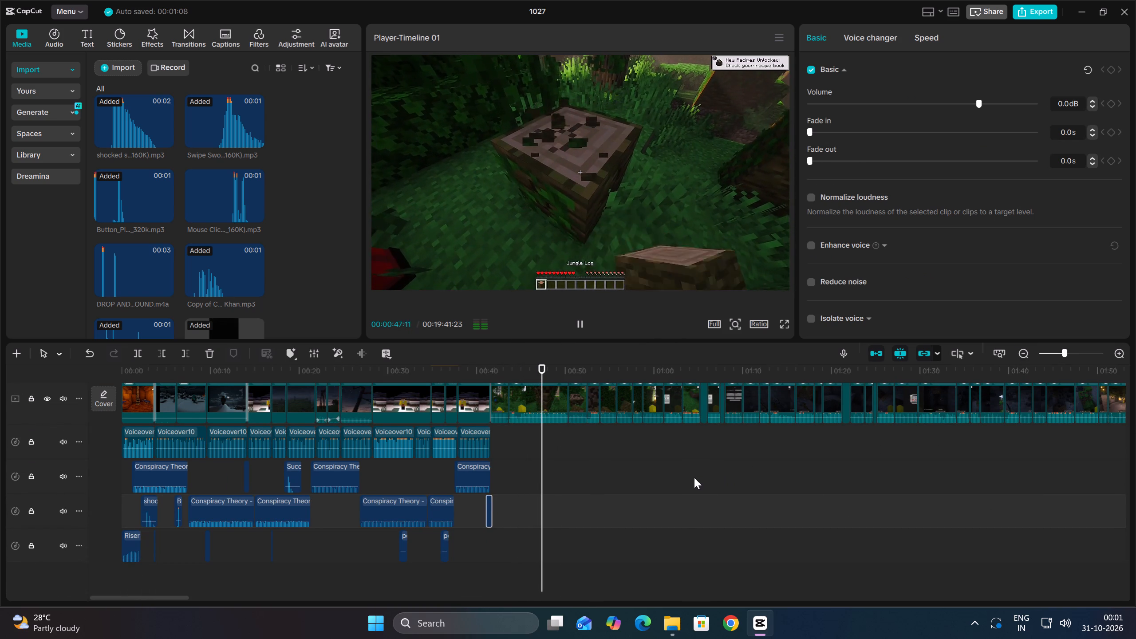
# Return the playhead to 00:00:00:00 and enlarge the timeline area to review all the edited tracks.
pyautogui.click(473, 559)
pyautogui.moveTo(473, 559); pyautogui.dragTo(37, 515)
pyautogui.scroll(4, 329, 516)
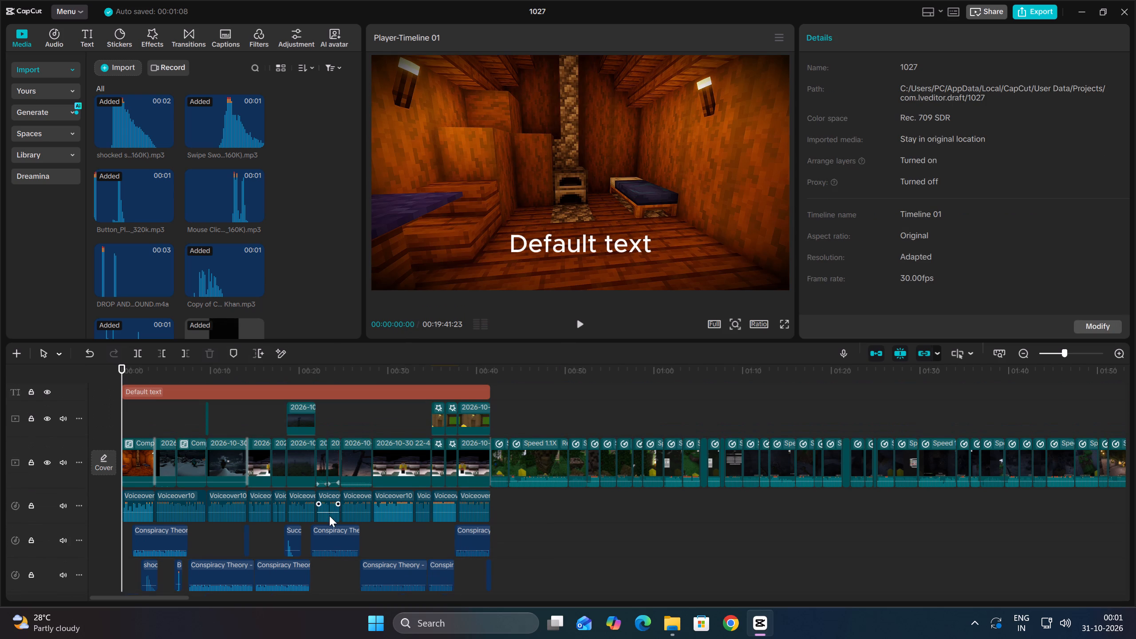
pyautogui.scroll(3, 521, 465)
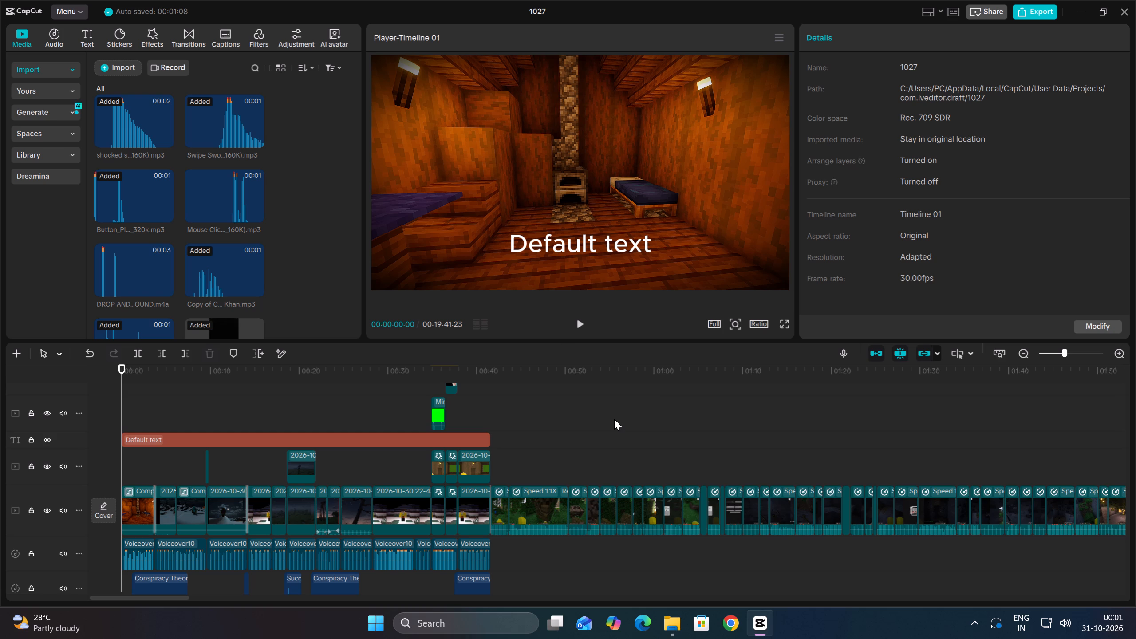
pyautogui.scroll(-4, 371, 513)
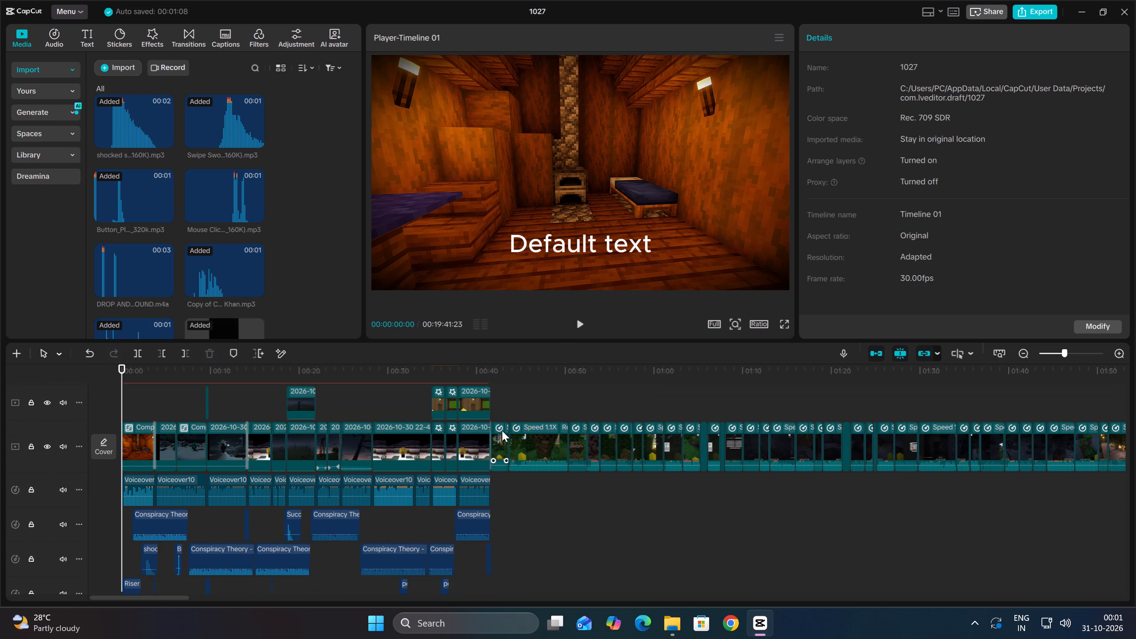
pyautogui.moveTo(510, 342); pyautogui.dragTo(505, 200)
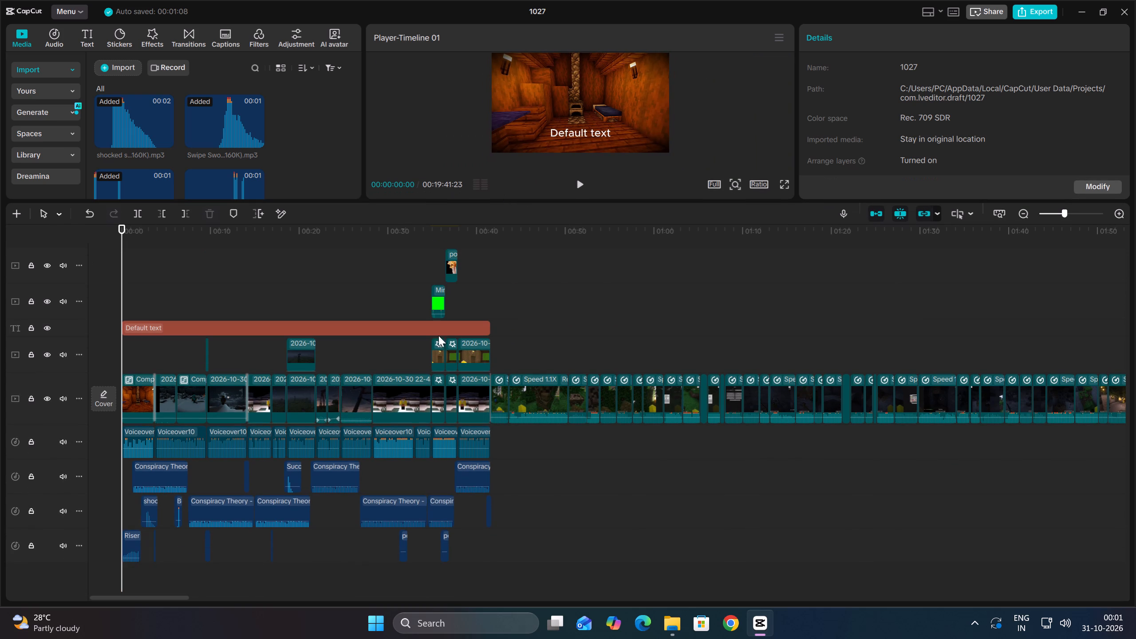
pyautogui.scroll(-3, 420, 375)
pyautogui.scroll(5, 419, 376)
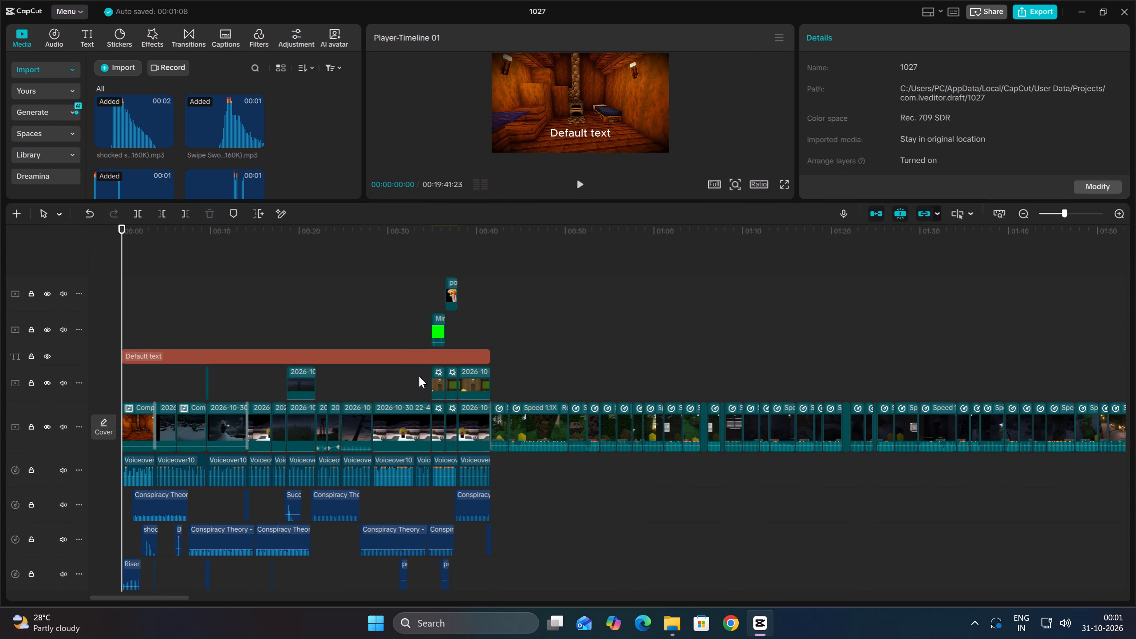
# Close project 1027 and return to the project list.
pyautogui.click(1125, 13)
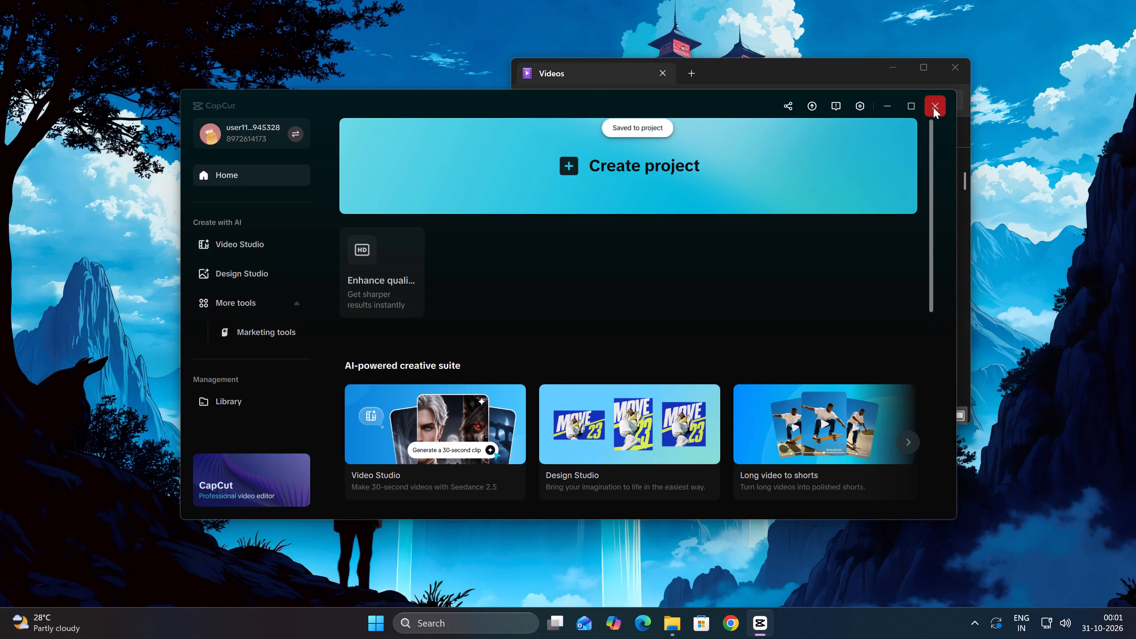
pyautogui.scroll(-6, 663, 271)
pyautogui.scroll(1, 577, 282)
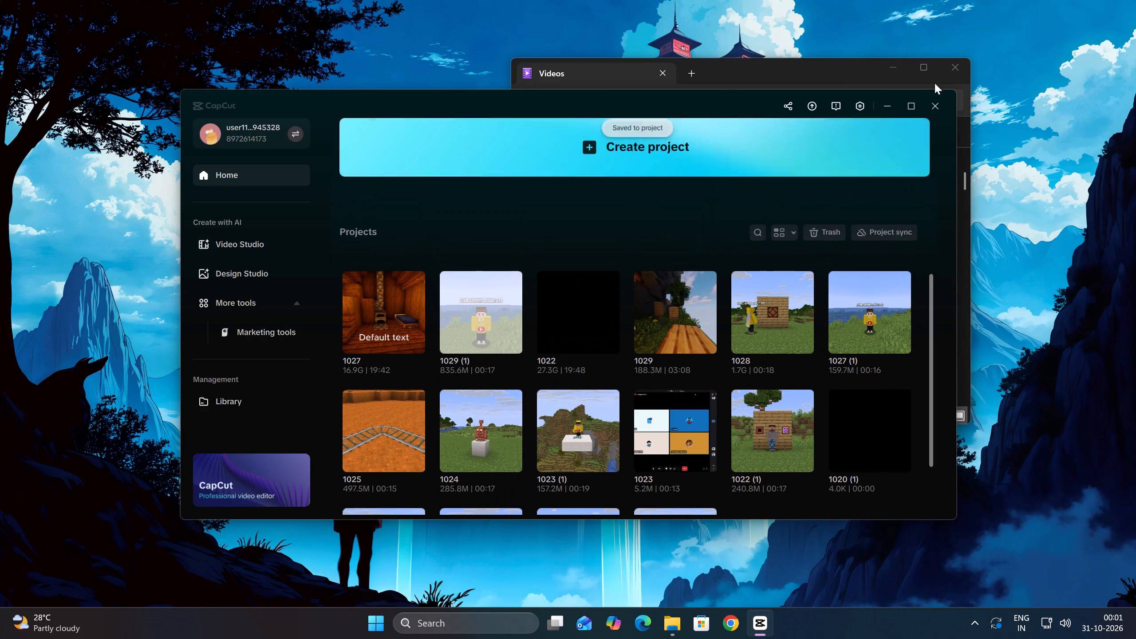
# Close the Videos folder window.
pyautogui.click(951, 69)
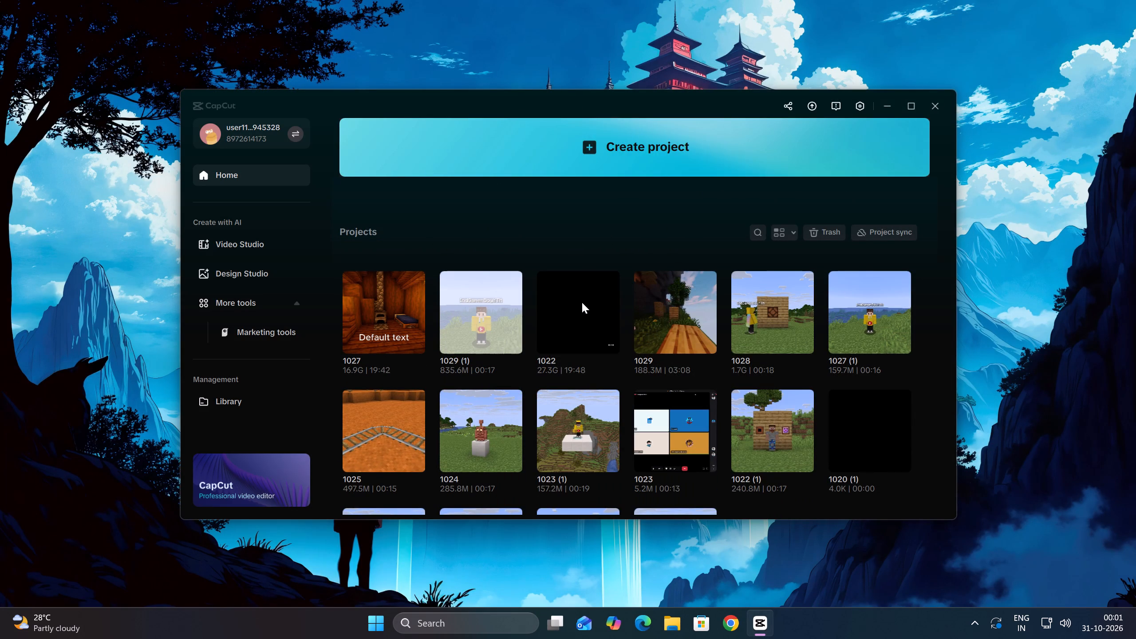
# Open project 1022 from the project list.
pyautogui.click(582, 302)
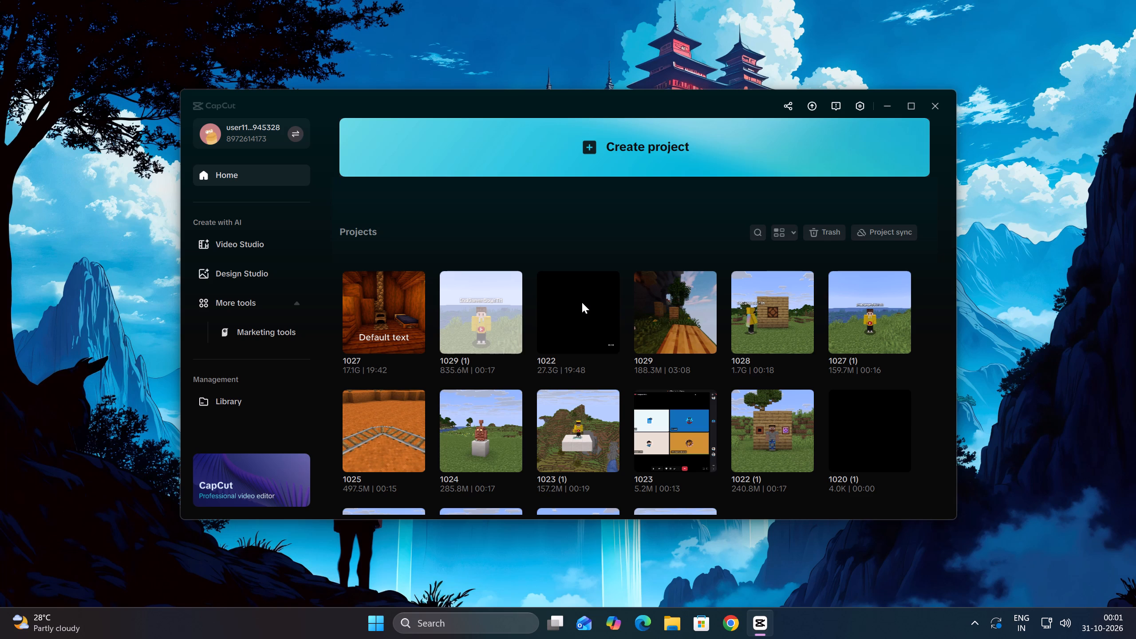